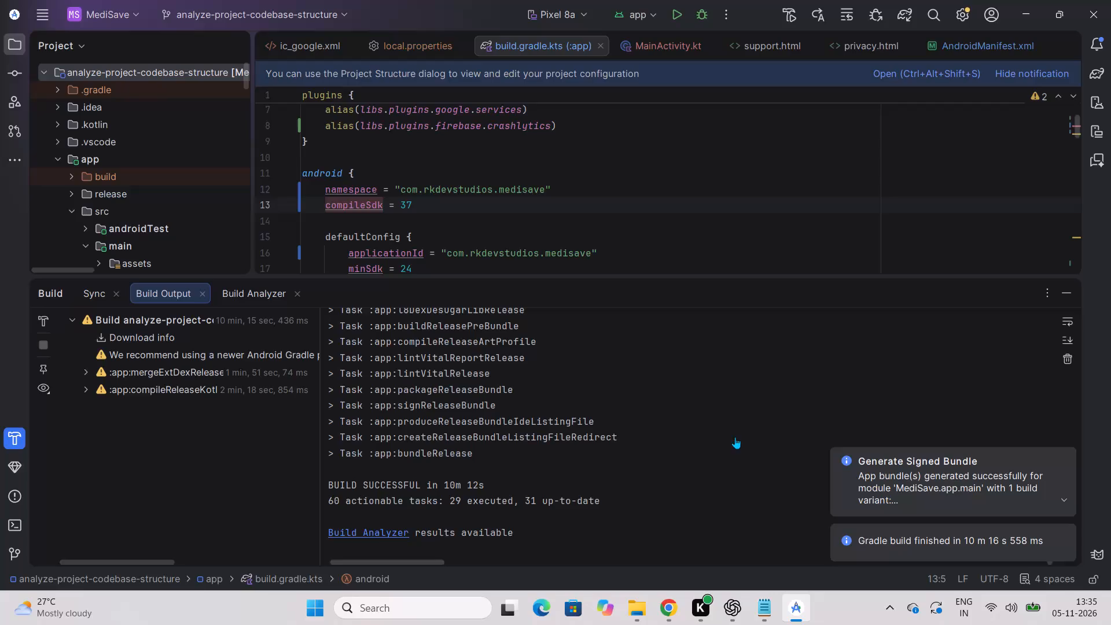
Expand the Generate Signed Bundle notification and locate the release app bundle.
{"action": "left_click", "coordinate": [1069, 497]}
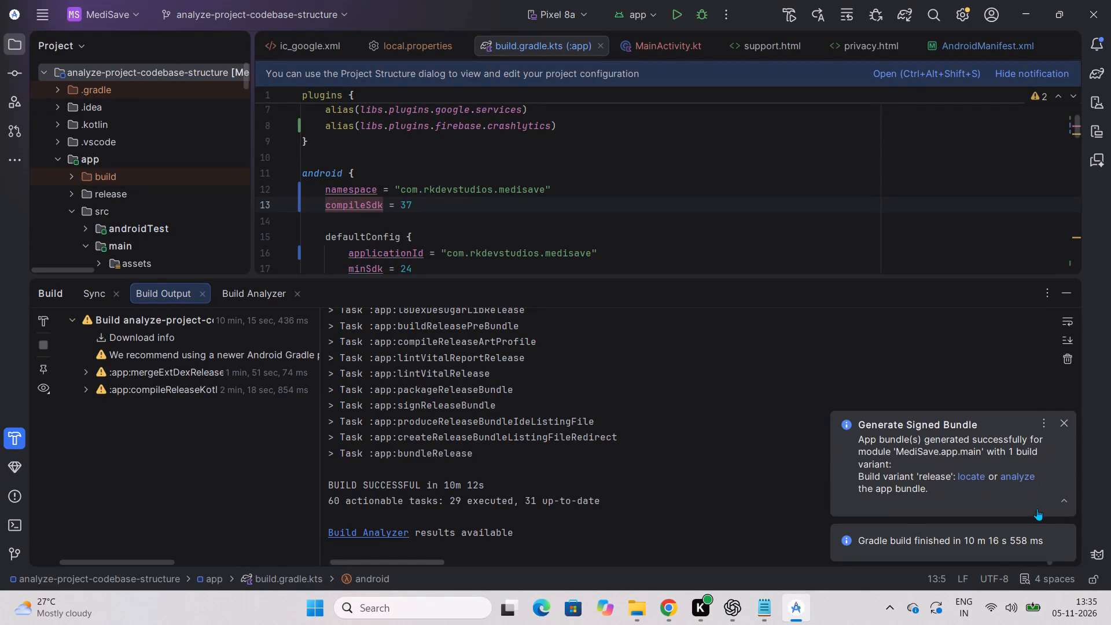
{"action": "left_click", "coordinate": [978, 480]}
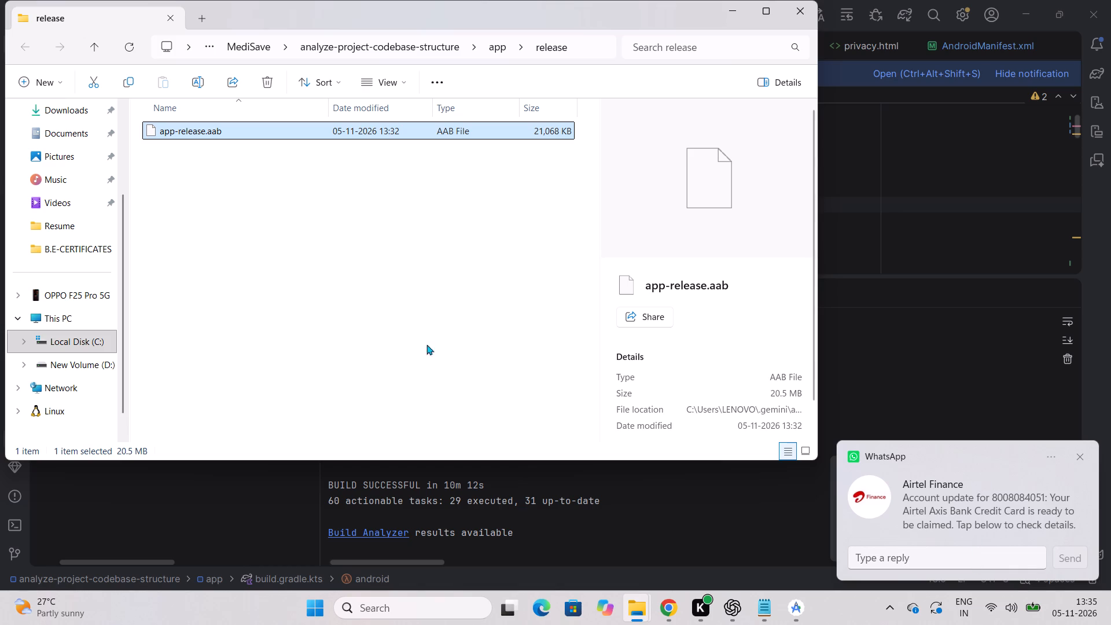
Copy the app-release.aab file from the release folder.
{"action": "left_click", "coordinate": [126, 81]}
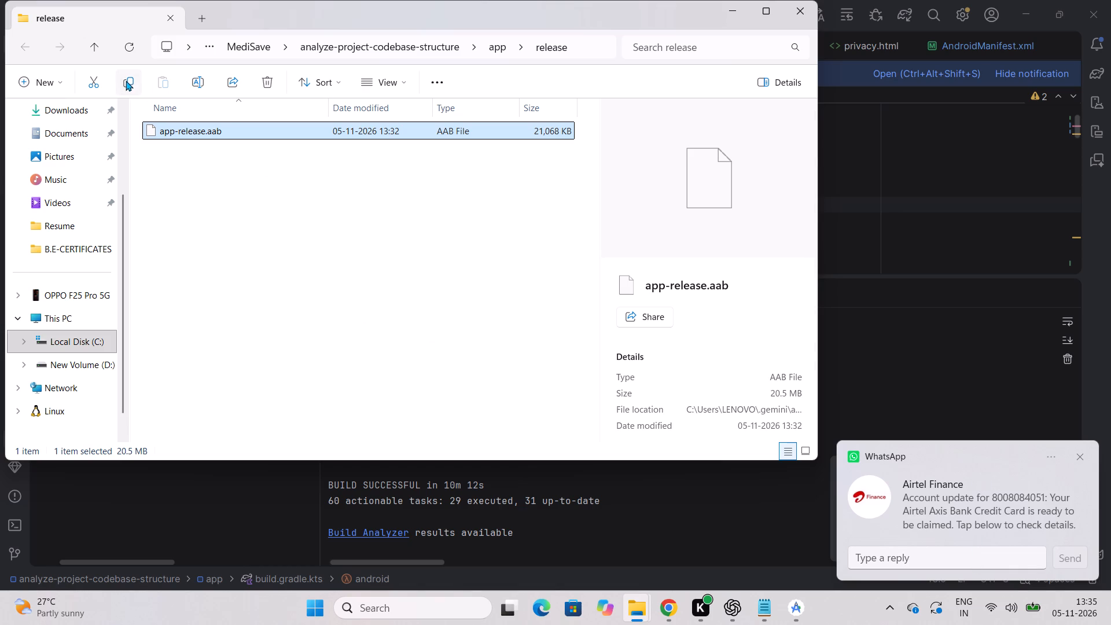
Switch to Chrome and open Google Play Console in a new browser tab.
{"action": "left_click", "coordinate": [671, 615]}
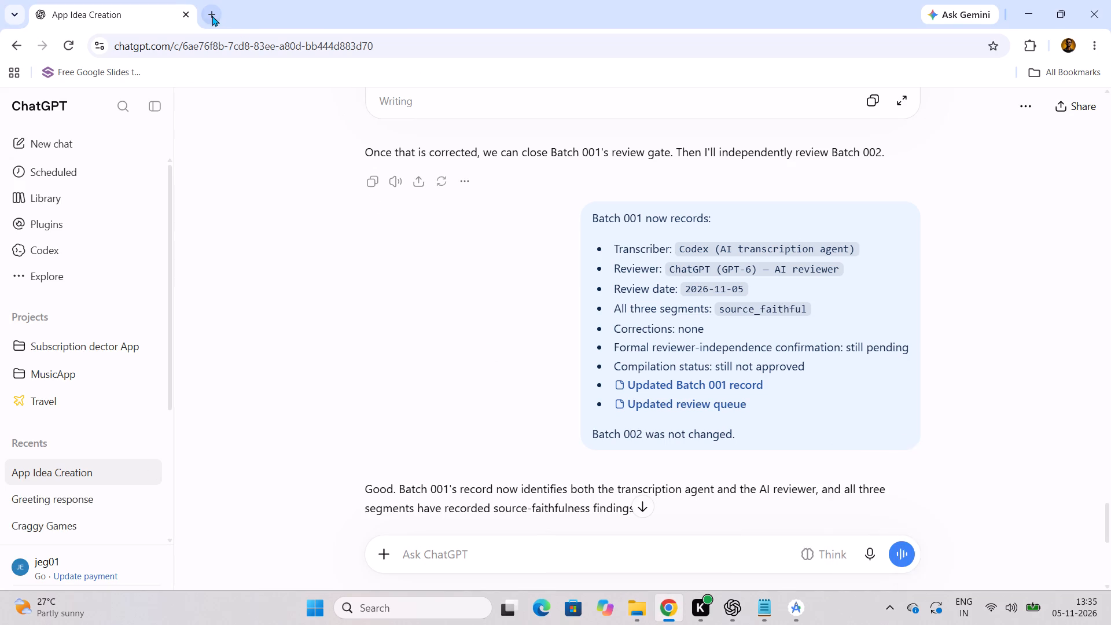
{"action": "left_click", "coordinate": [212, 16]}
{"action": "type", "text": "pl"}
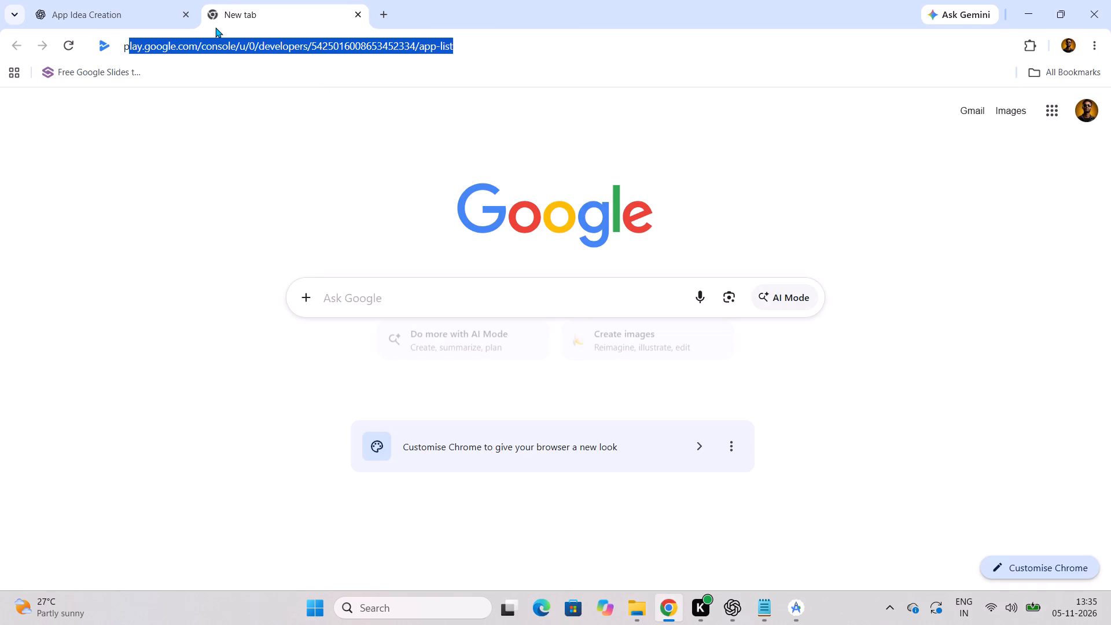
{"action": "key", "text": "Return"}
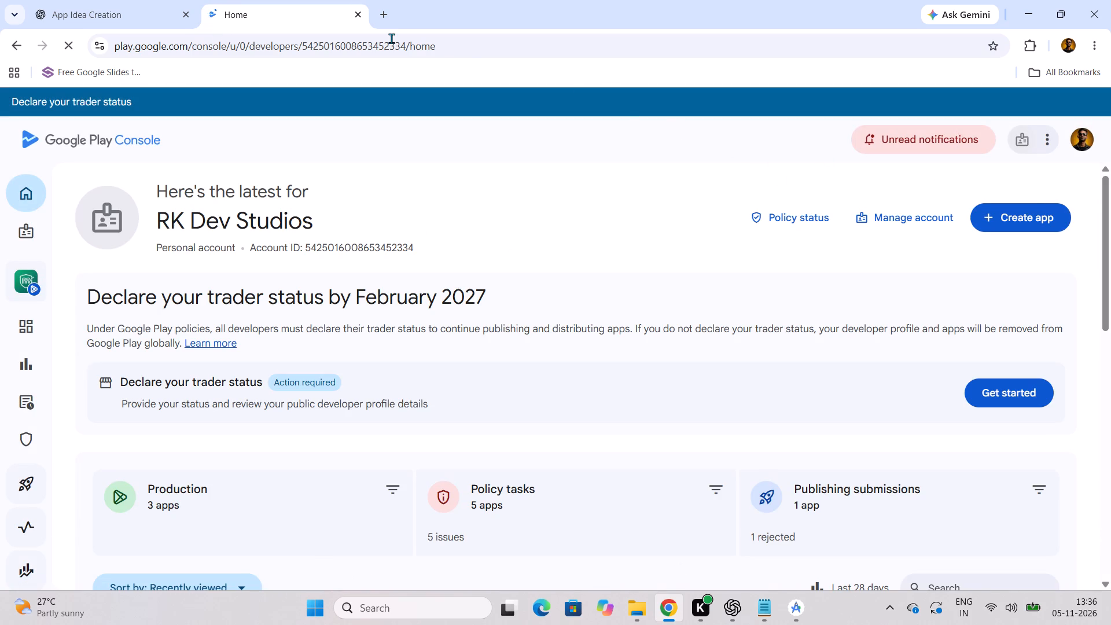
Switch to Chrome and open Google Play Console in a new tab.
{"action": "left_click", "coordinate": [382, 10]}
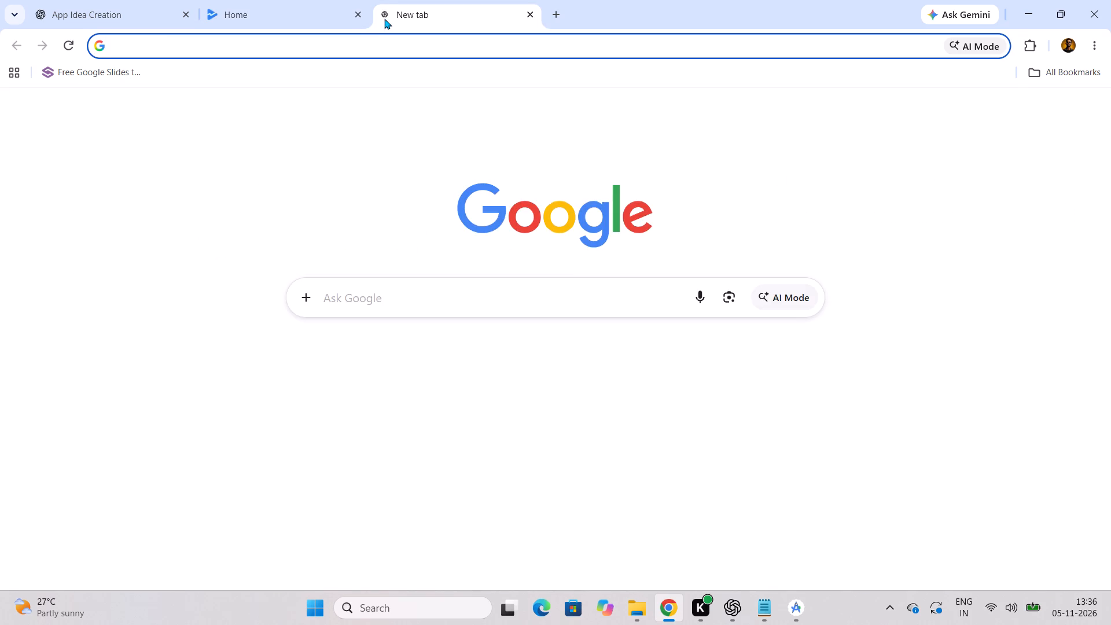
{"action": "type", "text": "pl"}
{"action": "key", "text": "Return"}
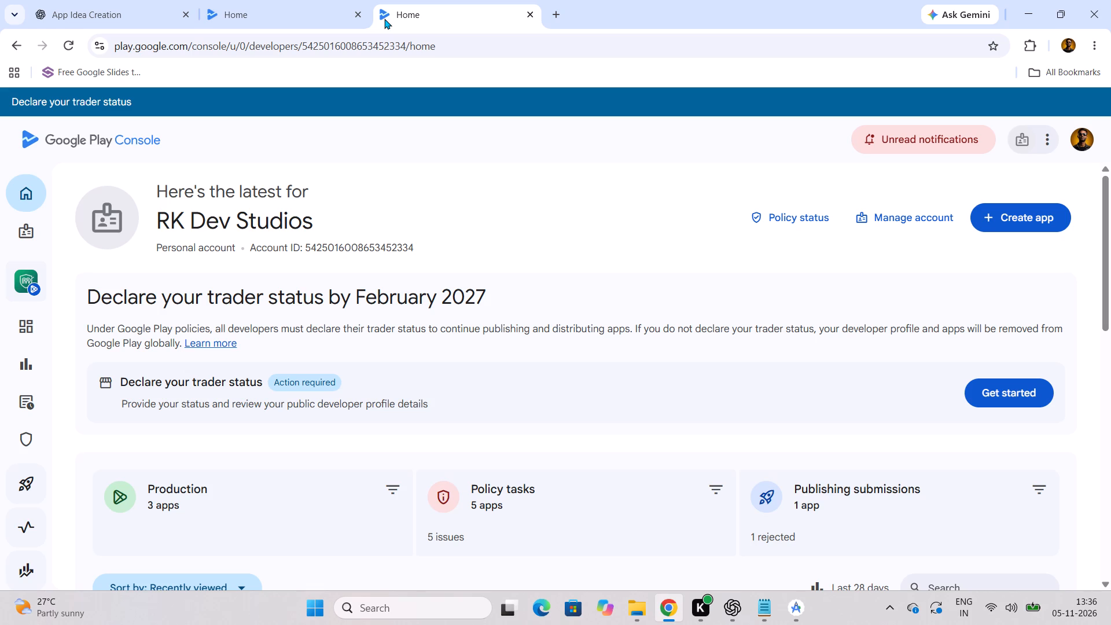
Start creating a new app in Play Console and enter MediSave as the app name.
{"action": "left_click", "coordinate": [1024, 222]}
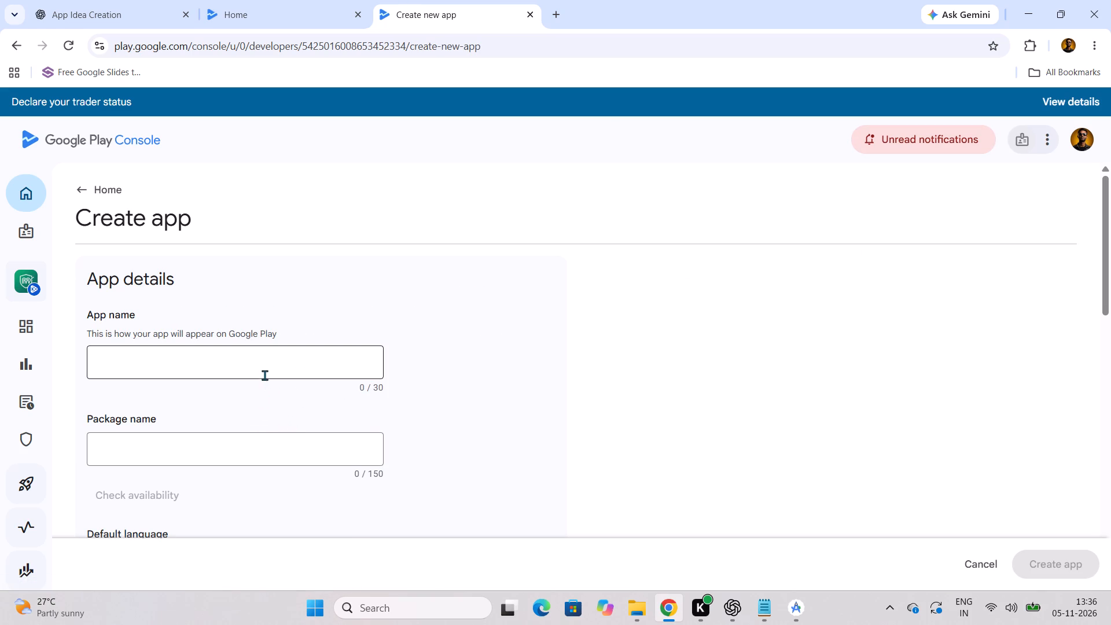
{"action": "left_click", "coordinate": [266, 371]}
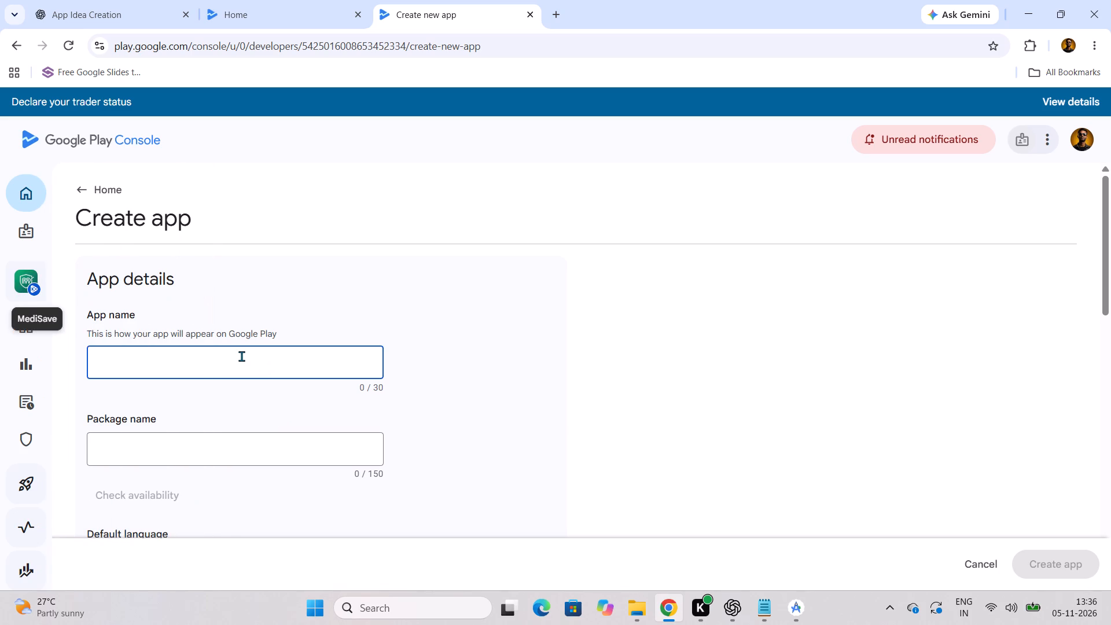
{"action": "type", "text": "Medi"}
{"action": "type", "text": "Save"}
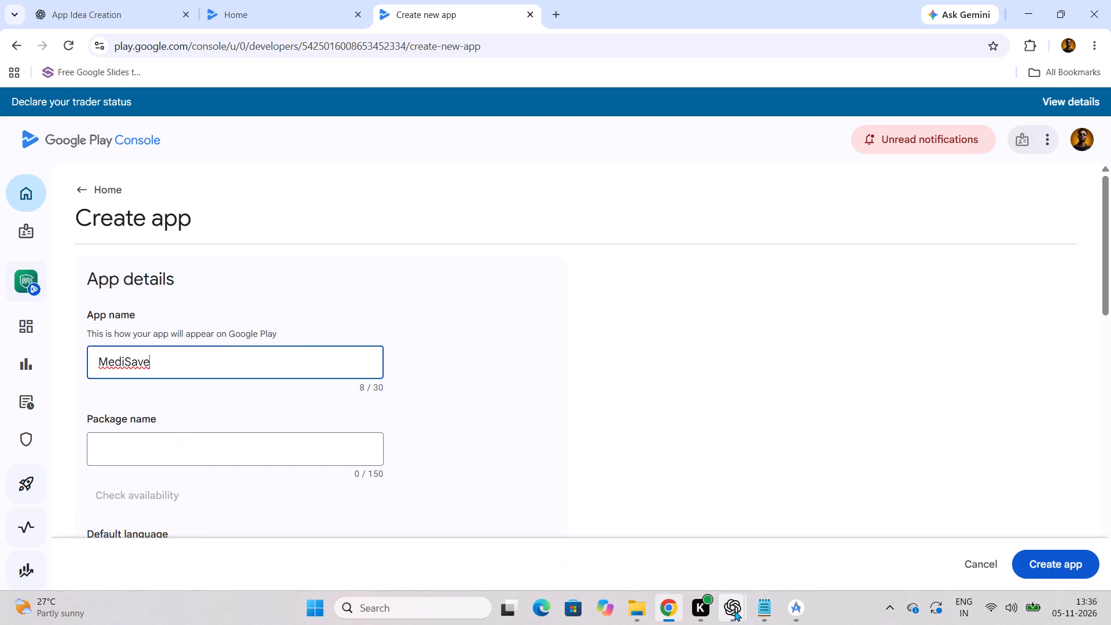
Copy the namespace com.rkdevstudios.medisave from build.gradle.kts in Android Studio into Play Console's package name and check its availability.
{"action": "left_click", "coordinate": [801, 616]}
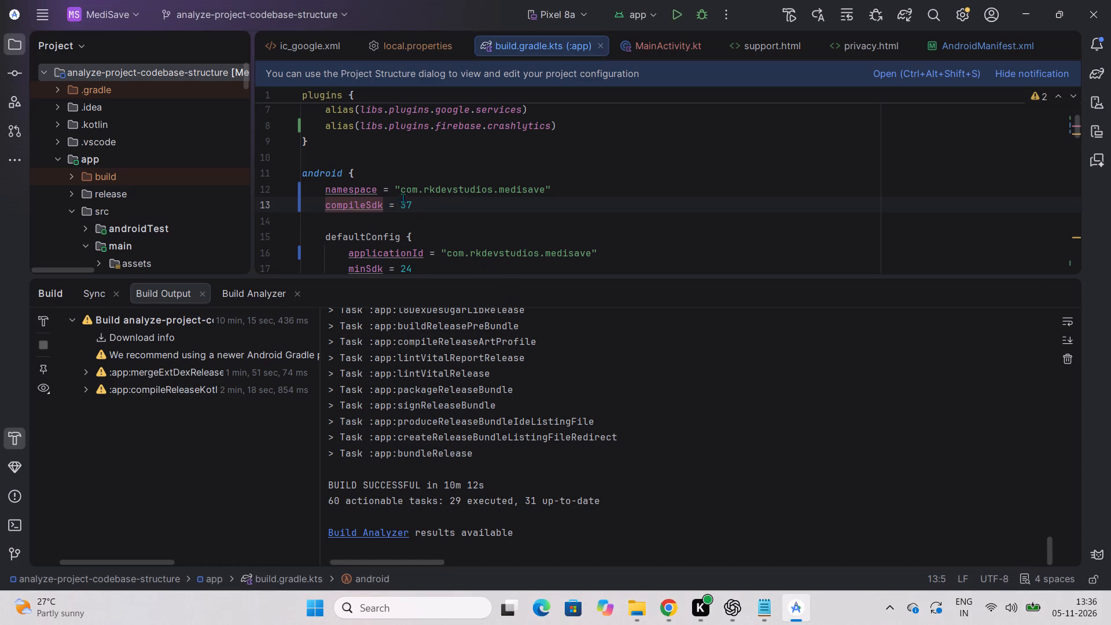
{"action": "left_click_drag", "start_coordinate": [399, 190], "coordinate": [539, 189]}
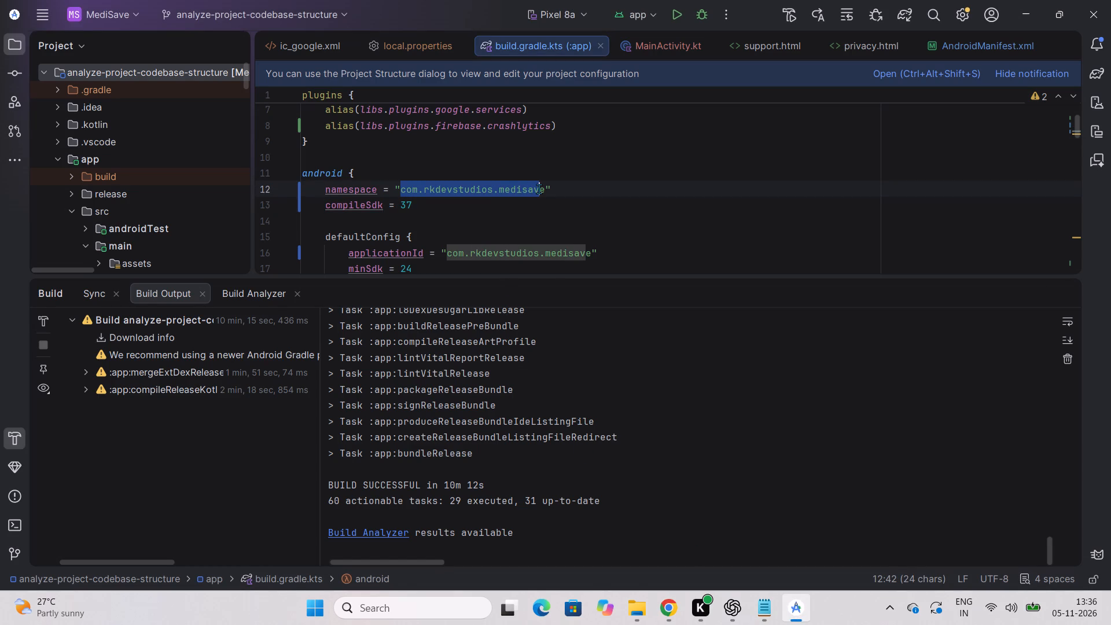
{"action": "left_click_drag", "start_coordinate": [539, 189], "coordinate": [547, 192]}
{"action": "key", "text": "ctrl+c"}
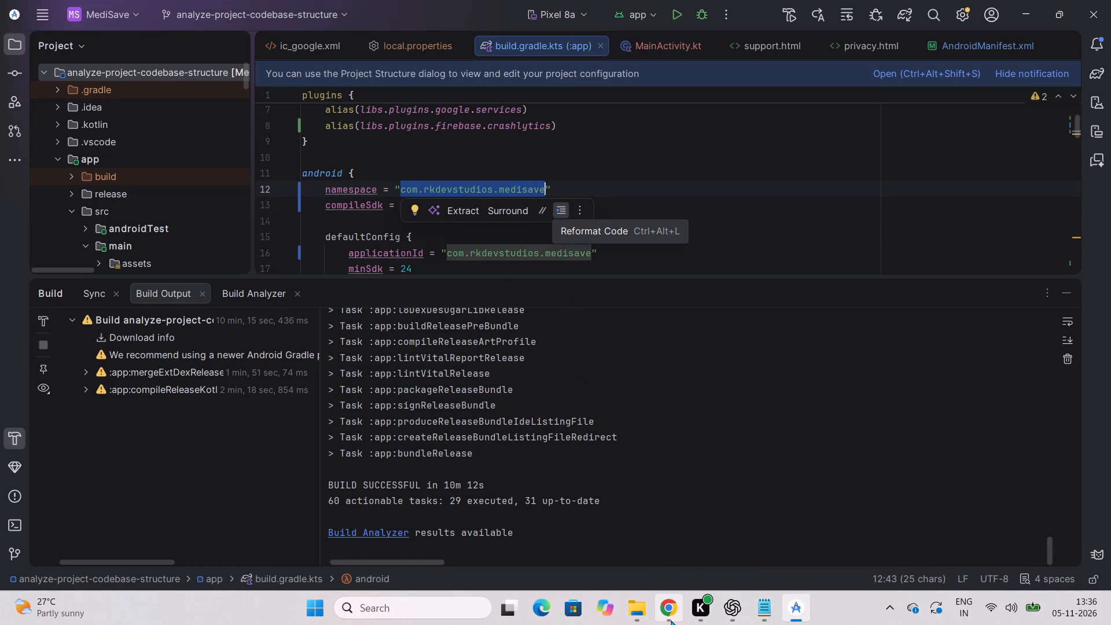
{"action": "left_click", "coordinate": [675, 616]}
{"action": "left_click", "coordinate": [312, 459]}
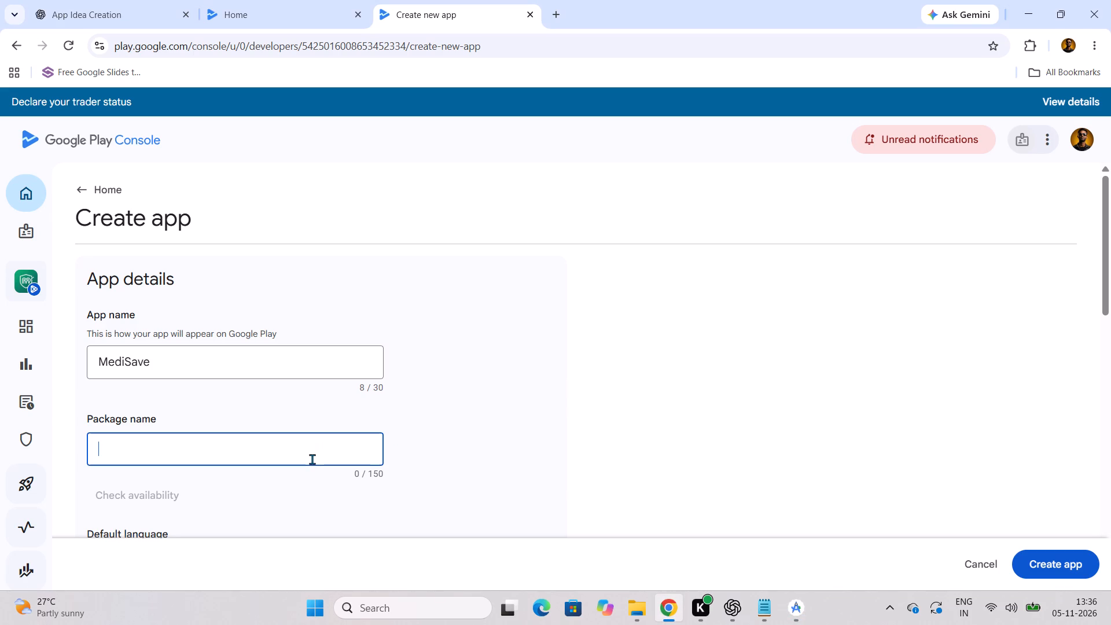
{"action": "key", "text": "ctrl+v"}
{"action": "scroll", "coordinate": [308, 470], "scroll_direction": "down", "scroll_amount": 1}
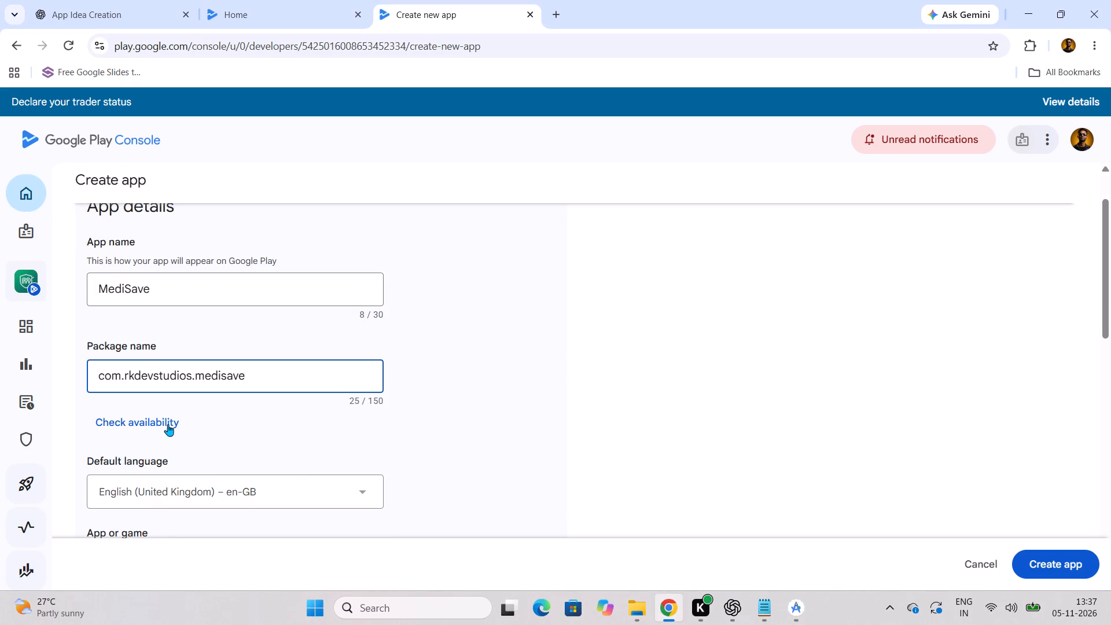
{"action": "left_click", "coordinate": [168, 424]}
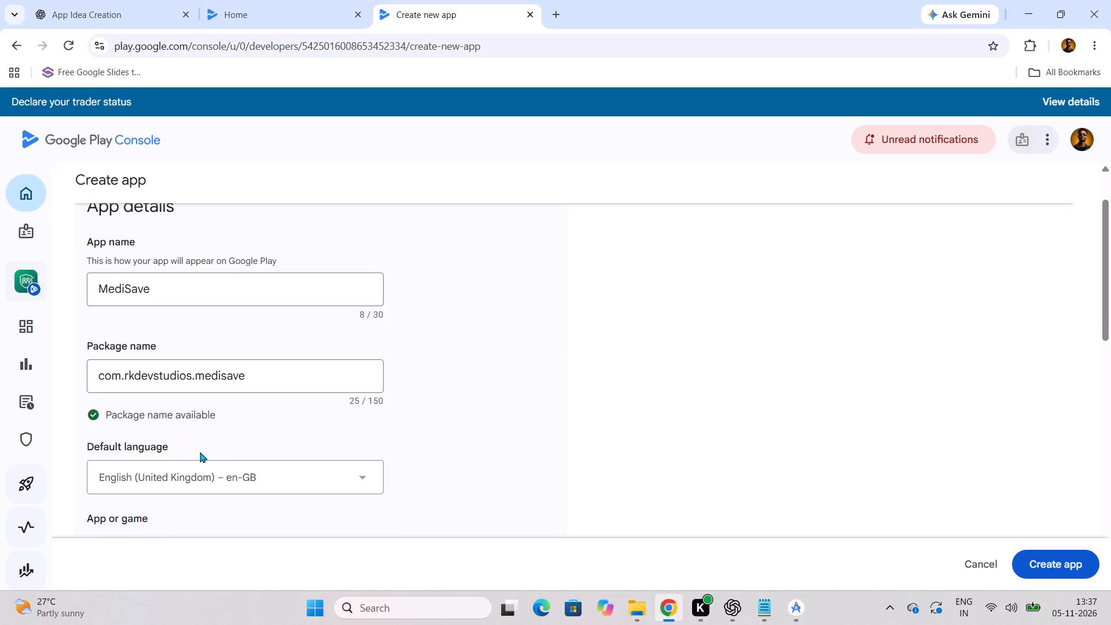
Classify MediSave as an App rather than a game and set its pricing to Paid.
{"action": "scroll", "coordinate": [205, 457], "scroll_direction": "down", "scroll_amount": 2}
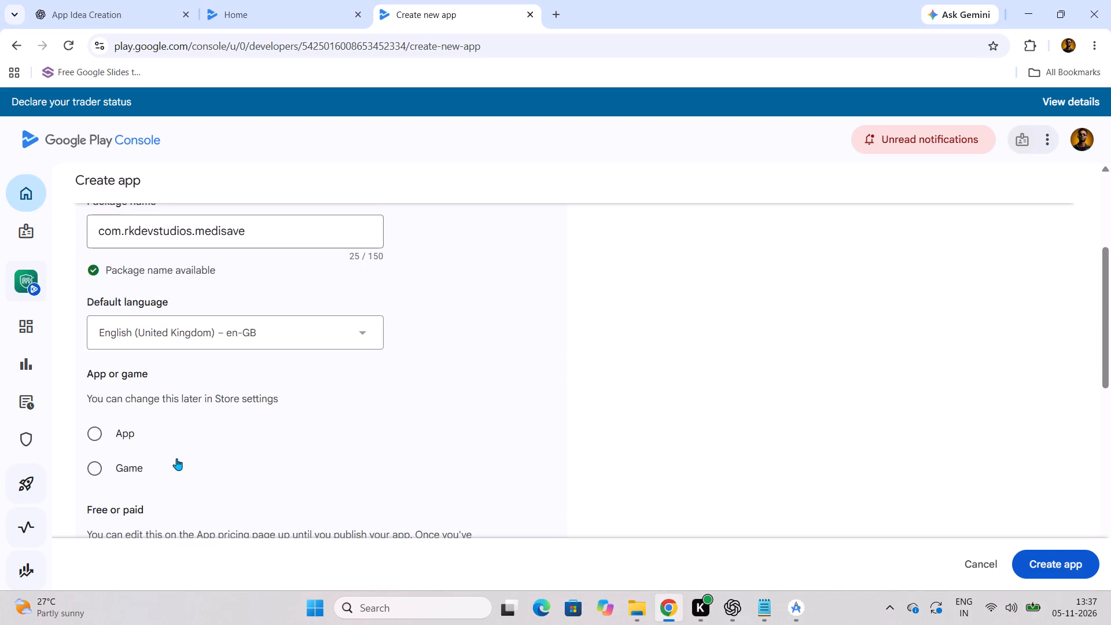
{"action": "left_click", "coordinate": [98, 432]}
{"action": "scroll", "coordinate": [112, 442], "scroll_direction": "down", "scroll_amount": 2}
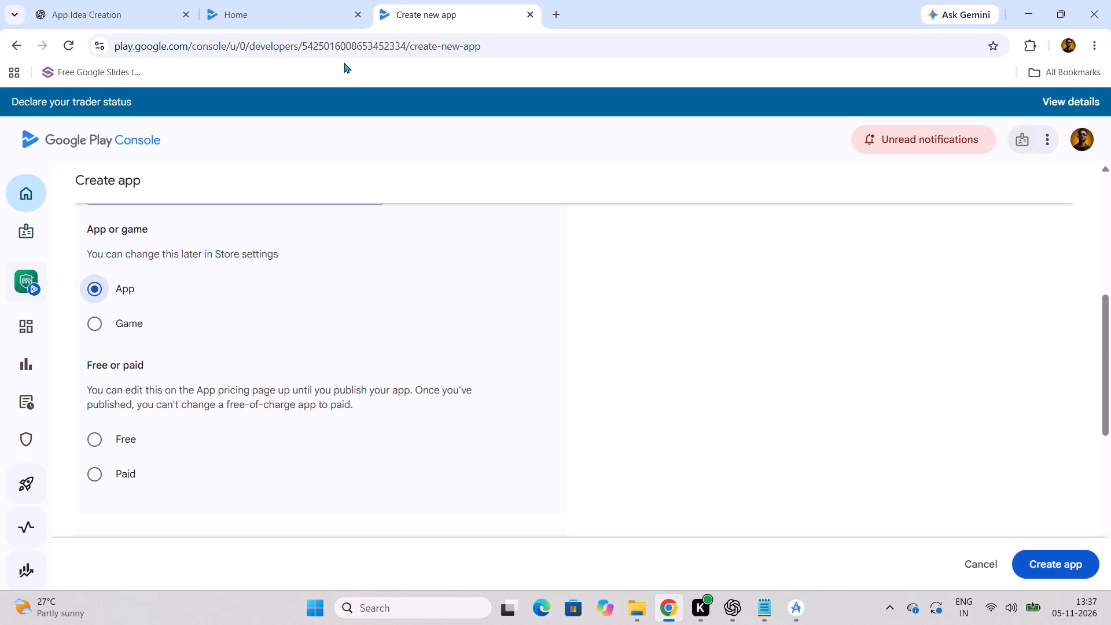
{"action": "left_click", "coordinate": [95, 438]}
{"action": "left_click", "coordinate": [95, 472]}
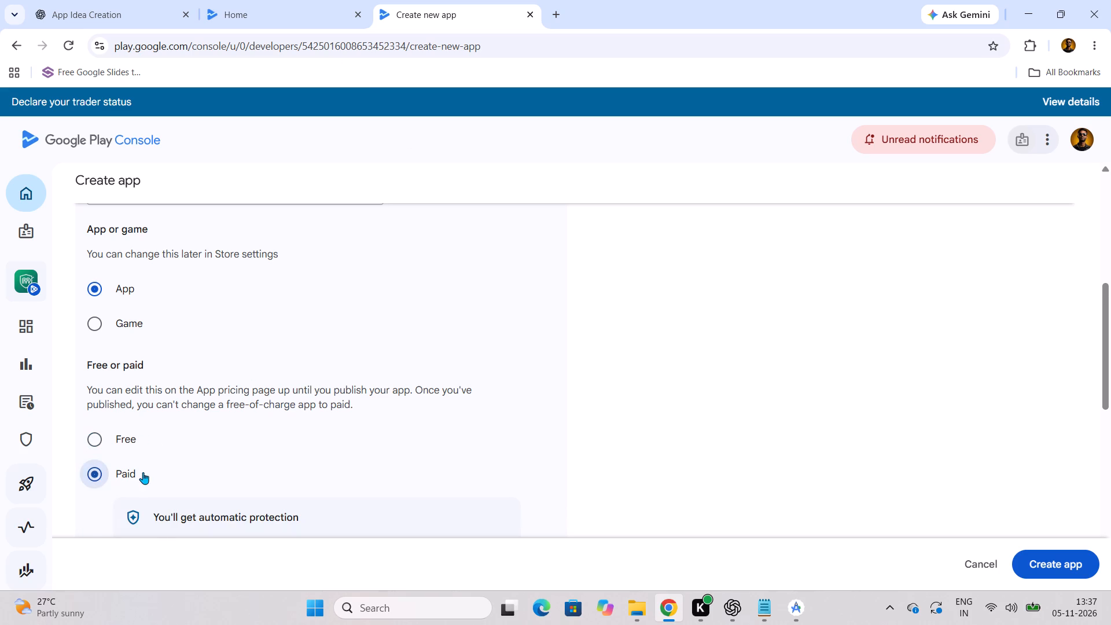
Accept the Developer Programme Policies and US export laws declarations and create the app.
{"action": "scroll", "coordinate": [148, 470], "scroll_direction": "down", "scroll_amount": 3}
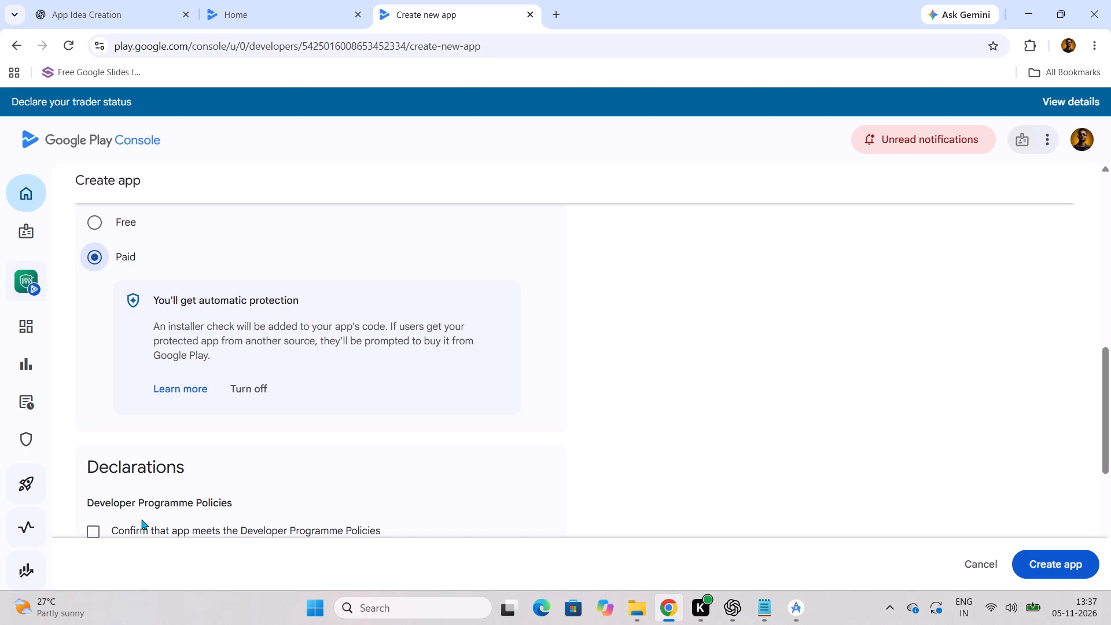
{"action": "scroll", "coordinate": [132, 524], "scroll_direction": "down", "scroll_amount": 1}
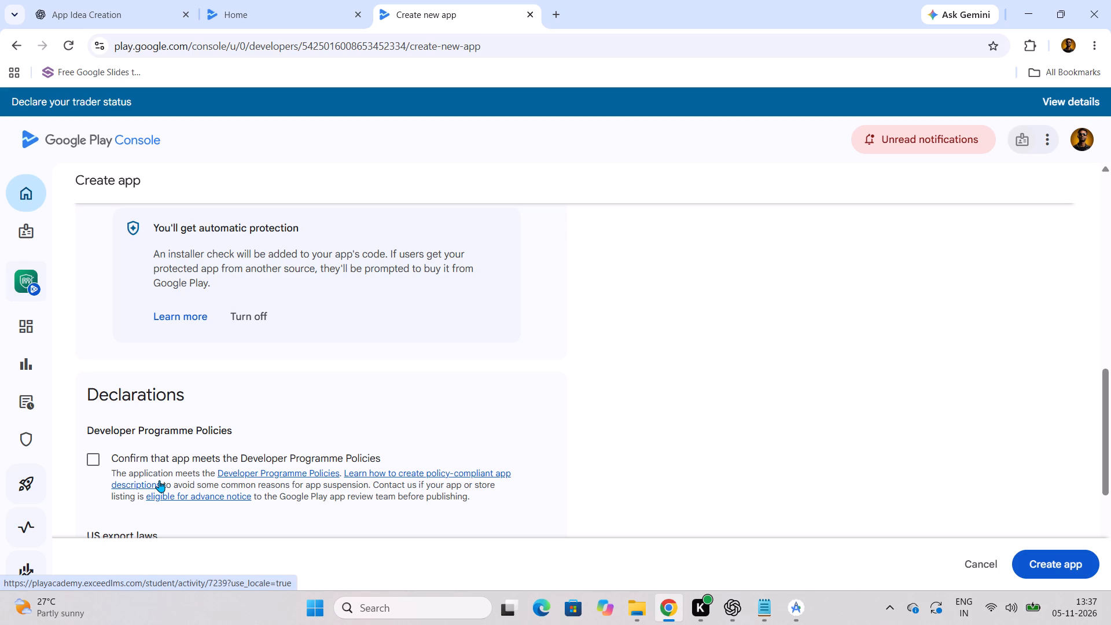
{"action": "scroll", "coordinate": [173, 415], "scroll_direction": "up", "scroll_amount": 3}
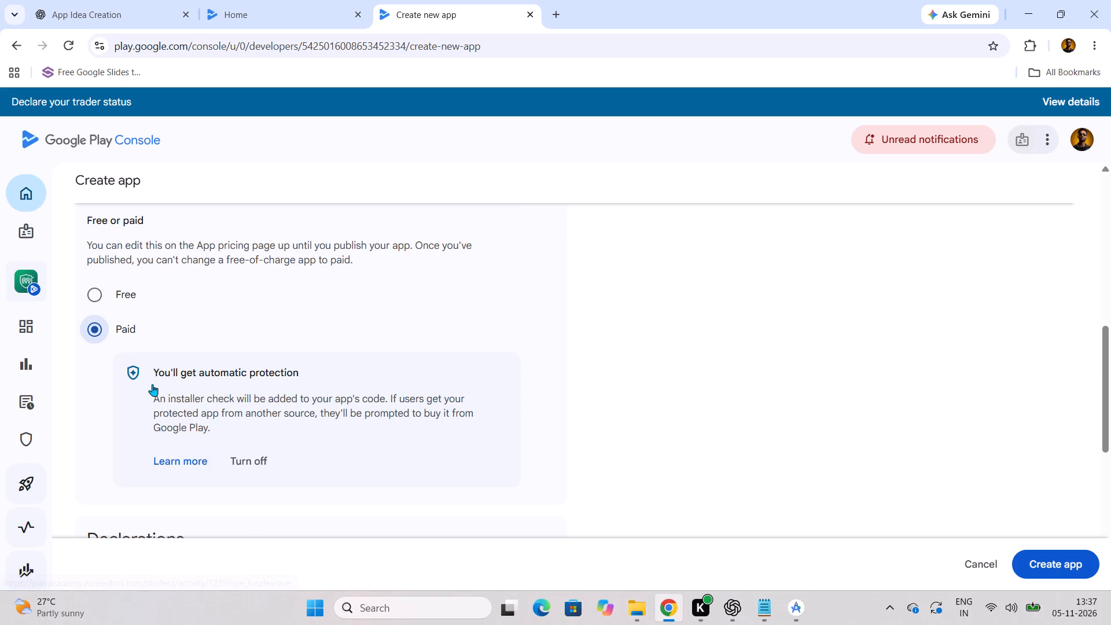
{"action": "left_click", "coordinate": [100, 368]}
{"action": "scroll", "coordinate": [155, 403], "scroll_direction": "down", "scroll_amount": 5}
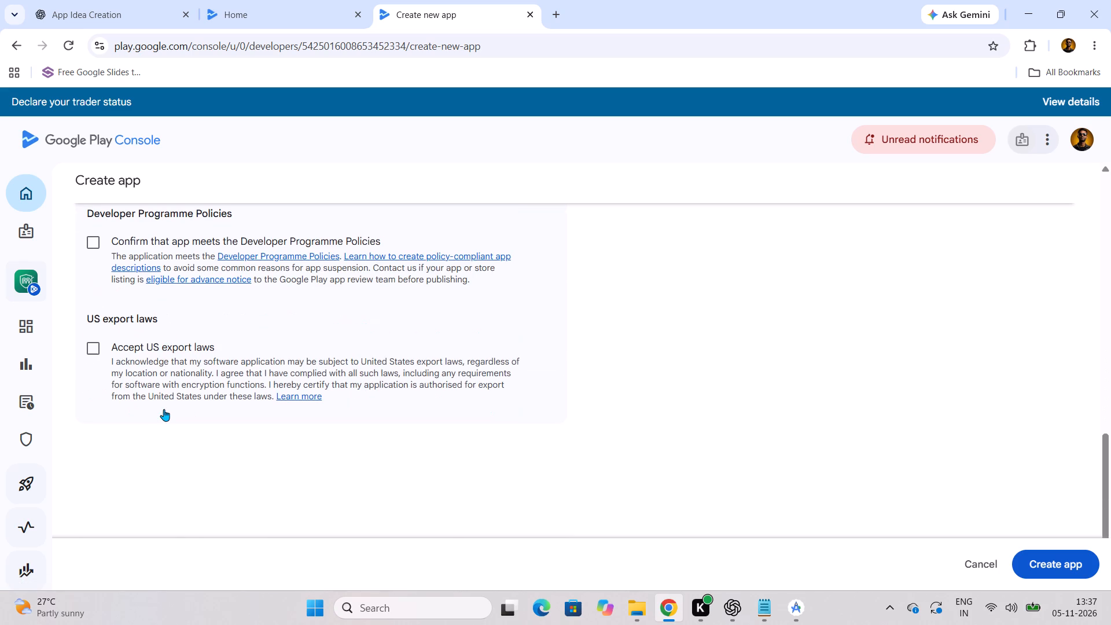
{"action": "scroll", "coordinate": [164, 409], "scroll_direction": "down", "scroll_amount": 1}
{"action": "scroll", "coordinate": [103, 363], "scroll_direction": "up", "scroll_amount": 1}
{"action": "left_click", "coordinate": [96, 322]}
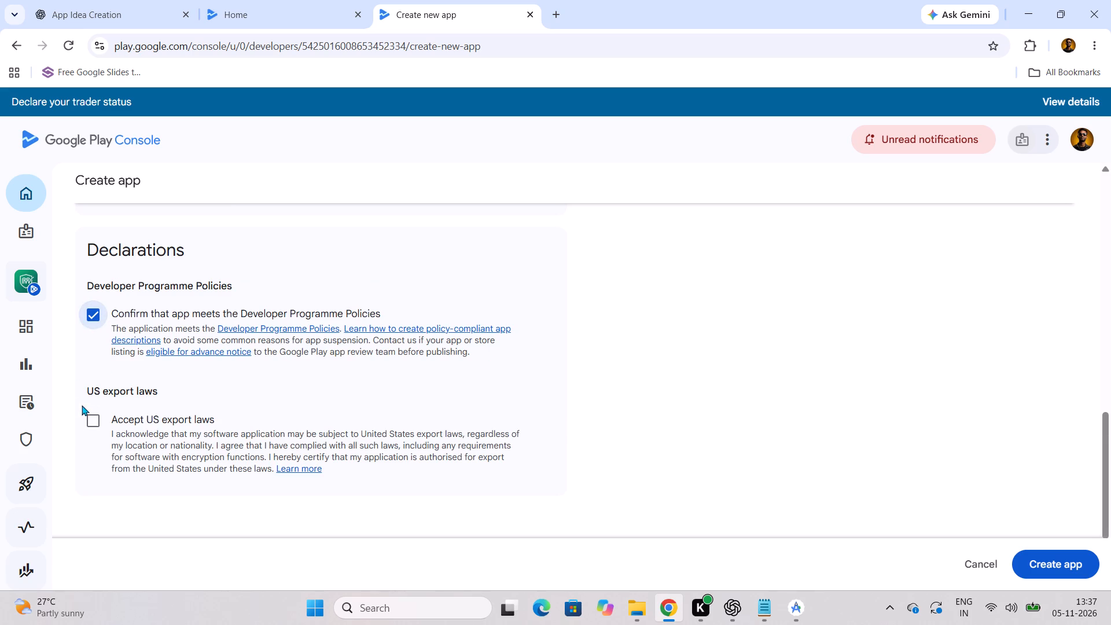
{"action": "left_click", "coordinate": [90, 425]}
{"action": "scroll", "coordinate": [297, 462], "scroll_direction": "down", "scroll_amount": 4}
{"action": "left_click", "coordinate": [1038, 558]}
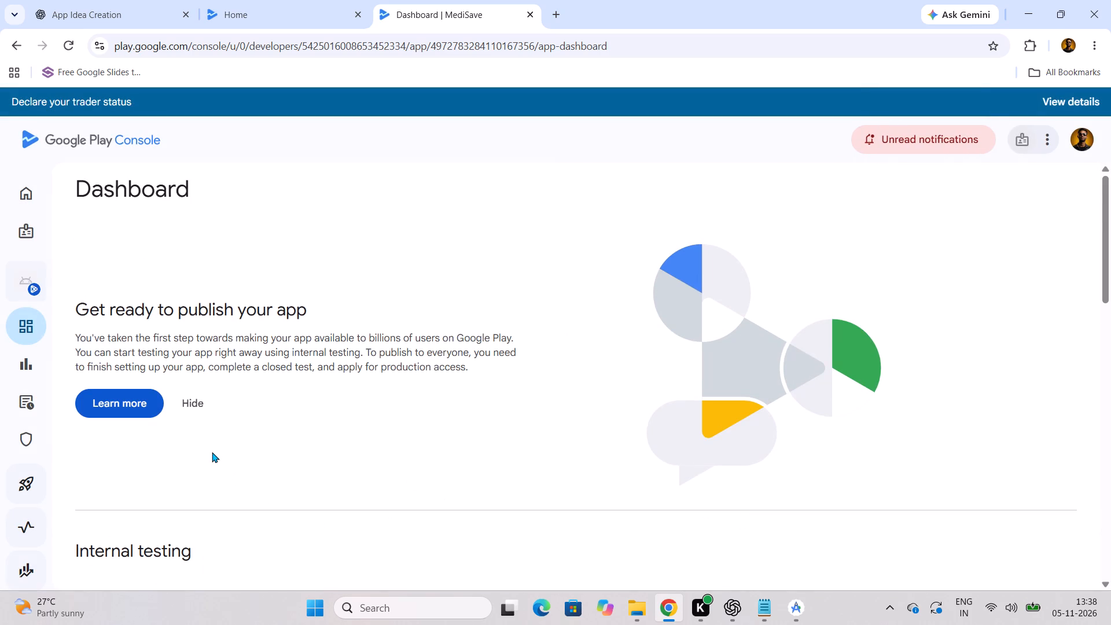
Open tester selection in MediSave's internal testing tasks, select all tester email lists and save.
{"action": "scroll", "coordinate": [212, 452], "scroll_direction": "down", "scroll_amount": 4}
{"action": "left_click", "coordinate": [251, 395]}
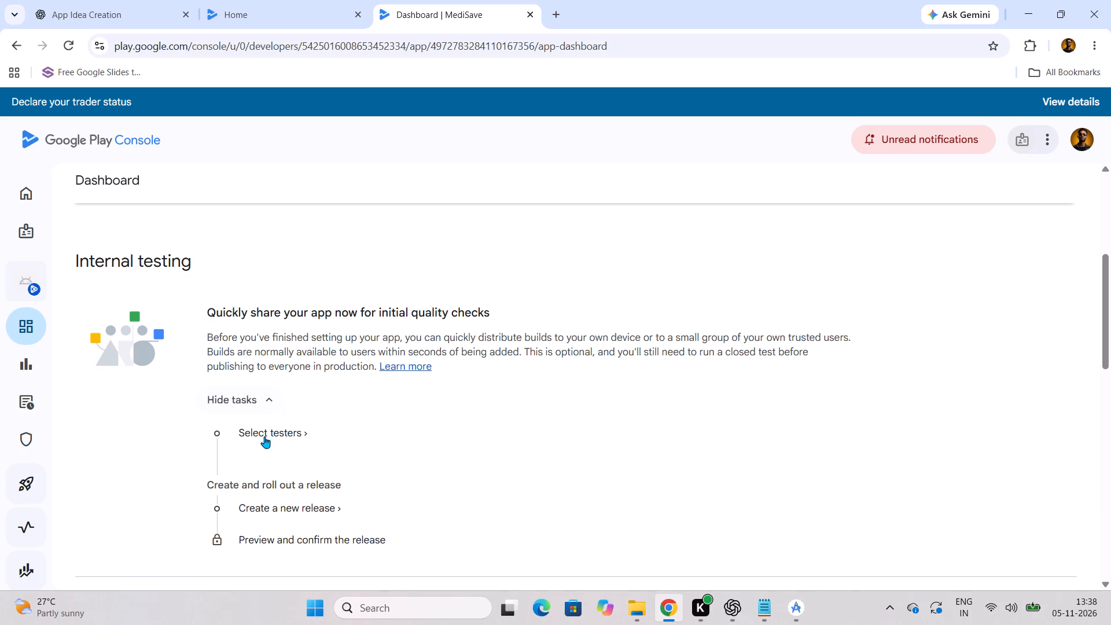
{"action": "left_click", "coordinate": [264, 436]}
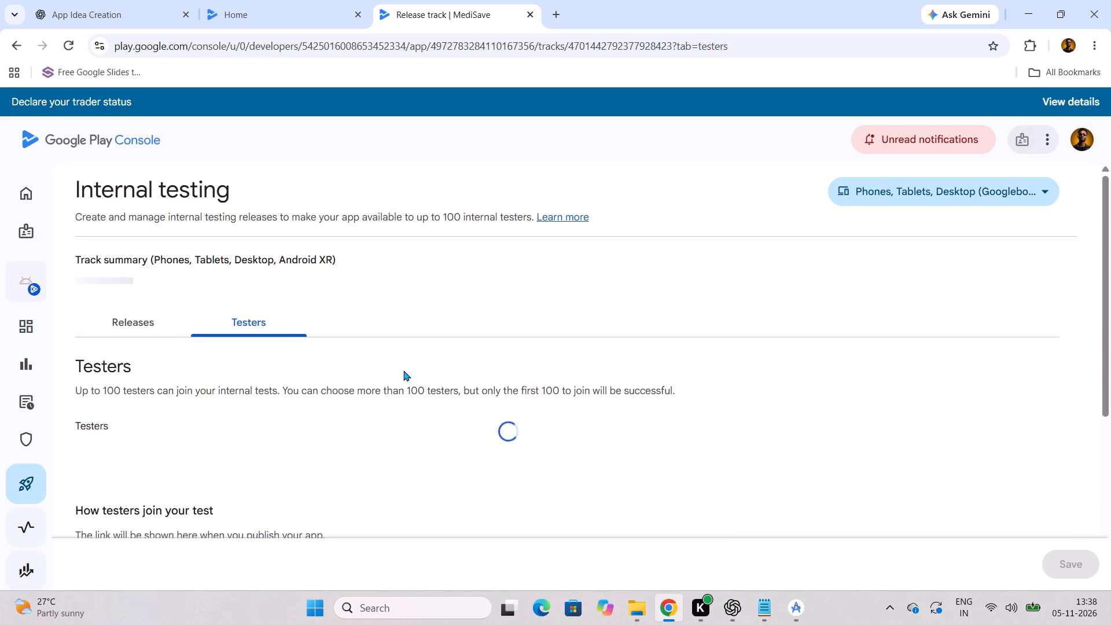
{"action": "scroll", "coordinate": [402, 372], "scroll_direction": "down", "scroll_amount": 3}
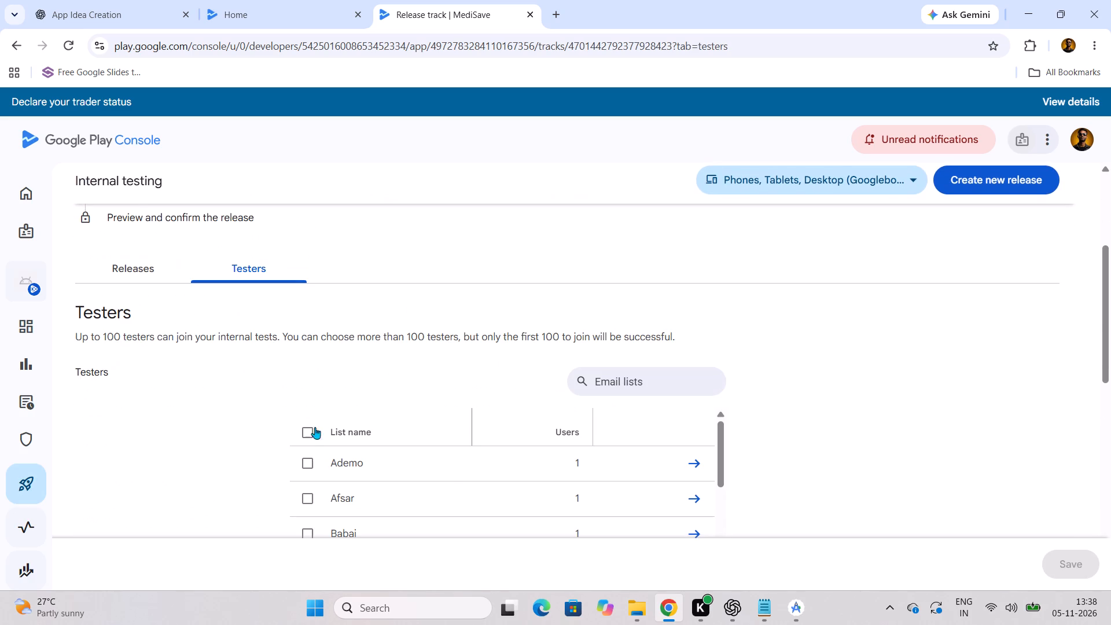
{"action": "left_click", "coordinate": [307, 439]}
{"action": "left_click", "coordinate": [1060, 562]}
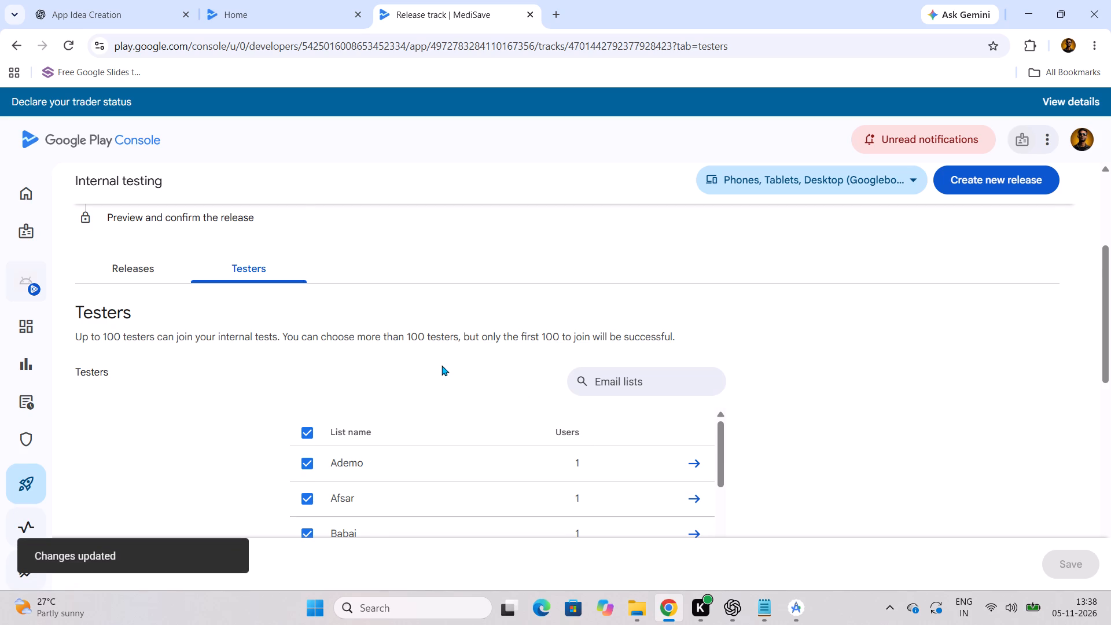
Create a new internal testing release for MediSave.
{"action": "scroll", "coordinate": [442, 365], "scroll_direction": "down", "scroll_amount": 4}
{"action": "left_click", "coordinate": [1028, 181]}
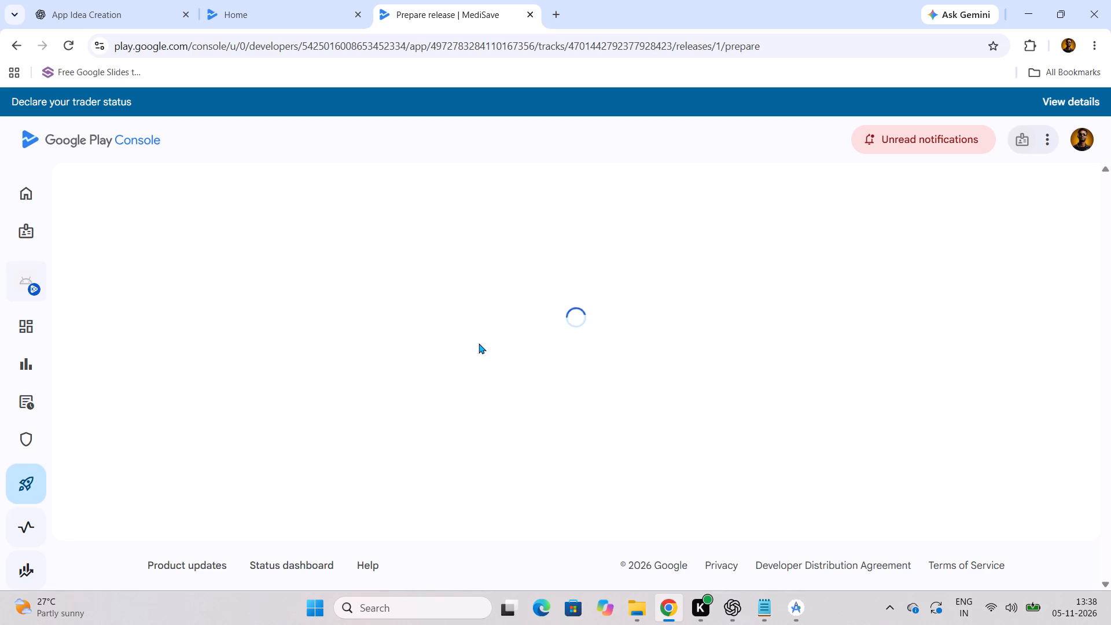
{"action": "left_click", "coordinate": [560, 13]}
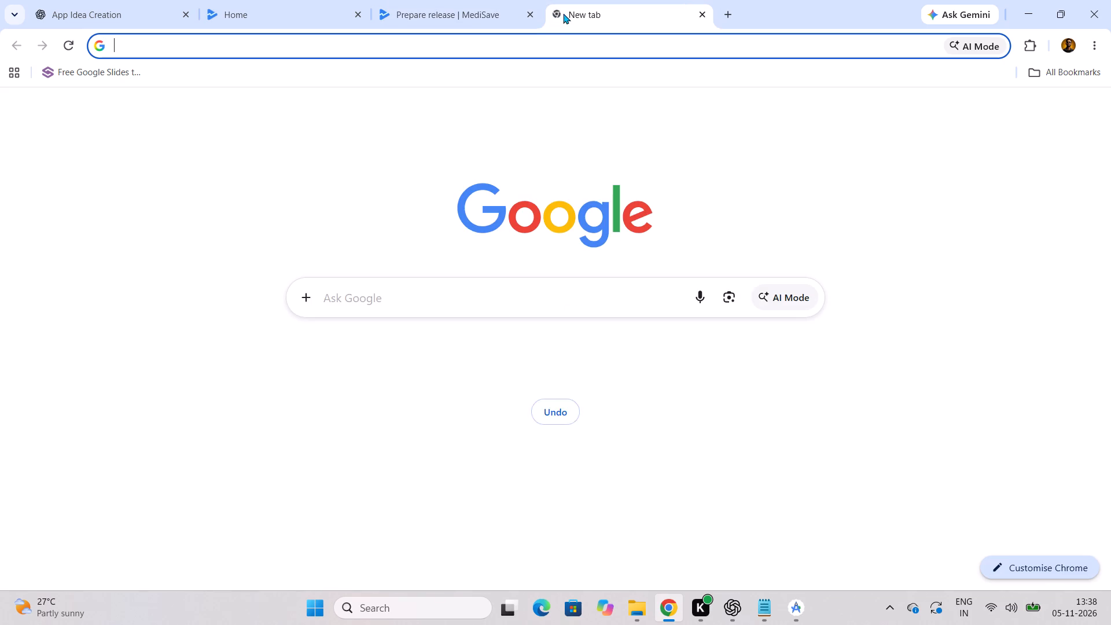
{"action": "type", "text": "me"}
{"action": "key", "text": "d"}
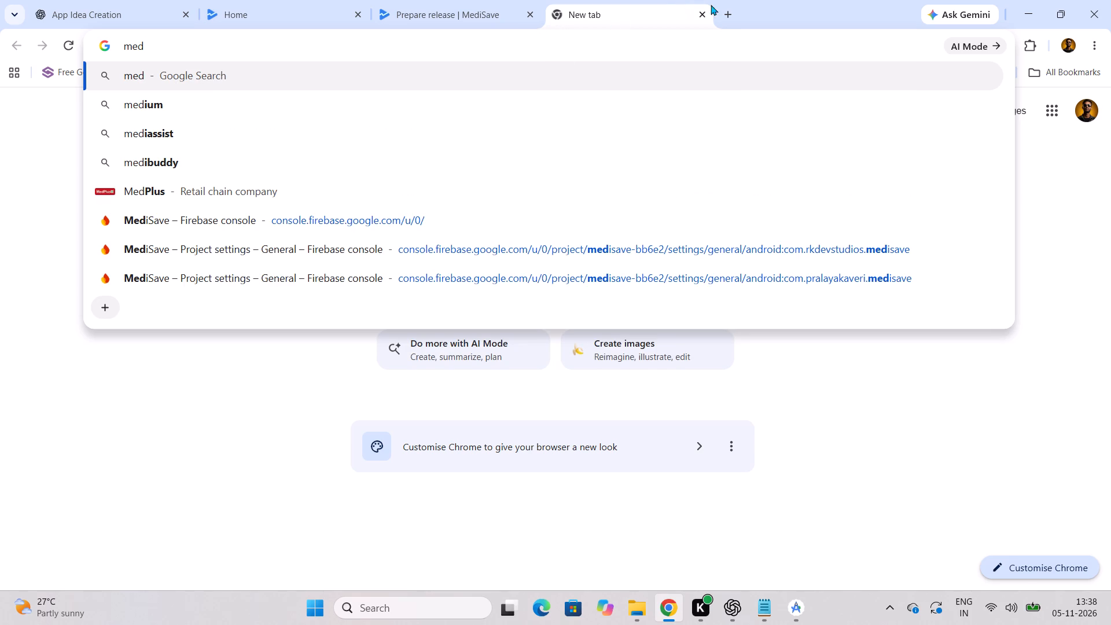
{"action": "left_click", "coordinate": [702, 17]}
{"action": "scroll", "coordinate": [528, 272], "scroll_direction": "down", "scroll_amount": 3}
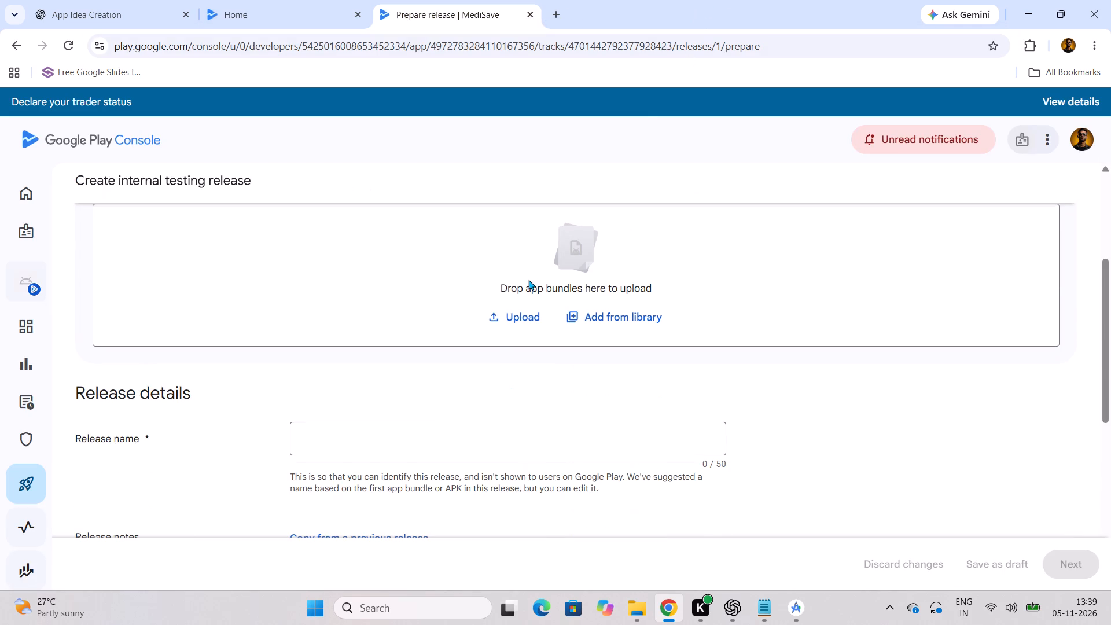
{"action": "left_click", "coordinate": [521, 314]}
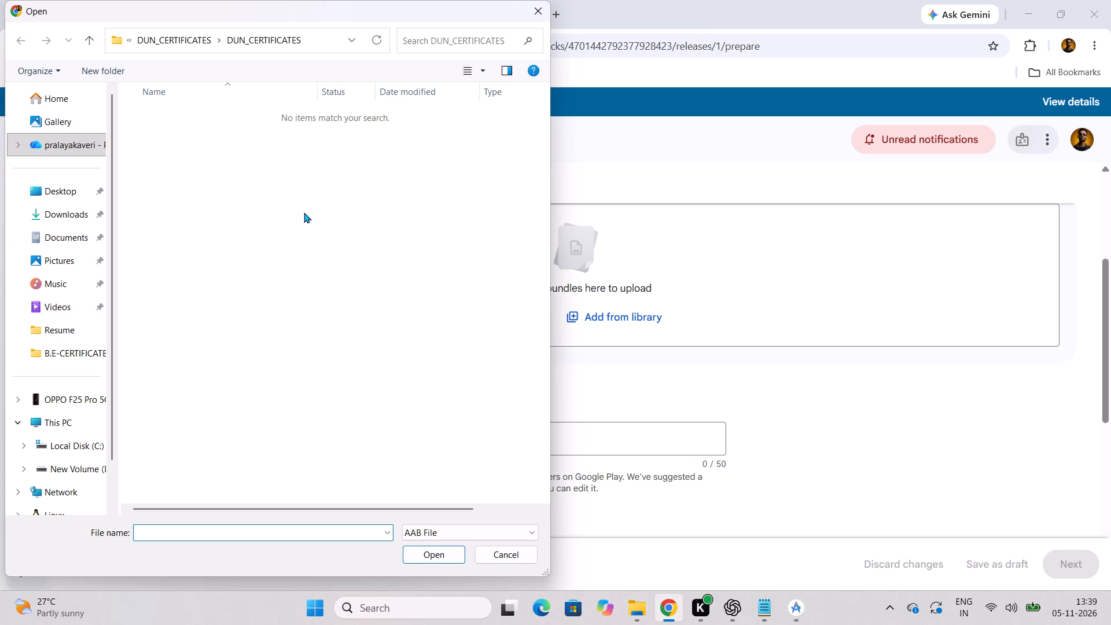
{"action": "scroll", "coordinate": [81, 356], "scroll_direction": "down", "scroll_amount": 1}
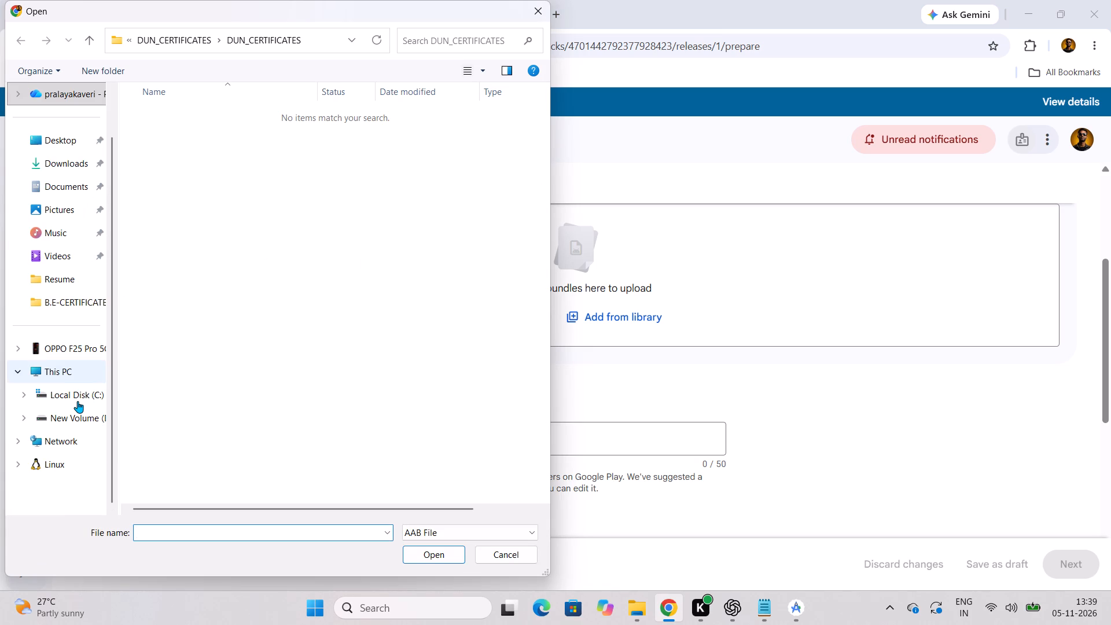
{"action": "left_click", "coordinate": [78, 401]}
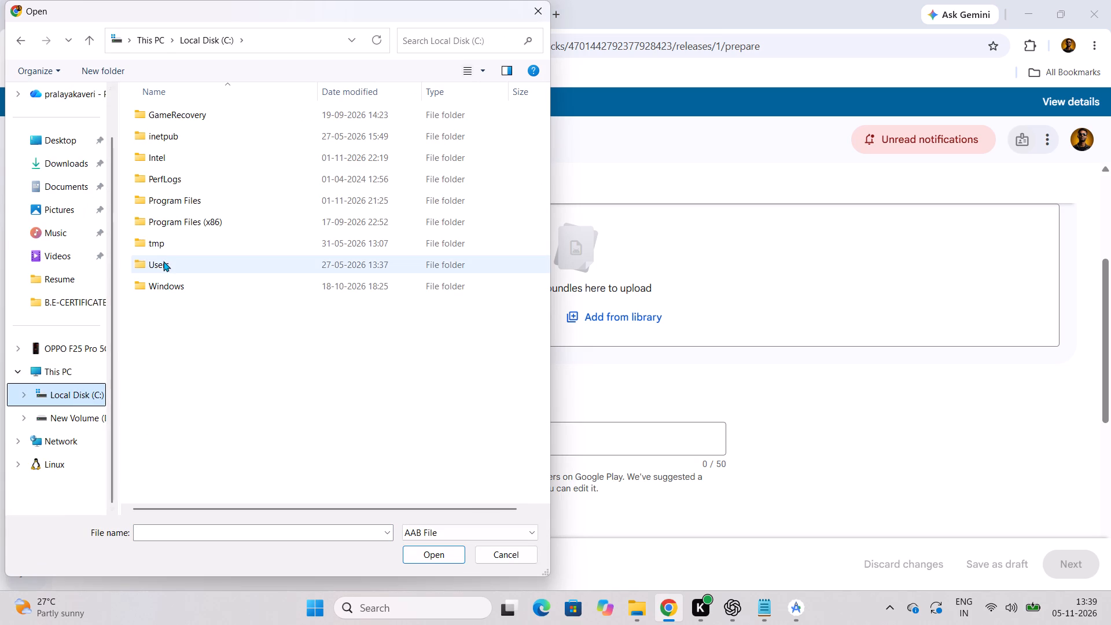
{"action": "triple_click", "coordinate": [163, 263]}
{"action": "double_click", "coordinate": [214, 117]}
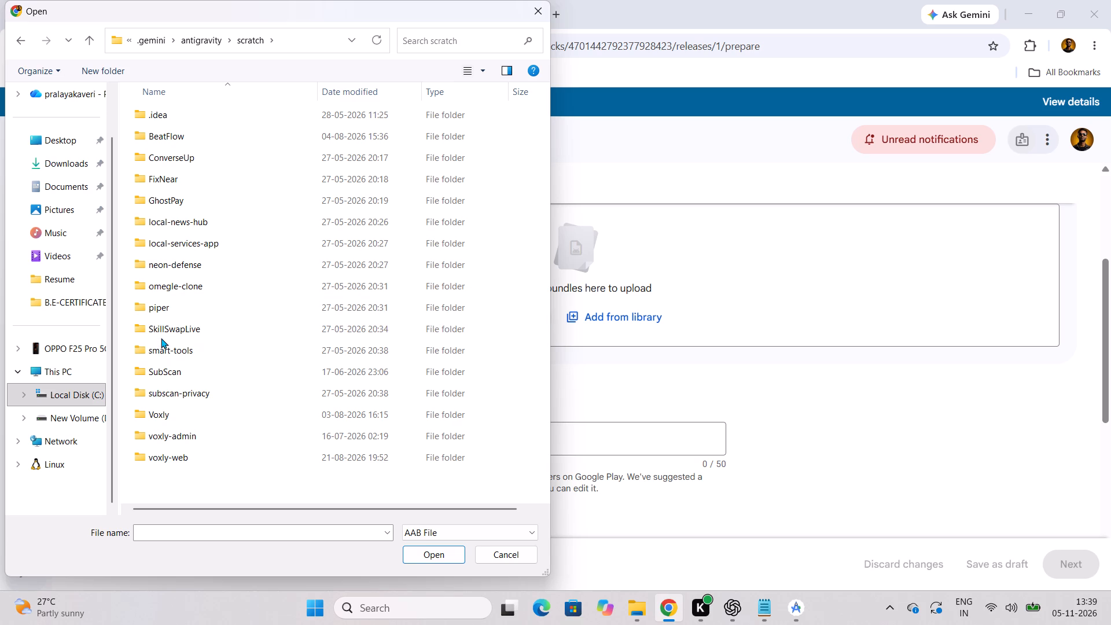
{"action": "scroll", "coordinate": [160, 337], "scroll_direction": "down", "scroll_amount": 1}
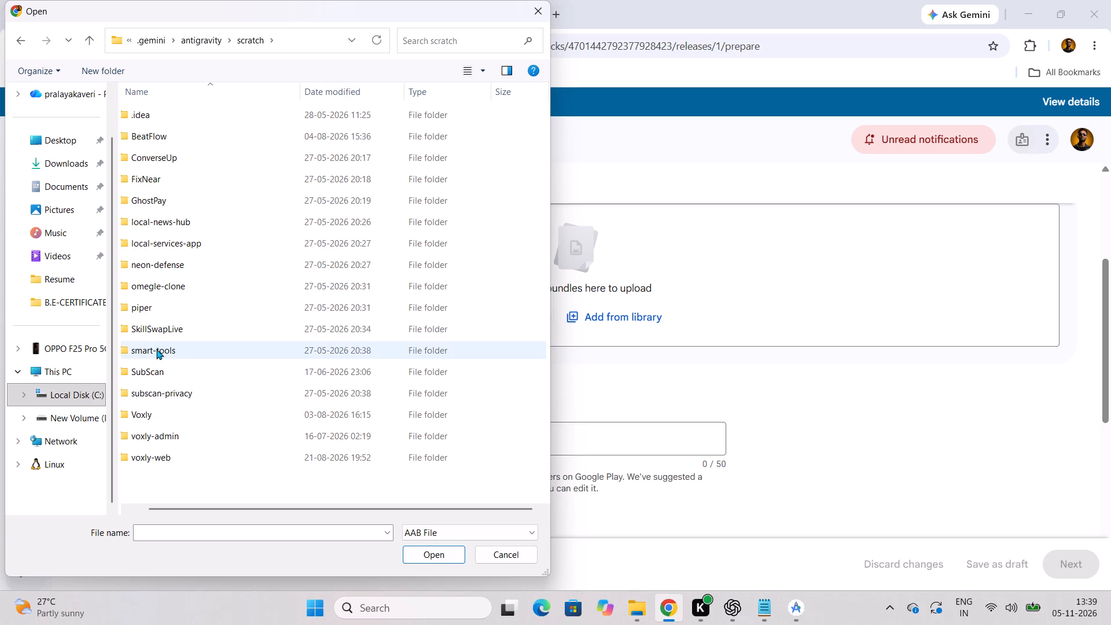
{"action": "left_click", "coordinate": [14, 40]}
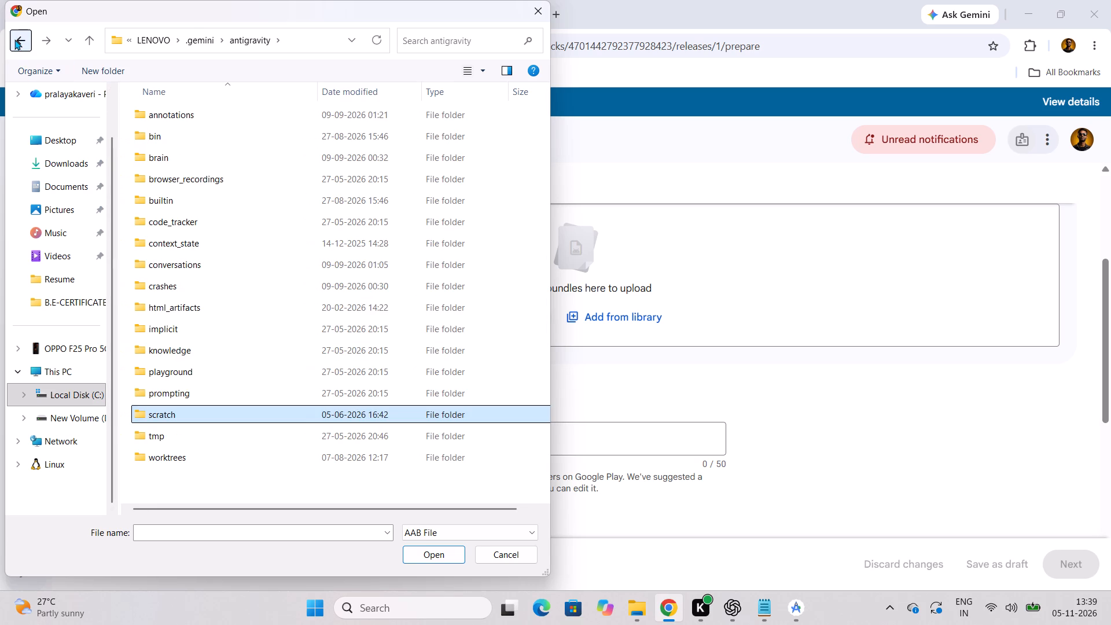
Upload app-release.aab from the app\release folder of the MediSave project inside worktrees to the internal testing release.
{"action": "double_click", "coordinate": [196, 450]}
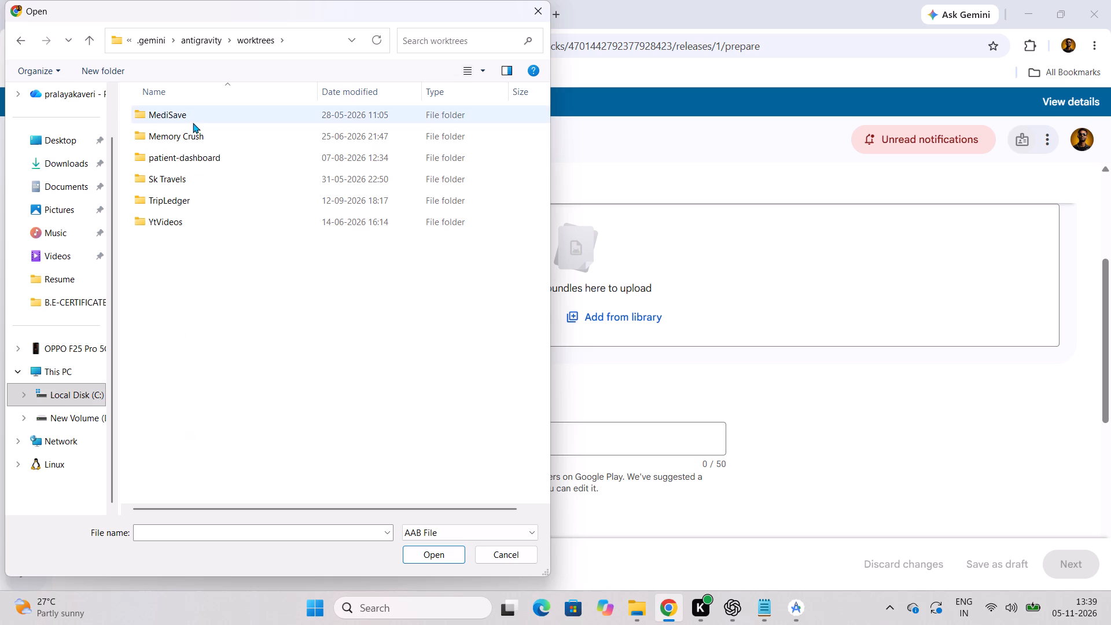
{"action": "double_click", "coordinate": [193, 123]}
{"action": "double_click", "coordinate": [193, 122]}
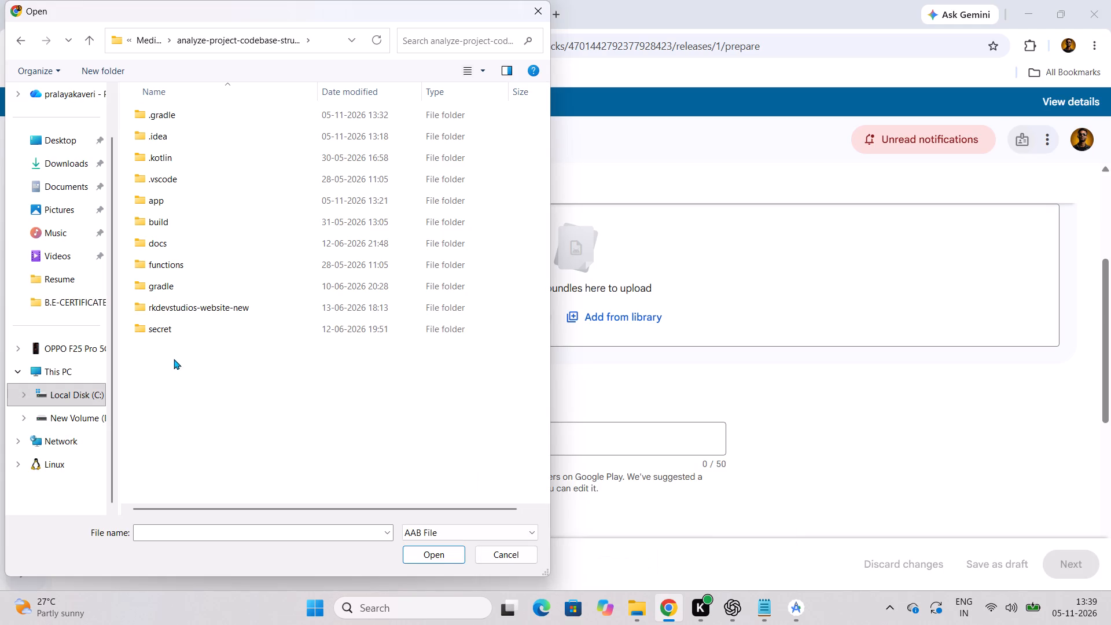
{"action": "double_click", "coordinate": [171, 205]}
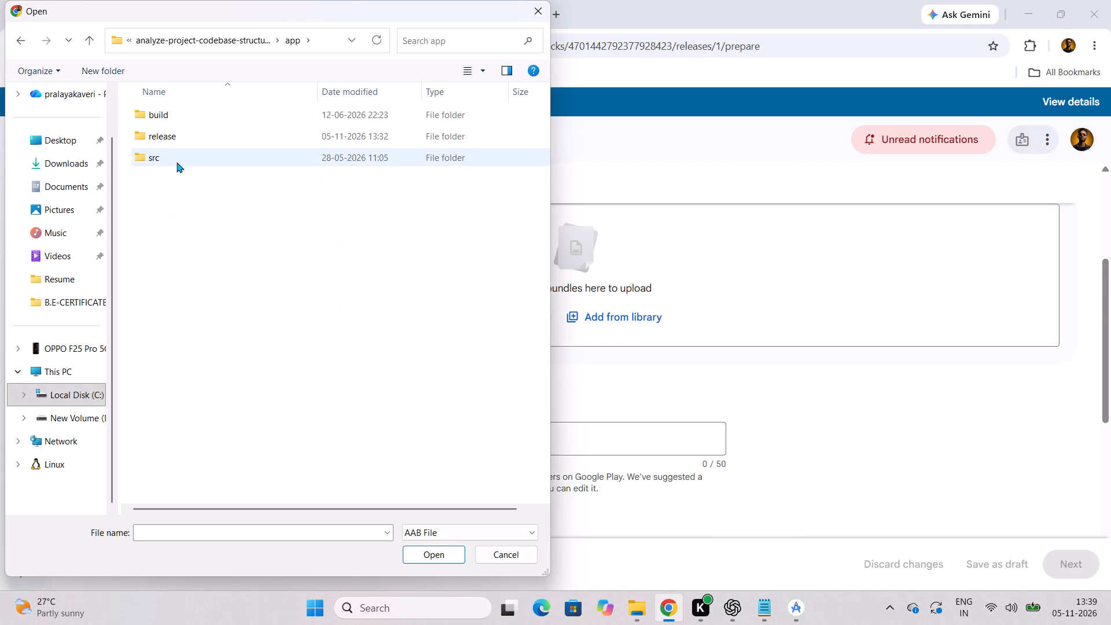
{"action": "double_click", "coordinate": [178, 142]}
{"action": "left_click", "coordinate": [209, 117]}
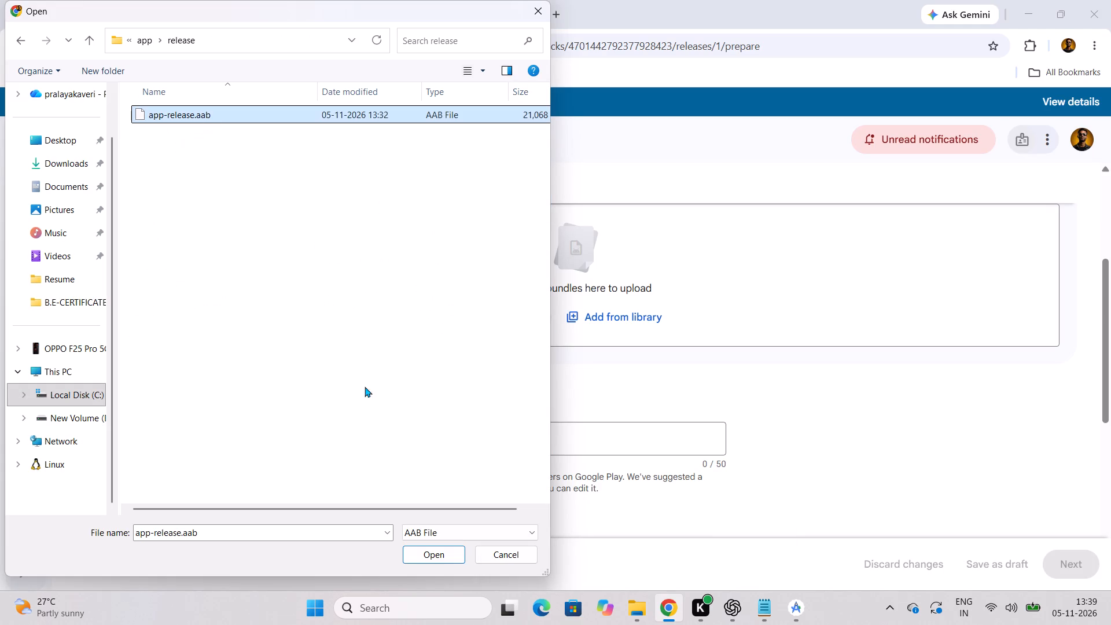
{"action": "left_click", "coordinate": [441, 558]}
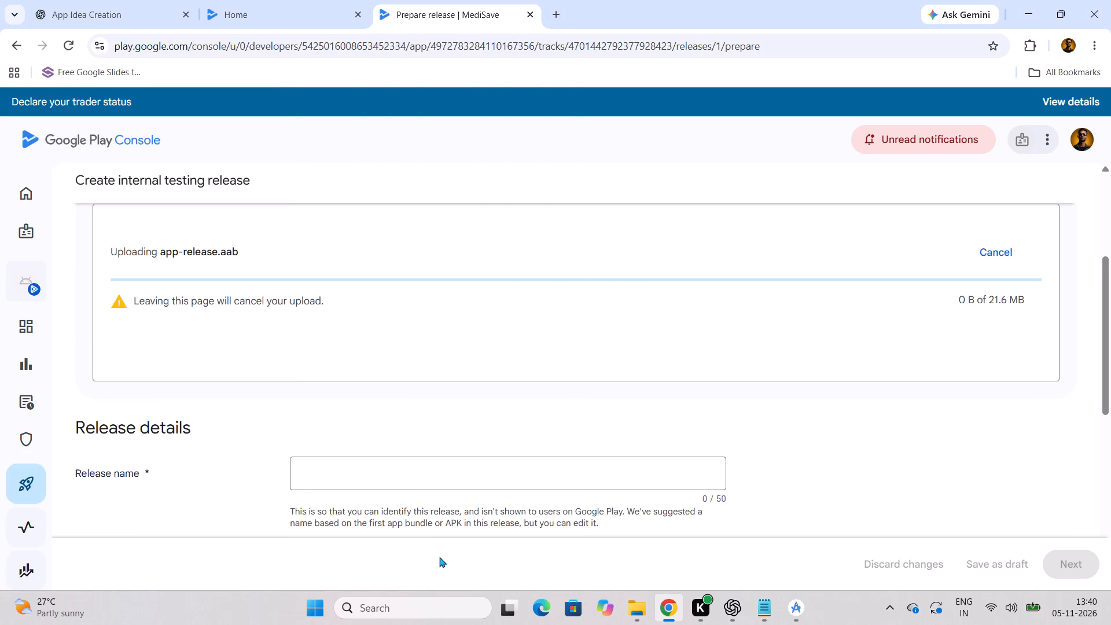
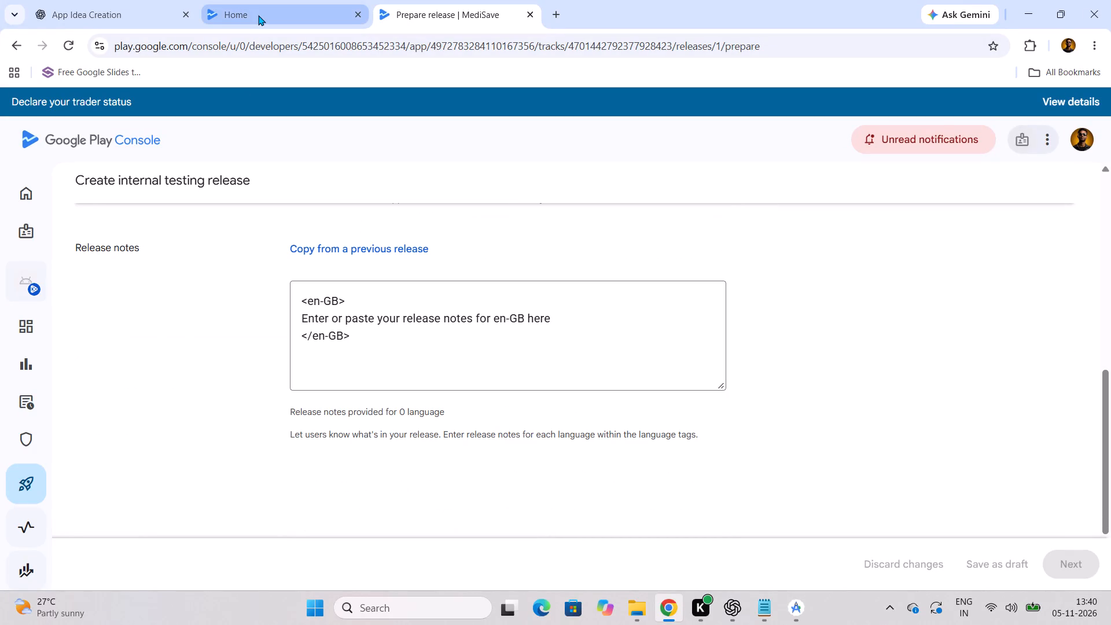
Open the dashboard of the previously submitted MediSave app in the other browser tab and examine its update and production status.
{"action": "scroll", "coordinate": [258, 225], "scroll_direction": "up", "scroll_amount": 10}
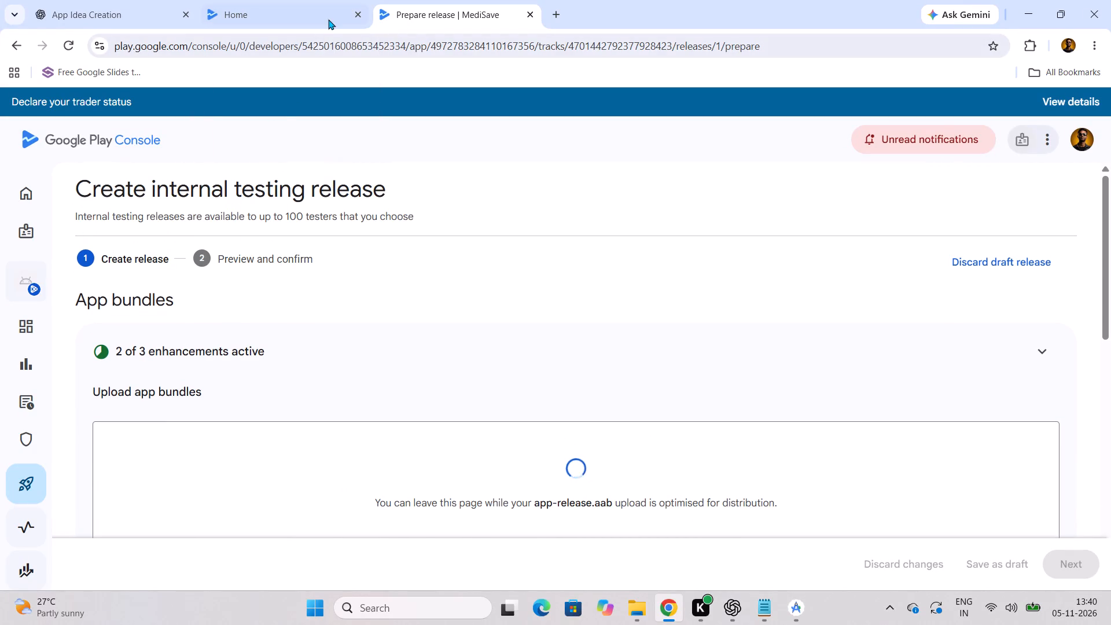
{"action": "left_click", "coordinate": [306, 7]}
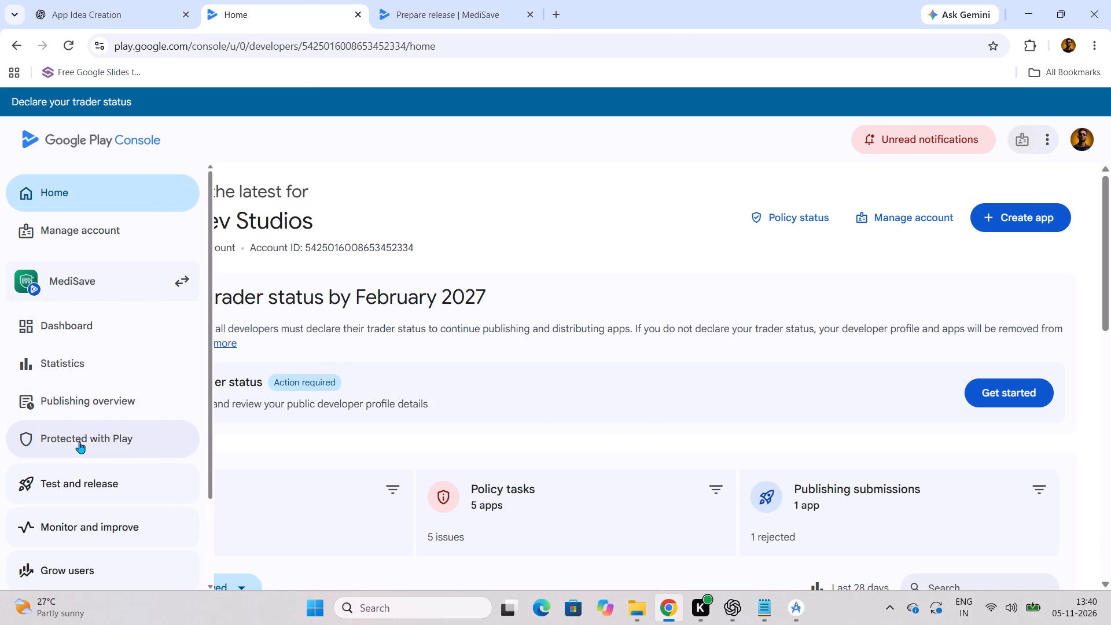
{"action": "left_click", "coordinate": [87, 329]}
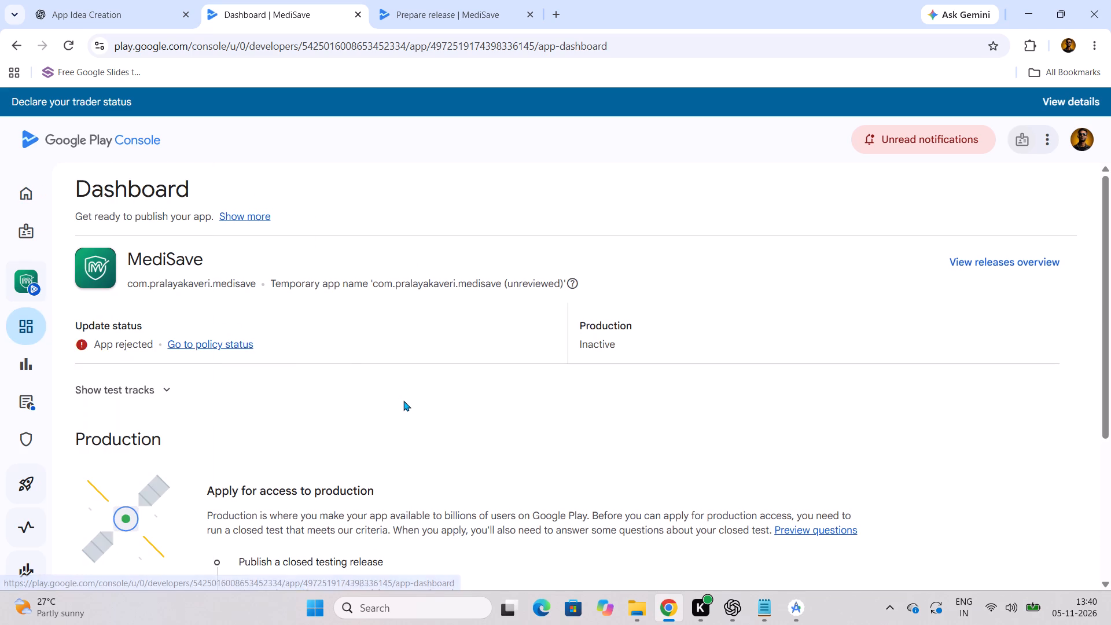
{"action": "scroll", "coordinate": [402, 403], "scroll_direction": "down", "scroll_amount": 5}
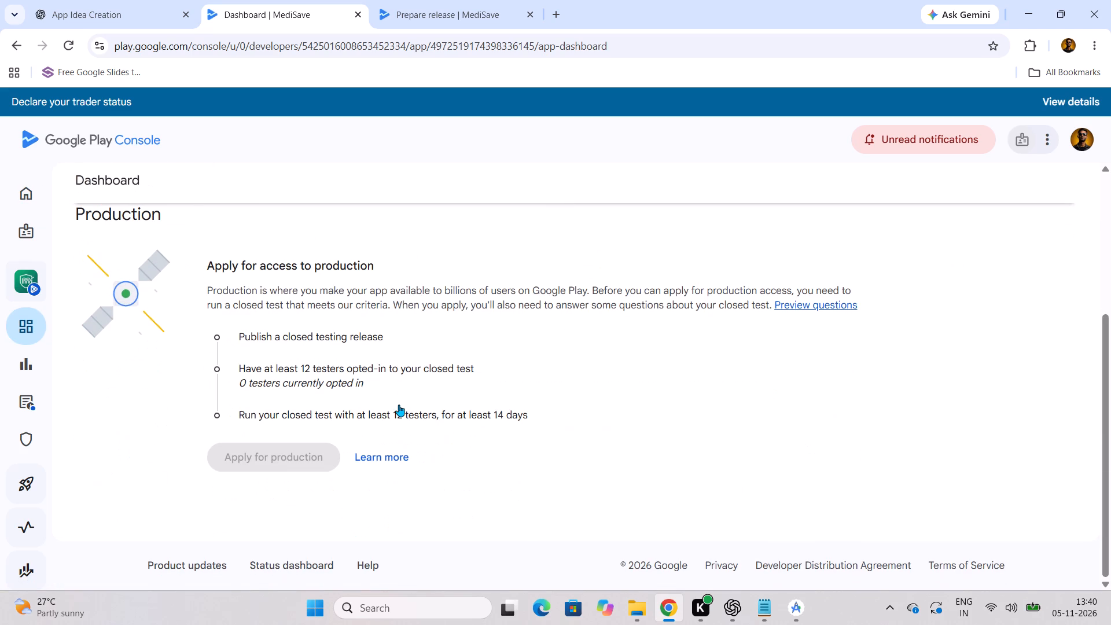
{"action": "scroll", "coordinate": [397, 406], "scroll_direction": "up", "scroll_amount": 5}
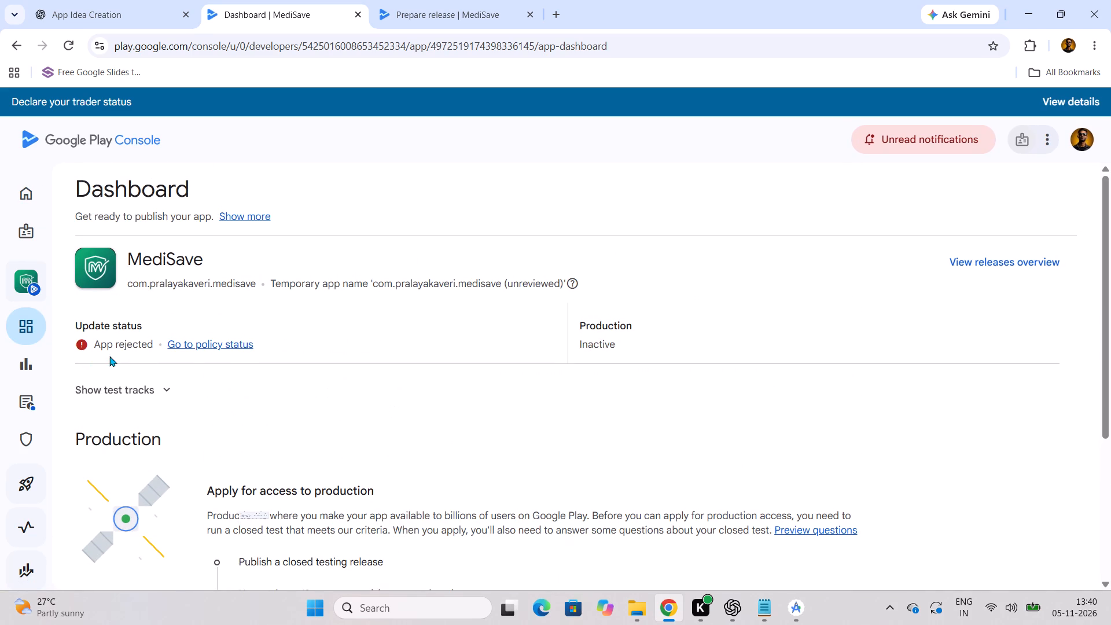
Open the previously submitted app's publishing overview and examine the changes not yet submitted for review.
{"action": "left_click", "coordinate": [55, 396]}
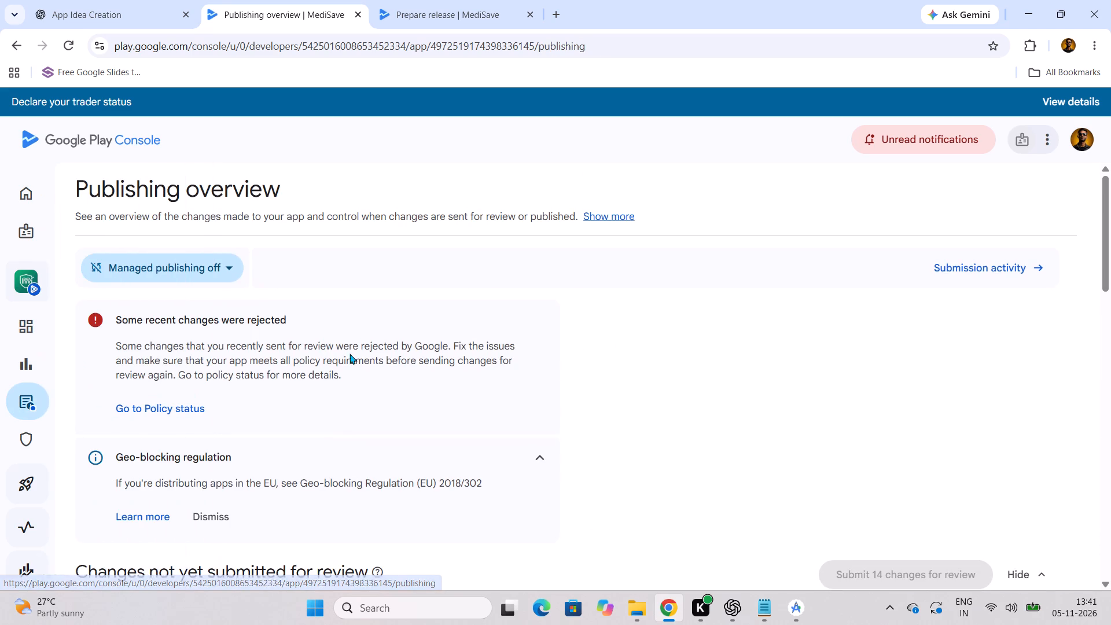
{"action": "scroll", "coordinate": [373, 355], "scroll_direction": "down", "scroll_amount": 3}
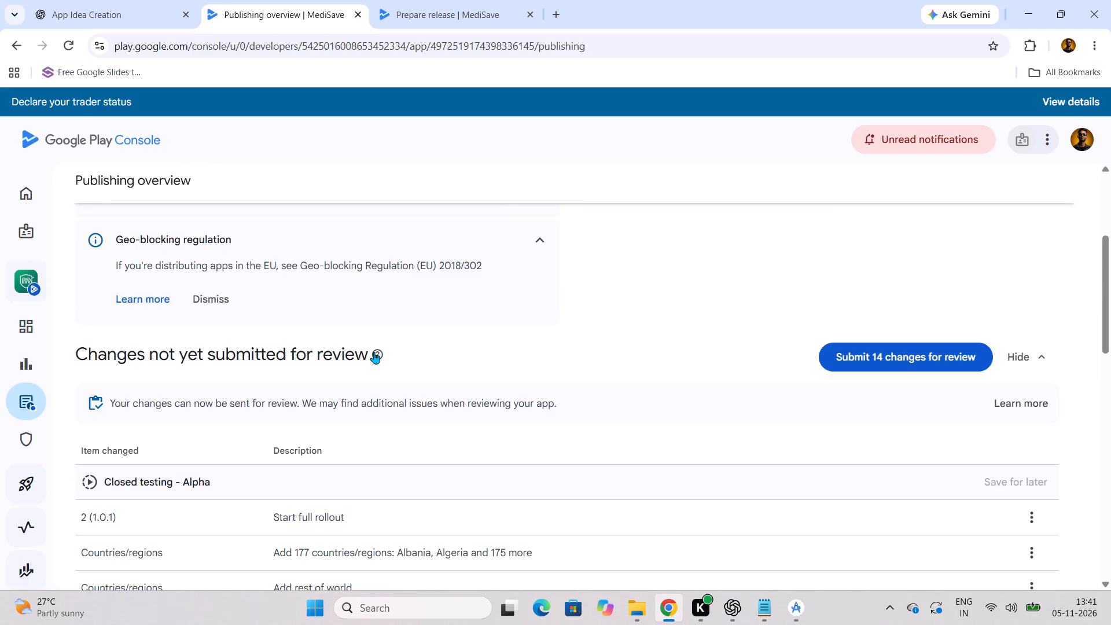
{"action": "scroll", "coordinate": [374, 352], "scroll_direction": "down", "scroll_amount": 1}
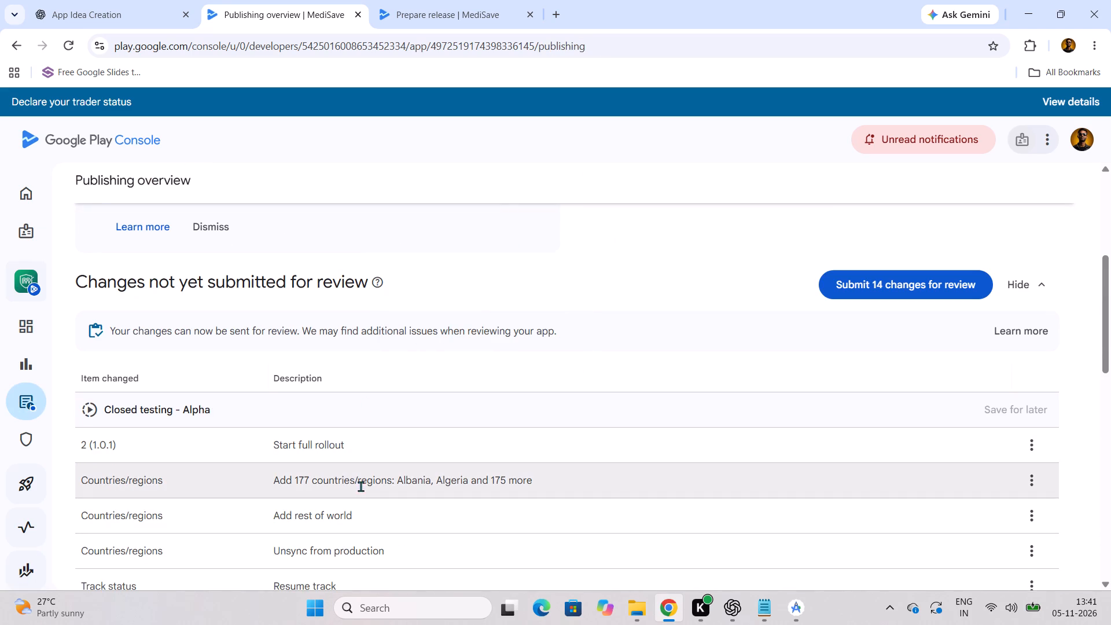
{"action": "scroll", "coordinate": [345, 529], "scroll_direction": "down", "scroll_amount": 1}
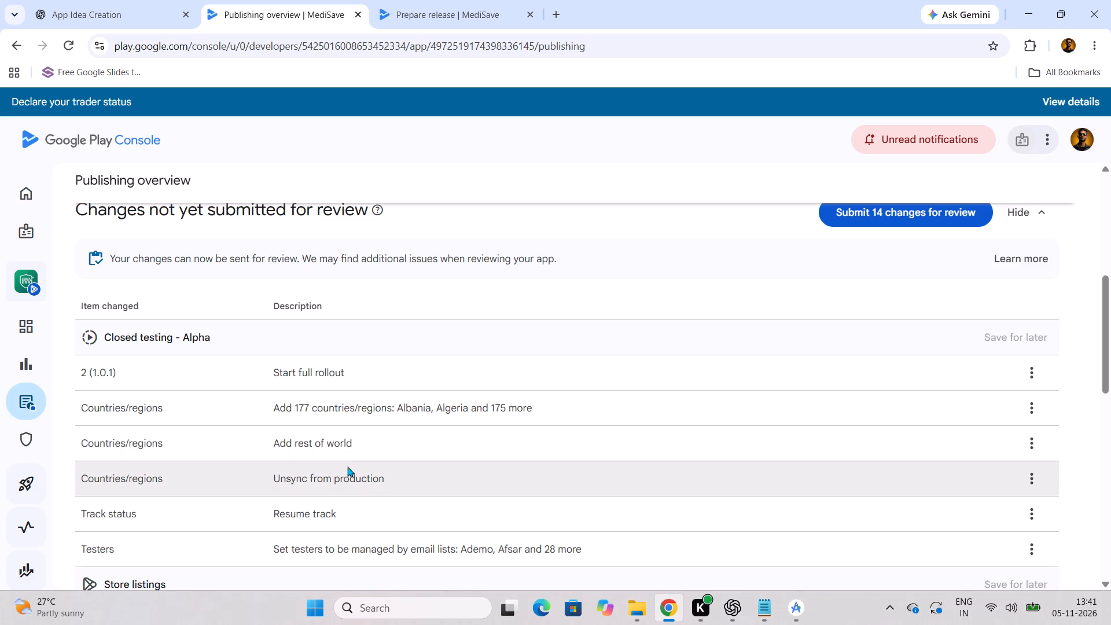
{"action": "scroll", "coordinate": [355, 440], "scroll_direction": "down", "scroll_amount": 1}
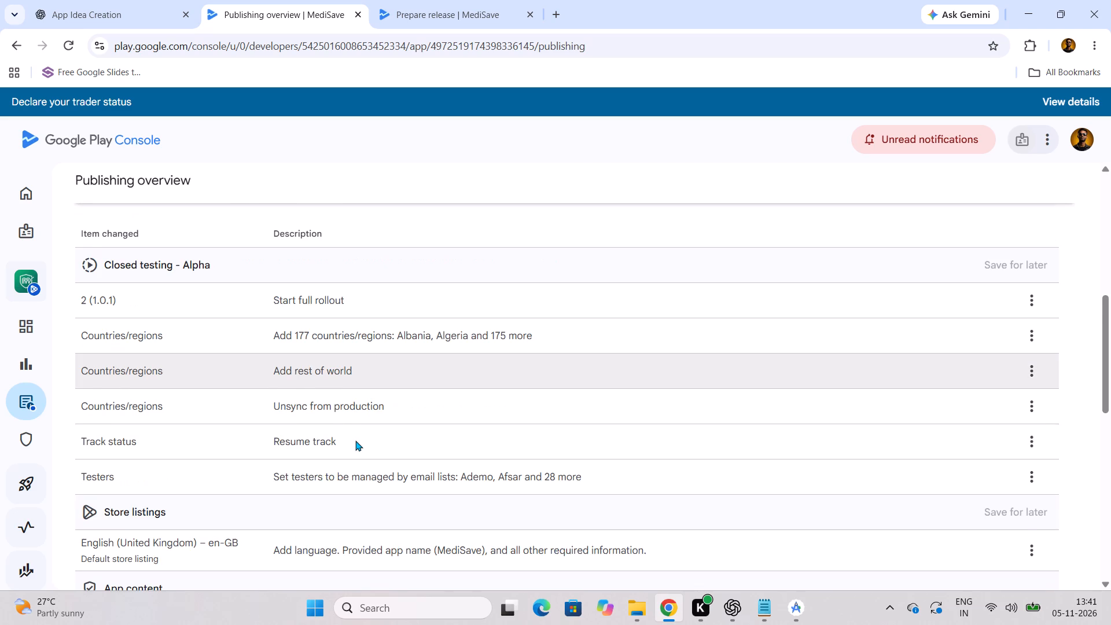
{"action": "scroll", "coordinate": [355, 440], "scroll_direction": "down", "scroll_amount": 3}
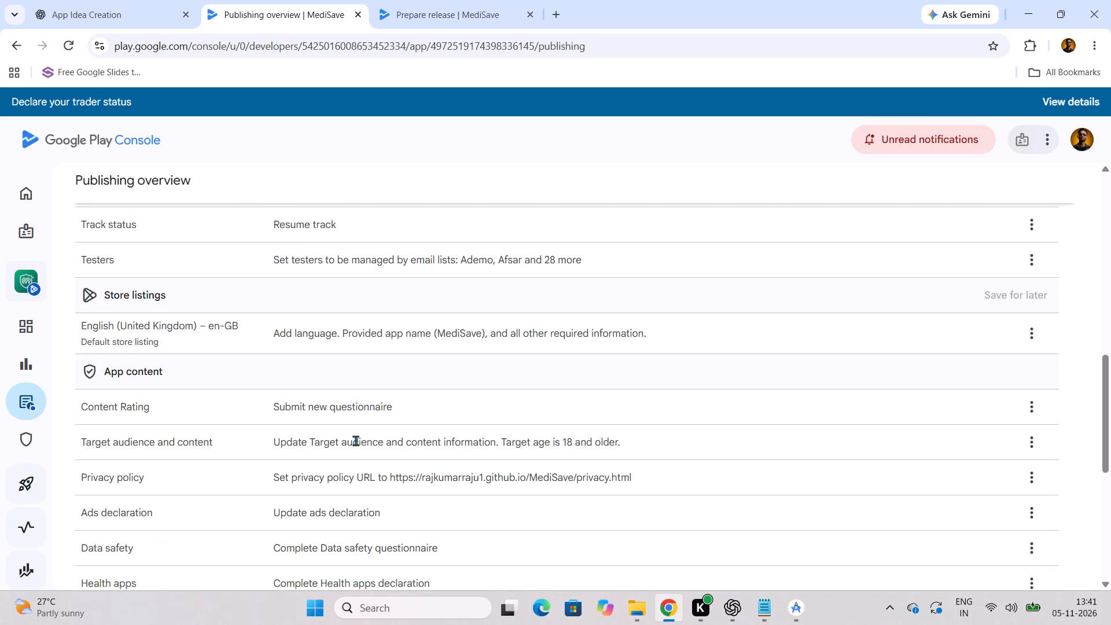
{"action": "scroll", "coordinate": [355, 440], "scroll_direction": "down", "scroll_amount": 3}
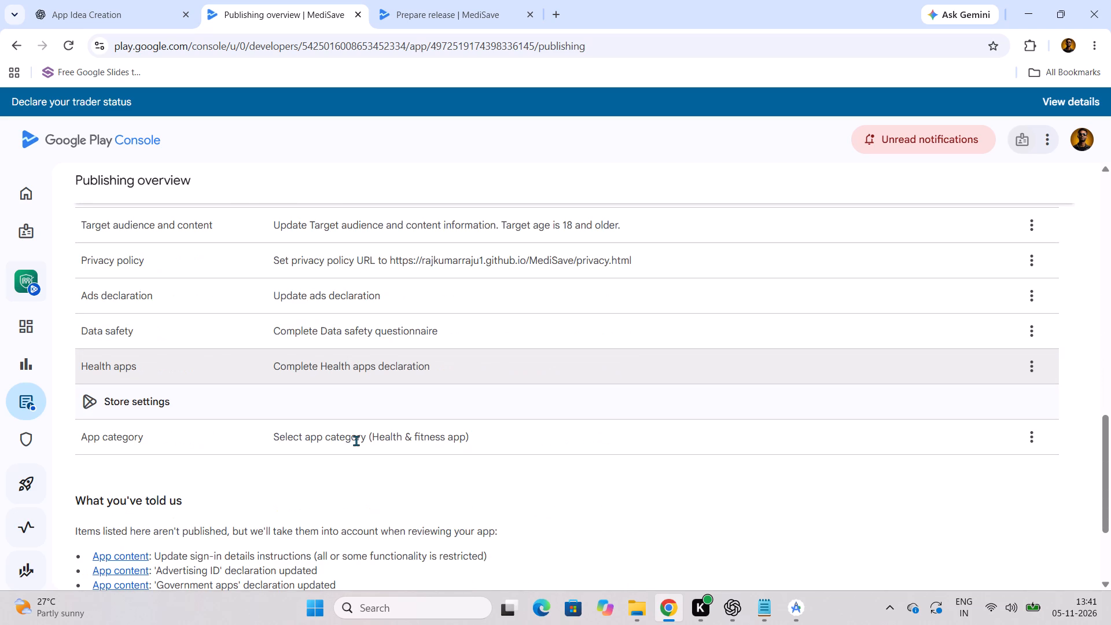
{"action": "scroll", "coordinate": [356, 440], "scroll_direction": "up", "scroll_amount": 2}
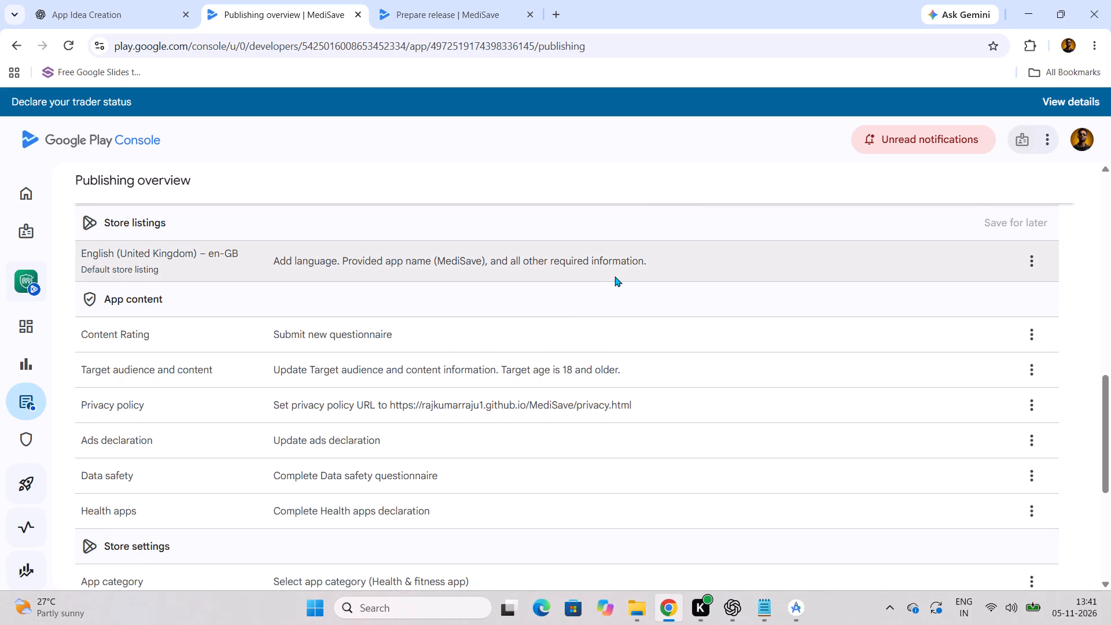
{"action": "scroll", "coordinate": [620, 273], "scroll_direction": "up", "scroll_amount": 2}
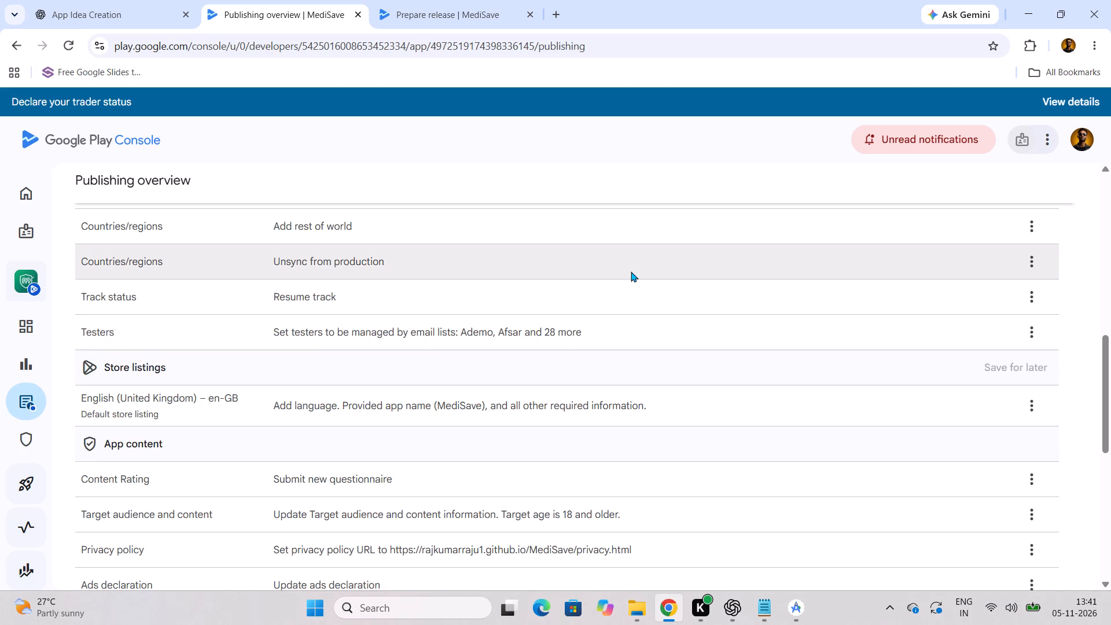
Open the Closed testing - Alpha track from its countries/regions change and look through the track's releases.
{"action": "left_click", "coordinate": [761, 264]}
{"action": "left_click", "coordinate": [1023, 269]}
{"action": "left_click", "coordinate": [999, 312]}
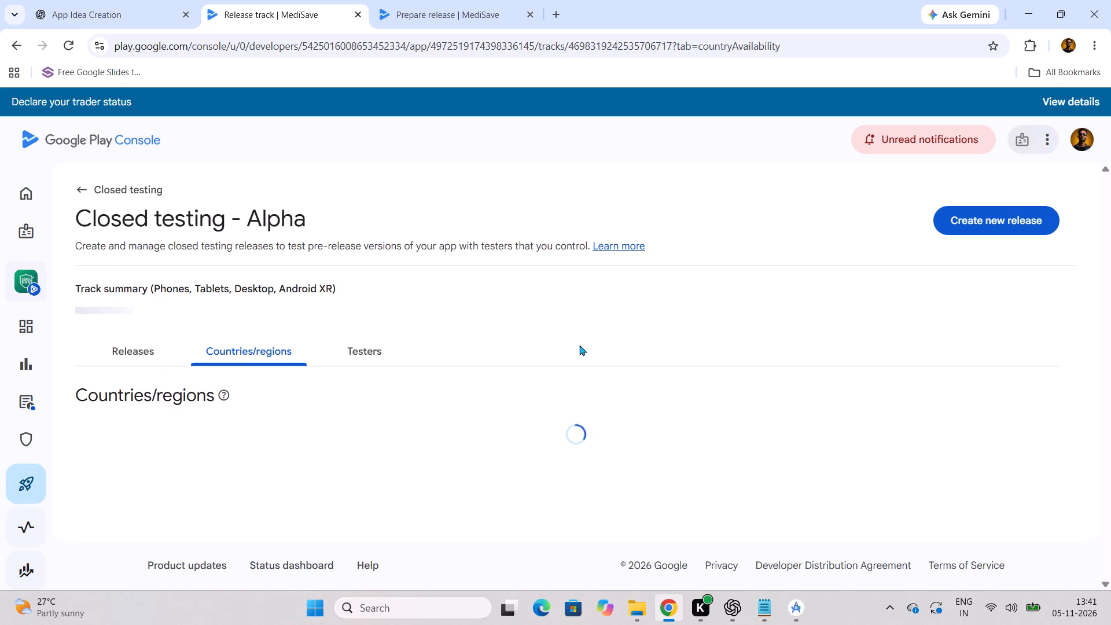
{"action": "scroll", "coordinate": [520, 362], "scroll_direction": "down", "scroll_amount": 2}
{"action": "left_click", "coordinate": [142, 362]}
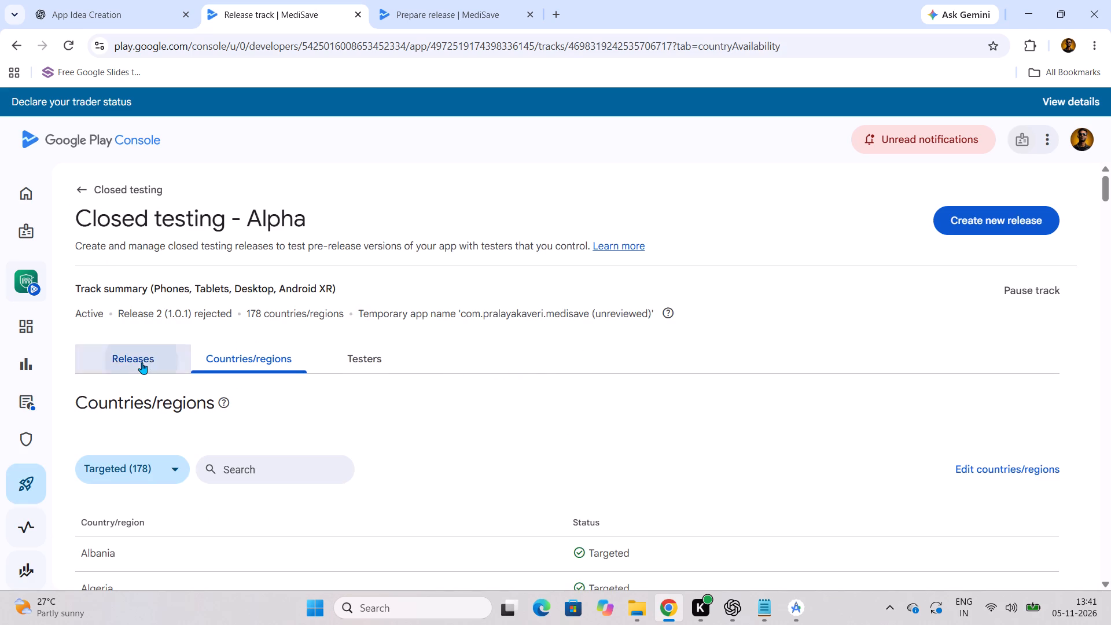
{"action": "scroll", "coordinate": [373, 420], "scroll_direction": "down", "scroll_amount": 7}
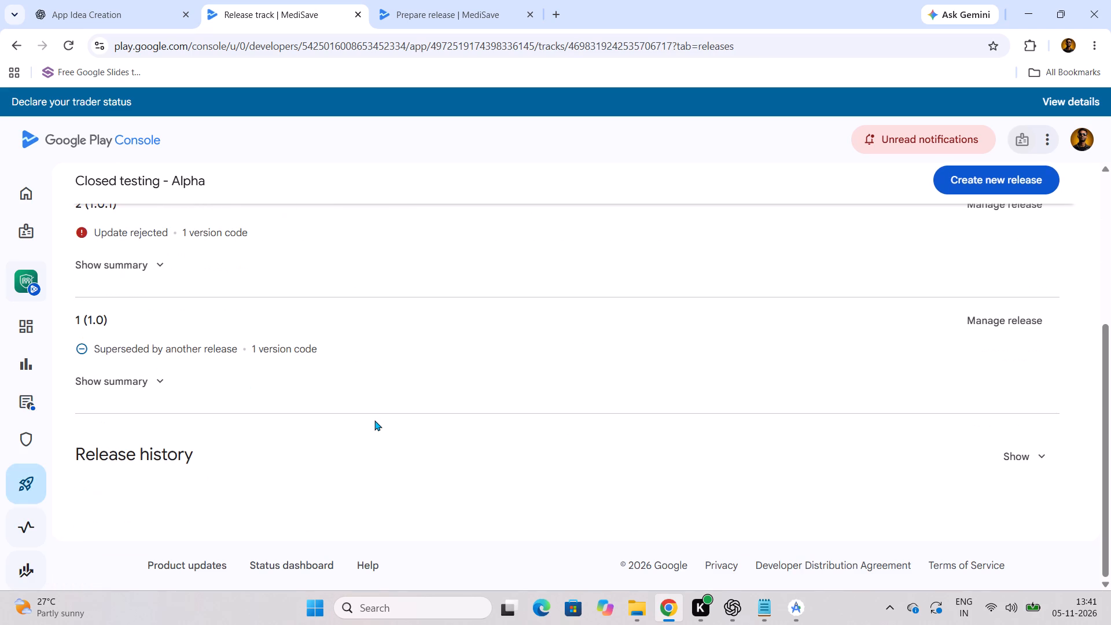
{"action": "scroll", "coordinate": [367, 418], "scroll_direction": "down", "scroll_amount": 3}
{"action": "scroll", "coordinate": [261, 424], "scroll_direction": "up", "scroll_amount": 2}
{"action": "scroll", "coordinate": [236, 425], "scroll_direction": "down", "scroll_amount": 1}
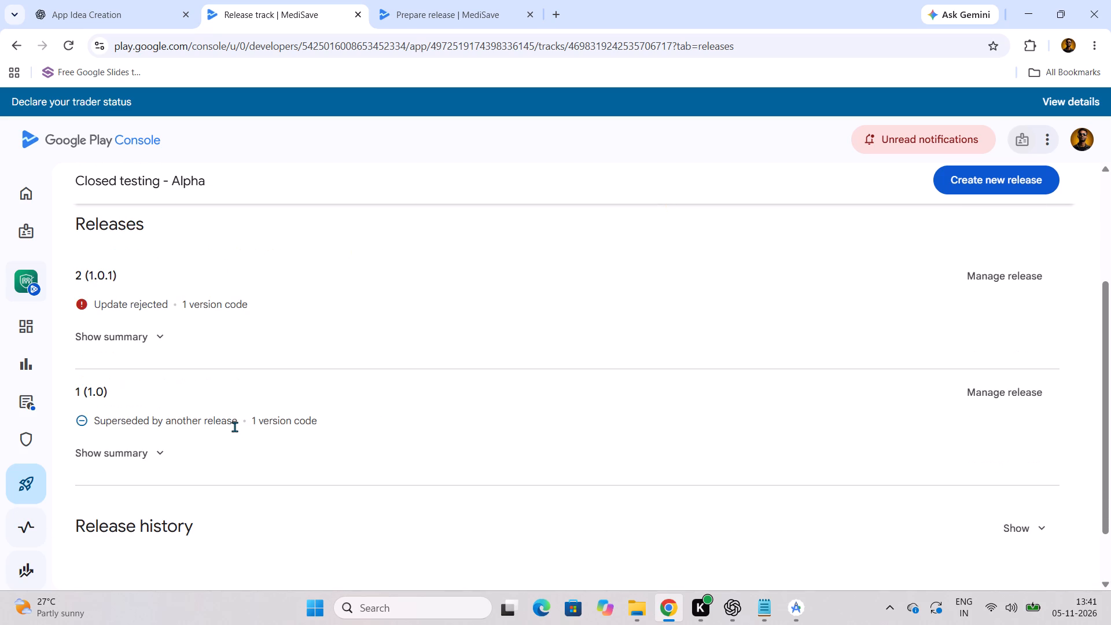
Open the details of release 2 (1.0.1) and examine its app bundles and release notes.
{"action": "left_click", "coordinate": [989, 280]}
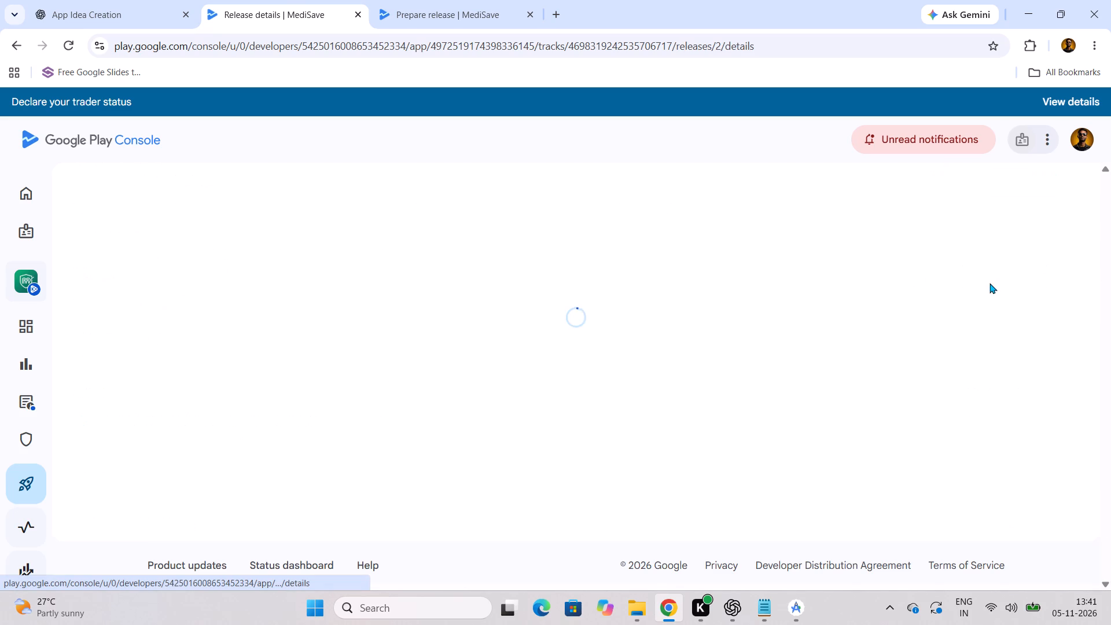
{"action": "scroll", "coordinate": [516, 391], "scroll_direction": "down", "scroll_amount": 2}
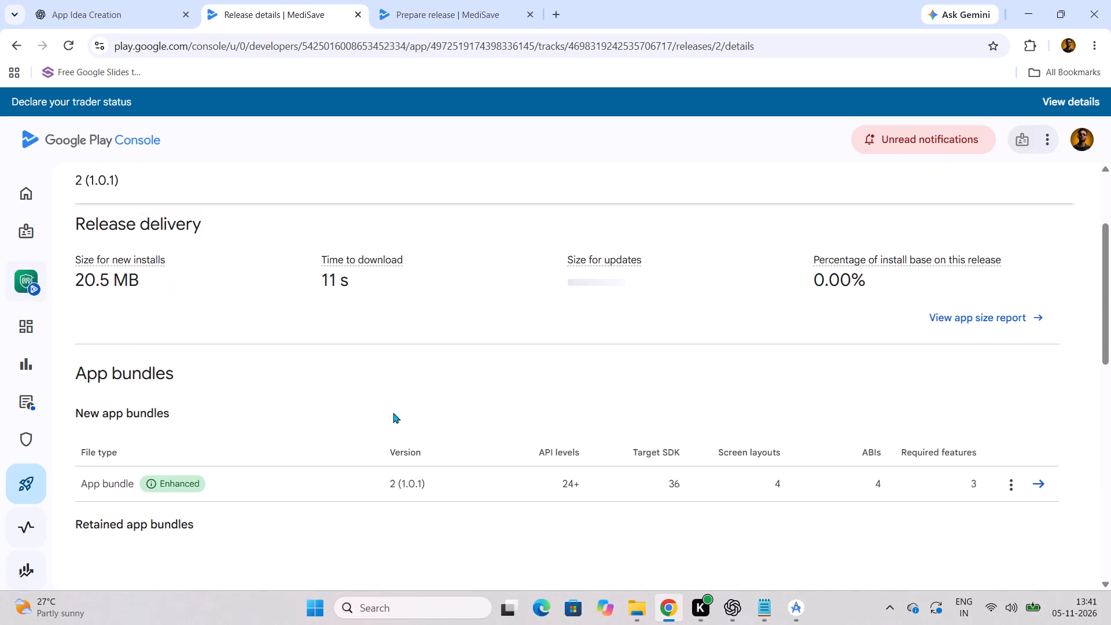
{"action": "scroll", "coordinate": [396, 407], "scroll_direction": "down", "scroll_amount": 6}
{"action": "scroll", "coordinate": [306, 435], "scroll_direction": "down", "scroll_amount": 1}
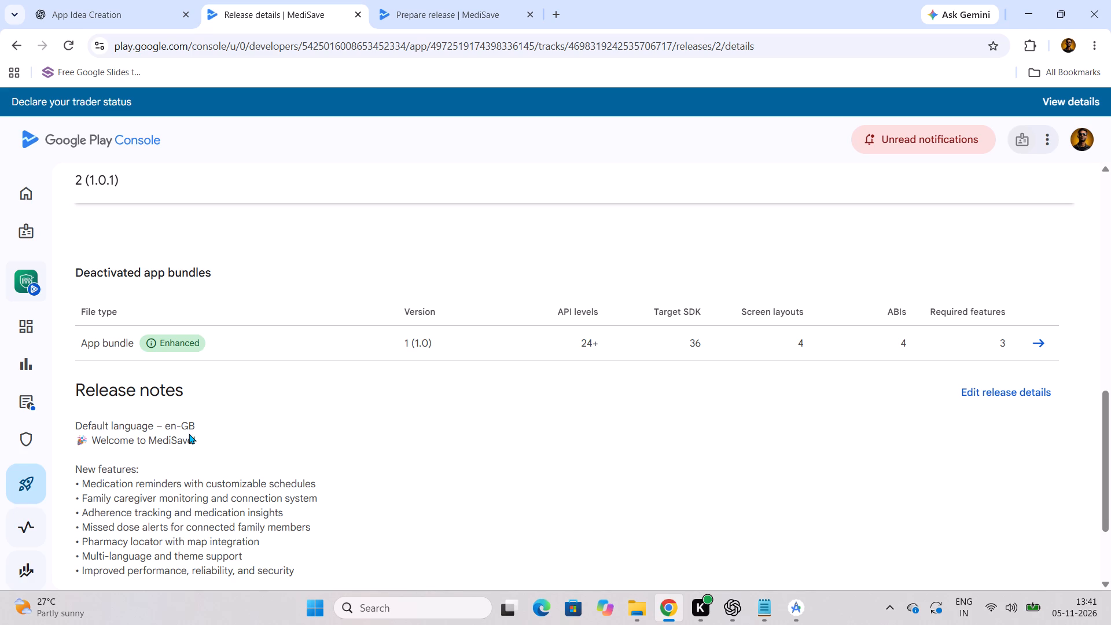
{"action": "scroll", "coordinate": [189, 433], "scroll_direction": "down", "scroll_amount": 1}
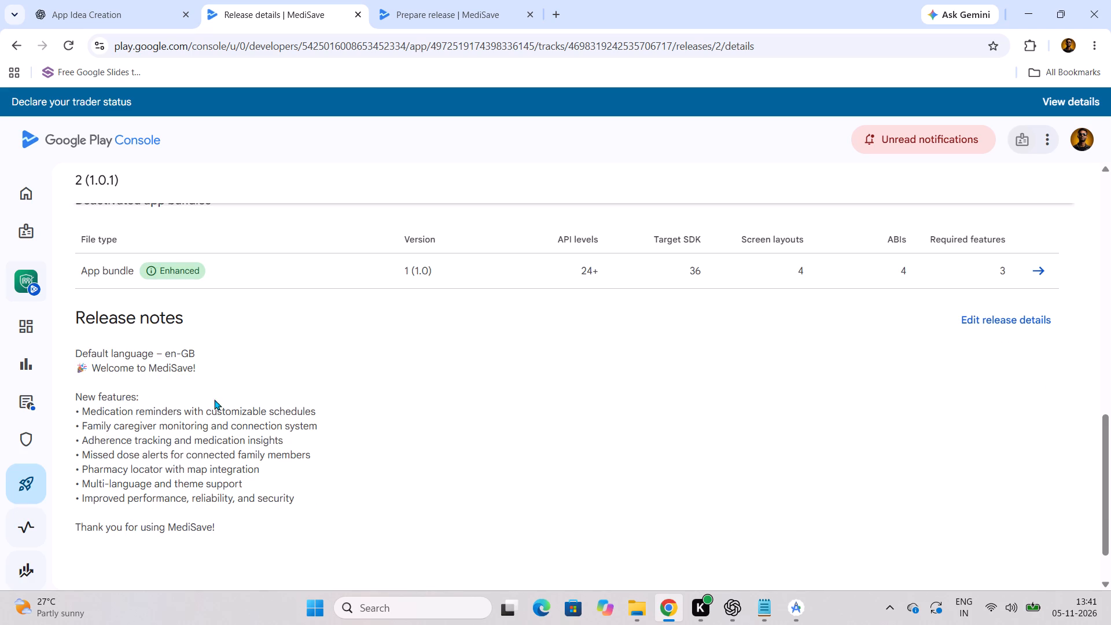
Return to the new internal testing release and check the uploaded app bundle and release details.
{"action": "left_click", "coordinate": [491, 16]}
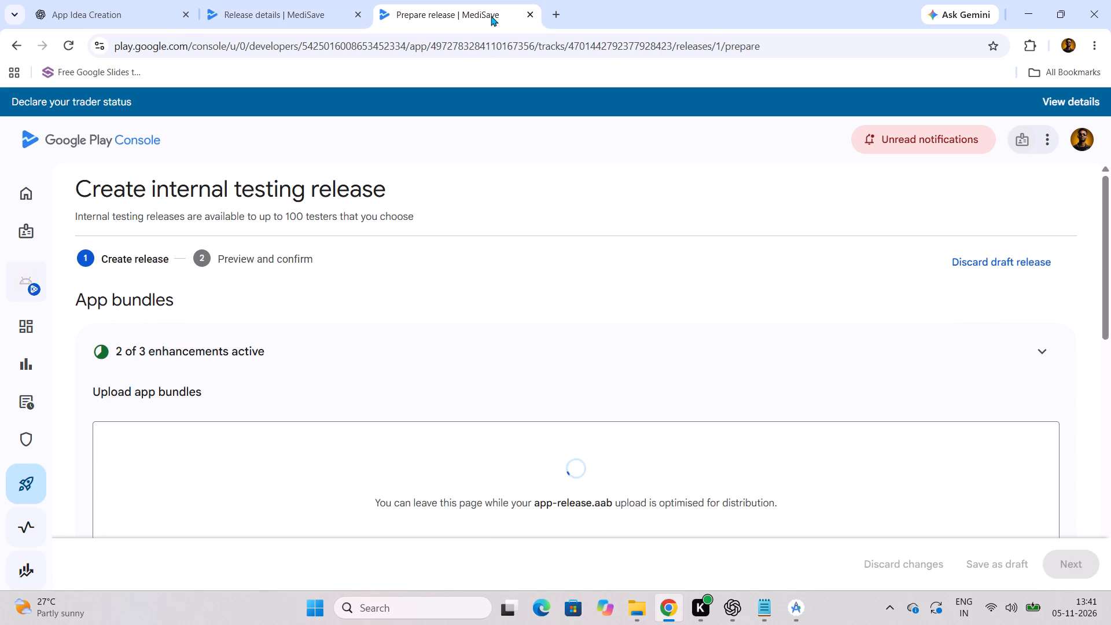
{"action": "scroll", "coordinate": [241, 322], "scroll_direction": "down", "scroll_amount": 2}
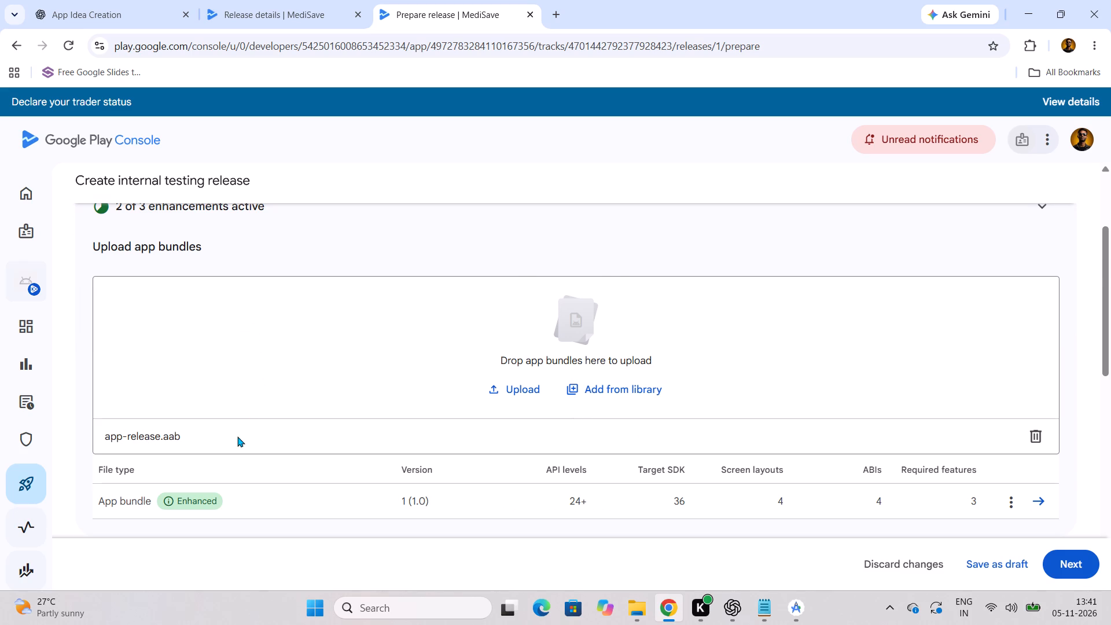
{"action": "scroll", "coordinate": [236, 438], "scroll_direction": "down", "scroll_amount": 3}
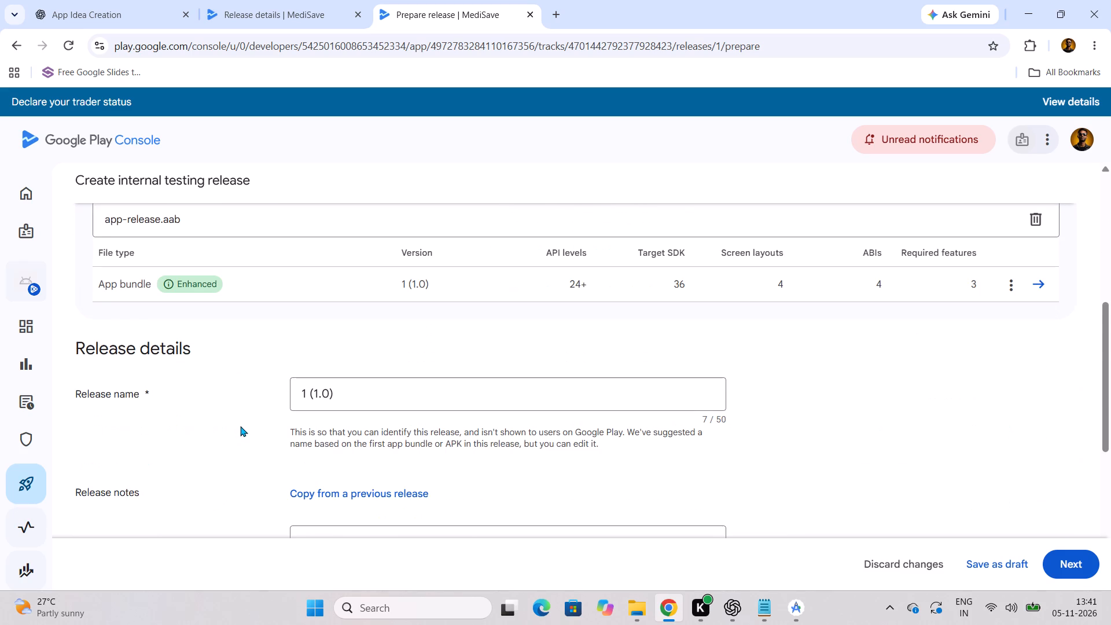
{"action": "scroll", "coordinate": [240, 426], "scroll_direction": "down", "scroll_amount": 2}
Copy the full release notes from release 2 (1.0.1) and paste them over the en-GB placeholder text in the internal testing release.
{"action": "left_click", "coordinate": [248, 5]}
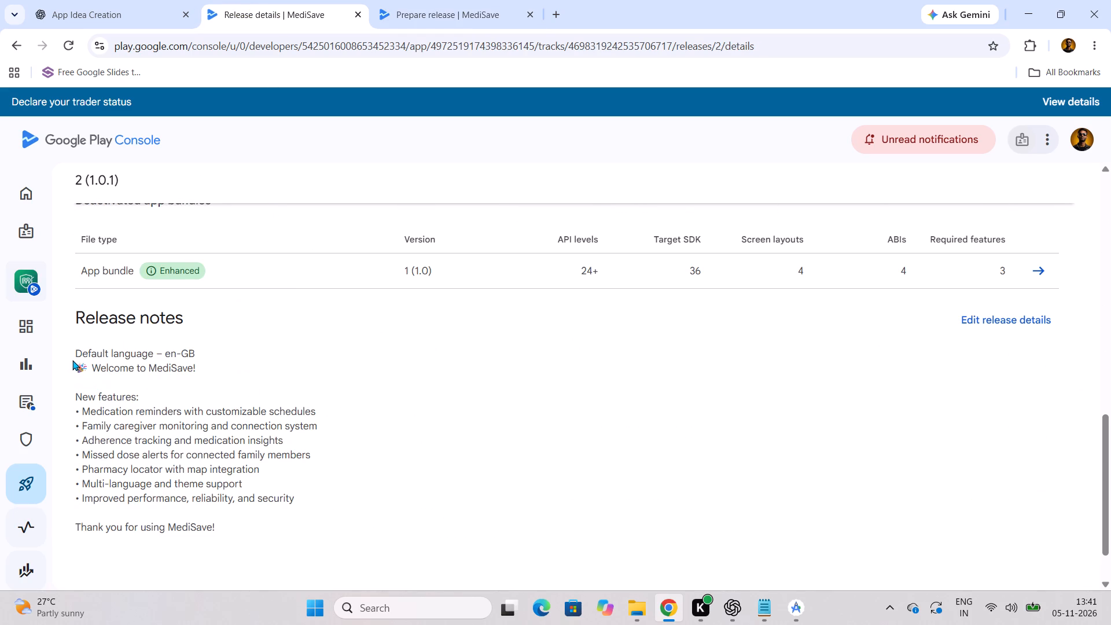
{"action": "left_click_drag", "start_coordinate": [76, 367], "coordinate": [266, 488]}
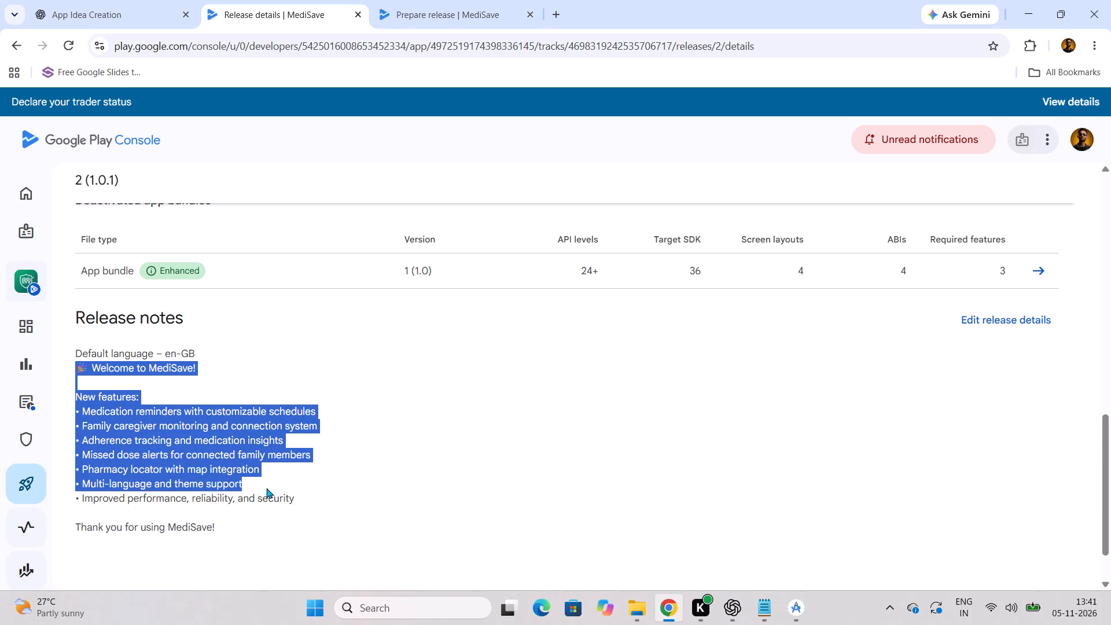
{"action": "left_click_drag", "start_coordinate": [266, 488], "coordinate": [300, 535]}
{"action": "key", "text": "ctrl+c"}
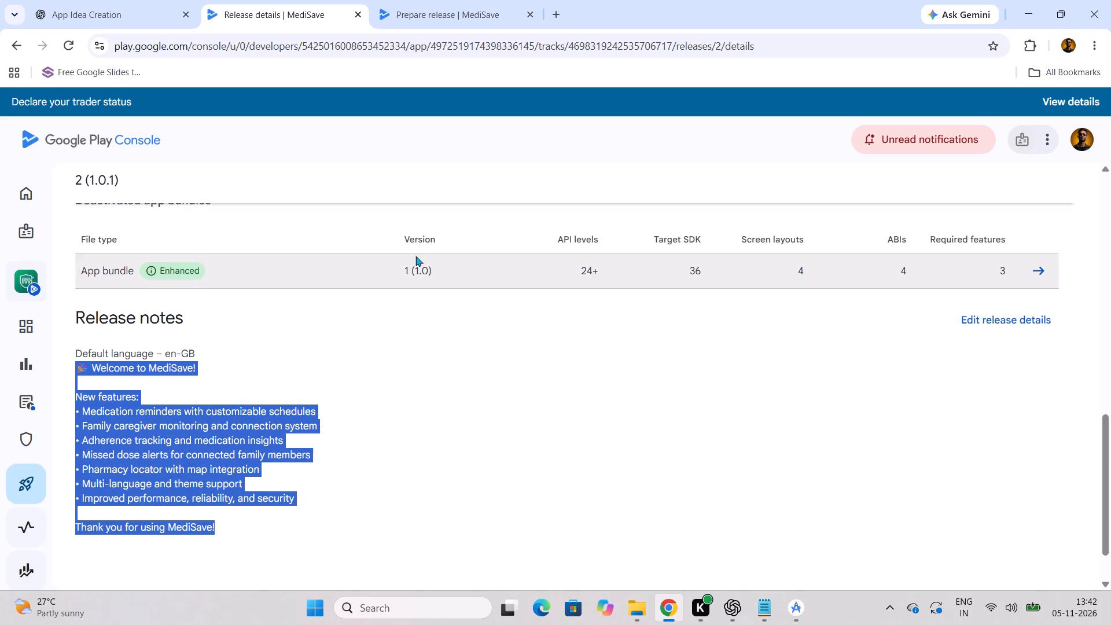
{"action": "left_click", "coordinate": [487, 0]}
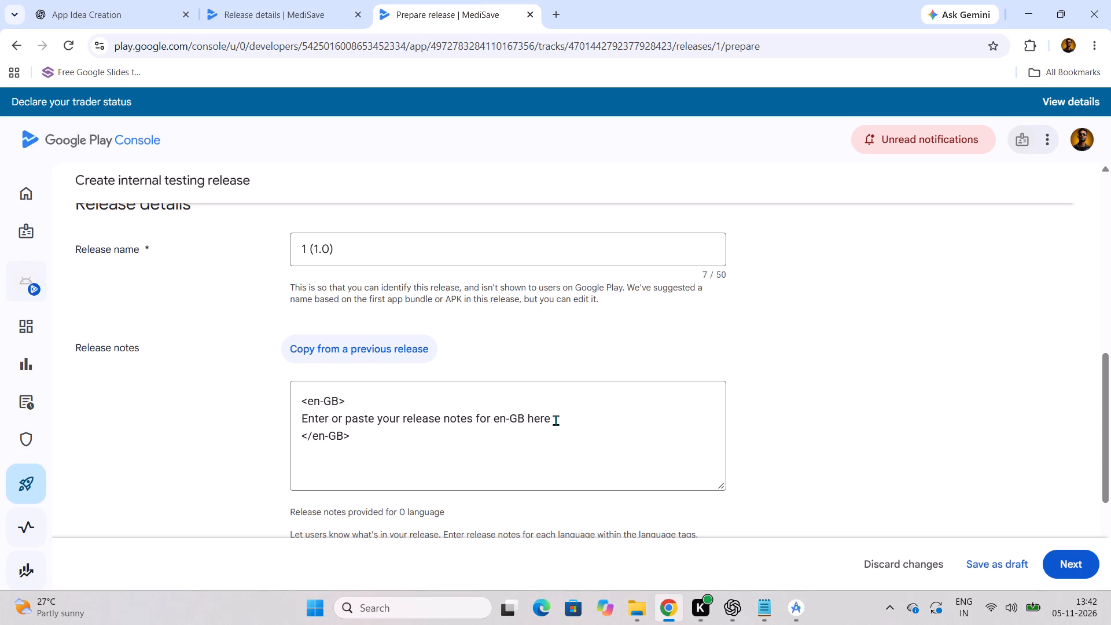
{"action": "left_click_drag", "start_coordinate": [555, 420], "coordinate": [485, 398]}
{"action": "key", "text": "space"}
{"action": "key", "text": "Return"}
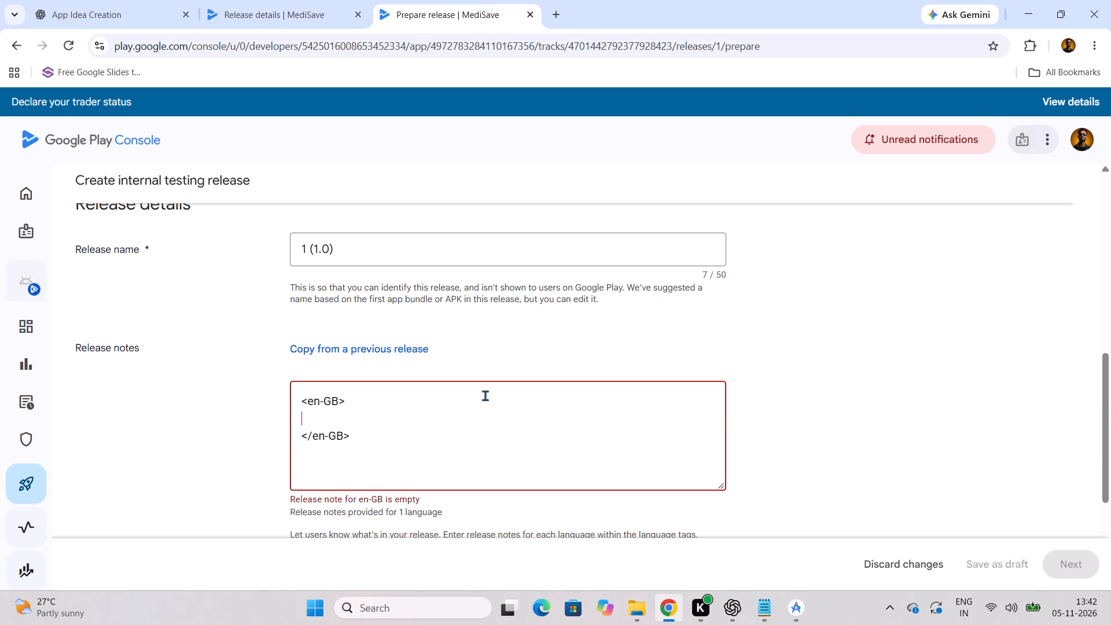
{"action": "key", "text": "ctrl+v"}
Check the end of the release notes and advance the internal testing release to the Preview and confirm stage.
{"action": "scroll", "coordinate": [481, 393], "scroll_direction": "down", "scroll_amount": 3}
{"action": "scroll", "coordinate": [527, 429], "scroll_direction": "down", "scroll_amount": 3}
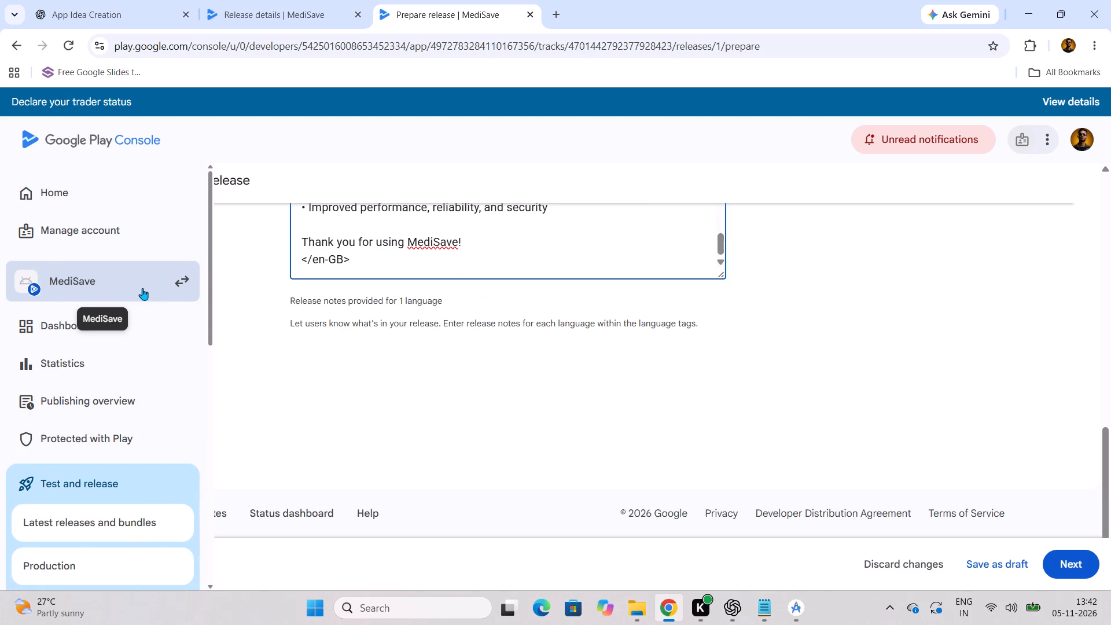
{"action": "left_click", "coordinate": [1061, 562]}
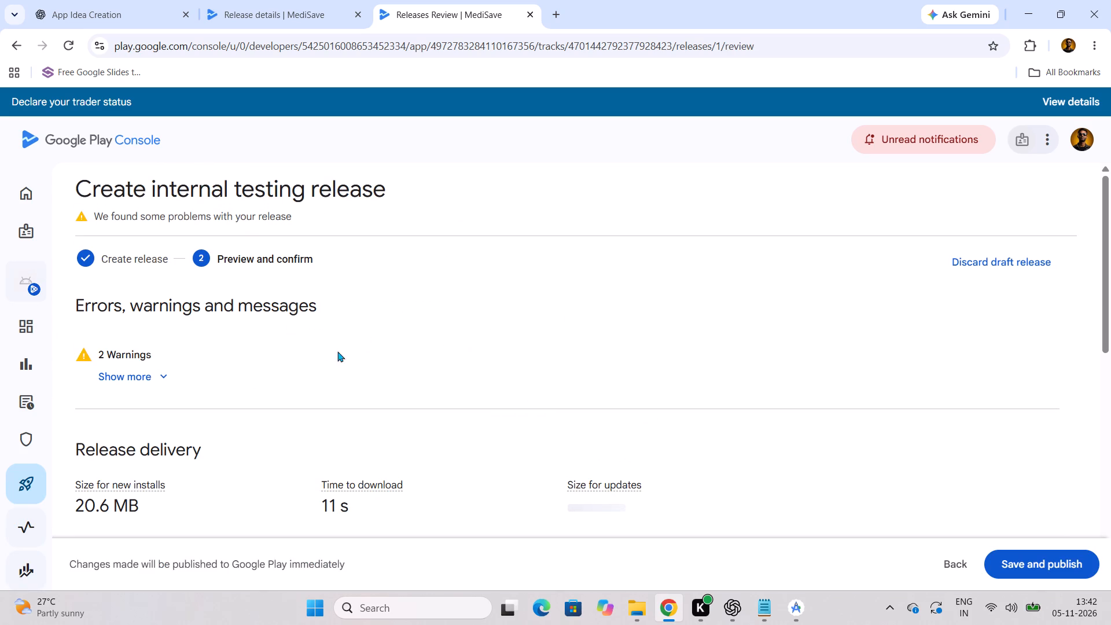
Expand the warnings in the internal testing release's preview and read their messages.
{"action": "left_click", "coordinate": [161, 384]}
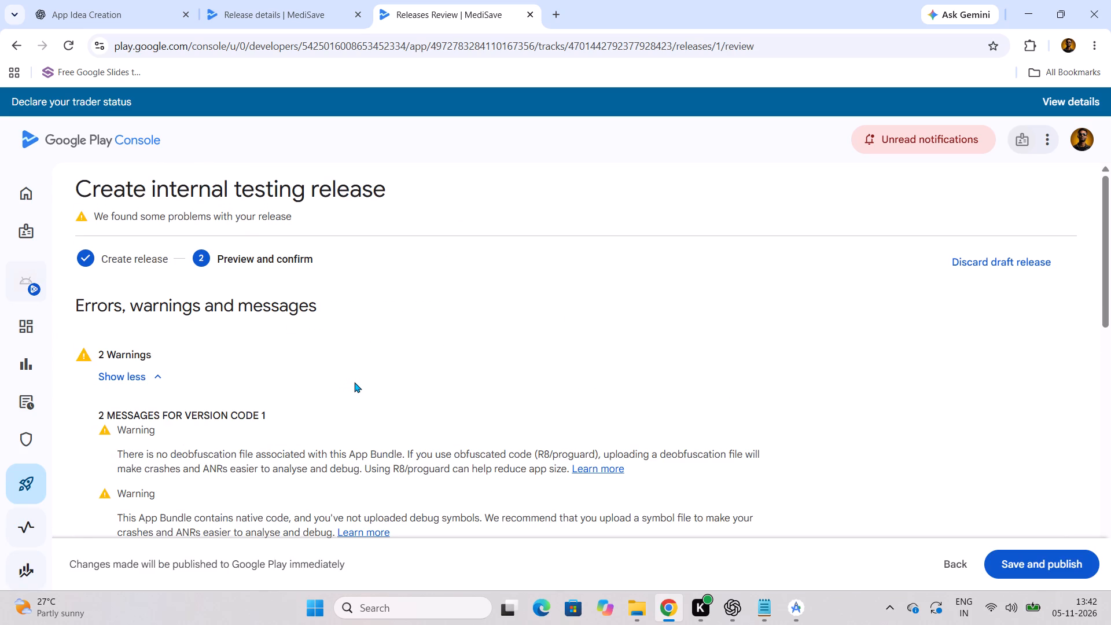
{"action": "scroll", "coordinate": [354, 382], "scroll_direction": "down", "scroll_amount": 1}
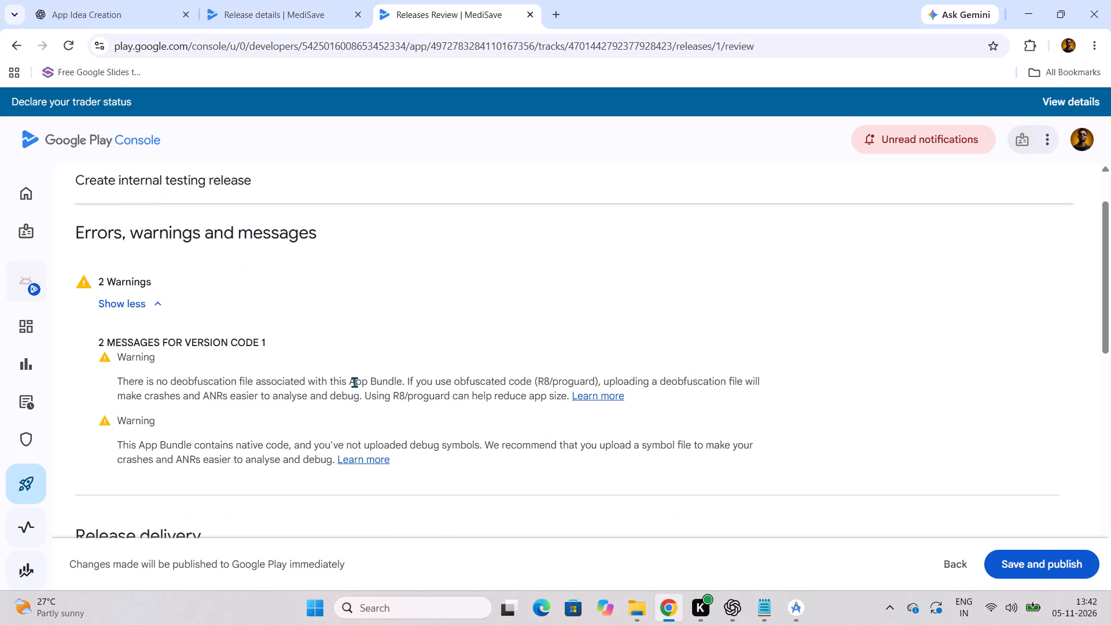
{"action": "scroll", "coordinate": [354, 382], "scroll_direction": "down", "scroll_amount": 1}
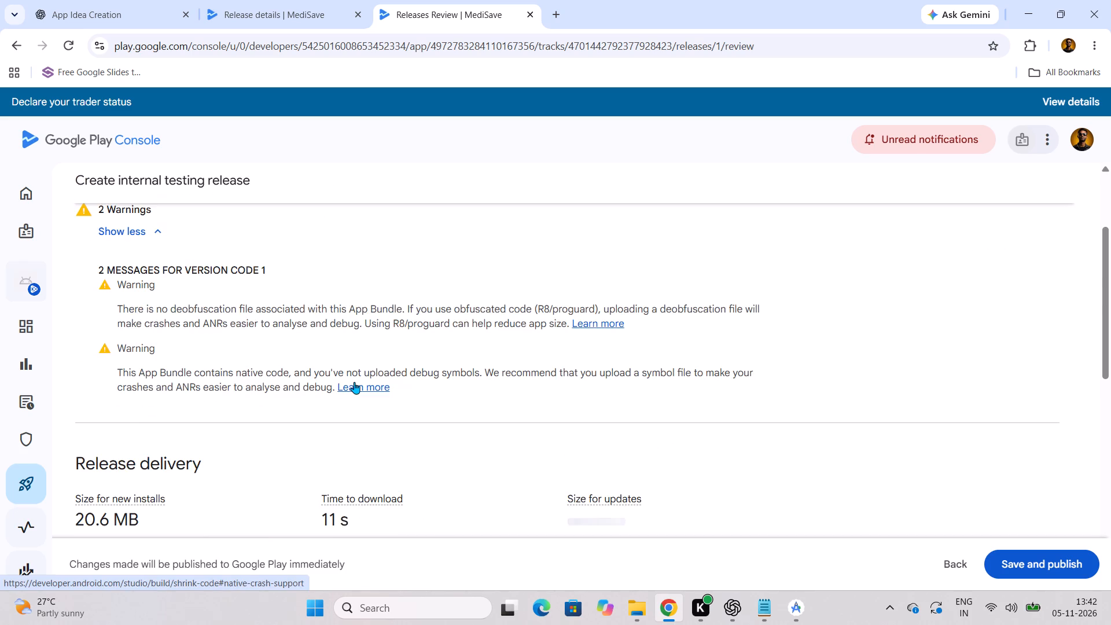
Review the rest of the internal testing release's preview, including its release notes, and save and publish it on Google Play.
{"action": "scroll", "coordinate": [354, 382], "scroll_direction": "down", "scroll_amount": 3}
{"action": "scroll", "coordinate": [522, 424], "scroll_direction": "down", "scroll_amount": 3}
{"action": "scroll", "coordinate": [867, 513], "scroll_direction": "down", "scroll_amount": 4}
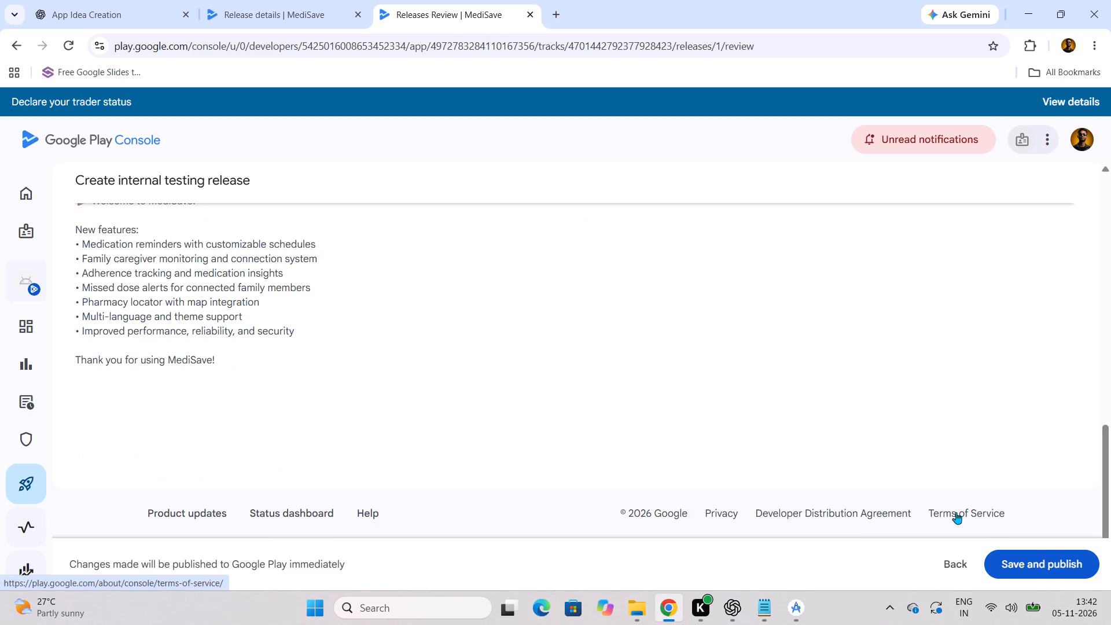
{"action": "left_click", "coordinate": [1015, 564]}
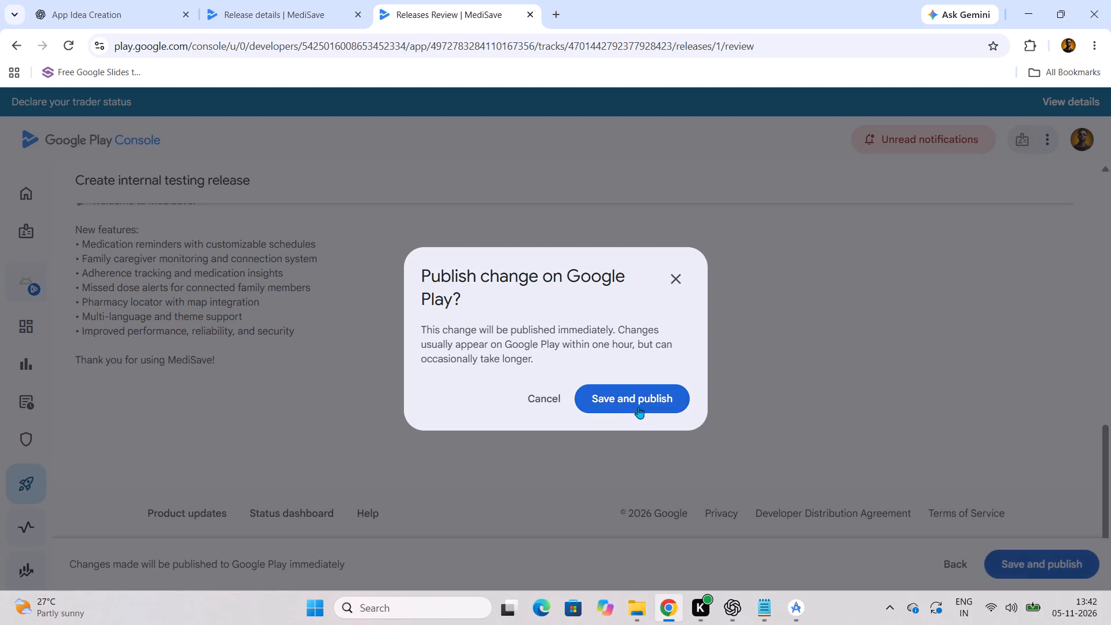
{"action": "left_click", "coordinate": [638, 407]}
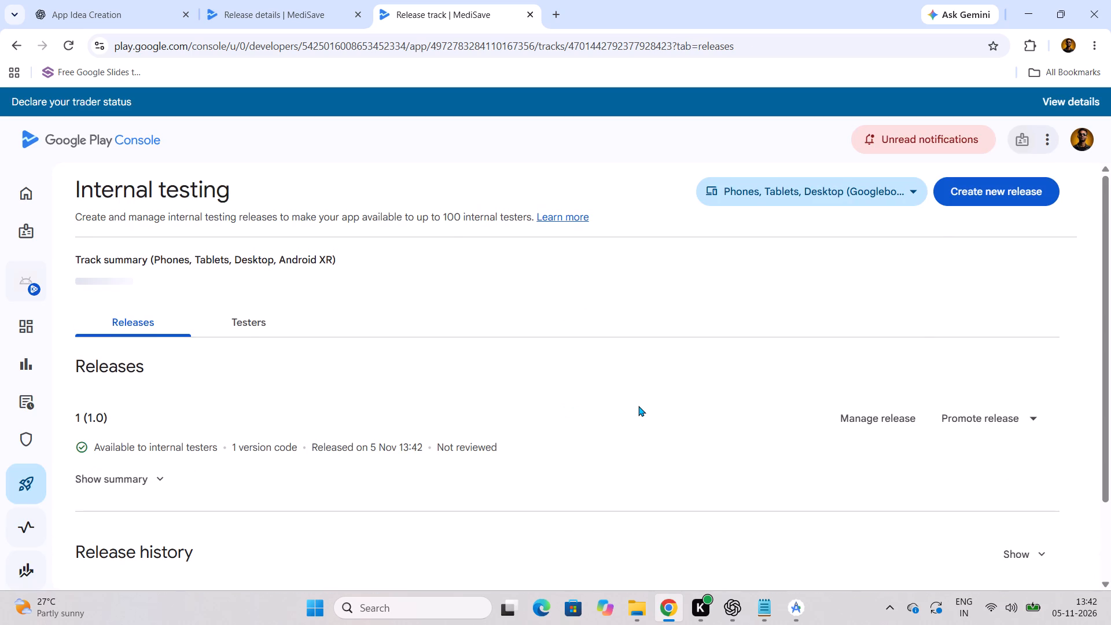
Review the Internal testing track's release listing and the details page of its published release.
{"action": "scroll", "coordinate": [609, 398], "scroll_direction": "down", "scroll_amount": 2}
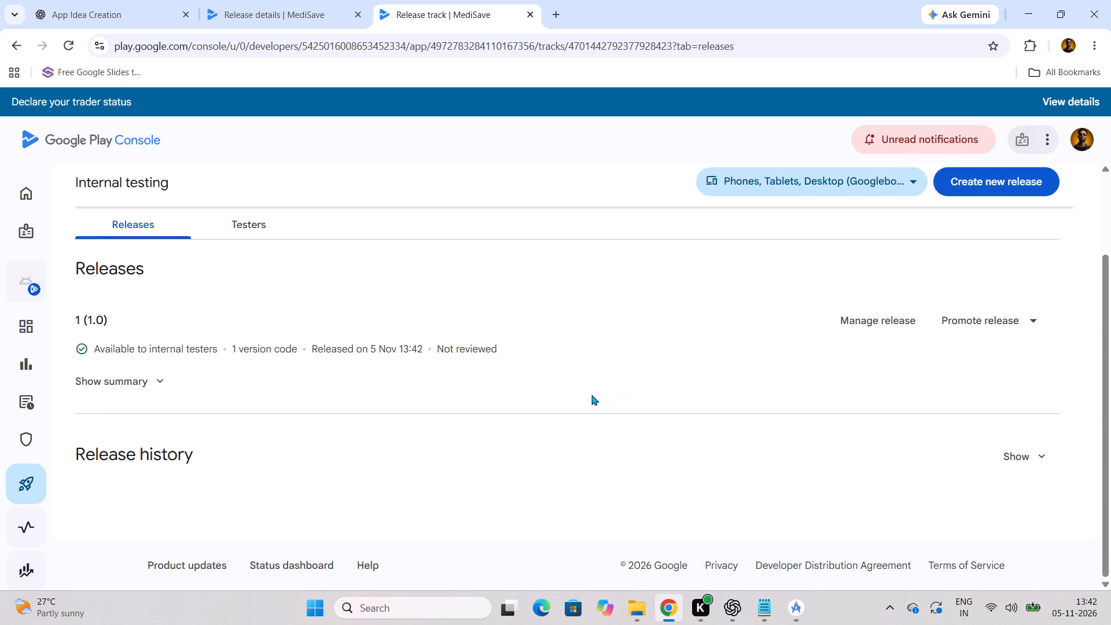
{"action": "scroll", "coordinate": [389, 389], "scroll_direction": "down", "scroll_amount": 3}
{"action": "scroll", "coordinate": [384, 392], "scroll_direction": "up", "scroll_amount": 3}
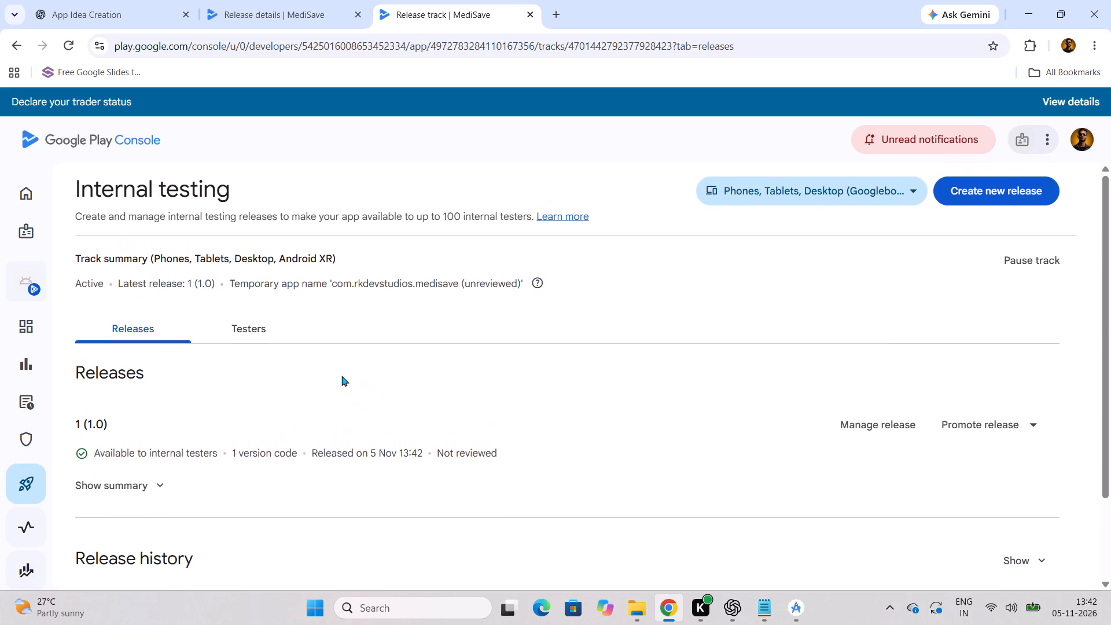
{"action": "scroll", "coordinate": [343, 395], "scroll_direction": "up", "scroll_amount": 2}
{"action": "scroll", "coordinate": [275, 330], "scroll_direction": "up", "scroll_amount": 4}
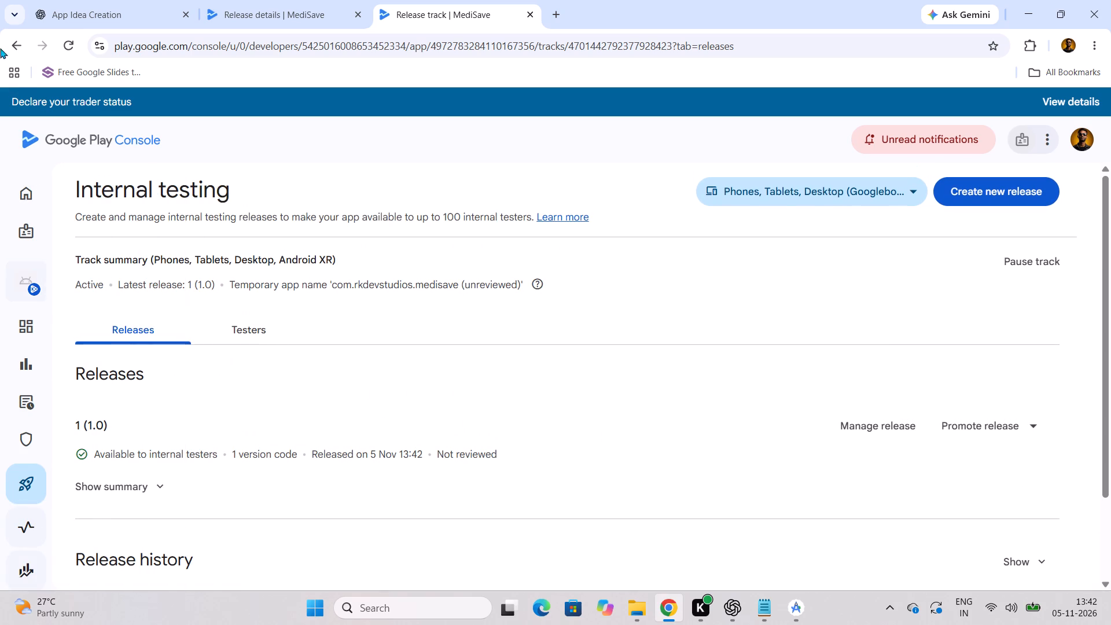
{"action": "left_click", "coordinate": [11, 44]}
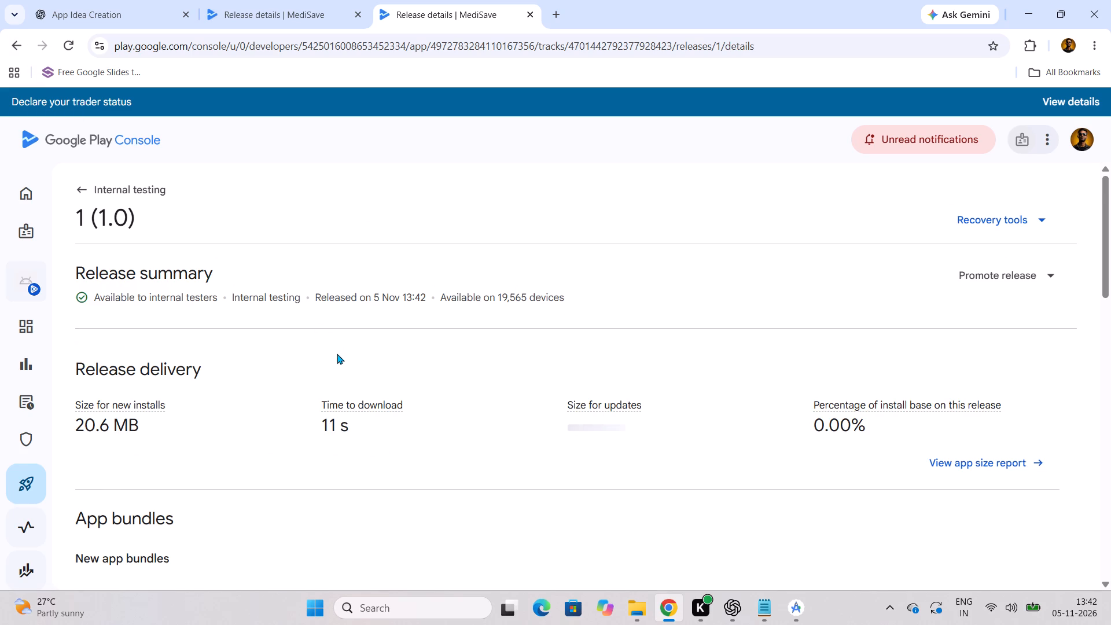
{"action": "scroll", "coordinate": [337, 354], "scroll_direction": "down", "scroll_amount": 5}
{"action": "scroll", "coordinate": [301, 336], "scroll_direction": "up", "scroll_amount": 5}
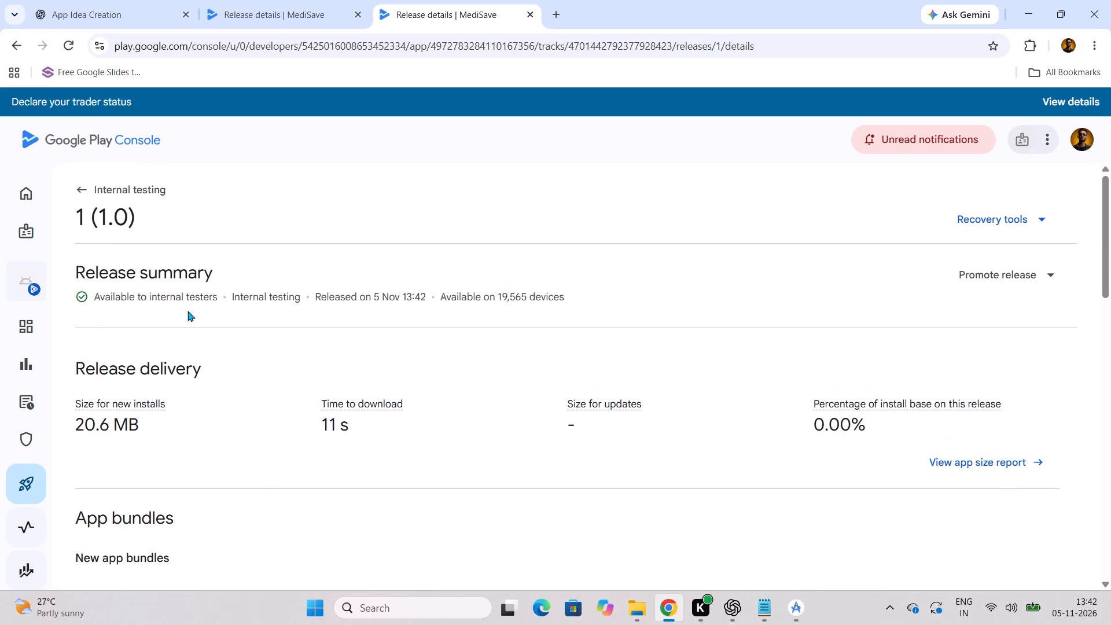
{"action": "left_click", "coordinate": [72, 194]}
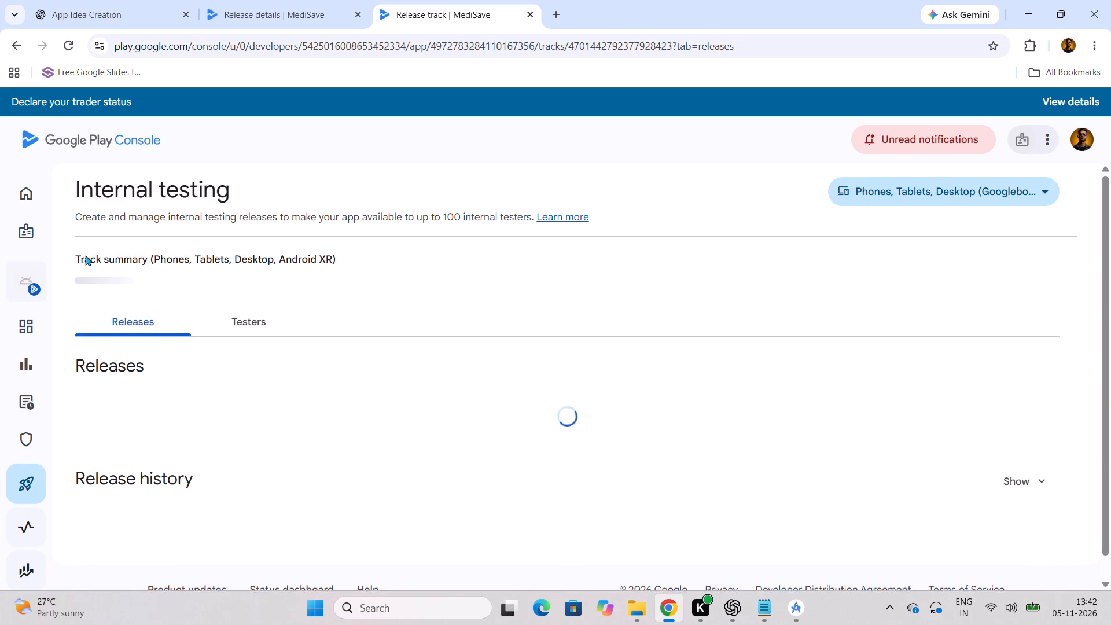
{"action": "scroll", "coordinate": [66, 499], "scroll_direction": "down", "scroll_amount": 2}
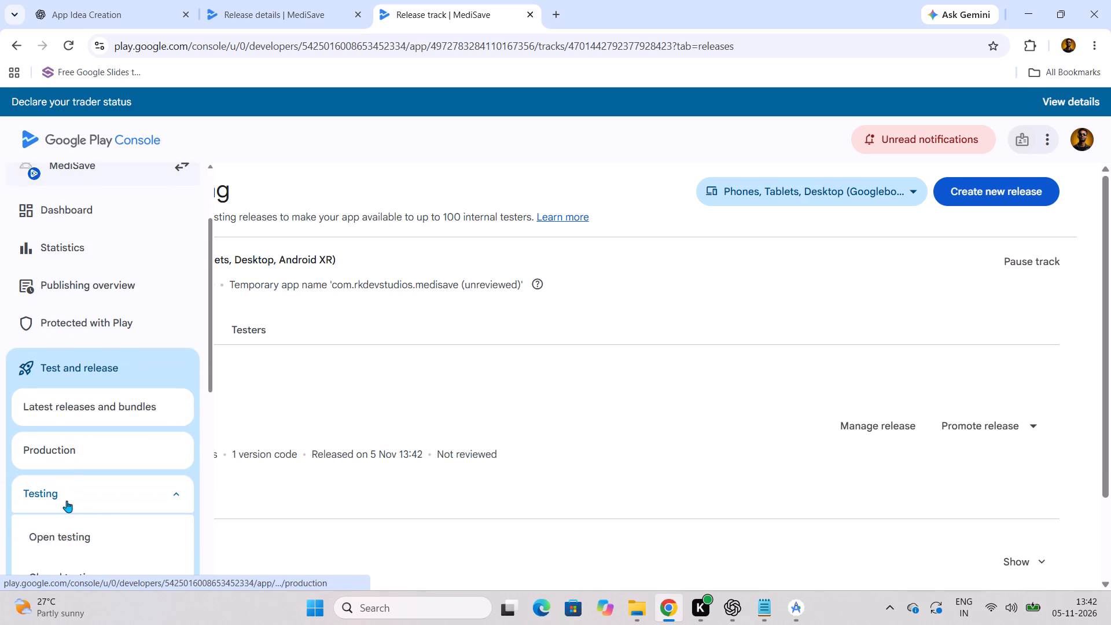
{"action": "scroll", "coordinate": [67, 501], "scroll_direction": "down", "scroll_amount": 1}
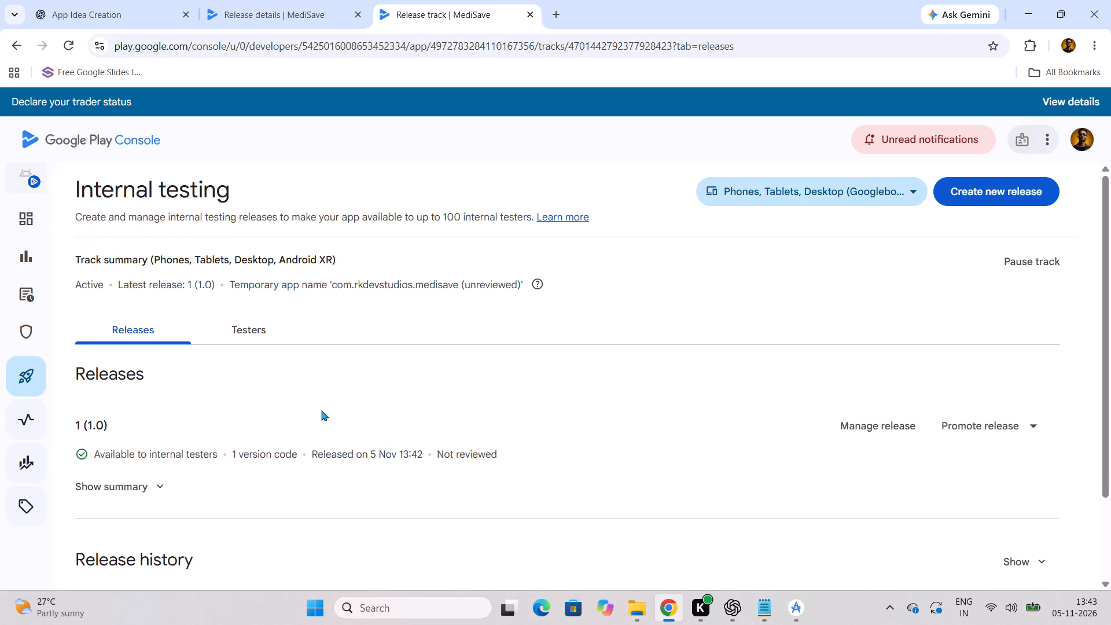
{"action": "scroll", "coordinate": [76, 179], "scroll_direction": "up", "scroll_amount": 5}
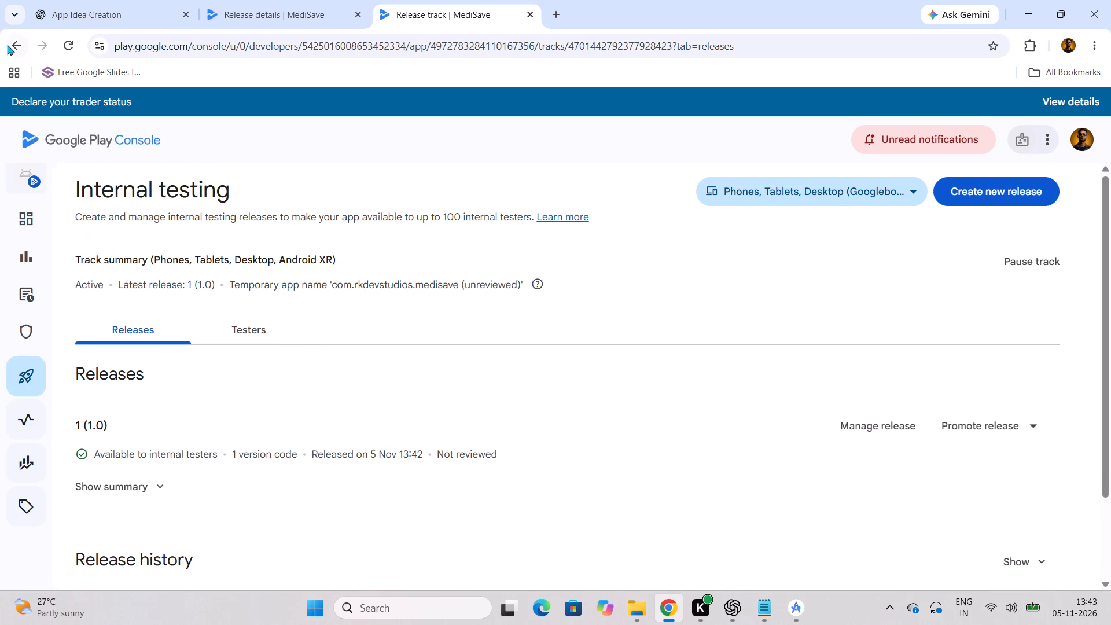
{"action": "left_click", "coordinate": [9, 42]}
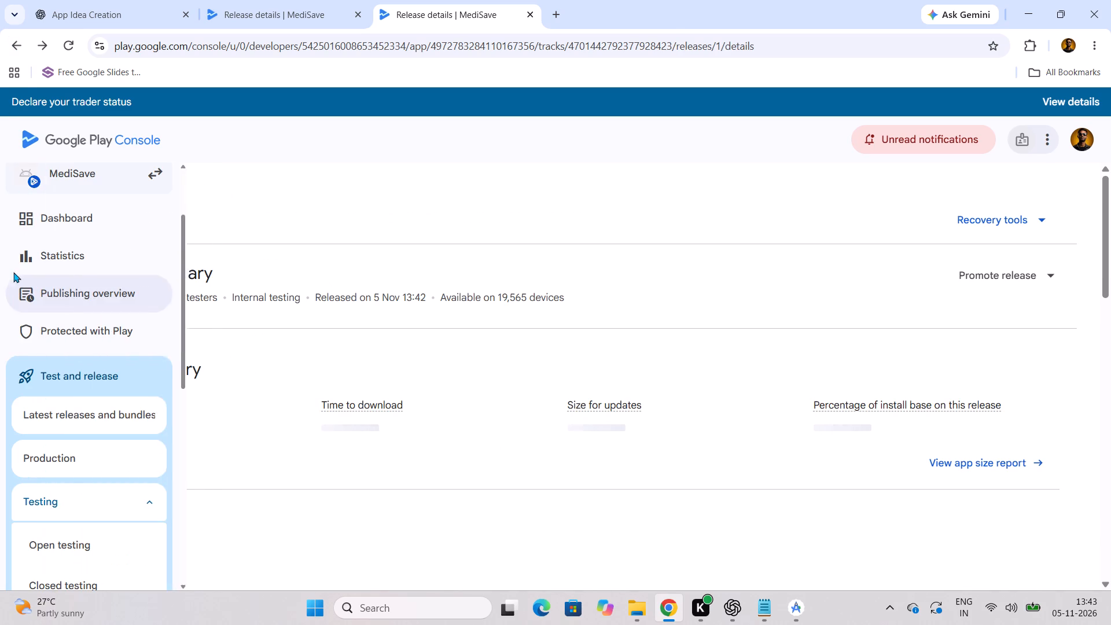
Examine the new MediSave app's statistics page, including its time series and change analysis sections.
{"action": "left_click", "coordinate": [71, 248]}
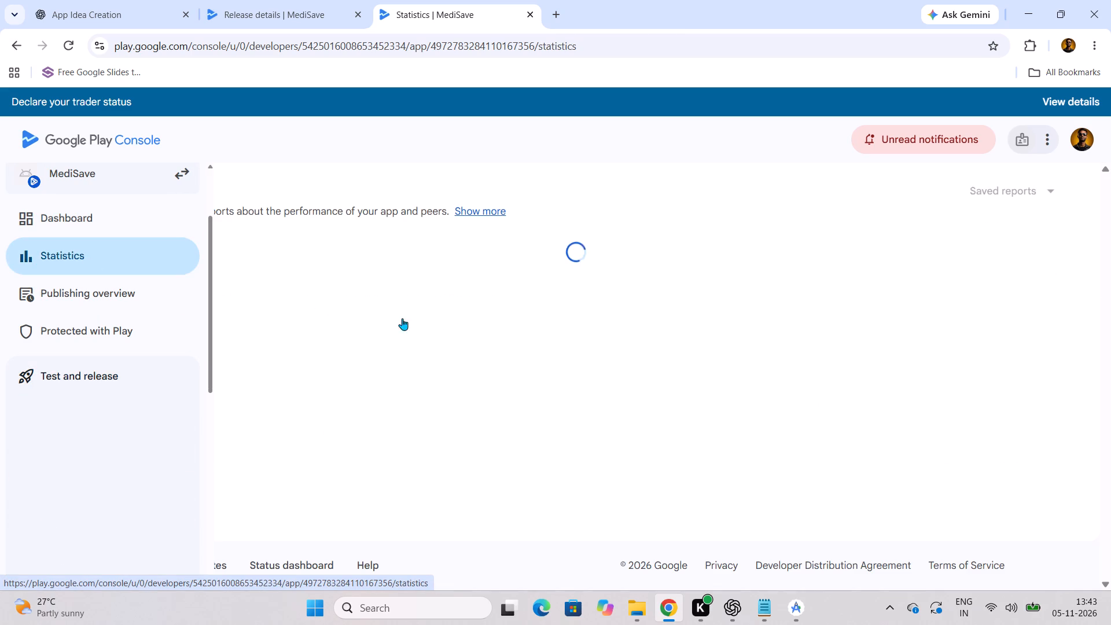
{"action": "scroll", "coordinate": [412, 357], "scroll_direction": "down", "scroll_amount": 5}
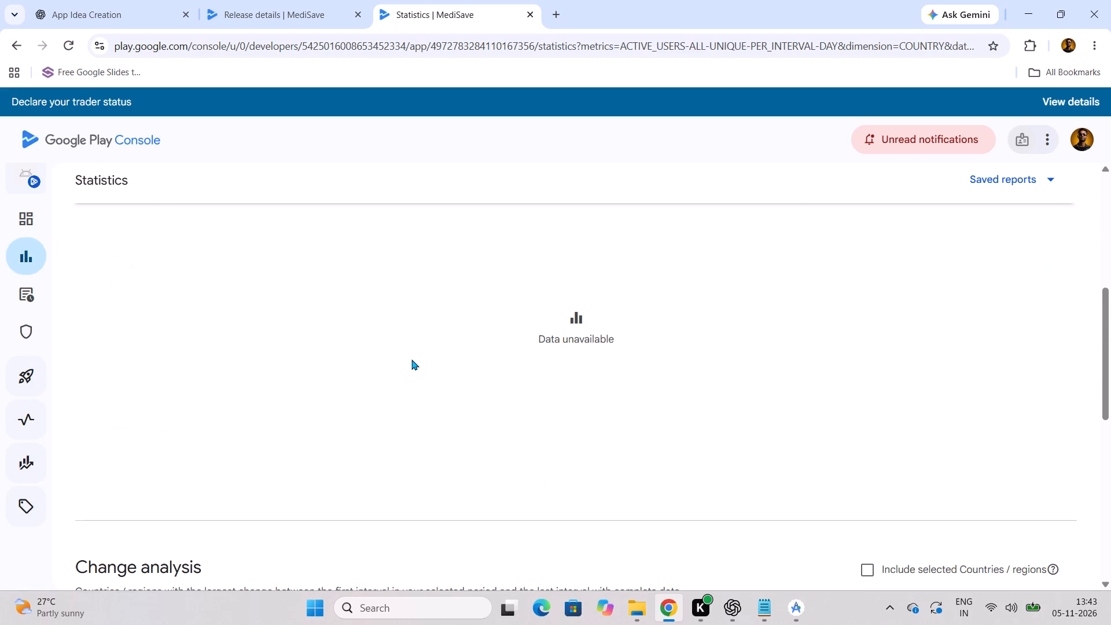
{"action": "scroll", "coordinate": [410, 361], "scroll_direction": "down", "scroll_amount": 10}
{"action": "scroll", "coordinate": [405, 365], "scroll_direction": "up", "scroll_amount": 16}
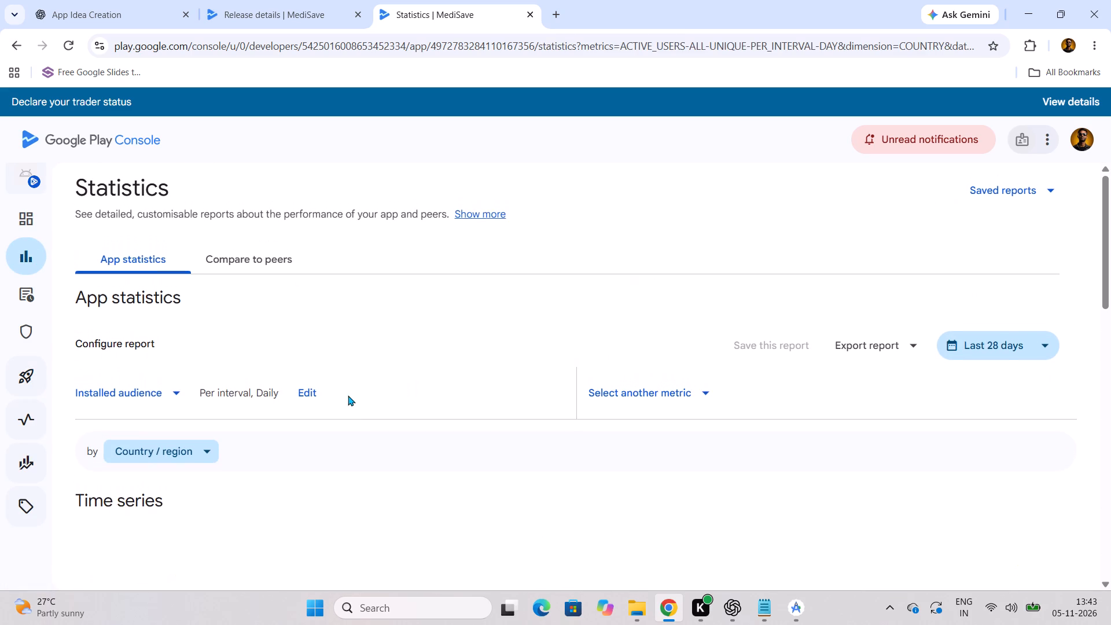
{"action": "scroll", "coordinate": [348, 395], "scroll_direction": "up", "scroll_amount": 1}
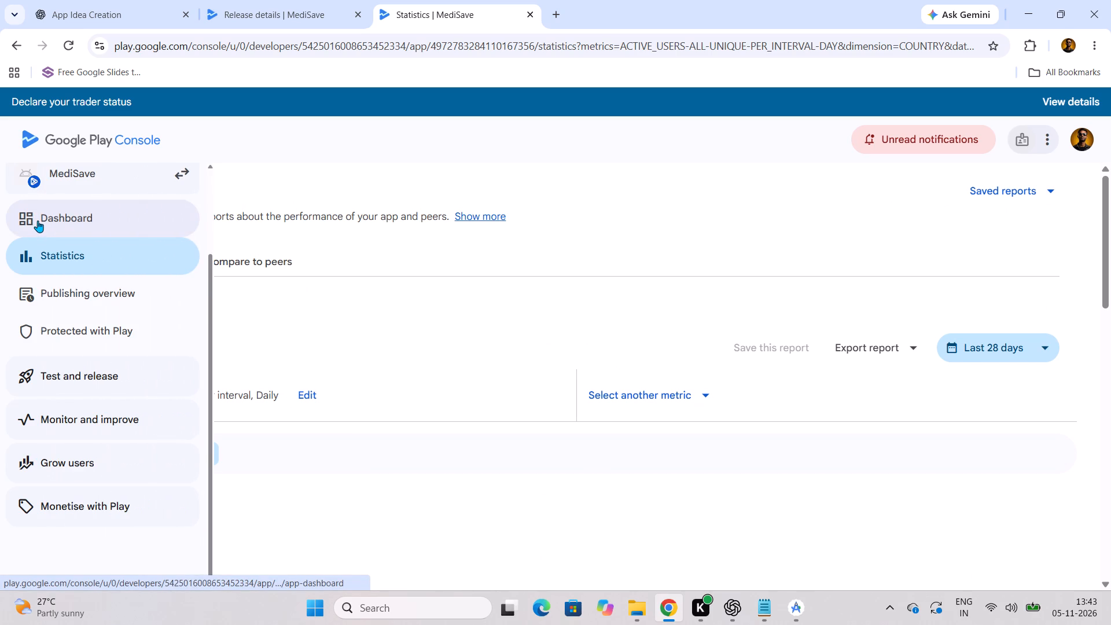
From the new app's dashboard, expand the app information and store listing setup tasks and open the Set privacy policy task.
{"action": "left_click", "coordinate": [38, 220]}
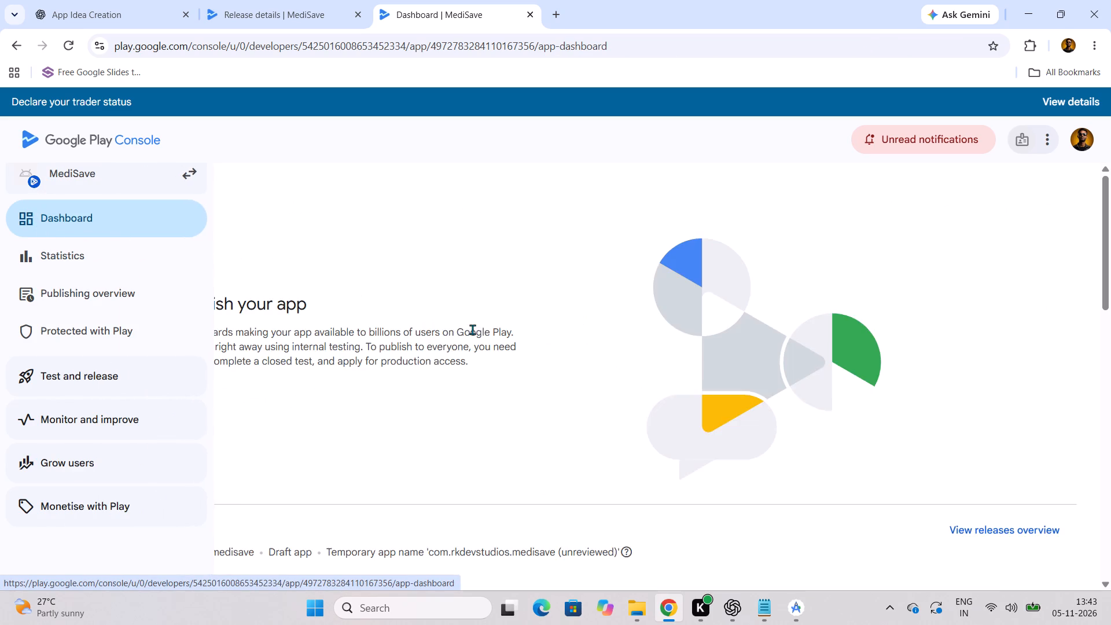
{"action": "scroll", "coordinate": [447, 363], "scroll_direction": "down", "scroll_amount": 7}
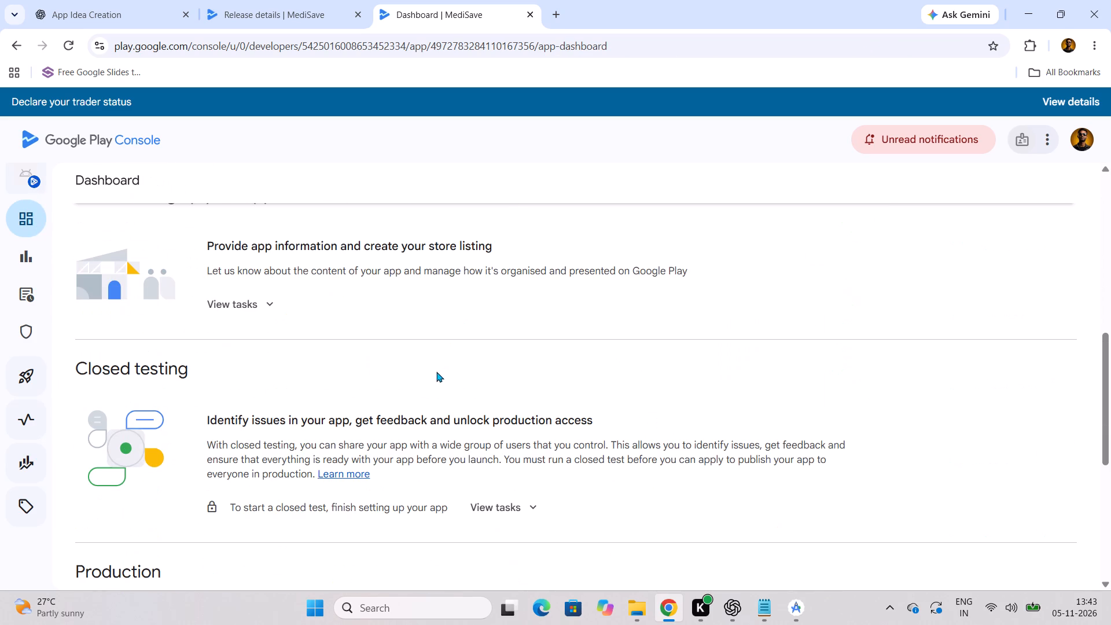
{"action": "left_click", "coordinate": [270, 311]}
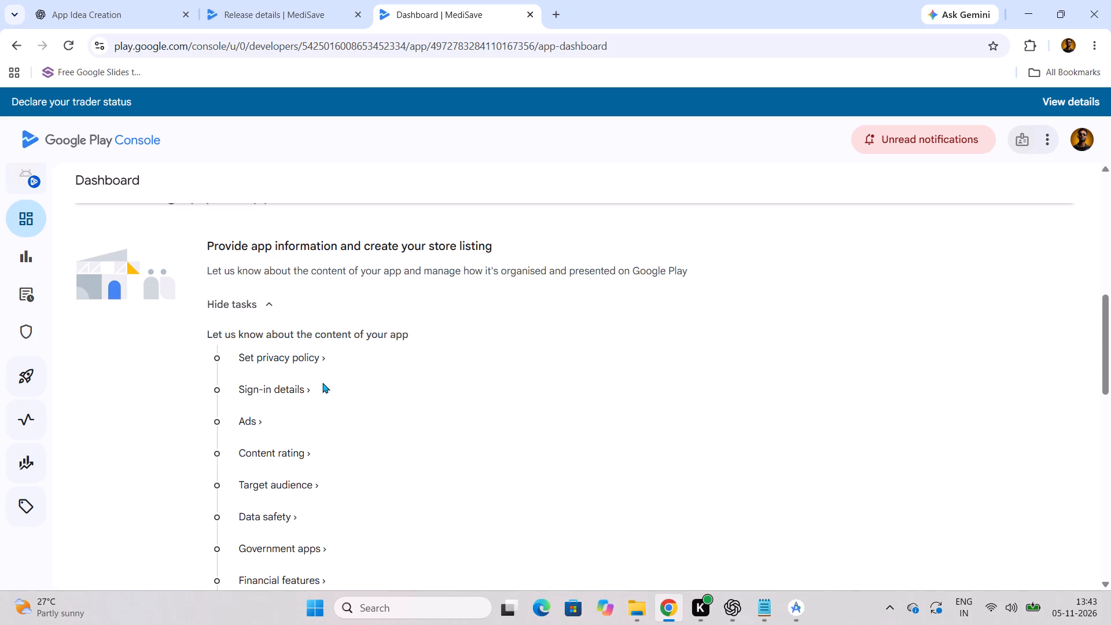
{"action": "scroll", "coordinate": [324, 353], "scroll_direction": "up", "scroll_amount": 1}
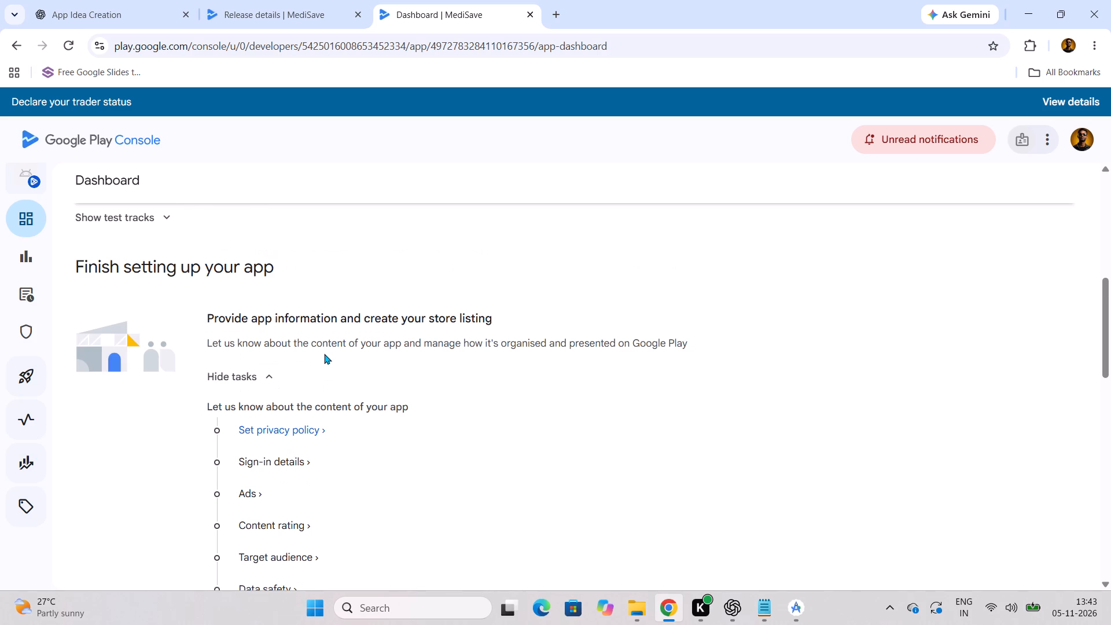
{"action": "left_click", "coordinate": [297, 435]}
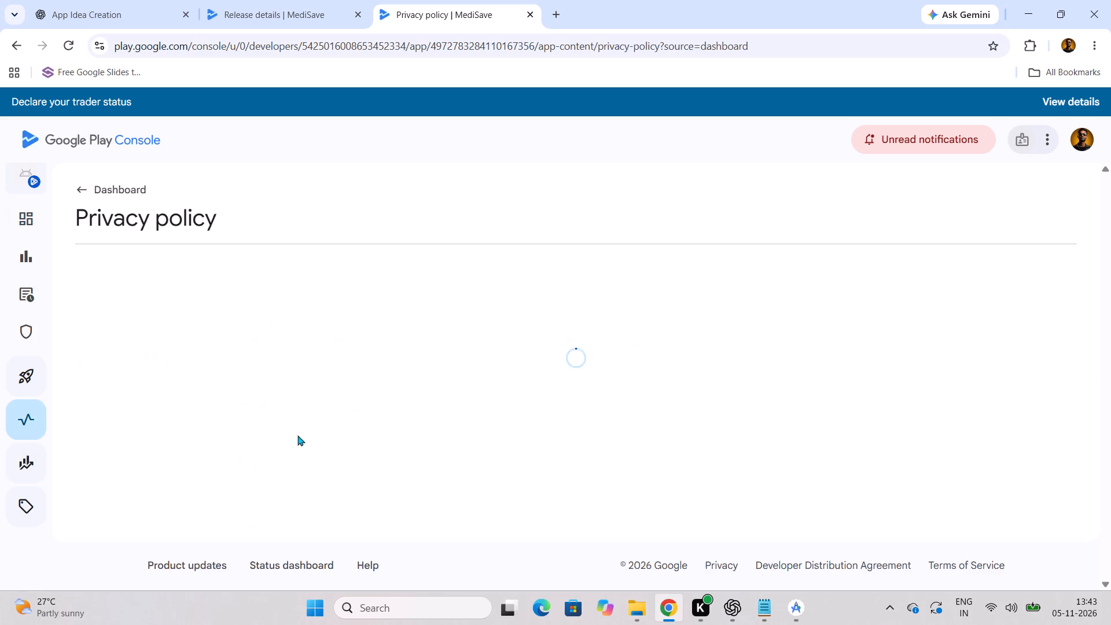
In the existing MediSave app, look through the Closed testing - Alpha track and the publishing overview's changes not yet submitted for review.
{"action": "left_click", "coordinate": [279, 12]}
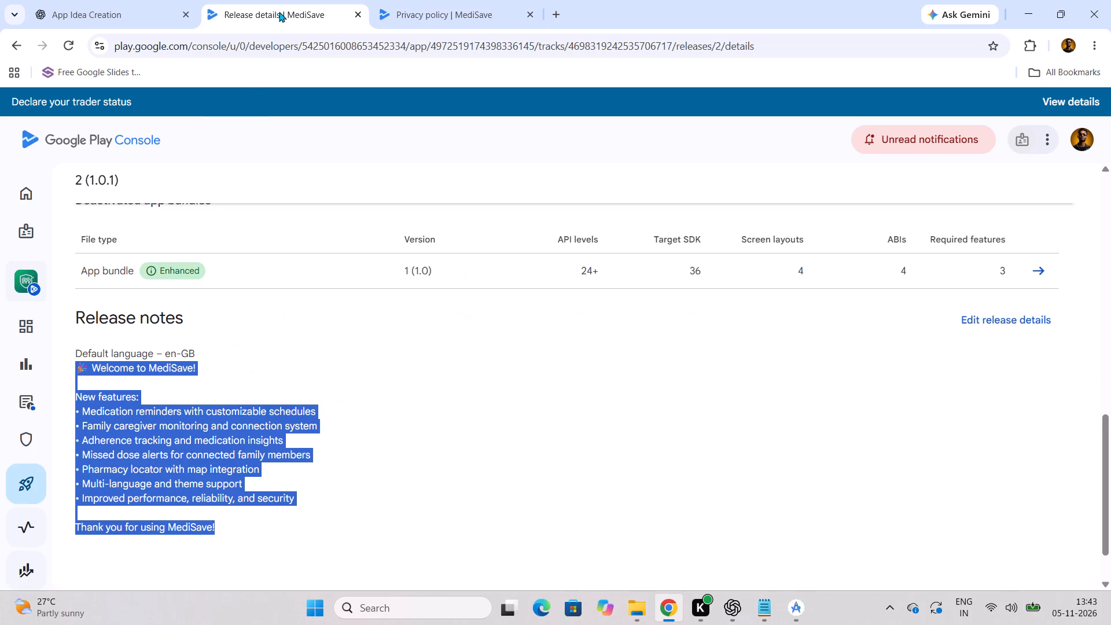
{"action": "left_click", "coordinate": [320, 355]}
{"action": "left_click", "coordinate": [23, 45]}
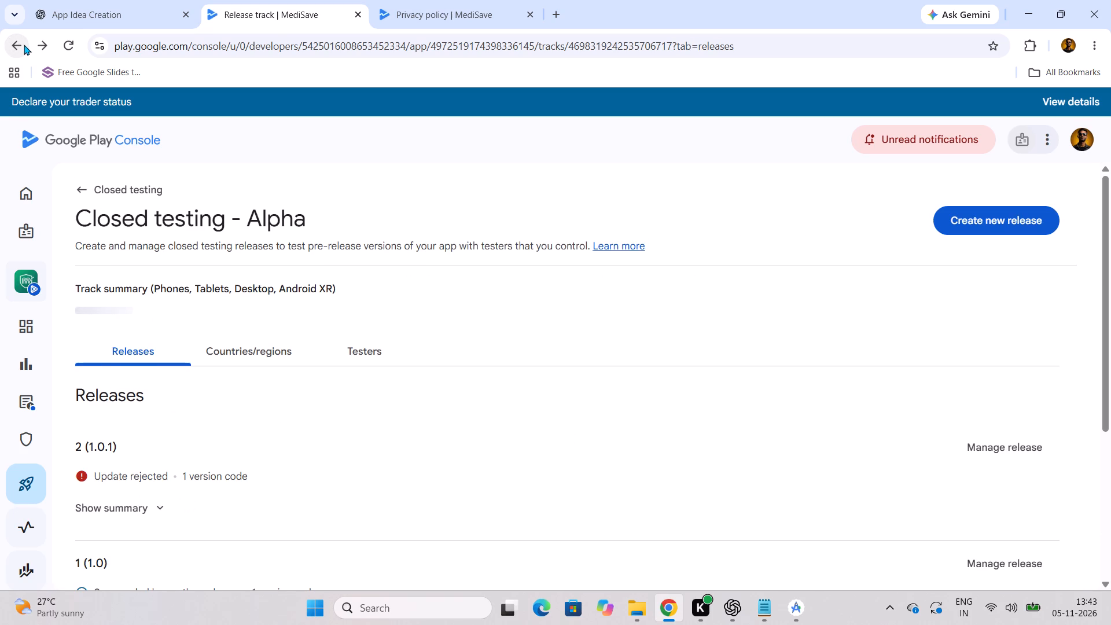
{"action": "scroll", "coordinate": [261, 331], "scroll_direction": "down", "scroll_amount": 5}
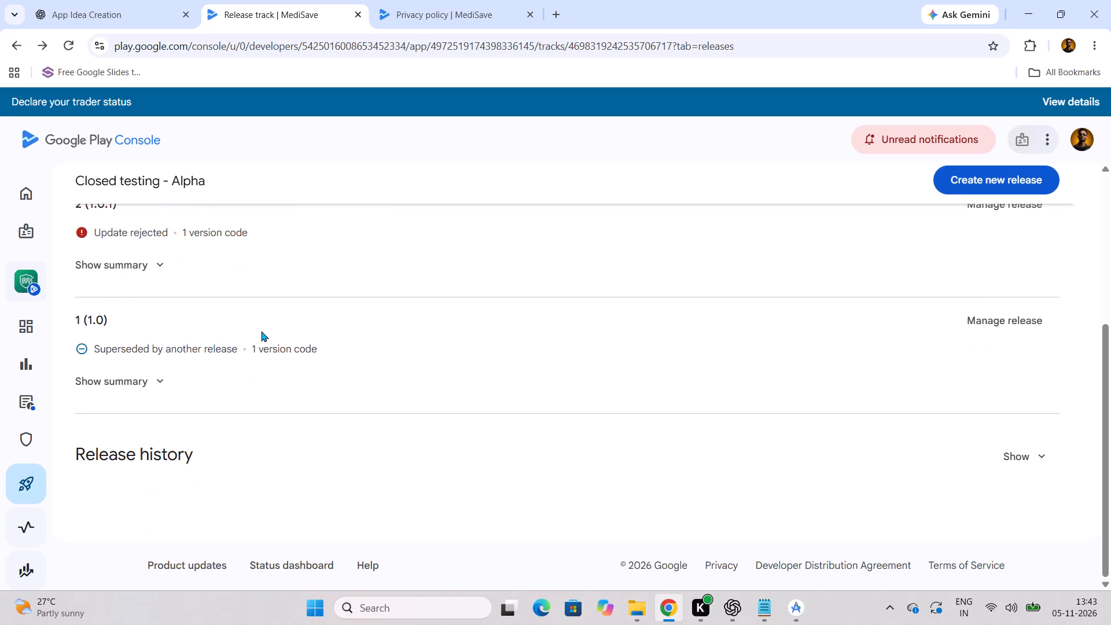
{"action": "scroll", "coordinate": [257, 331], "scroll_direction": "down", "scroll_amount": 2}
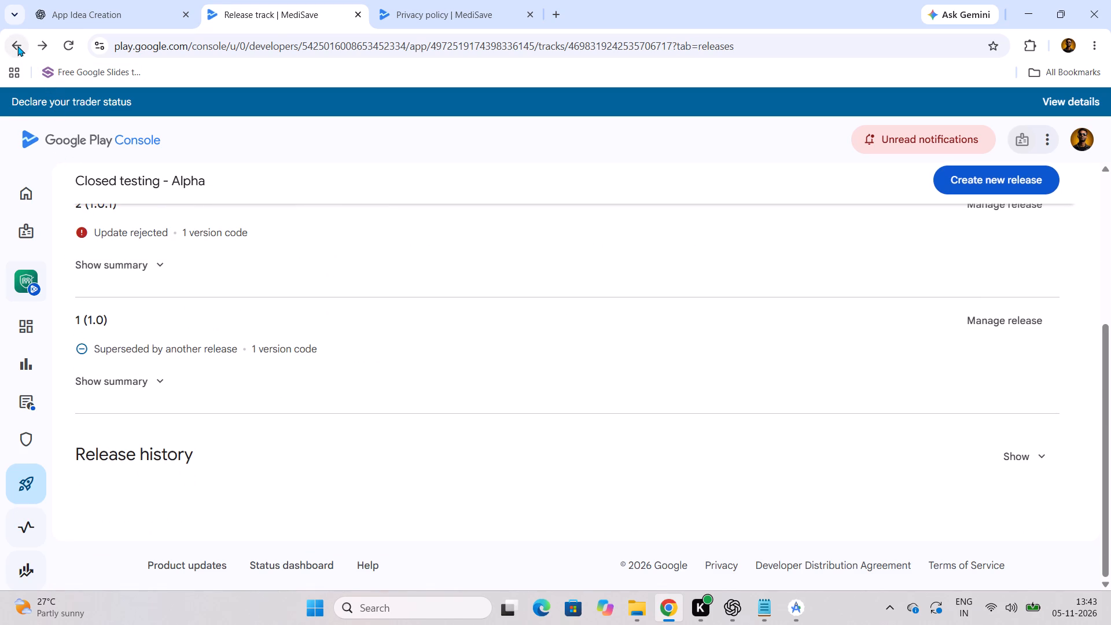
{"action": "left_click", "coordinate": [17, 46]}
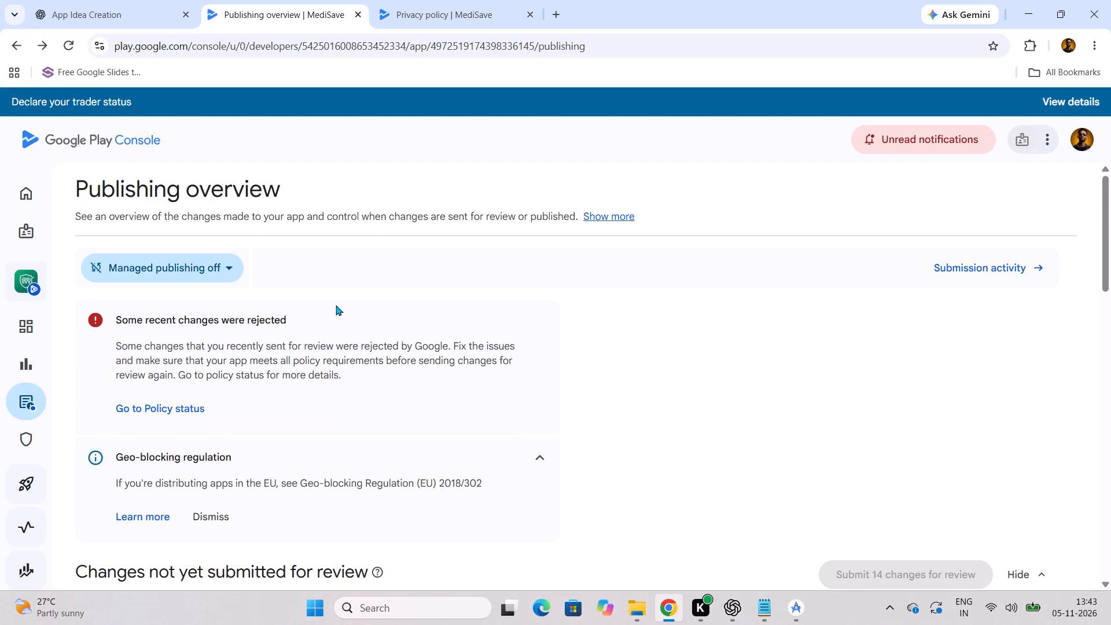
{"action": "scroll", "coordinate": [334, 317], "scroll_direction": "down", "scroll_amount": 5}
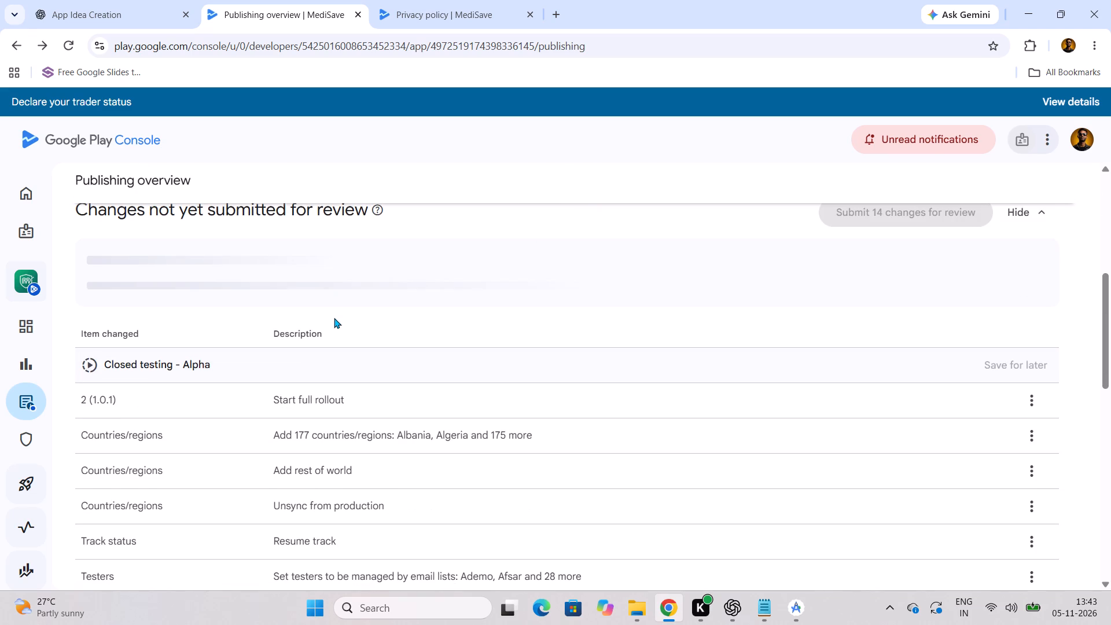
Open the existing MediSave app's Privacy policy change from its publishing overview and copy the privacy policy URL.
{"action": "left_click", "coordinate": [465, 10]}
{"action": "scroll", "coordinate": [247, 268], "scroll_direction": "up", "scroll_amount": 4}
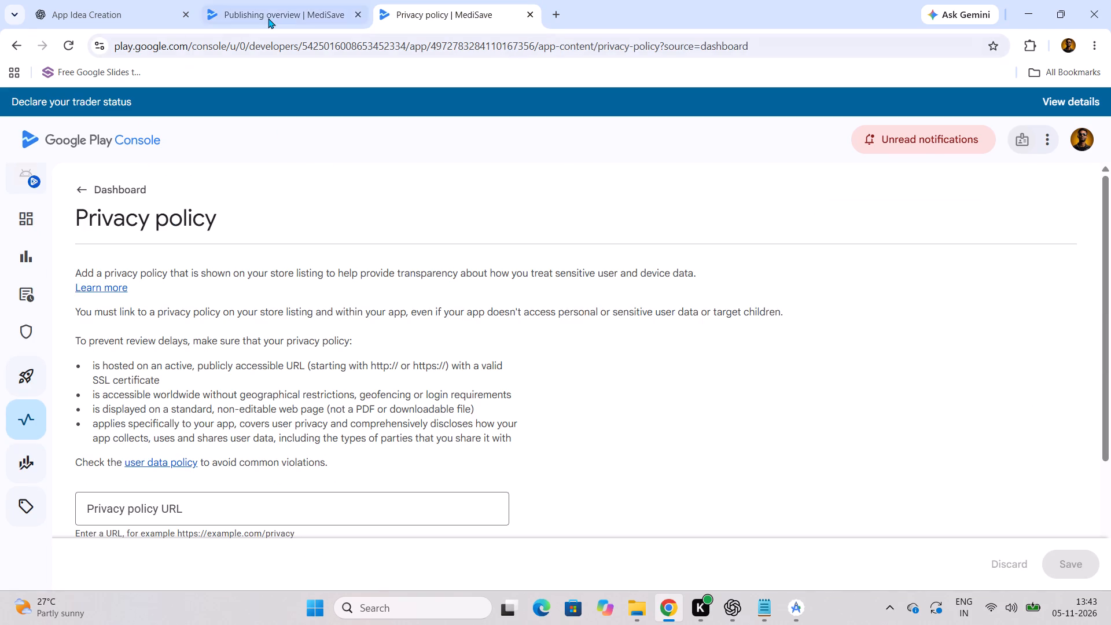
{"action": "left_click", "coordinate": [271, 13]}
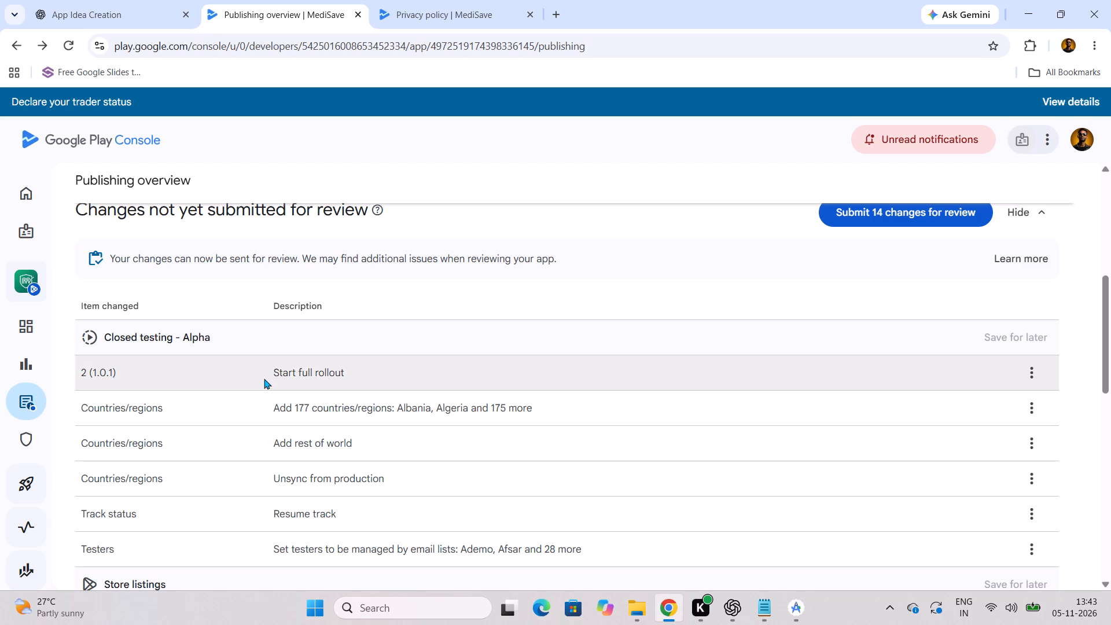
{"action": "scroll", "coordinate": [278, 425], "scroll_direction": "down", "scroll_amount": 2}
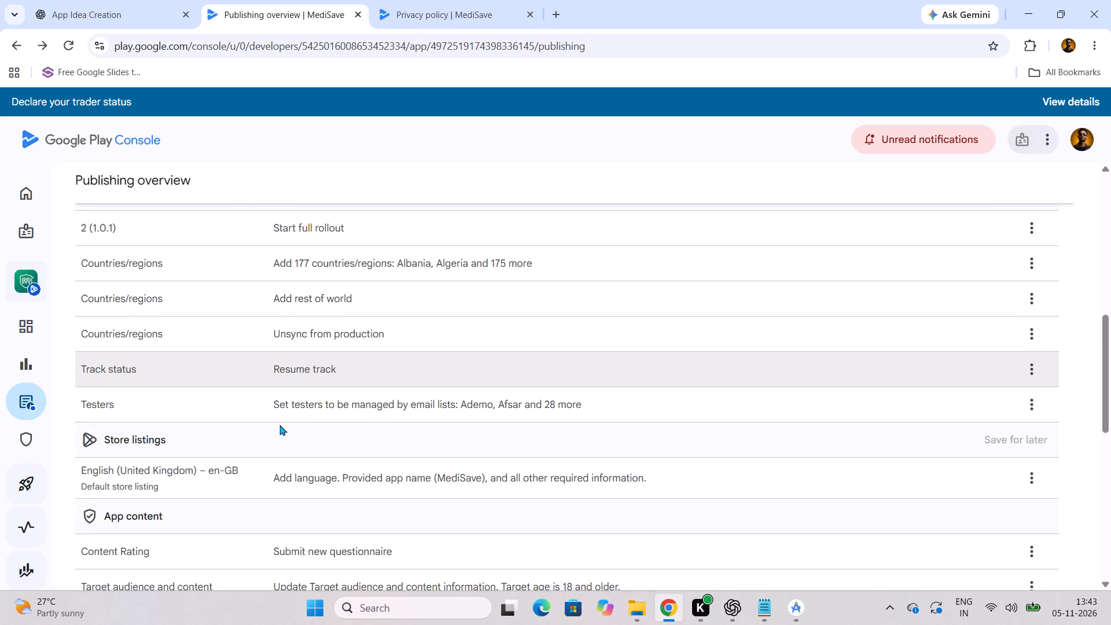
{"action": "scroll", "coordinate": [279, 425], "scroll_direction": "down", "scroll_amount": 2}
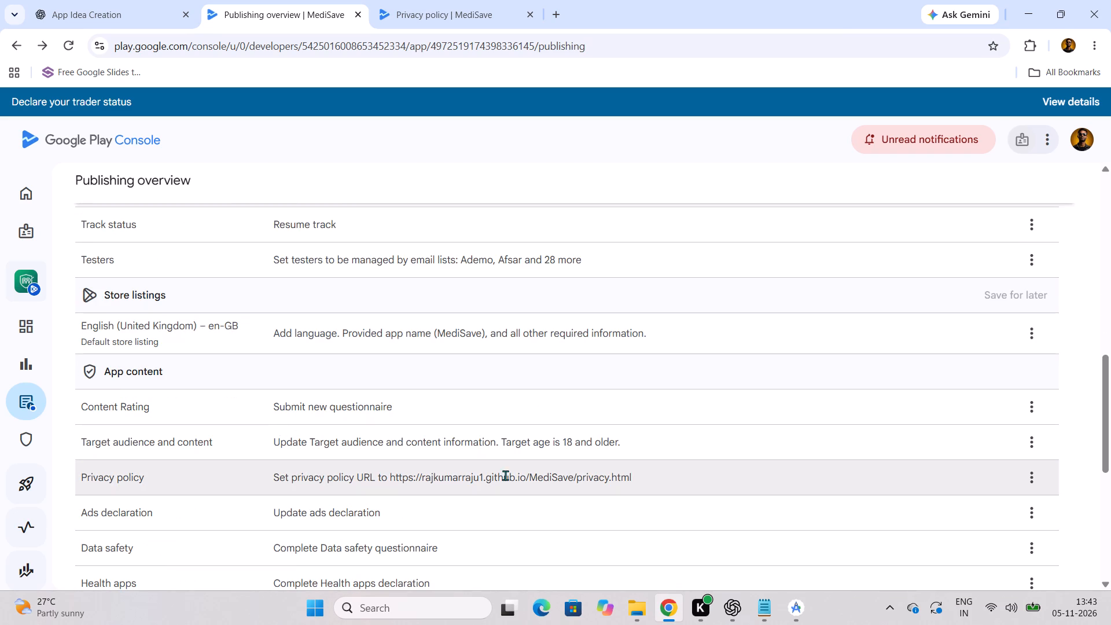
{"action": "left_click", "coordinate": [1031, 487]}
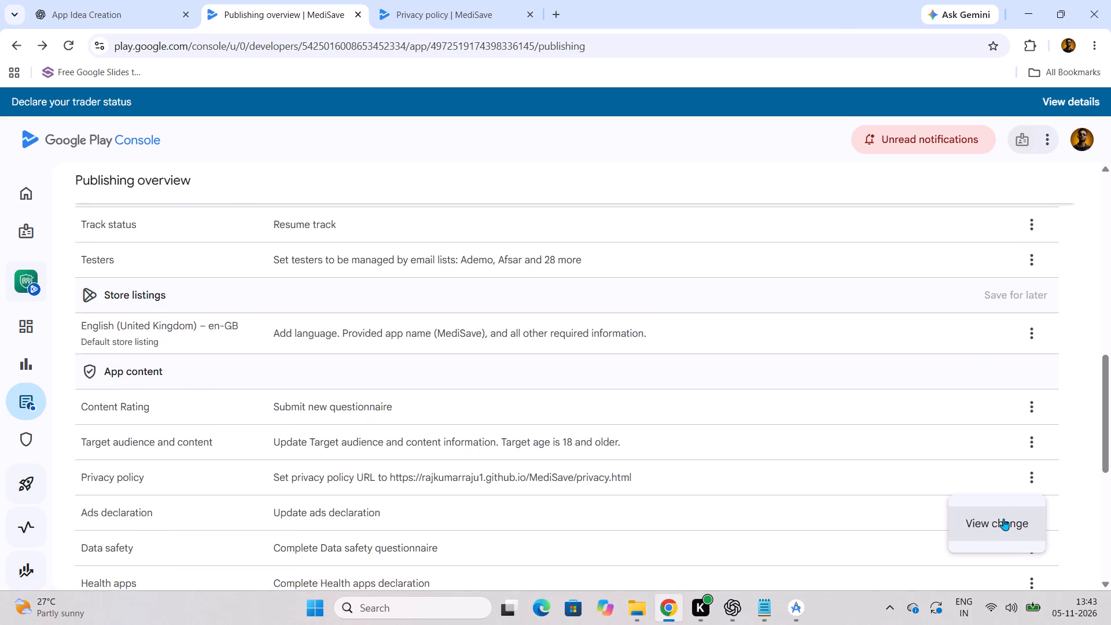
{"action": "left_click", "coordinate": [1003, 520]}
{"action": "triple_click", "coordinate": [408, 505]}
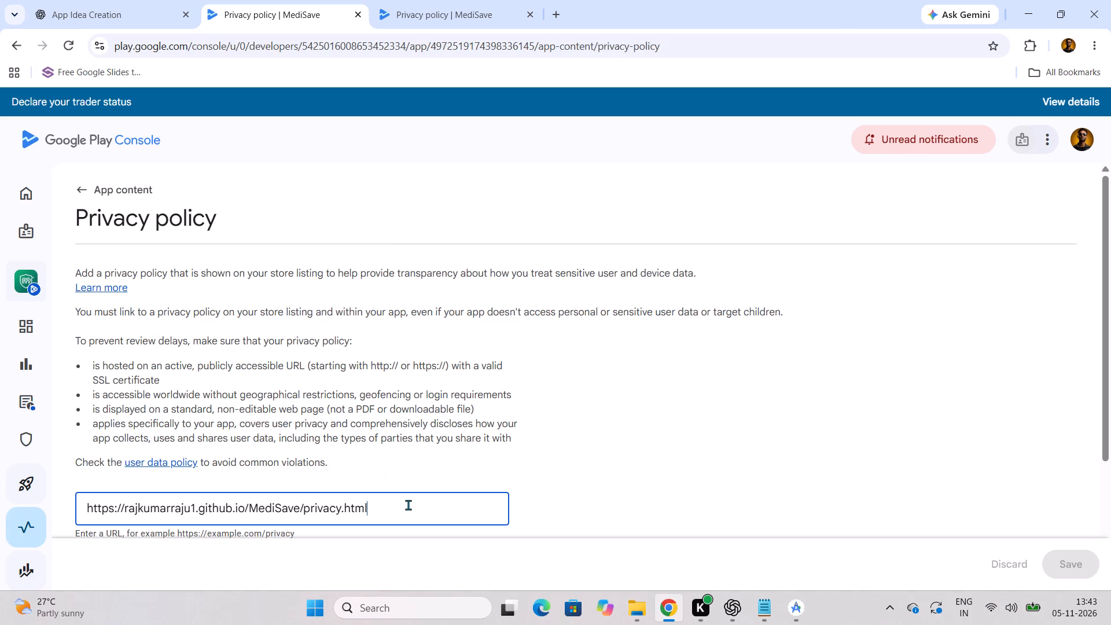
{"action": "key", "text": "ctrl+c"}
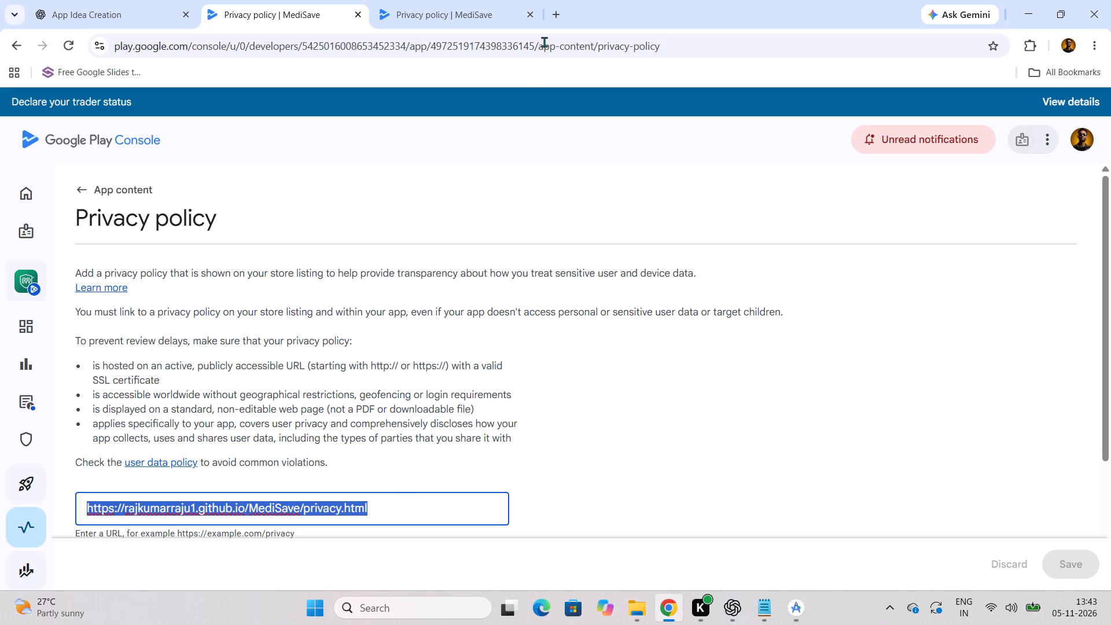
Open the copied privacy policy URL in a new browser tab to check the page.
{"action": "left_click", "coordinate": [550, 17]}
{"action": "key", "text": "ctrl+v"}
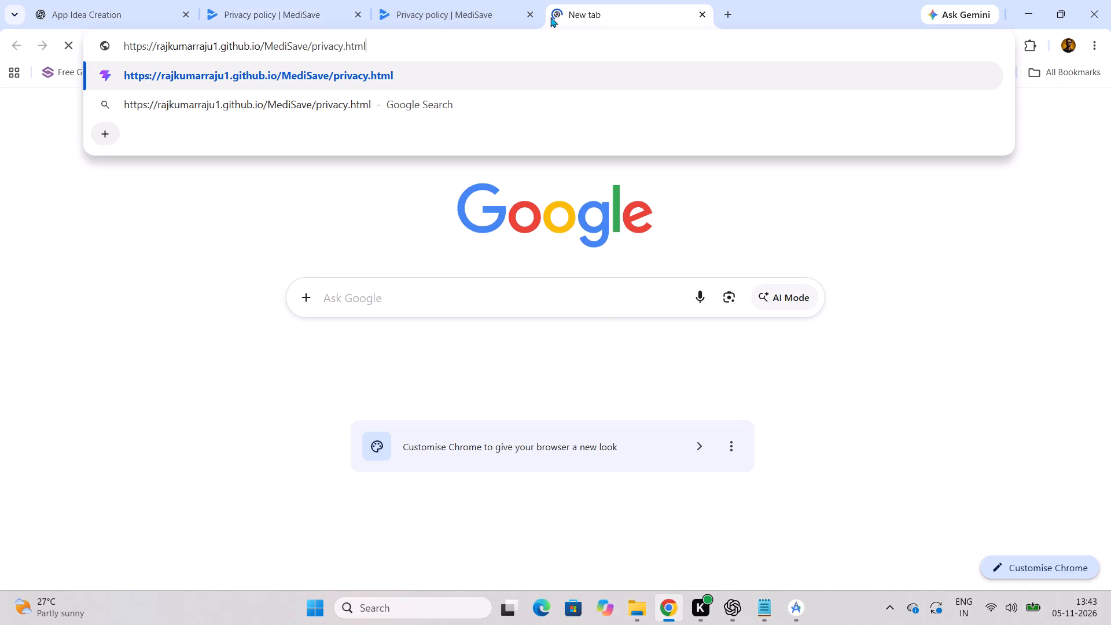
{"action": "key", "text": "Return"}
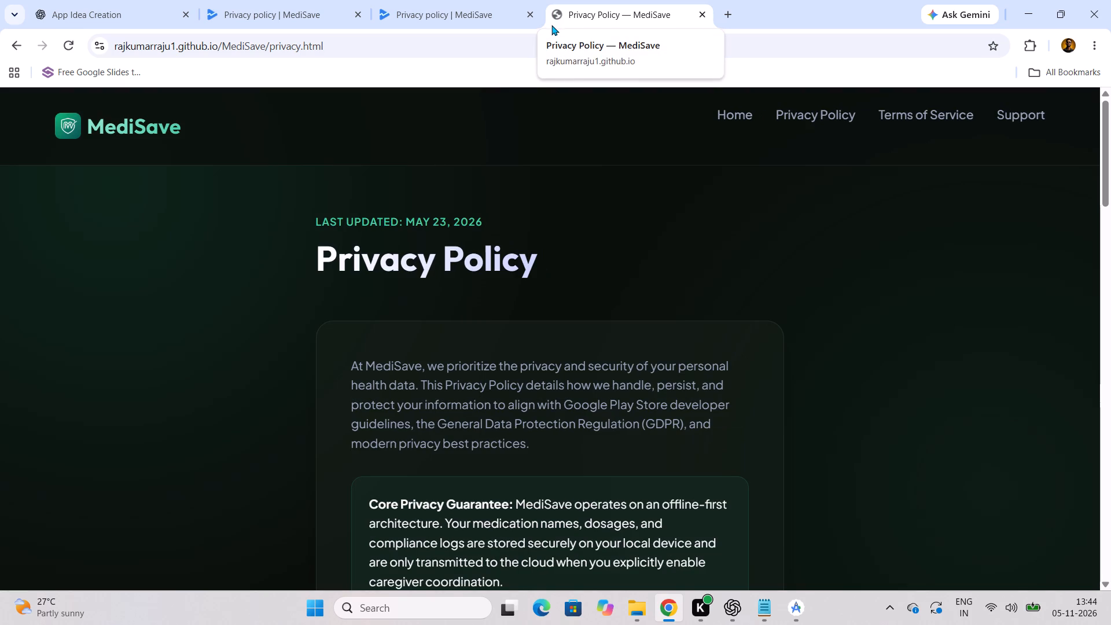
Enter the copied MediSave privacy.html link as the new app's privacy policy URL and save the change.
{"action": "left_click", "coordinate": [414, 13]}
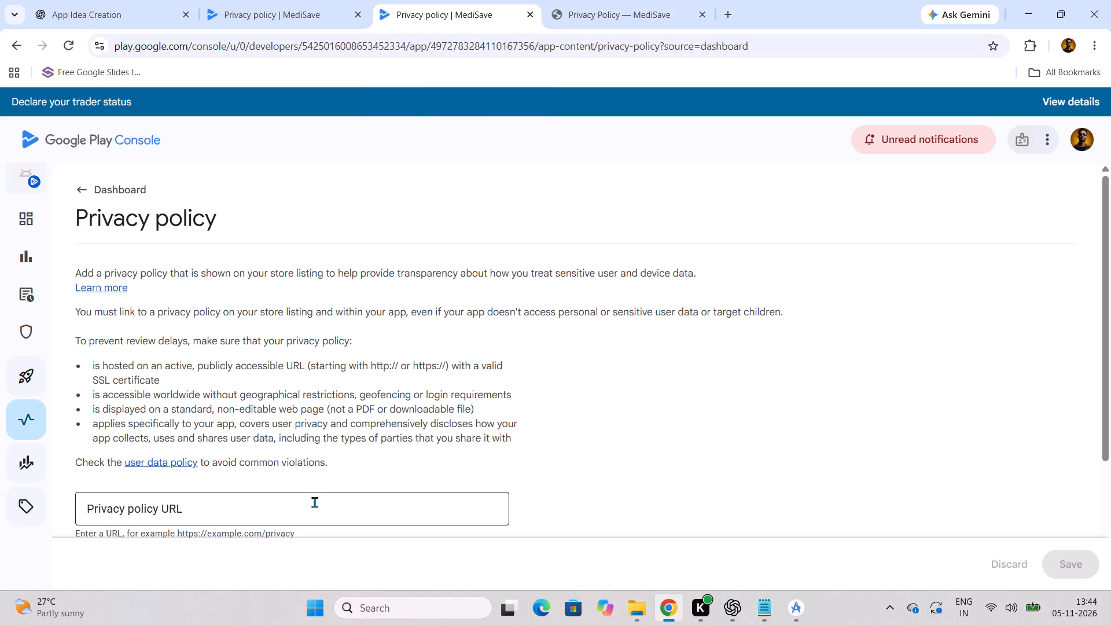
{"action": "left_click", "coordinate": [314, 502]}
{"action": "key", "text": "ctrl+v"}
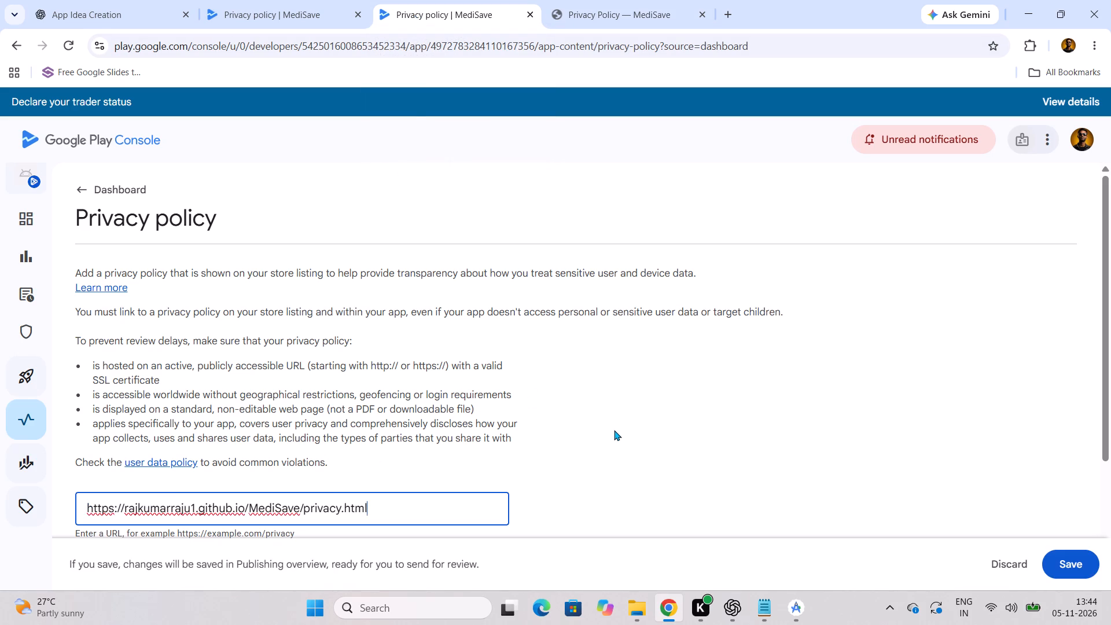
{"action": "scroll", "coordinate": [396, 370], "scroll_direction": "down", "scroll_amount": 6}
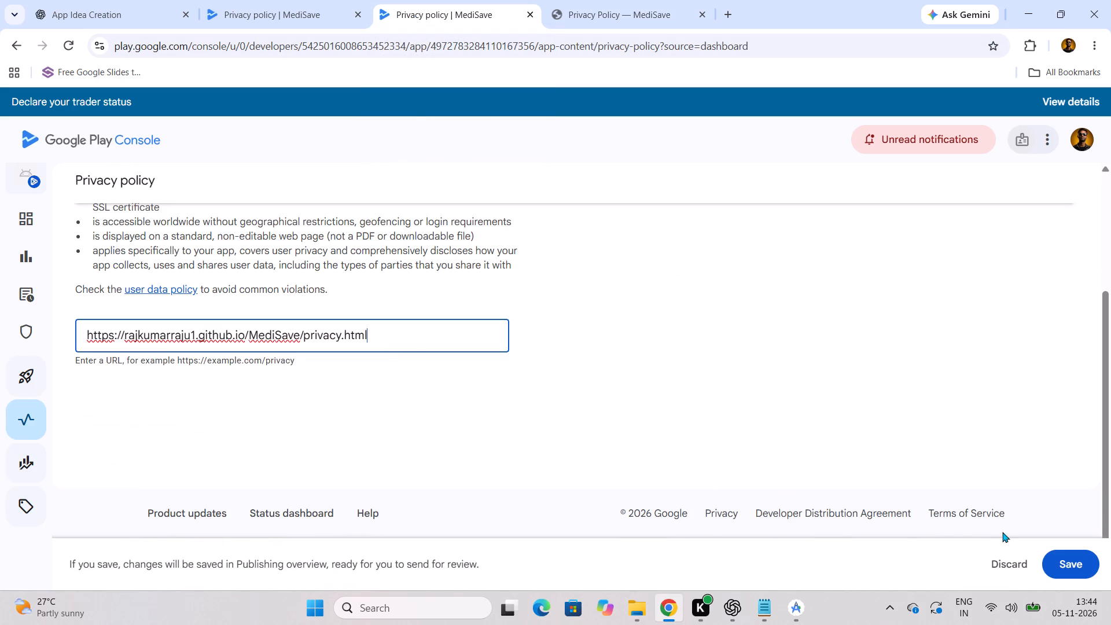
{"action": "left_click", "coordinate": [1069, 568]}
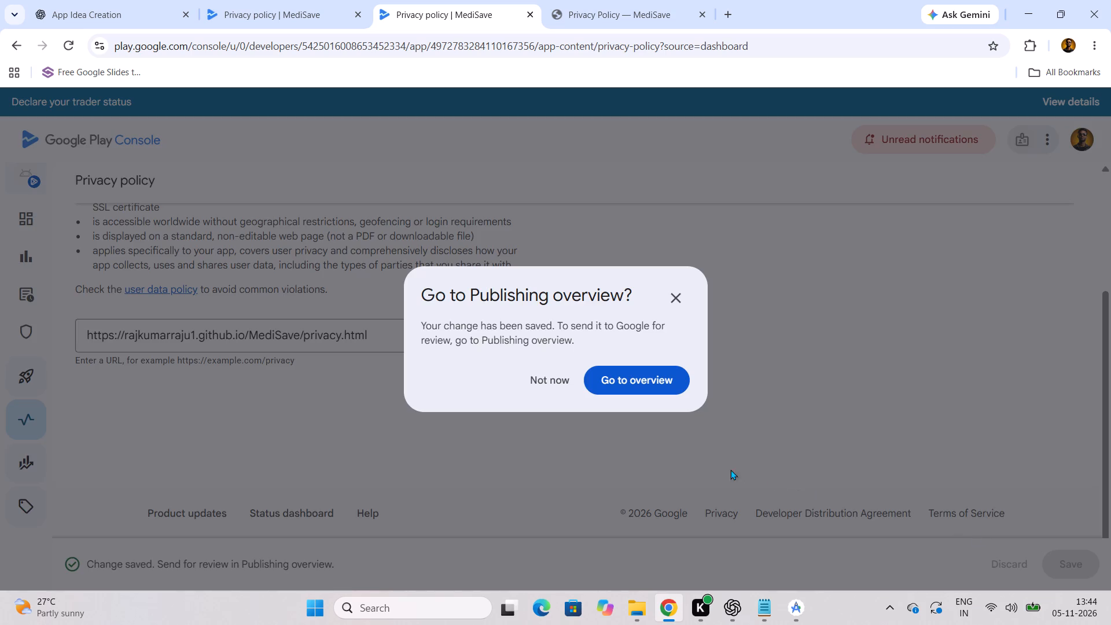
Check the new app's publishing overview for changes not yet submitted for review, and return to its dashboard.
{"action": "left_click", "coordinate": [626, 383]}
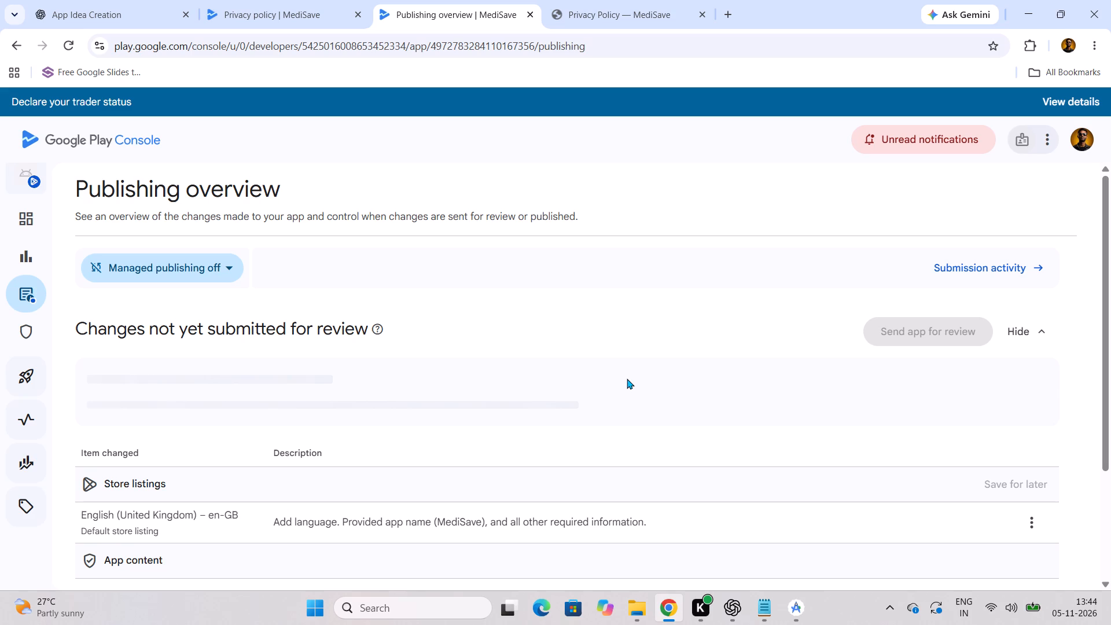
{"action": "scroll", "coordinate": [626, 377], "scroll_direction": "down", "scroll_amount": 4}
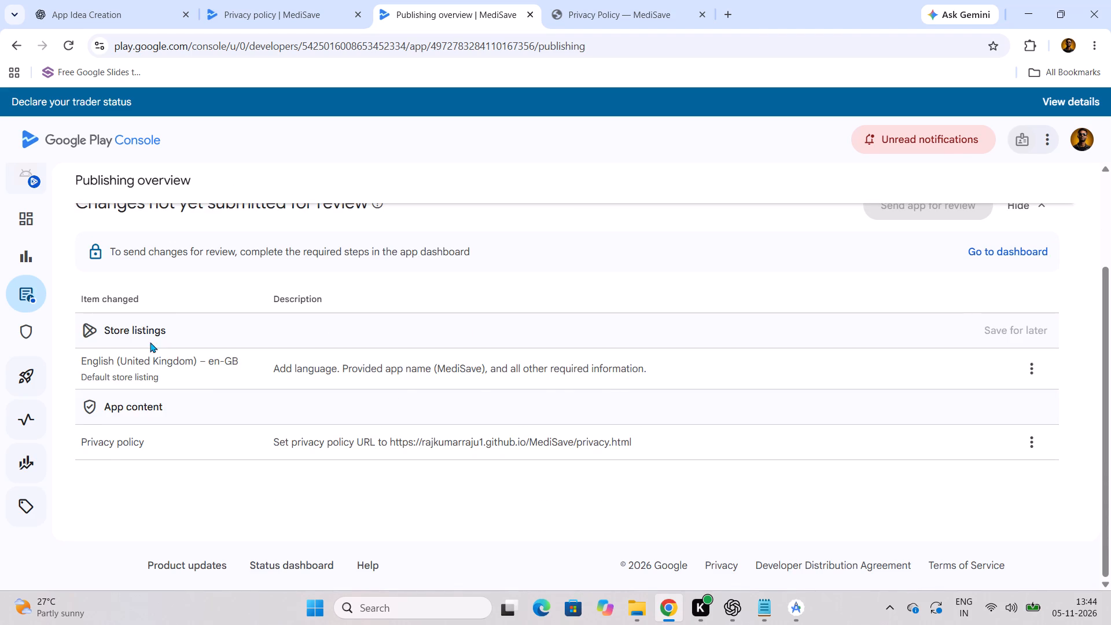
{"action": "scroll", "coordinate": [139, 341], "scroll_direction": "up", "scroll_amount": 3}
{"action": "left_click", "coordinate": [54, 226]}
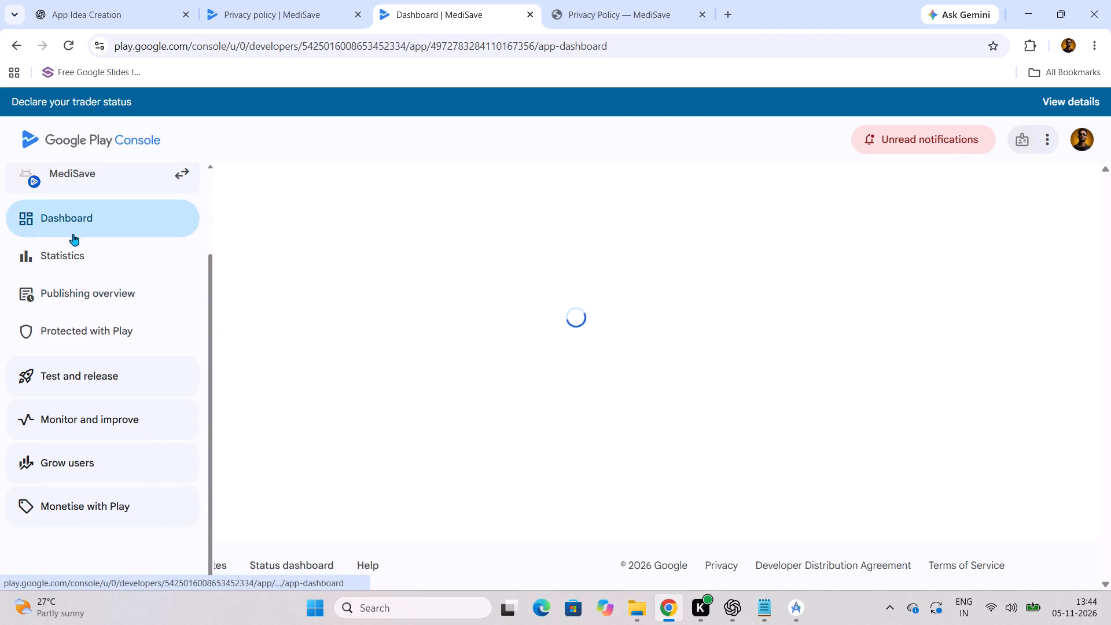
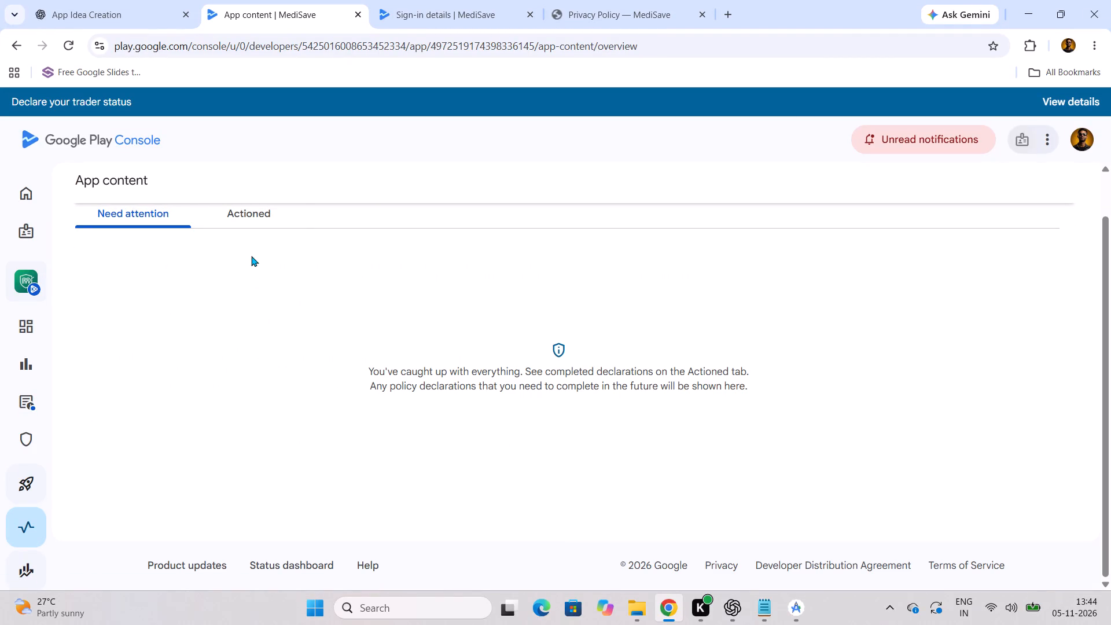
View the existing MediSave app's Privacy policy declaration from its actioned declarations and return to App content.
{"action": "left_click", "coordinate": [247, 225]}
{"action": "scroll", "coordinate": [251, 402], "scroll_direction": "down", "scroll_amount": 1}
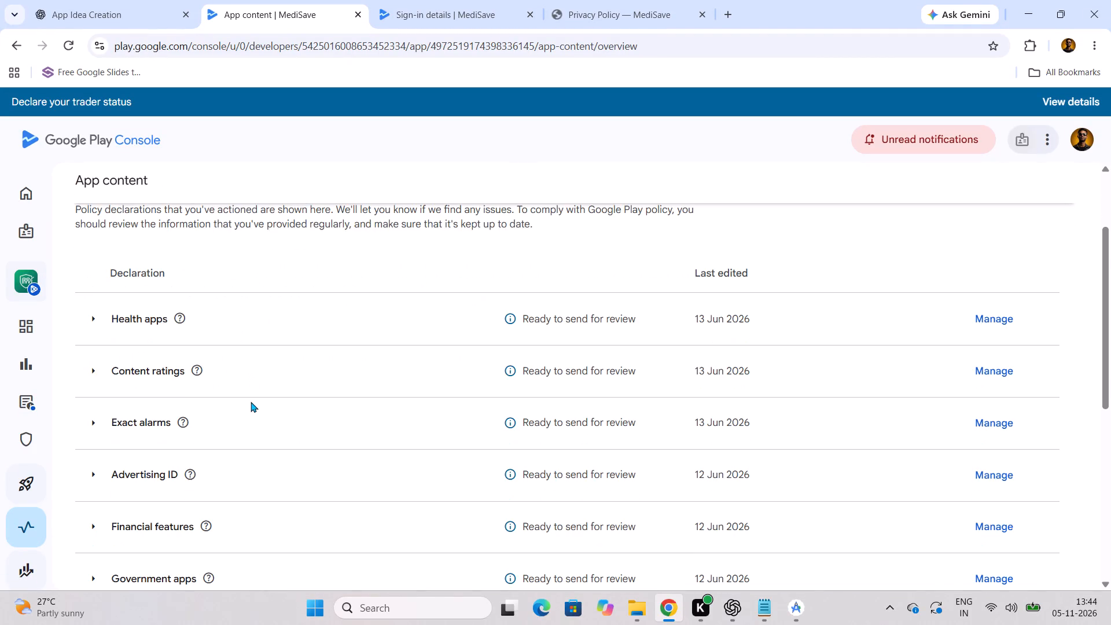
{"action": "scroll", "coordinate": [251, 402], "scroll_direction": "down", "scroll_amount": 3}
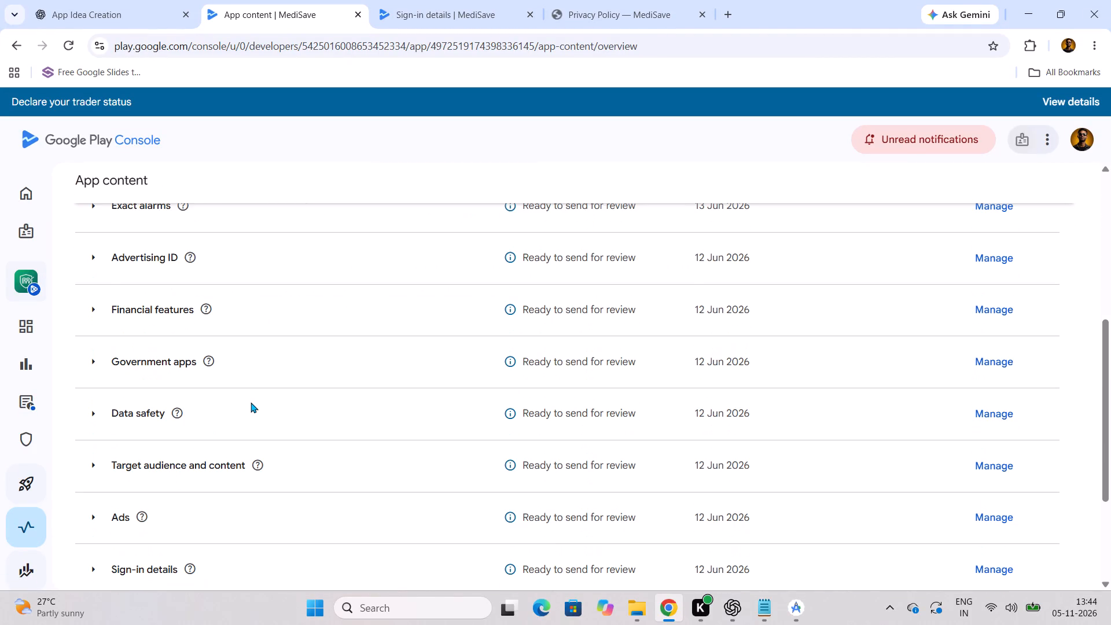
{"action": "scroll", "coordinate": [251, 402], "scroll_direction": "down", "scroll_amount": 2}
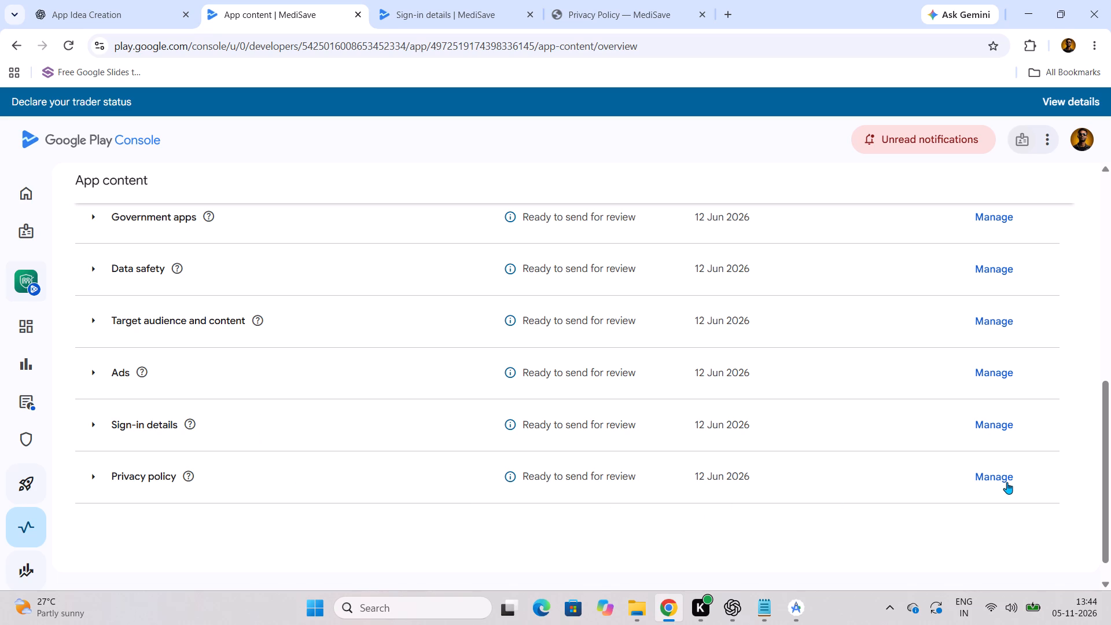
{"action": "left_click", "coordinate": [1007, 481]}
{"action": "left_click", "coordinate": [78, 188]}
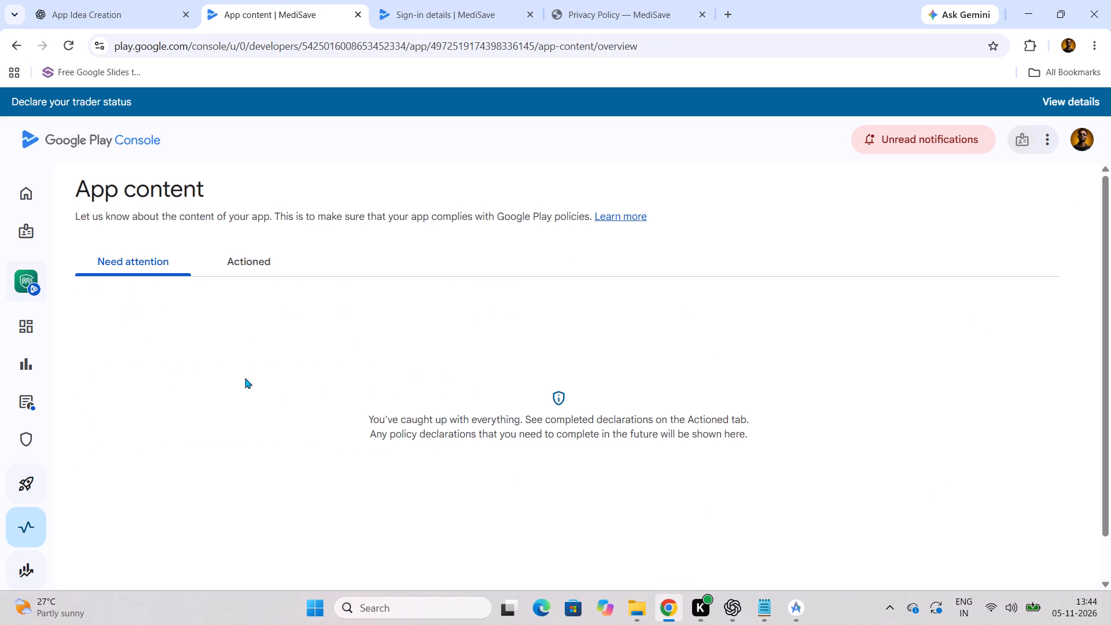
Find the Sign-in details declaration among the existing MediSave app's actioned declarations.
{"action": "left_click", "coordinate": [254, 269]}
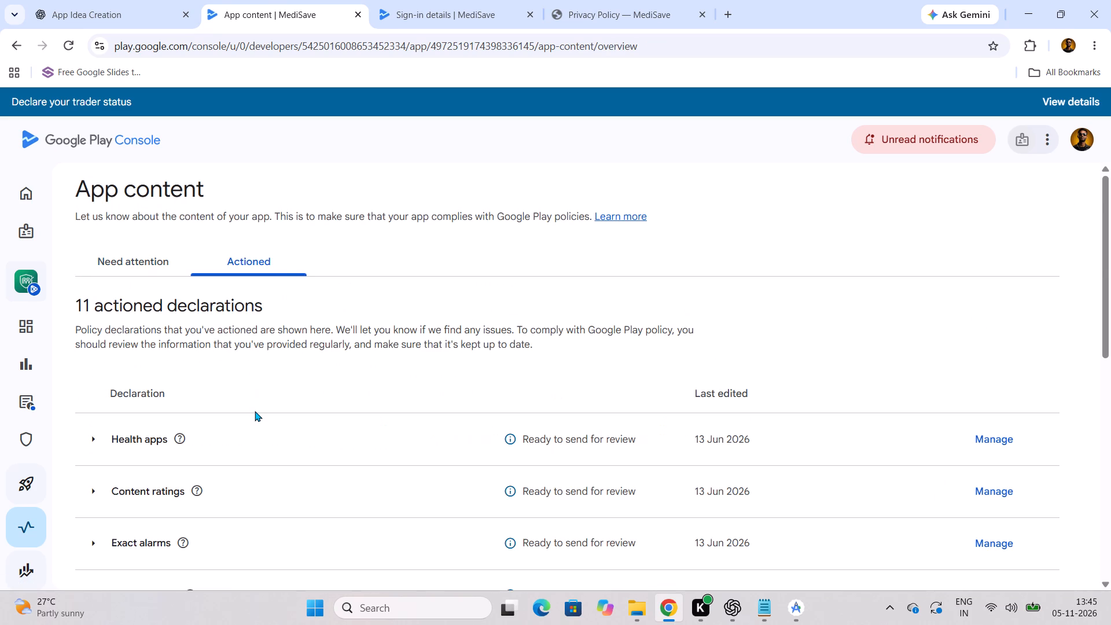
{"action": "scroll", "coordinate": [255, 411], "scroll_direction": "down", "scroll_amount": 6}
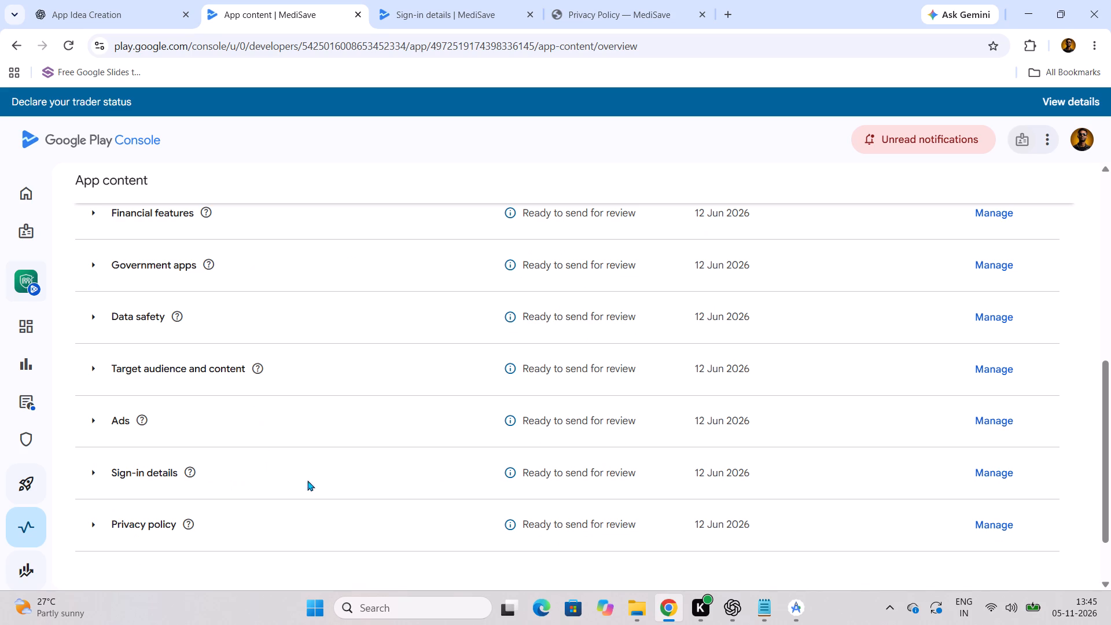
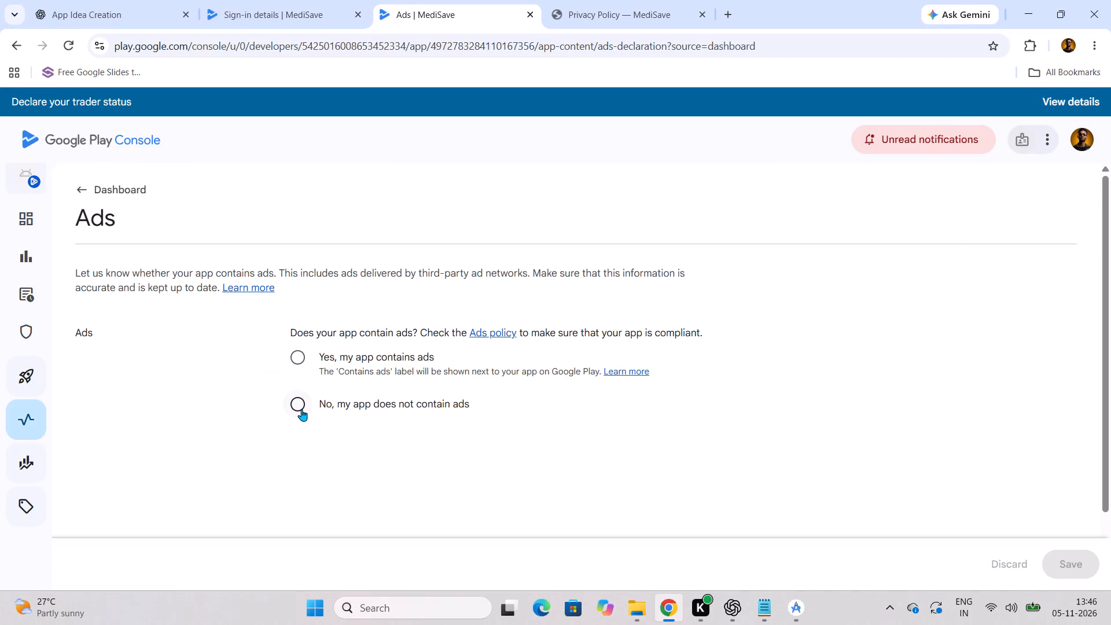
Declare that the new MediSave app does not contain ads, save the declaration, and return to the Dashboard without opening Publishing overview.
{"action": "left_click", "coordinate": [301, 409]}
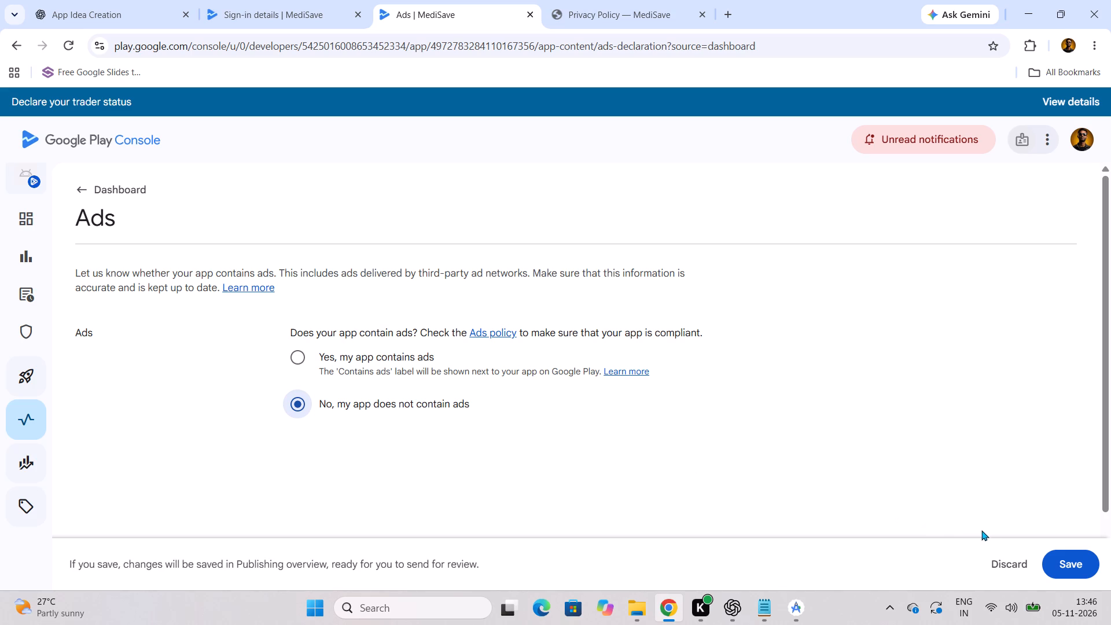
{"action": "left_click", "coordinate": [1058, 557]}
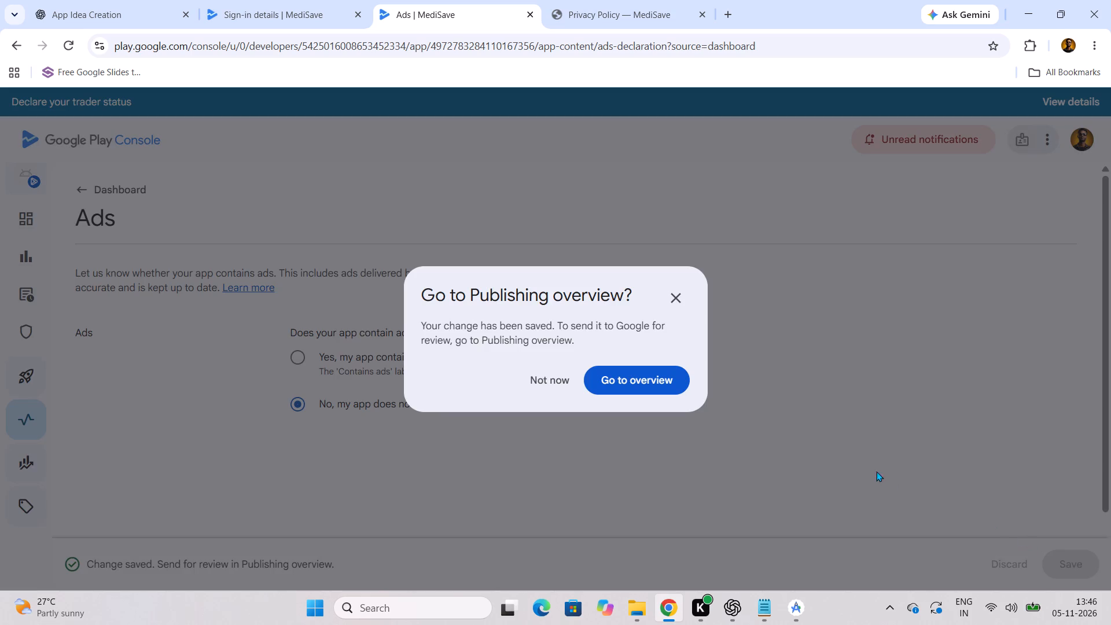
{"action": "left_click", "coordinate": [556, 376]}
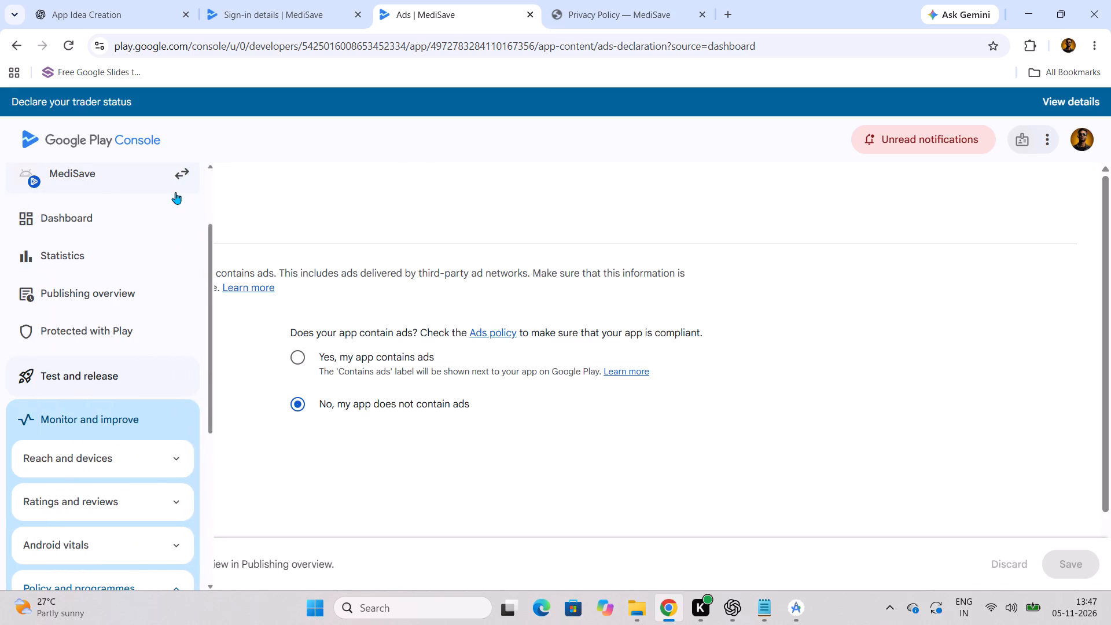
{"action": "left_click", "coordinate": [78, 198]}
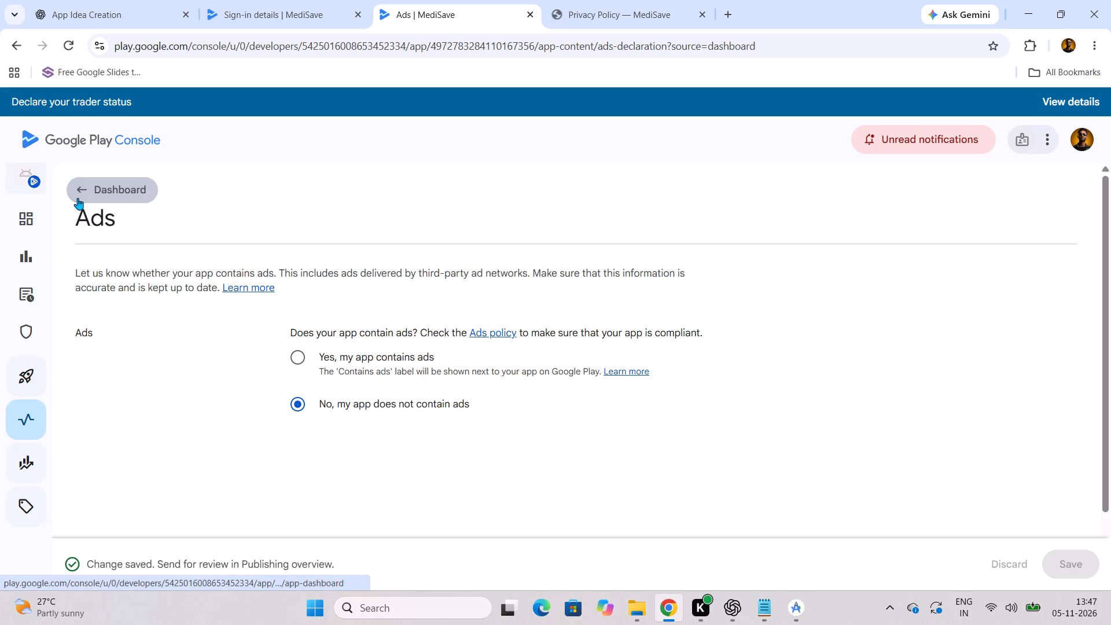
Start the content rating questionnaire from the app setup tasks and enter the contact email address in its Category section.
{"action": "scroll", "coordinate": [459, 416], "scroll_direction": "down", "scroll_amount": 3}
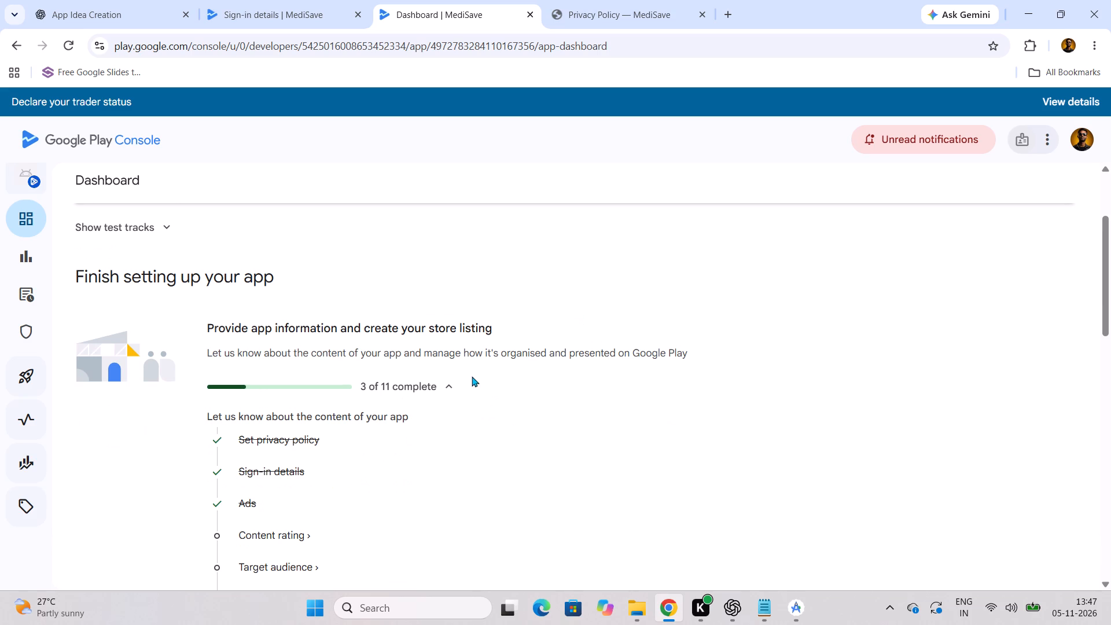
{"action": "left_click", "coordinate": [302, 535]}
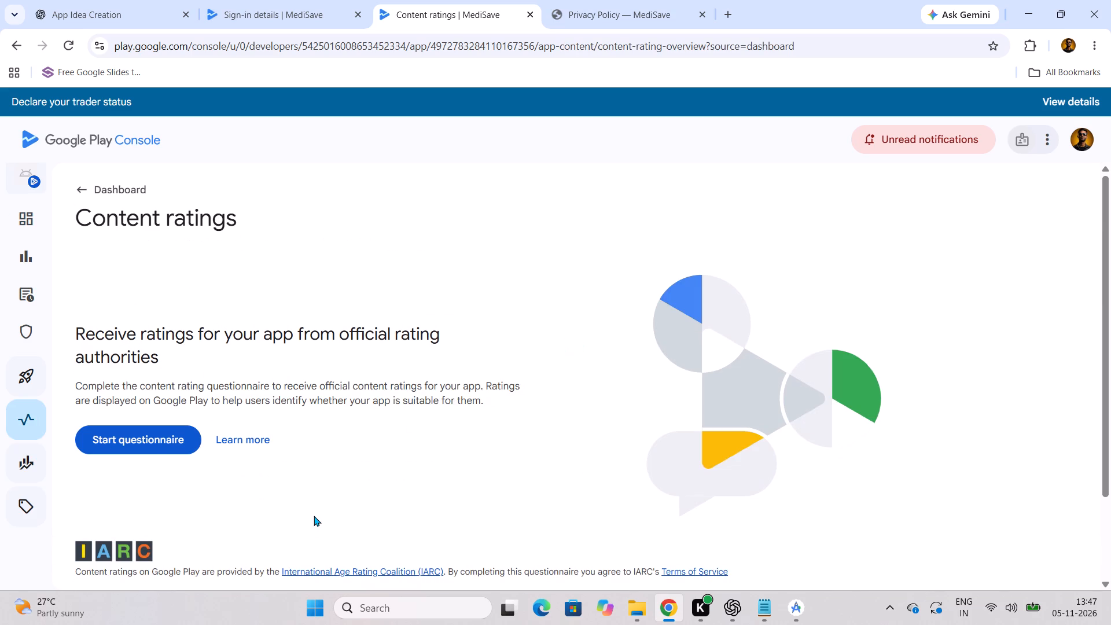
{"action": "left_click", "coordinate": [178, 446]}
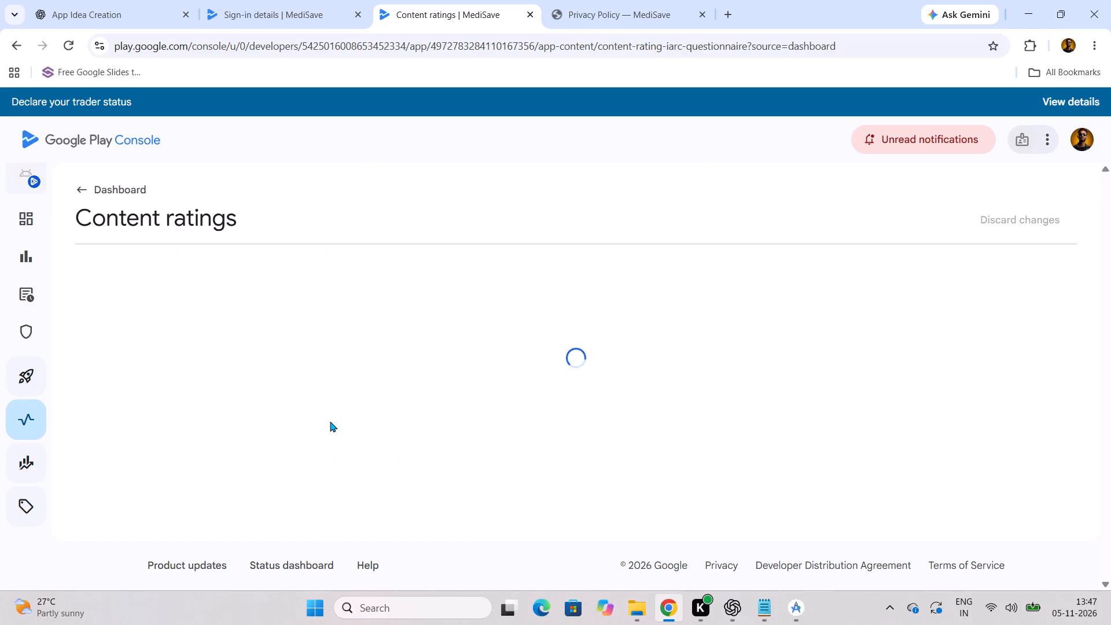
{"action": "scroll", "coordinate": [330, 421], "scroll_direction": "down", "scroll_amount": 1}
{"action": "left_click", "coordinate": [344, 285]}
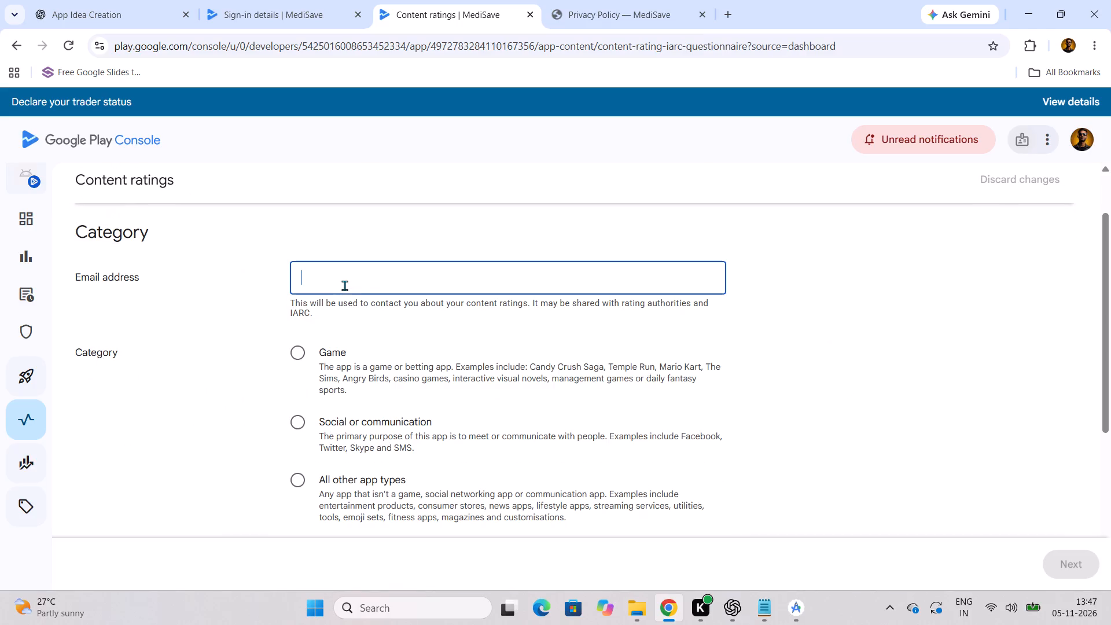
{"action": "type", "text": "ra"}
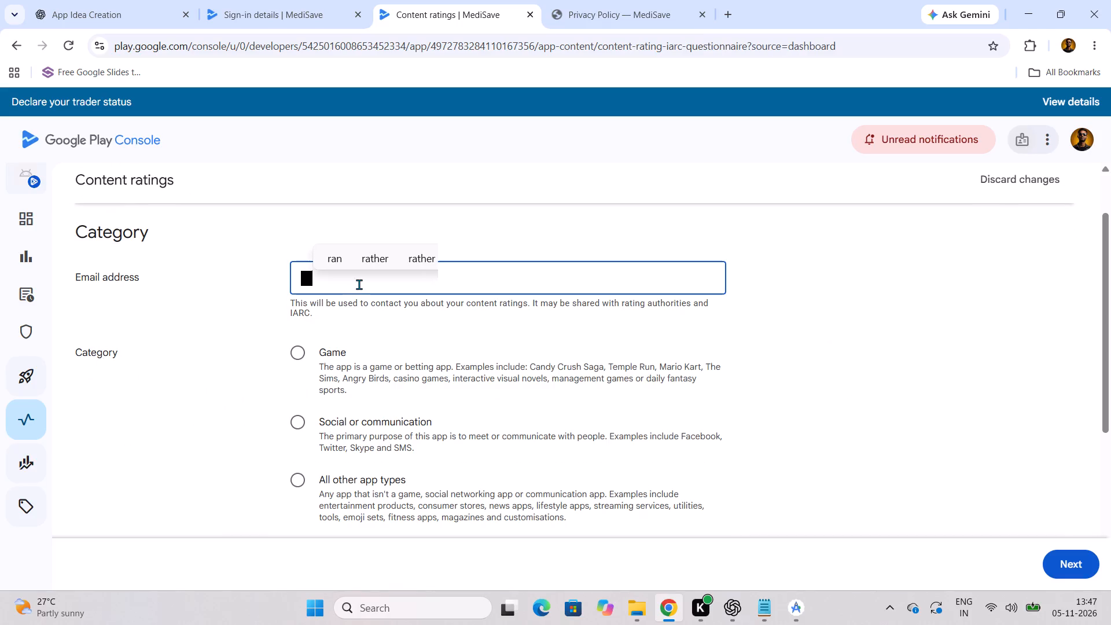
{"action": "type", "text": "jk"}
{"action": "left_click", "coordinate": [432, 313]}
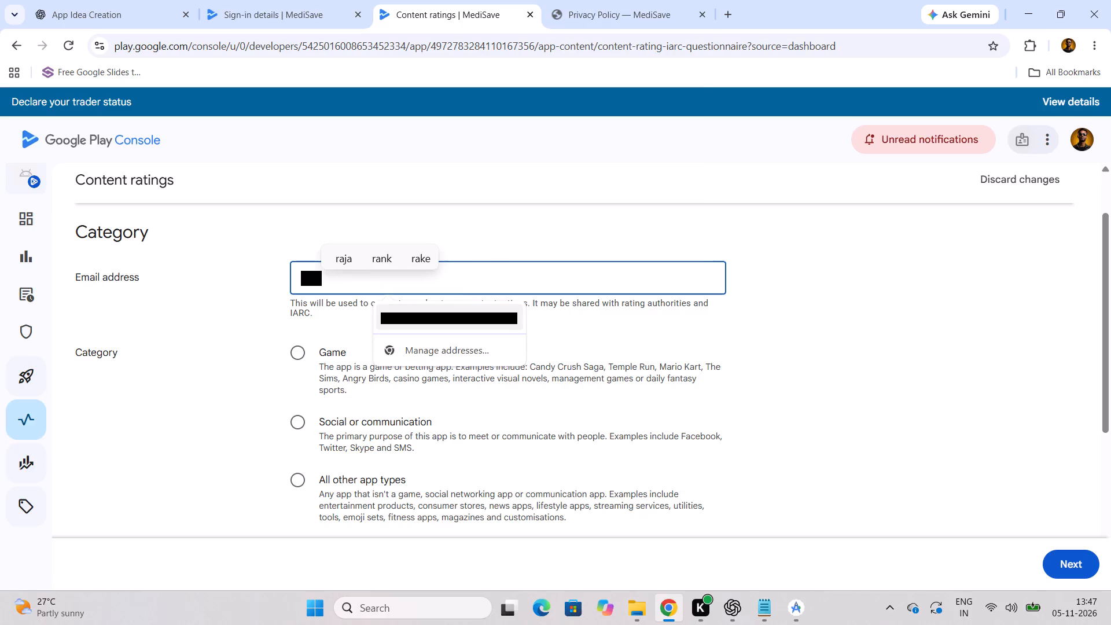
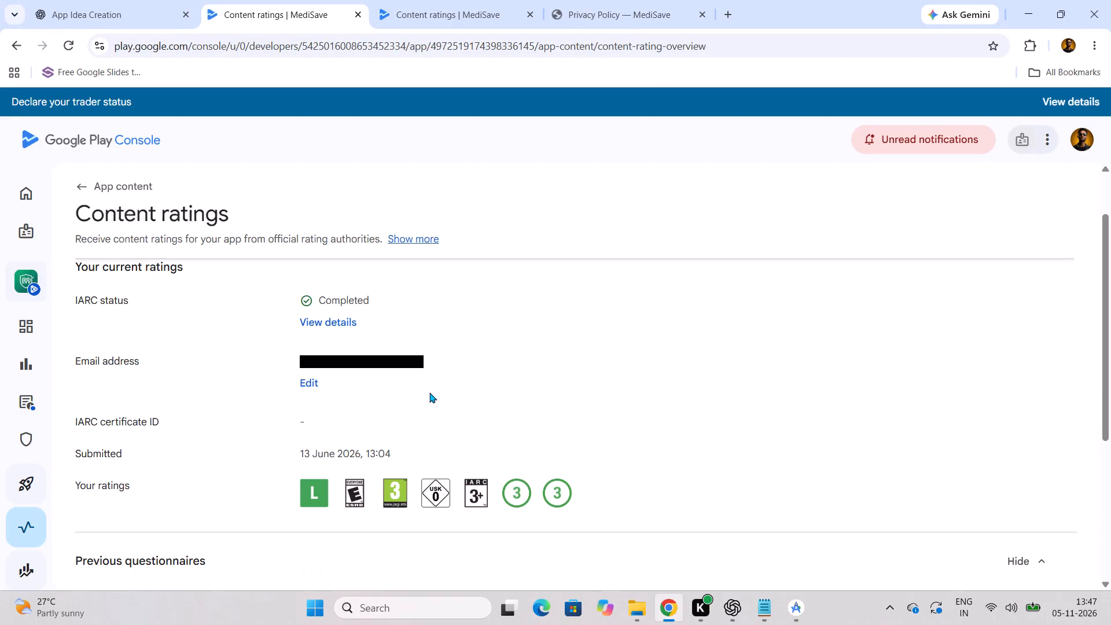
Review the existing MediSave app's content ratings and the summary of its previously submitted questionnaire, including category and regional ratings.
{"action": "scroll", "coordinate": [429, 392], "scroll_direction": "down", "scroll_amount": 1}
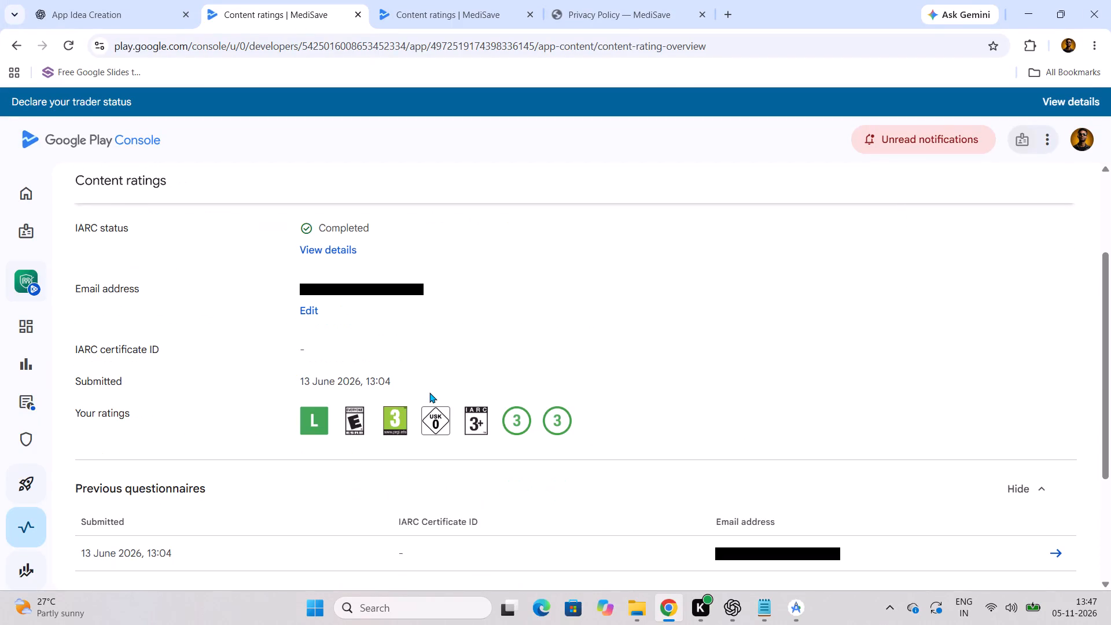
{"action": "scroll", "coordinate": [336, 355], "scroll_direction": "up", "scroll_amount": 2}
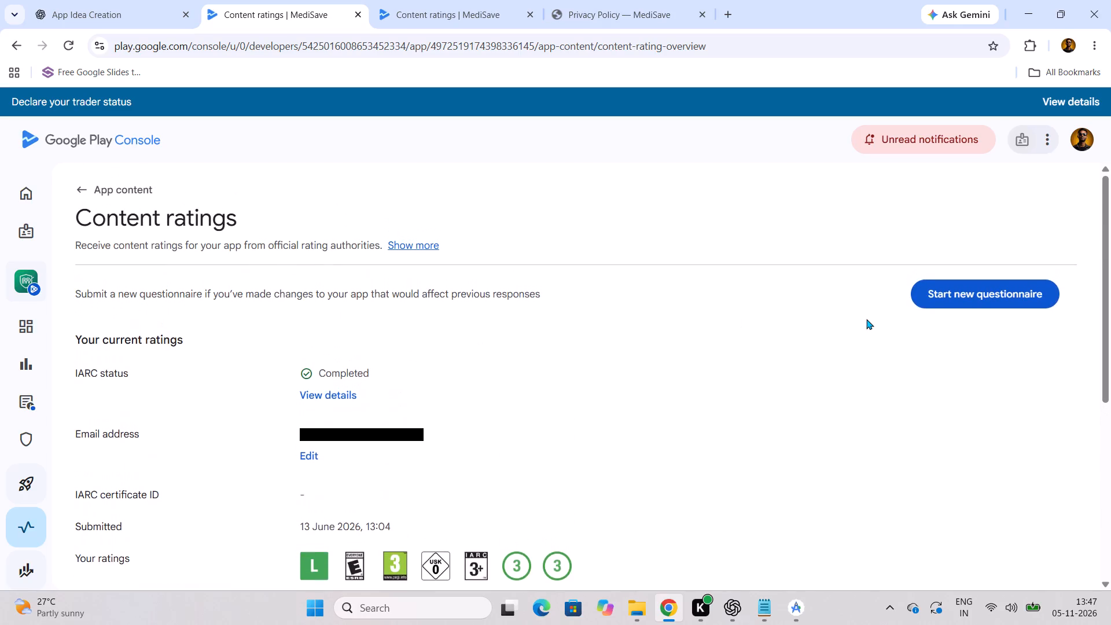
{"action": "scroll", "coordinate": [536, 389], "scroll_direction": "down", "scroll_amount": 4}
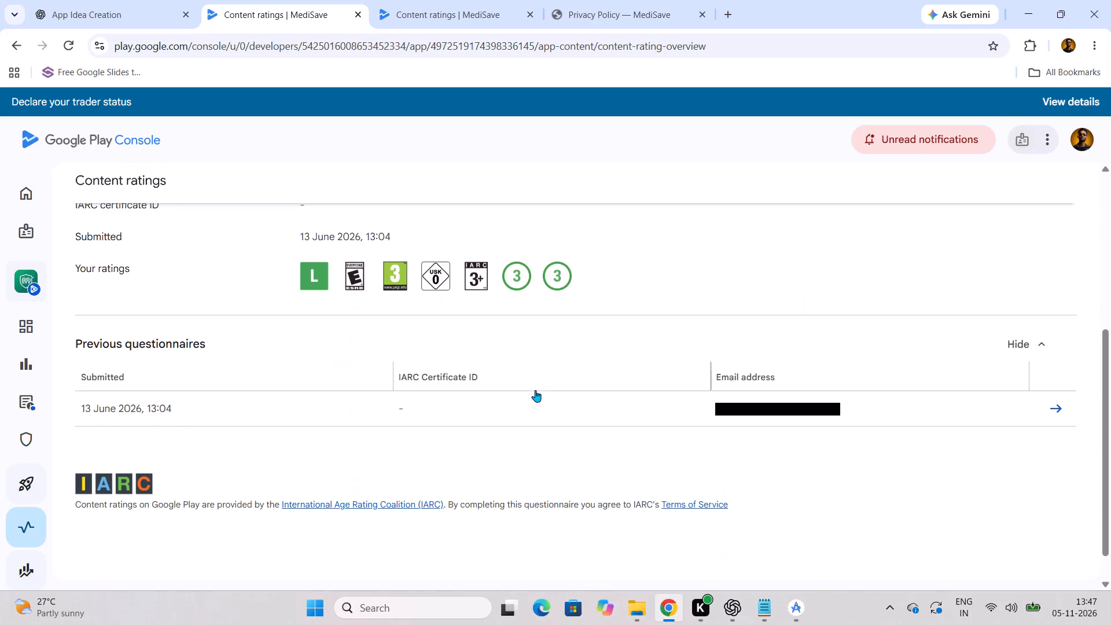
{"action": "left_click", "coordinate": [1069, 410]}
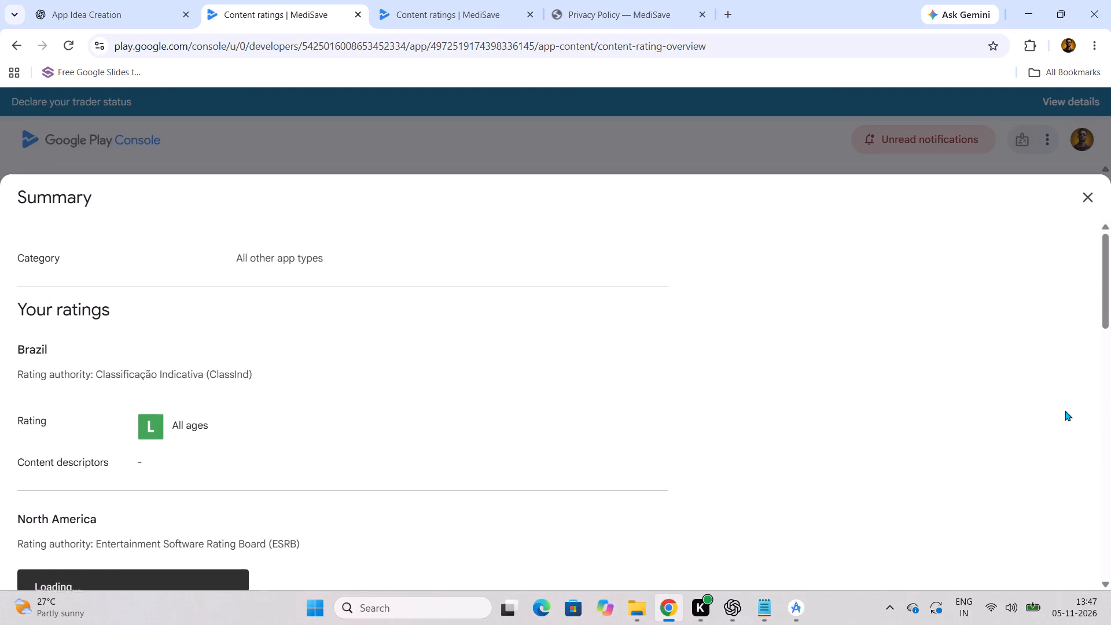
{"action": "scroll", "coordinate": [471, 425], "scroll_direction": "down", "scroll_amount": 5}
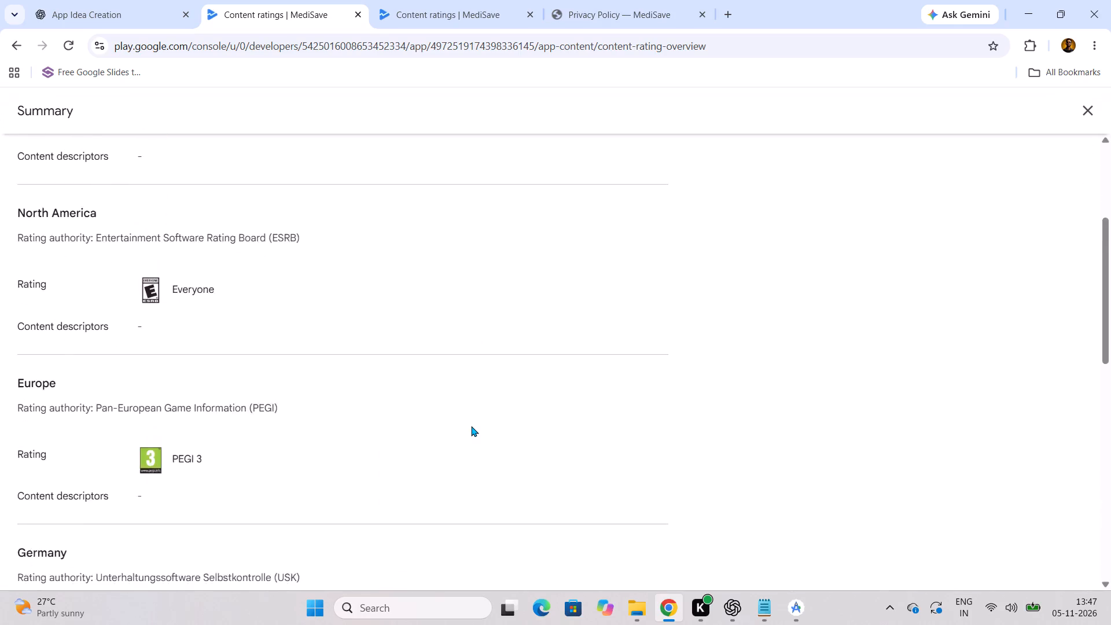
{"action": "scroll", "coordinate": [471, 426], "scroll_direction": "down", "scroll_amount": 13}
{"action": "scroll", "coordinate": [474, 429], "scroll_direction": "up", "scroll_amount": 19}
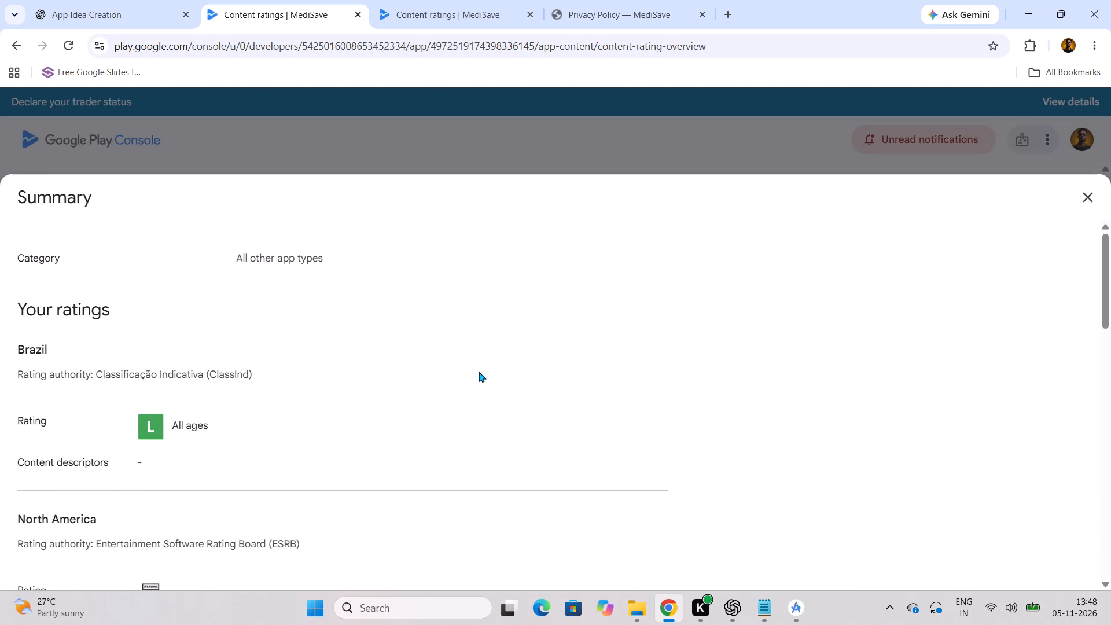
In the new app's content rating questionnaire, choose the category All other app types, agree to the IARC Terms of Use, and continue.
{"action": "left_click", "coordinate": [426, 20]}
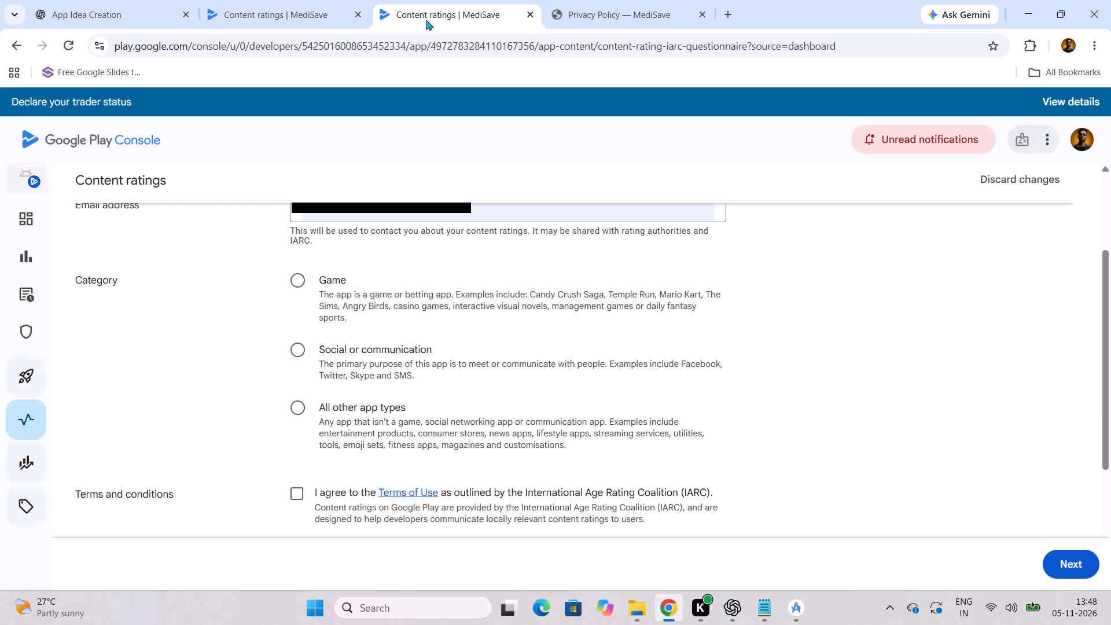
{"action": "left_click", "coordinate": [297, 418]}
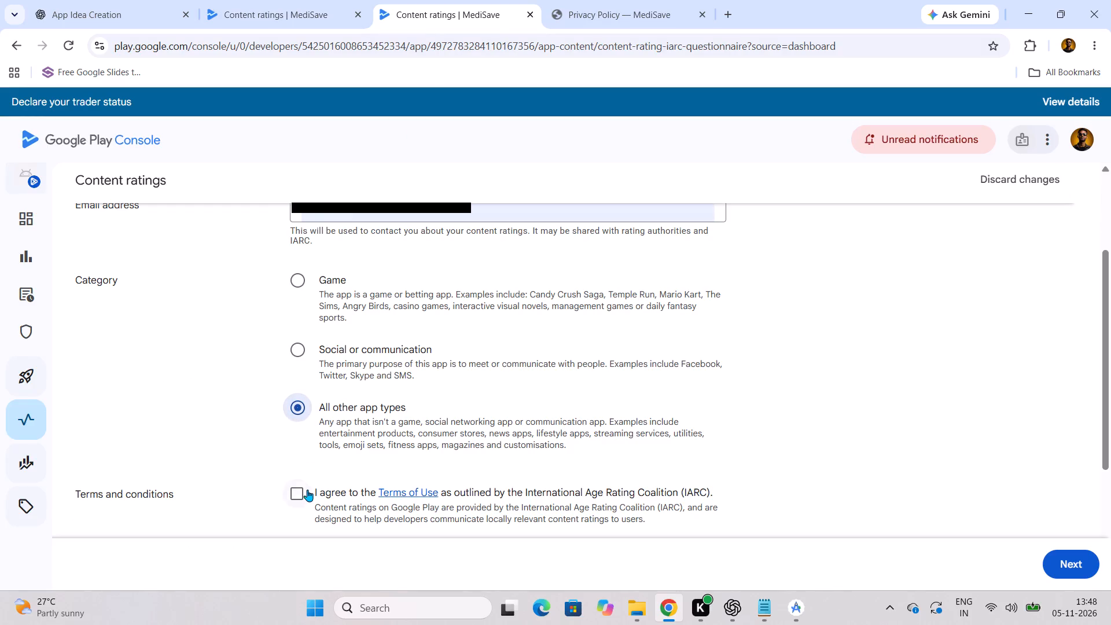
{"action": "left_click", "coordinate": [308, 494]}
{"action": "scroll", "coordinate": [309, 494], "scroll_direction": "down", "scroll_amount": 4}
{"action": "left_click", "coordinate": [1065, 568]}
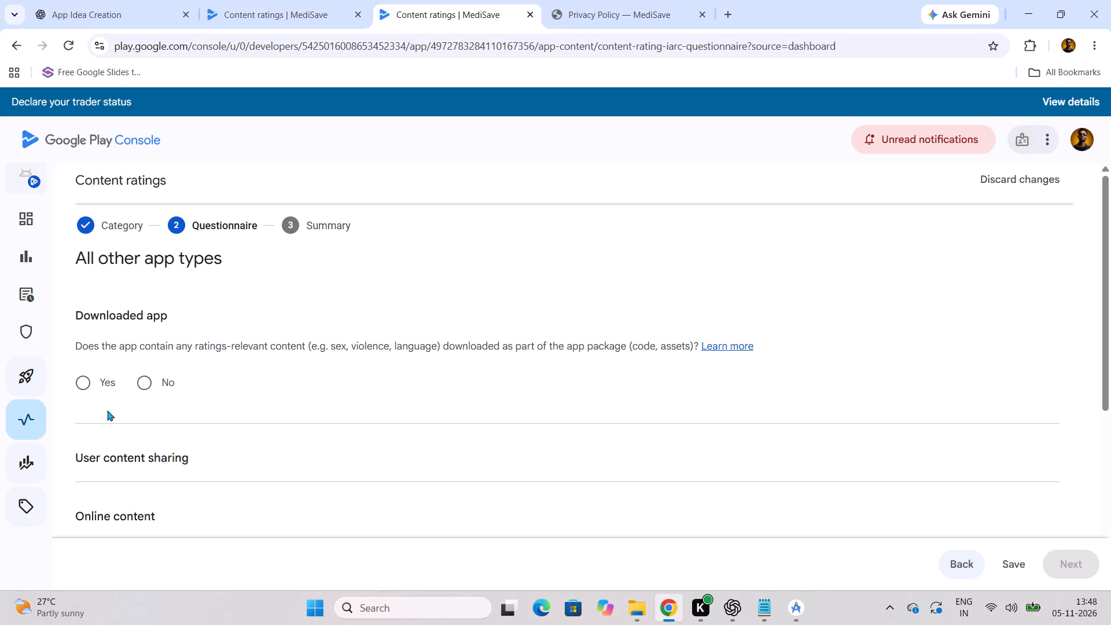
Answer No to the Downloaded app, User content sharing, Online content, and age-restricted products or activities questions.
{"action": "left_click", "coordinate": [142, 391]}
{"action": "scroll", "coordinate": [181, 422], "scroll_direction": "down", "scroll_amount": 1}
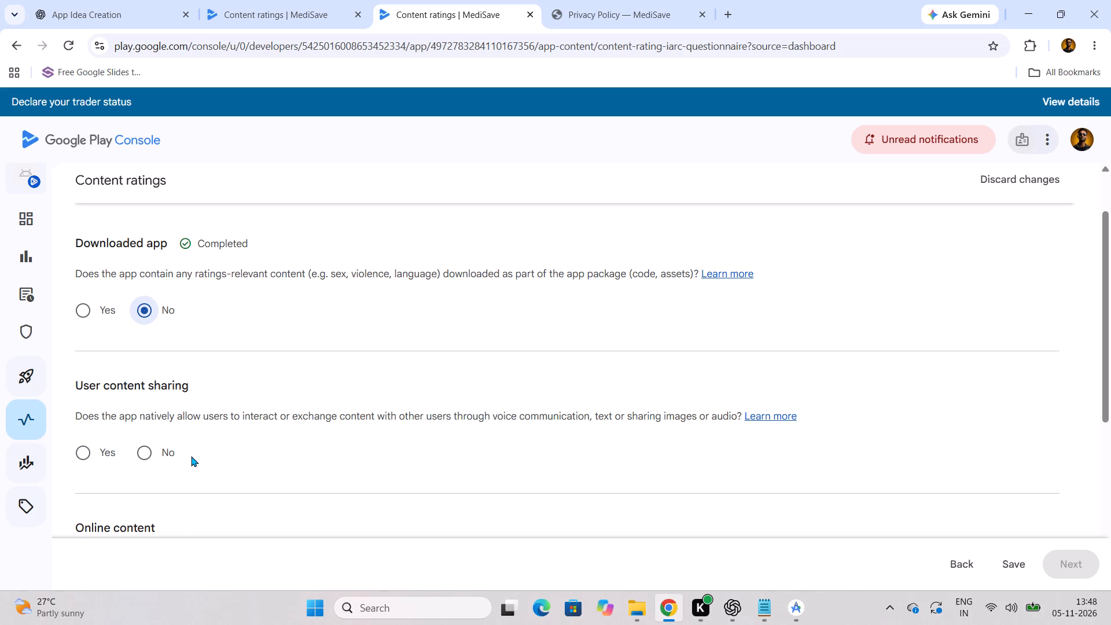
{"action": "left_click", "coordinate": [150, 456]}
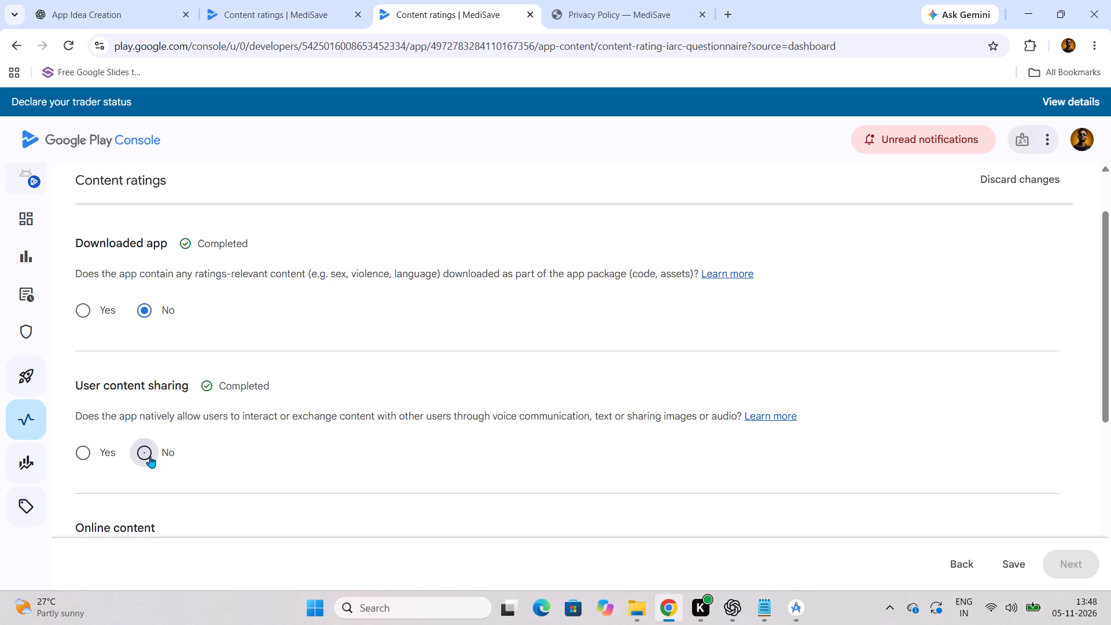
{"action": "scroll", "coordinate": [245, 498], "scroll_direction": "down", "scroll_amount": 2}
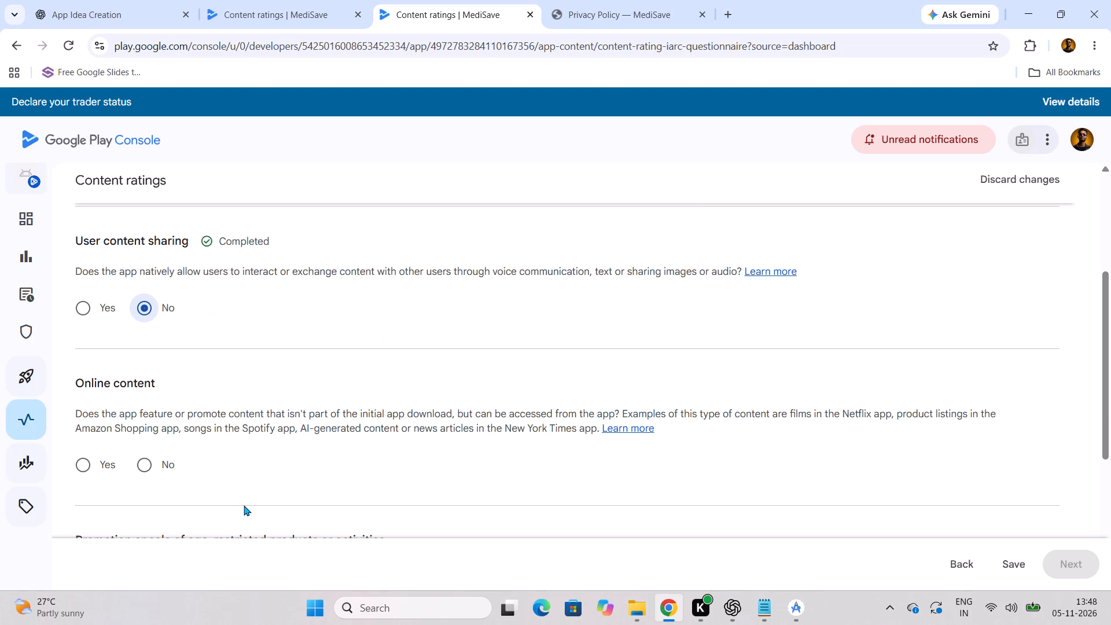
{"action": "left_click", "coordinate": [146, 464]}
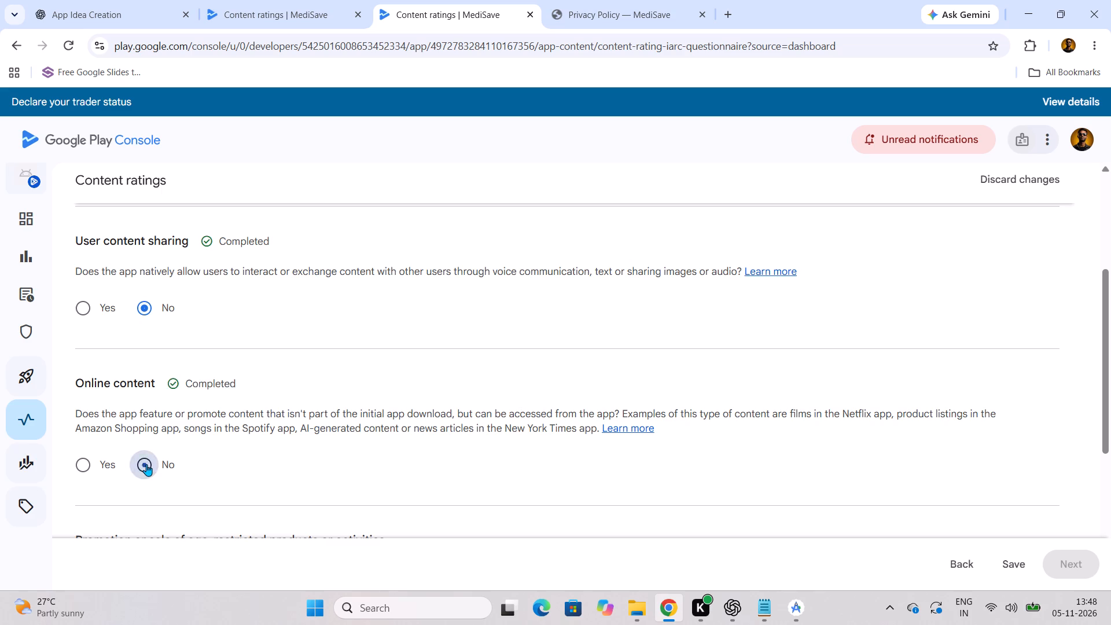
{"action": "scroll", "coordinate": [151, 464], "scroll_direction": "down", "scroll_amount": 2}
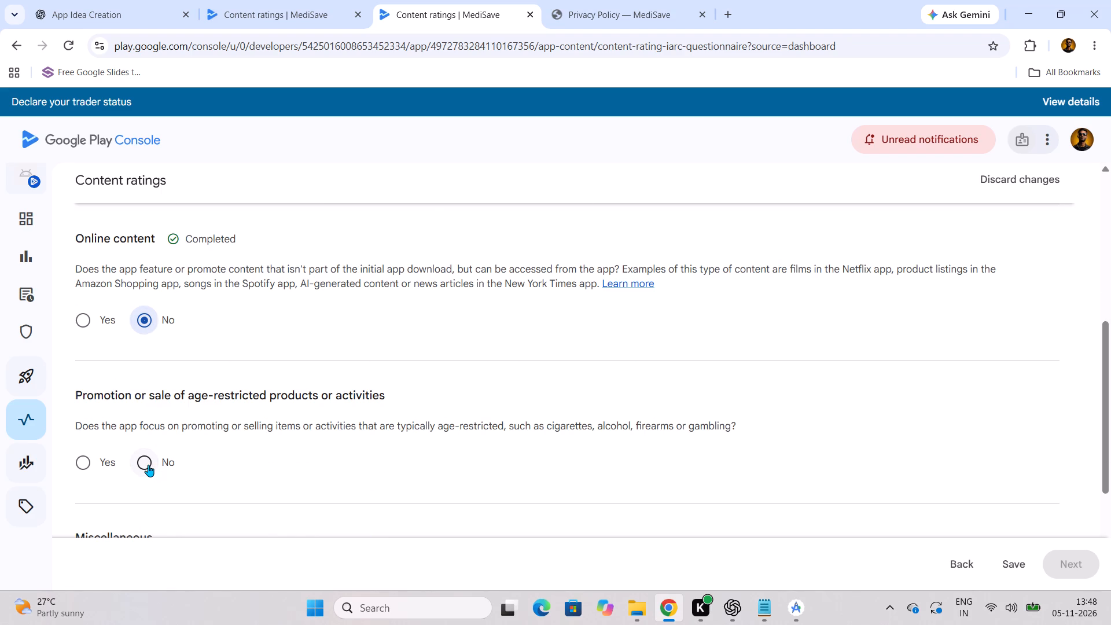
{"action": "left_click", "coordinate": [148, 465]}
Answer No to all five Miscellaneous questions, from location sharing to news or educational product, save the questionnaire, and proceed to its summary.
{"action": "scroll", "coordinate": [168, 468], "scroll_direction": "down", "scroll_amount": 3}
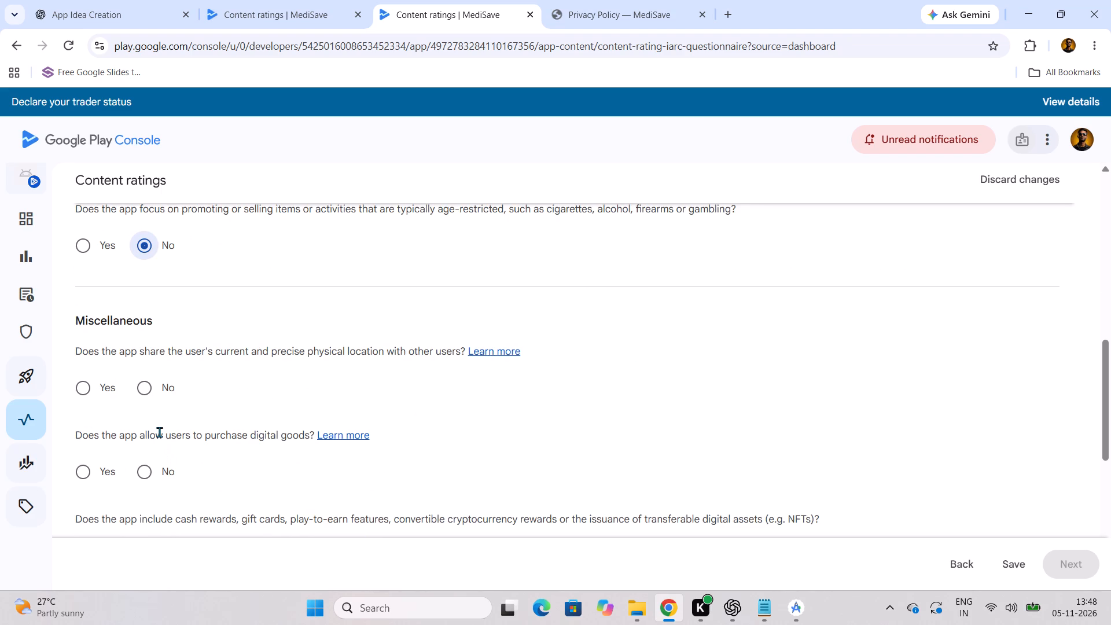
{"action": "left_click", "coordinate": [159, 391]}
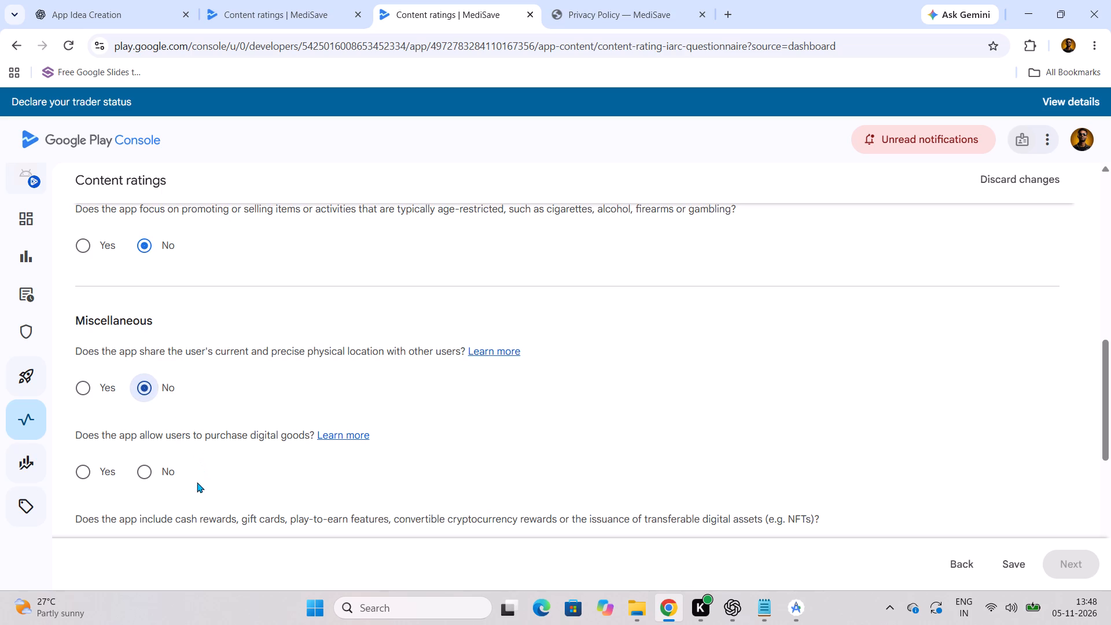
{"action": "left_click", "coordinate": [145, 474]}
{"action": "scroll", "coordinate": [145, 474], "scroll_direction": "down", "scroll_amount": 2}
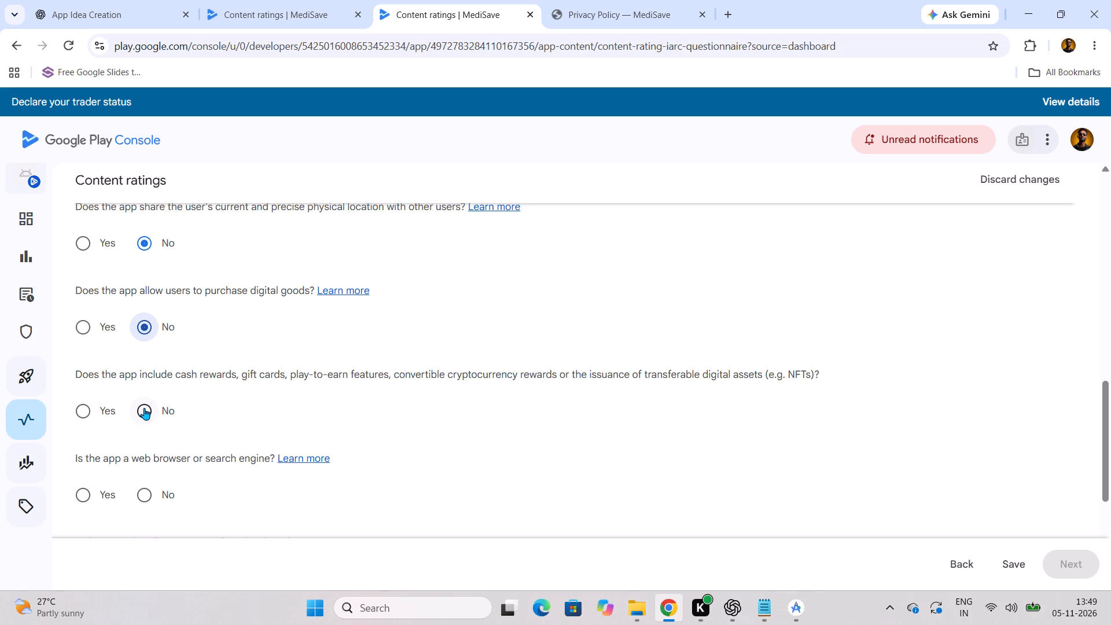
{"action": "left_click", "coordinate": [146, 408]}
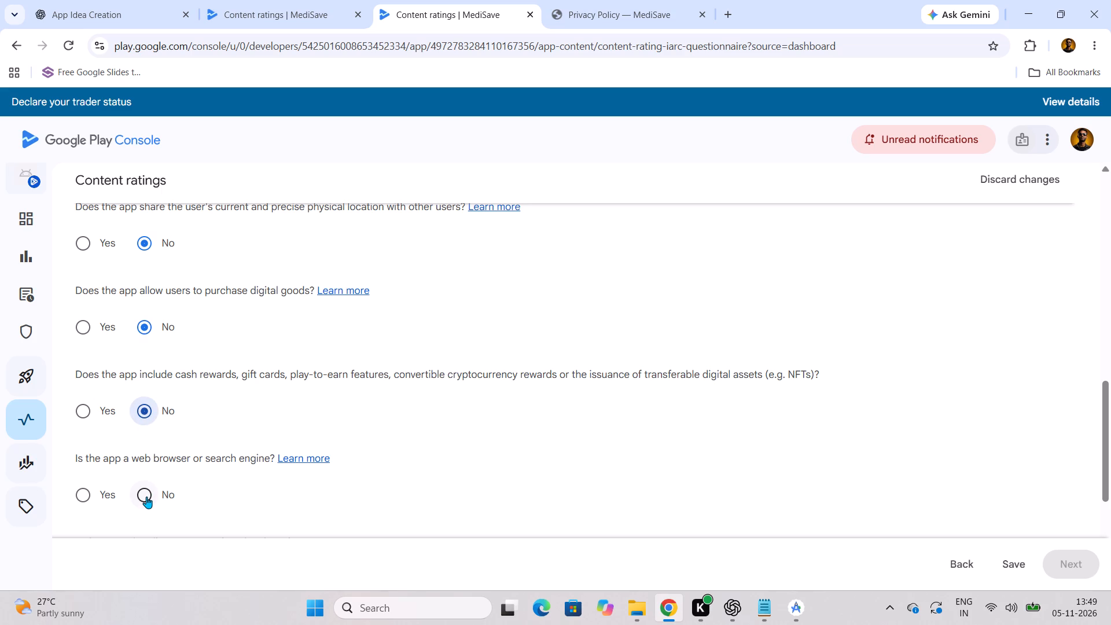
{"action": "left_click", "coordinate": [146, 497]}
{"action": "scroll", "coordinate": [146, 495], "scroll_direction": "down", "scroll_amount": 2}
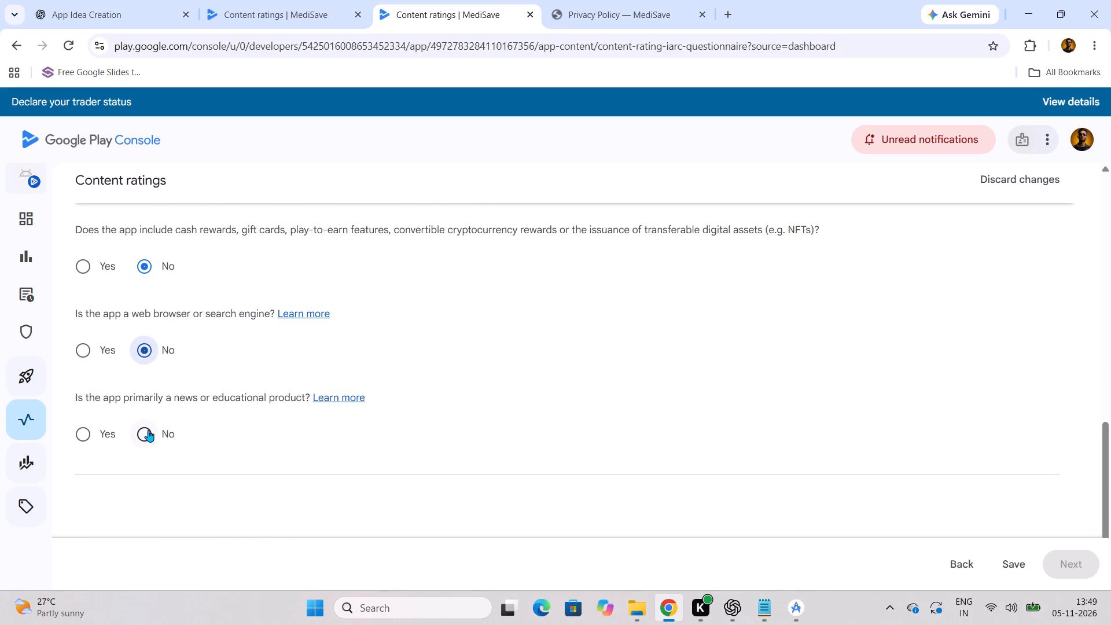
{"action": "left_click", "coordinate": [148, 429]}
{"action": "scroll", "coordinate": [163, 432], "scroll_direction": "down", "scroll_amount": 3}
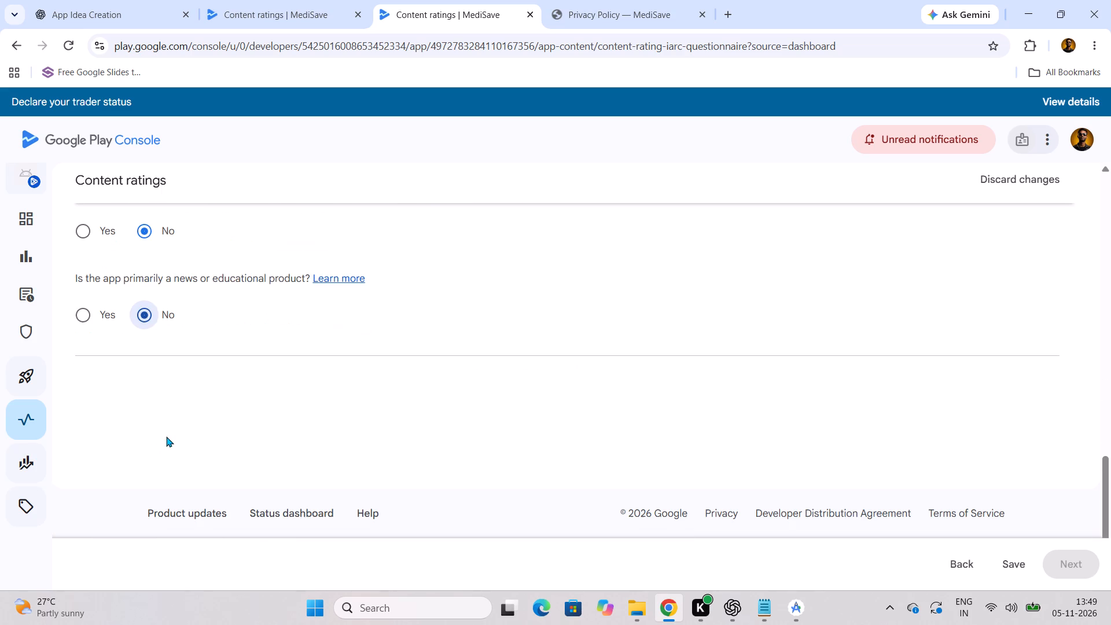
{"action": "scroll", "coordinate": [566, 496], "scroll_direction": "down", "scroll_amount": 2}
{"action": "left_click", "coordinate": [1019, 560]}
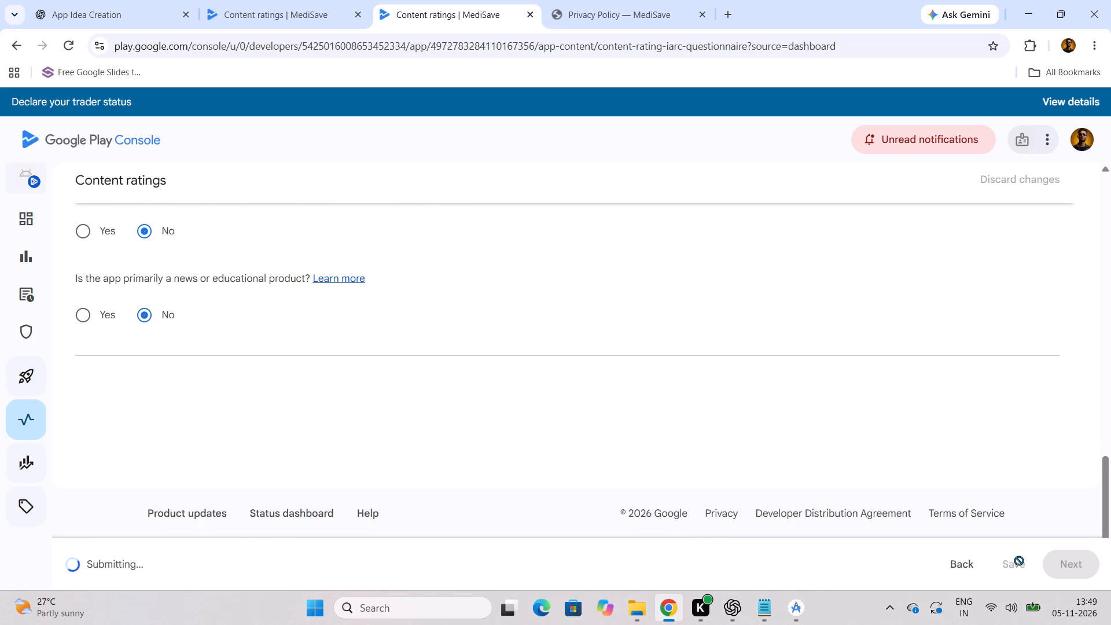
{"action": "left_click", "coordinate": [1067, 565]}
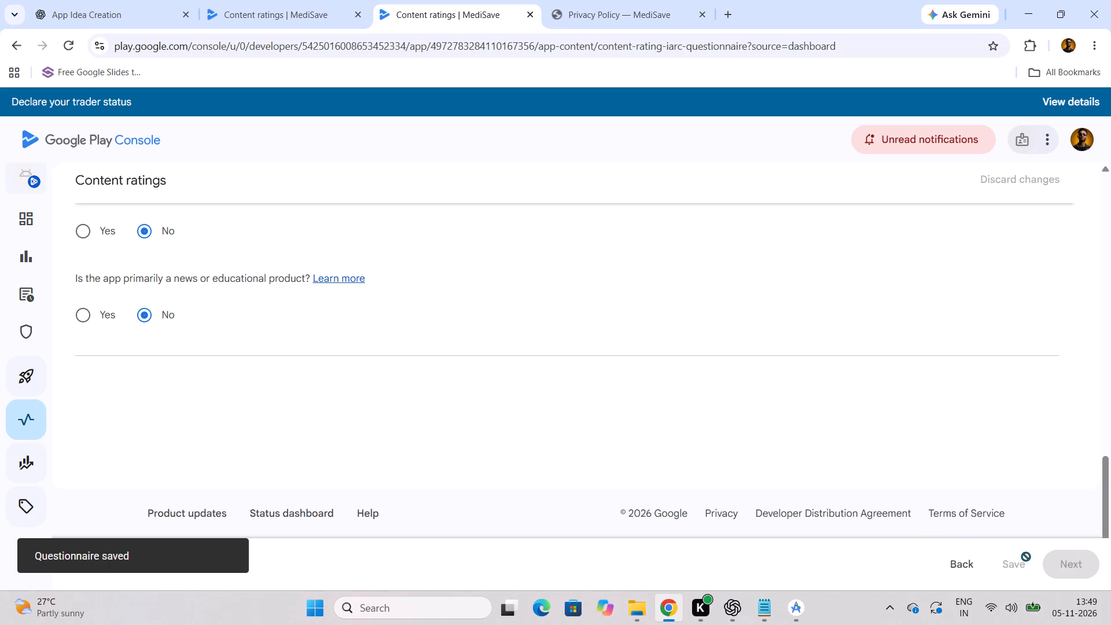
Save the content ratings from the questionnaire summary and return to the Dashboard without opening Publishing overview.
{"action": "scroll", "coordinate": [539, 432], "scroll_direction": "down", "scroll_amount": 2}
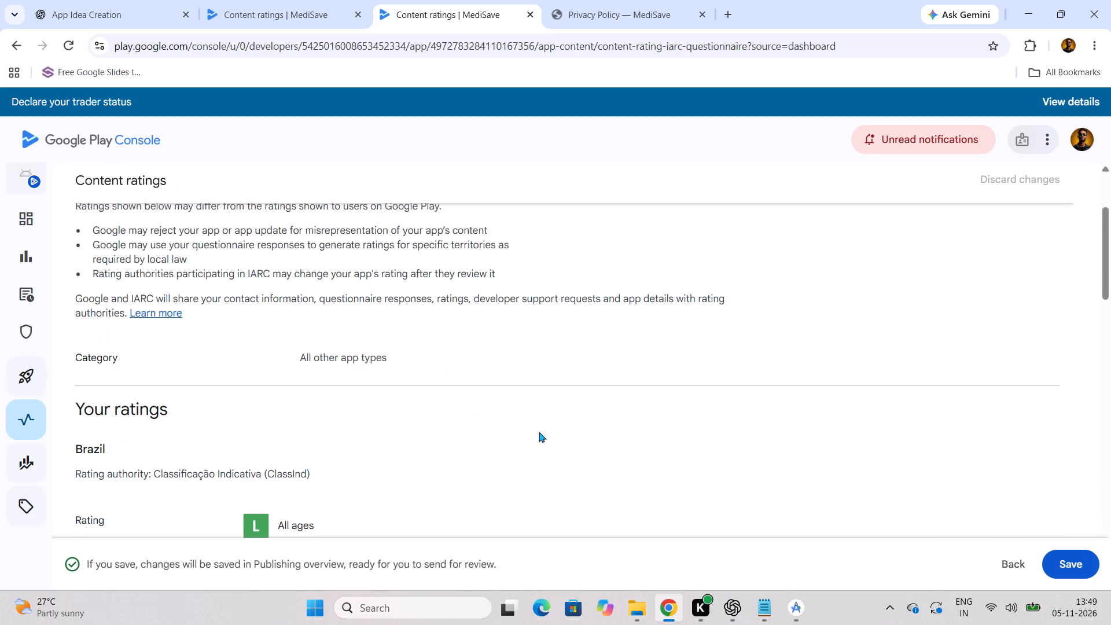
{"action": "scroll", "coordinate": [542, 433], "scroll_direction": "down", "scroll_amount": 3}
{"action": "scroll", "coordinate": [596, 450], "scroll_direction": "down", "scroll_amount": 4}
{"action": "left_click", "coordinate": [1075, 565]}
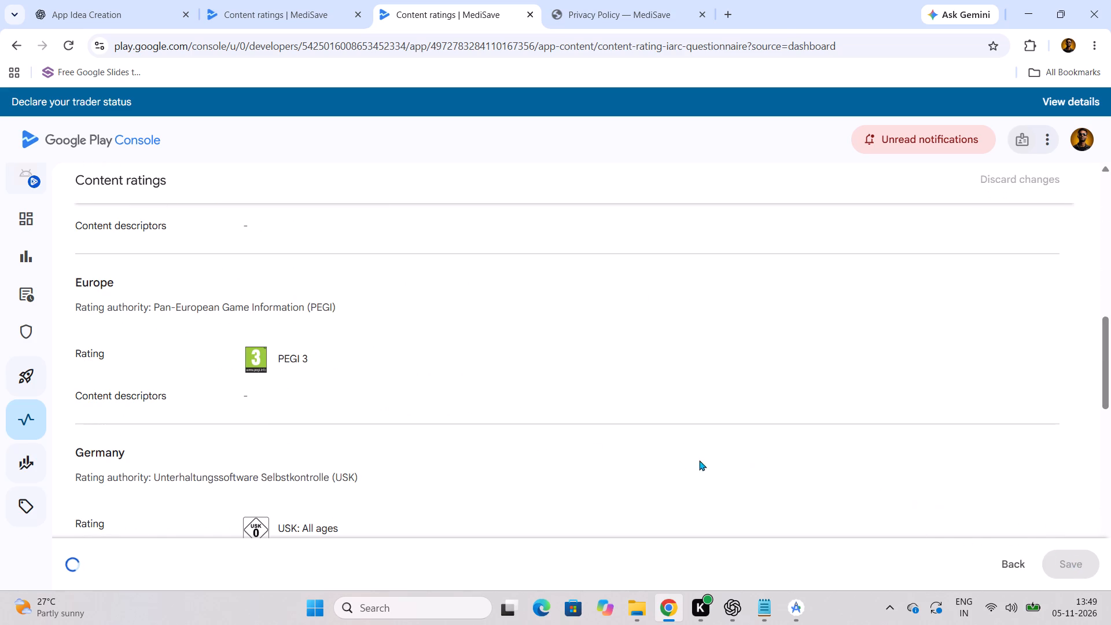
{"action": "left_click", "coordinate": [543, 385]}
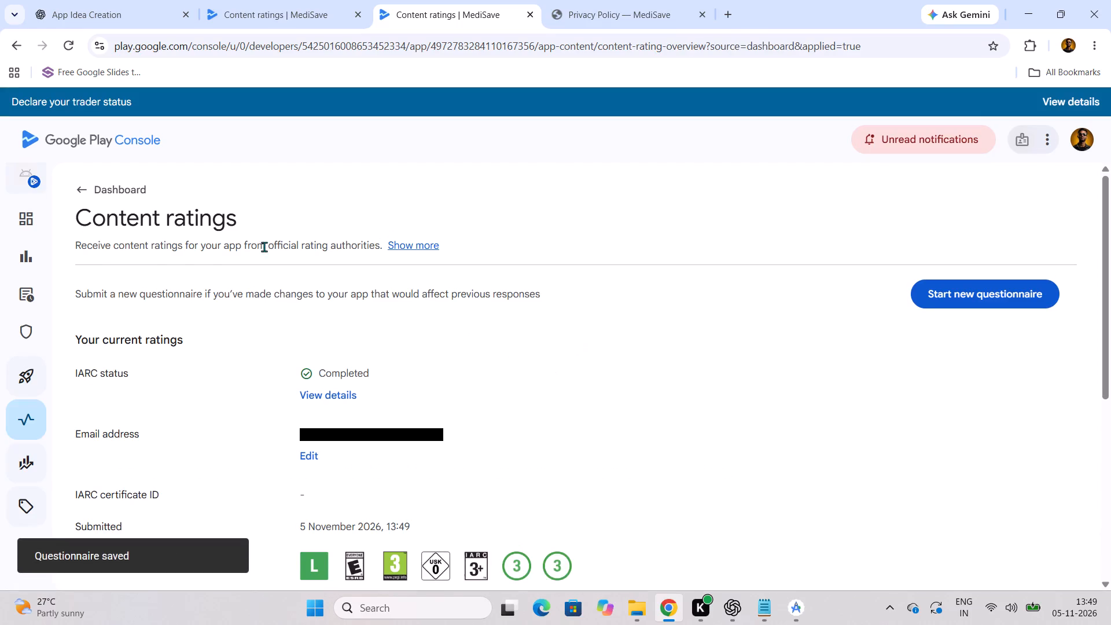
{"action": "scroll", "coordinate": [190, 251], "scroll_direction": "up", "scroll_amount": 6}
{"action": "left_click", "coordinate": [82, 201]}
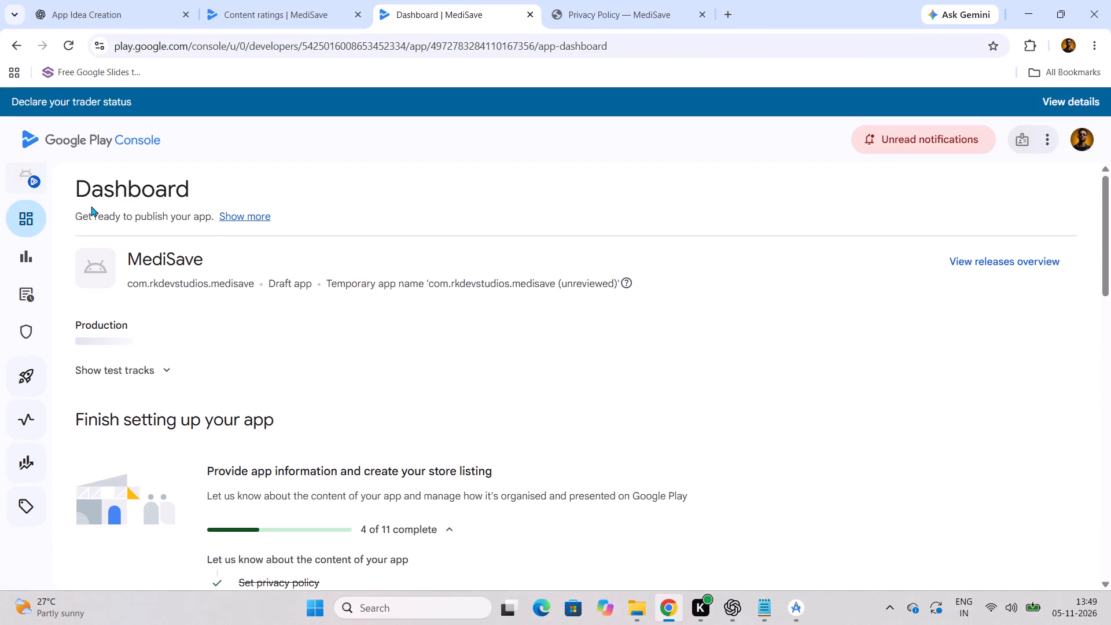
Start the Target audience setup task, select only the 18 and over age group, leave minors unrestricted, and continue to the summary.
{"action": "scroll", "coordinate": [162, 281], "scroll_direction": "down", "scroll_amount": 4}
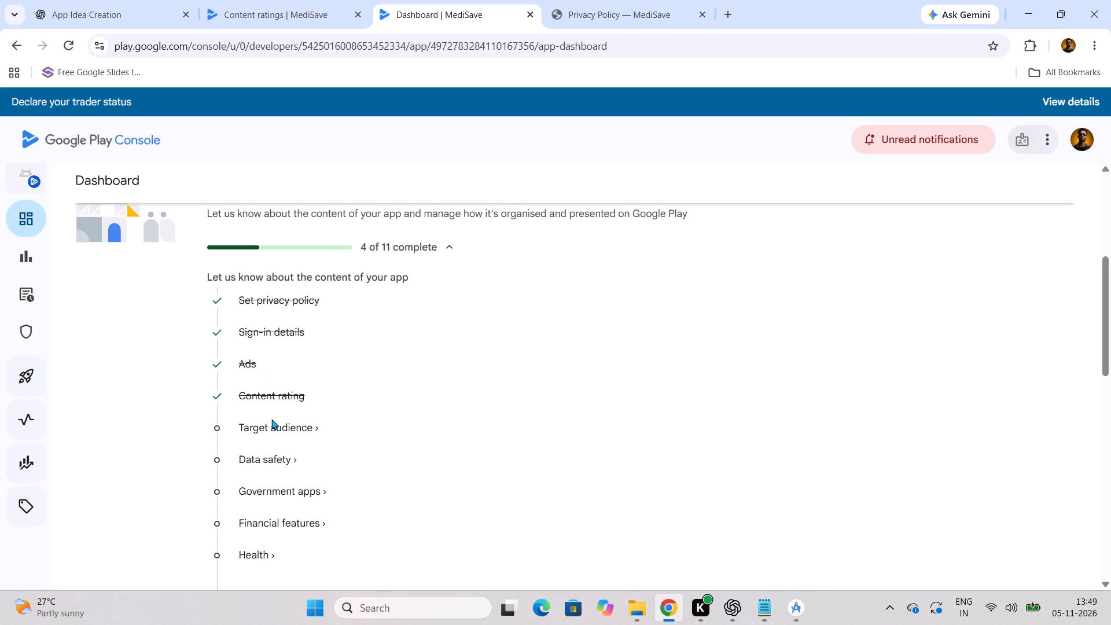
{"action": "left_click", "coordinate": [273, 432]}
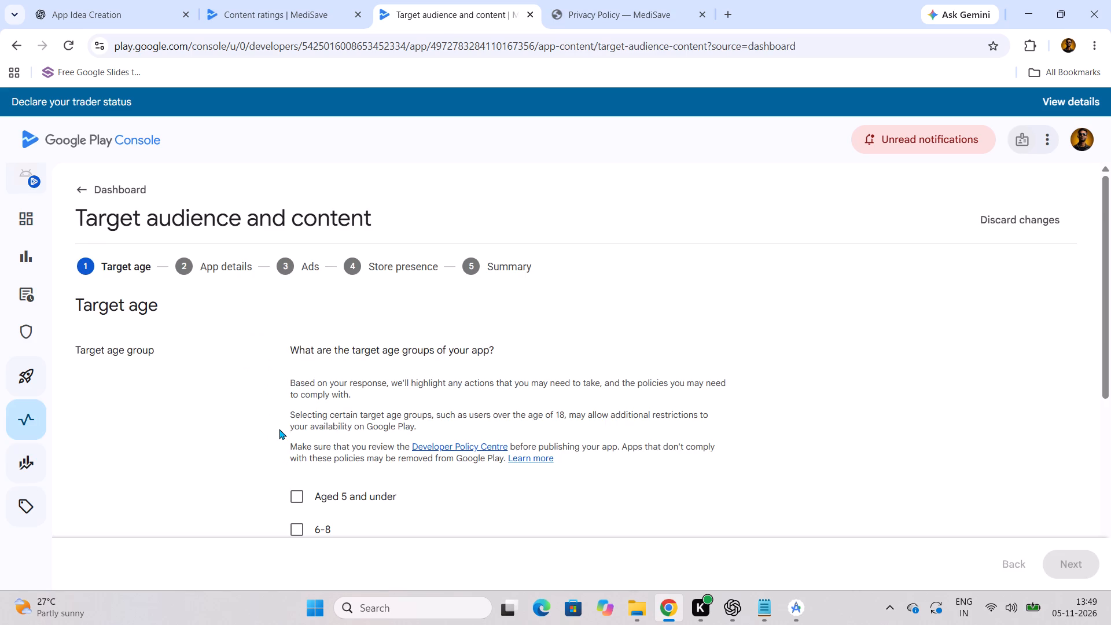
{"action": "scroll", "coordinate": [279, 429], "scroll_direction": "down", "scroll_amount": 3}
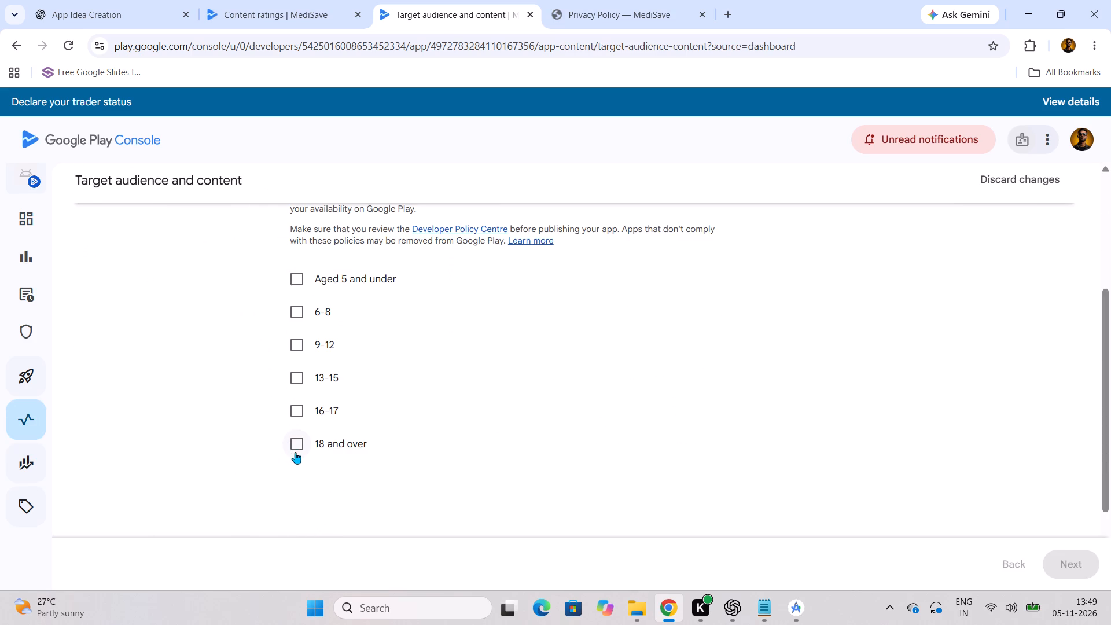
{"action": "left_click", "coordinate": [299, 448]}
{"action": "scroll", "coordinate": [299, 448], "scroll_direction": "down", "scroll_amount": 3}
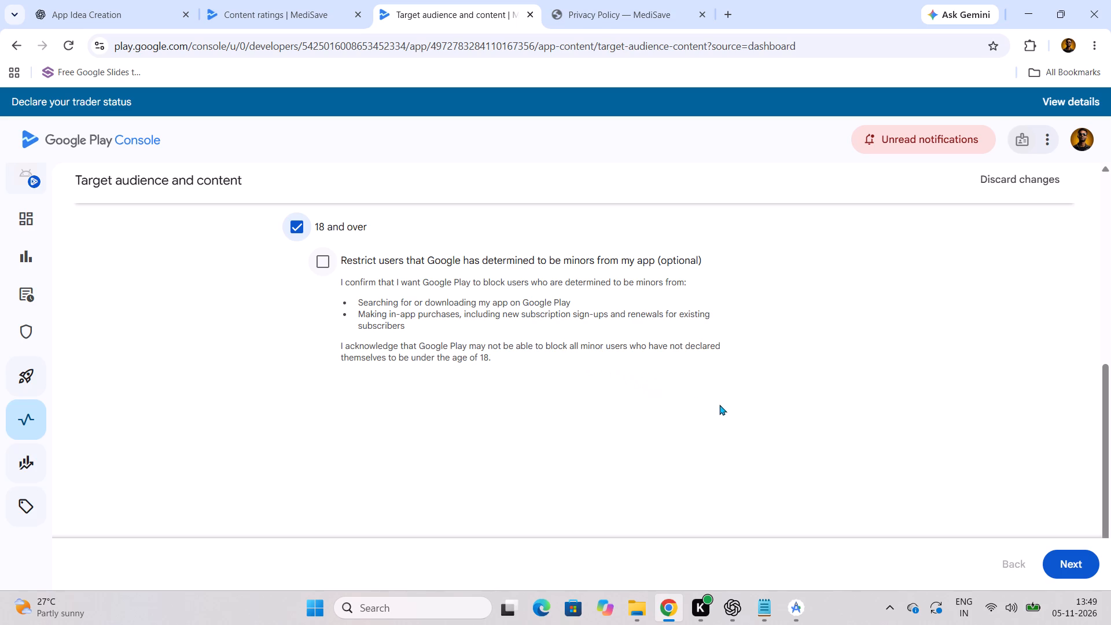
{"action": "left_click", "coordinate": [1077, 569]}
Save the target audience declaration, decline going to Publishing overview, and return to the Dashboard's app setup tasks.
{"action": "scroll", "coordinate": [496, 444], "scroll_direction": "down", "scroll_amount": 1}
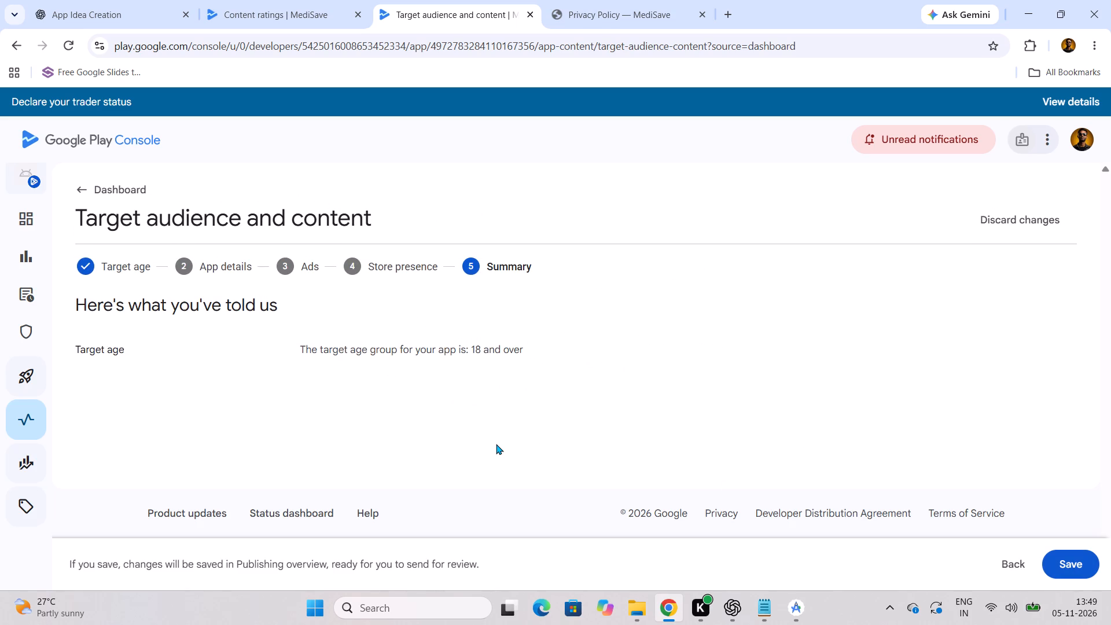
{"action": "scroll", "coordinate": [496, 444], "scroll_direction": "down", "scroll_amount": 1}
{"action": "left_click", "coordinate": [1064, 564]}
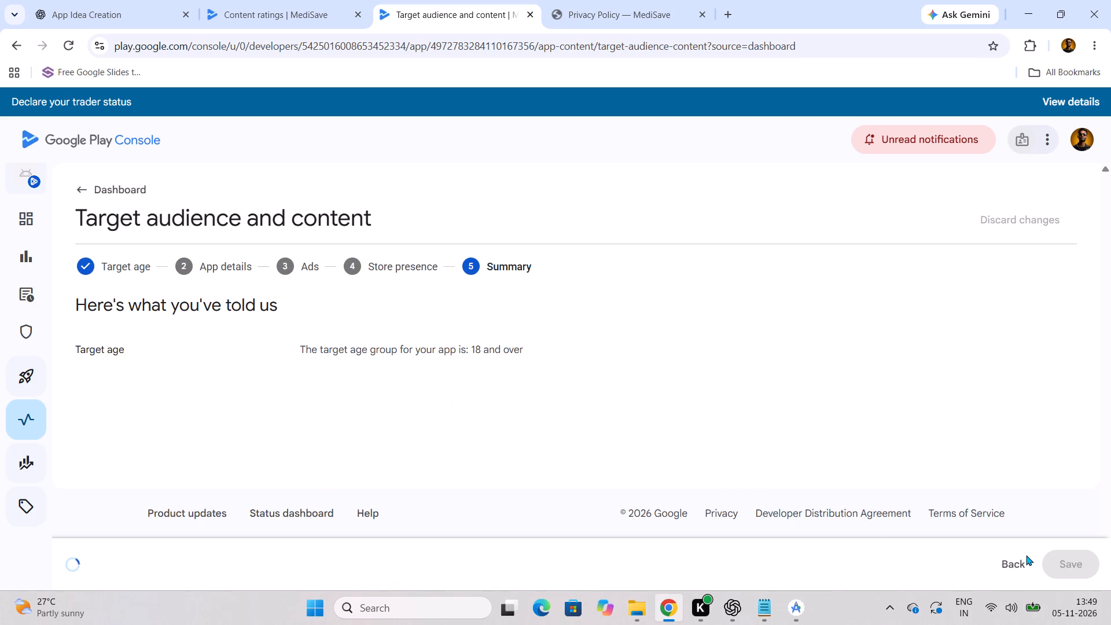
{"action": "left_click", "coordinate": [540, 394]}
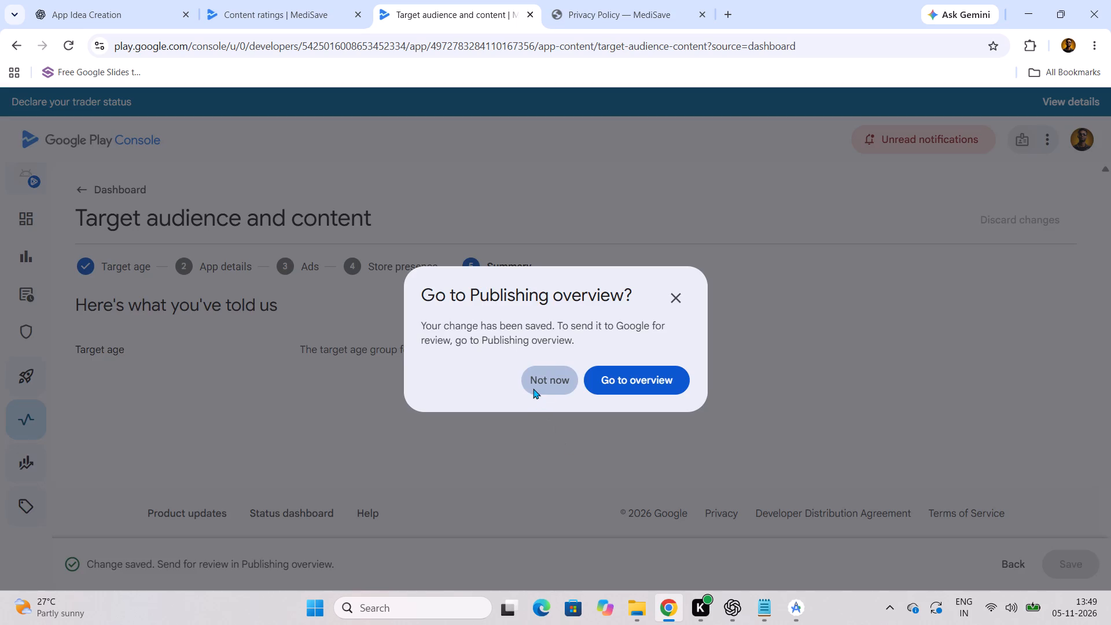
{"action": "scroll", "coordinate": [532, 388], "scroll_direction": "down", "scroll_amount": 7}
{"action": "left_click", "coordinate": [79, 189]}
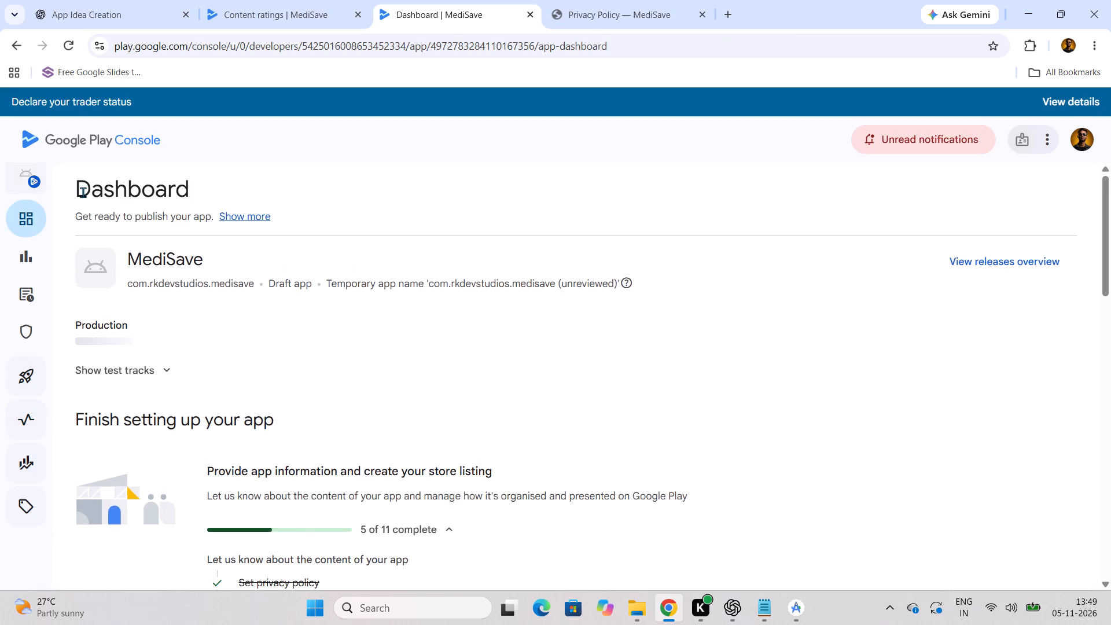
{"action": "scroll", "coordinate": [84, 195], "scroll_direction": "down", "scroll_amount": 3}
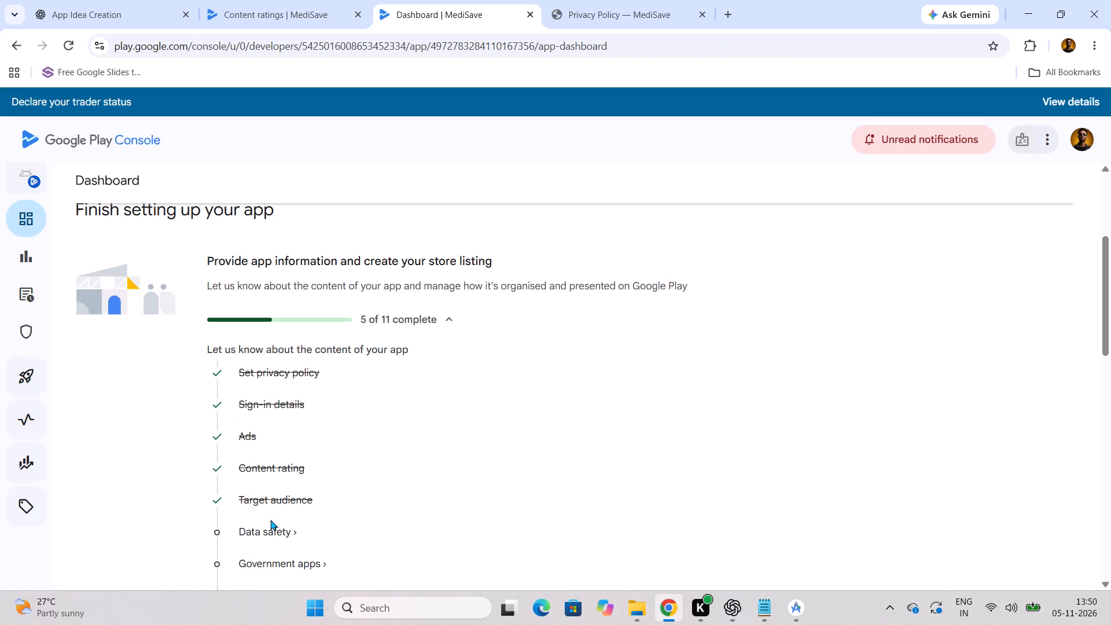
Start the new app's Data safety setup task and proceed past the overview to Data collection and security.
{"action": "scroll", "coordinate": [274, 530], "scroll_direction": "down", "scroll_amount": 1}
{"action": "left_click", "coordinate": [272, 463]}
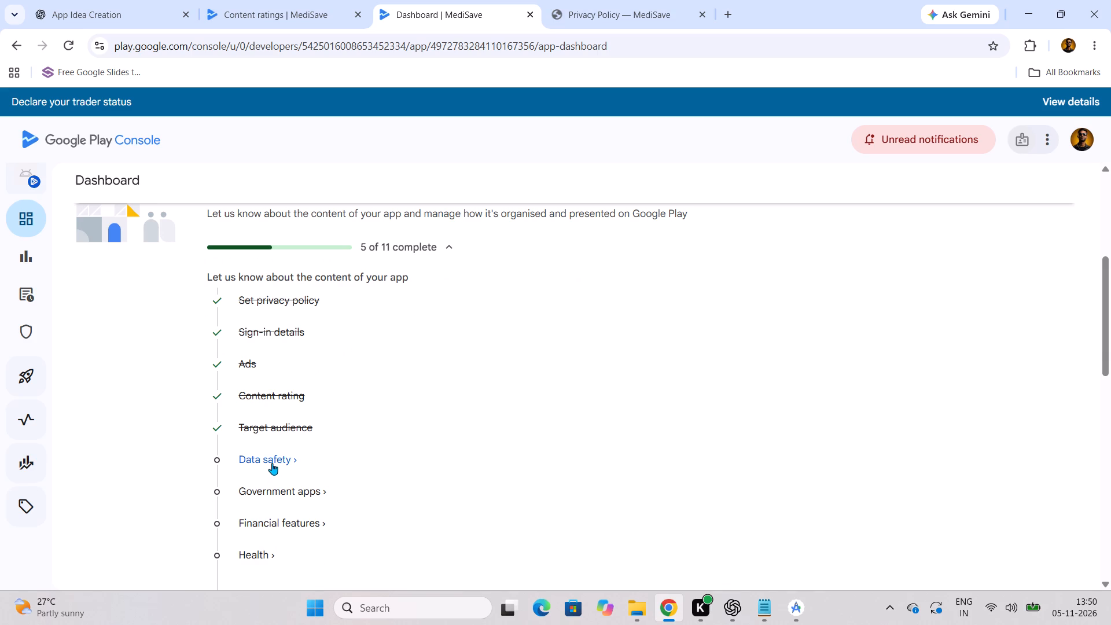
{"action": "scroll", "coordinate": [287, 455], "scroll_direction": "down", "scroll_amount": 1}
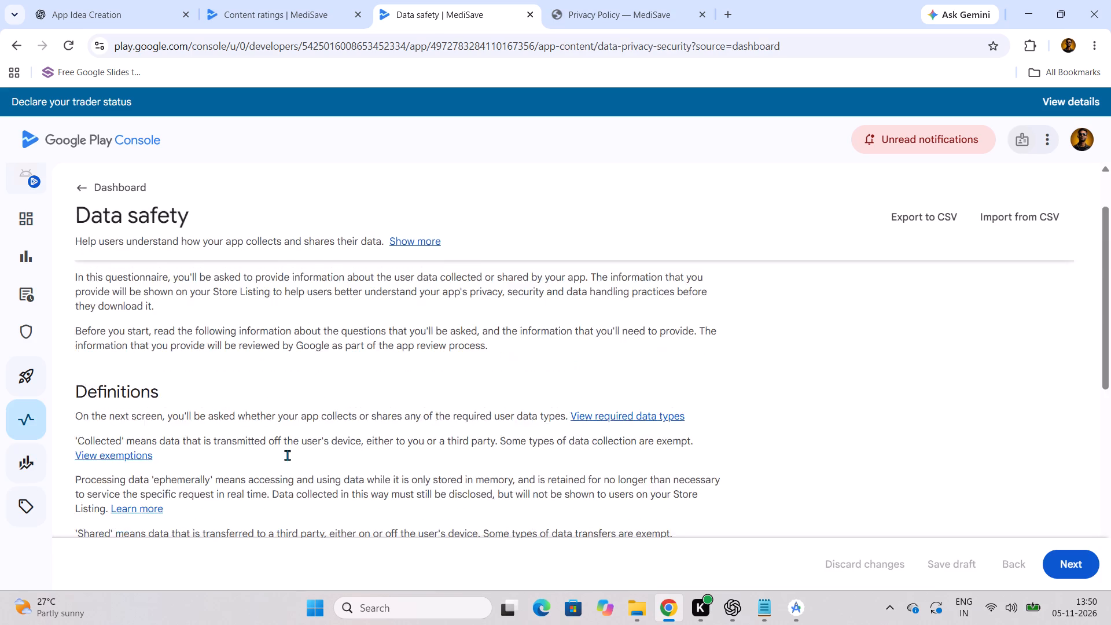
{"action": "scroll", "coordinate": [287, 455], "scroll_direction": "down", "scroll_amount": 8}
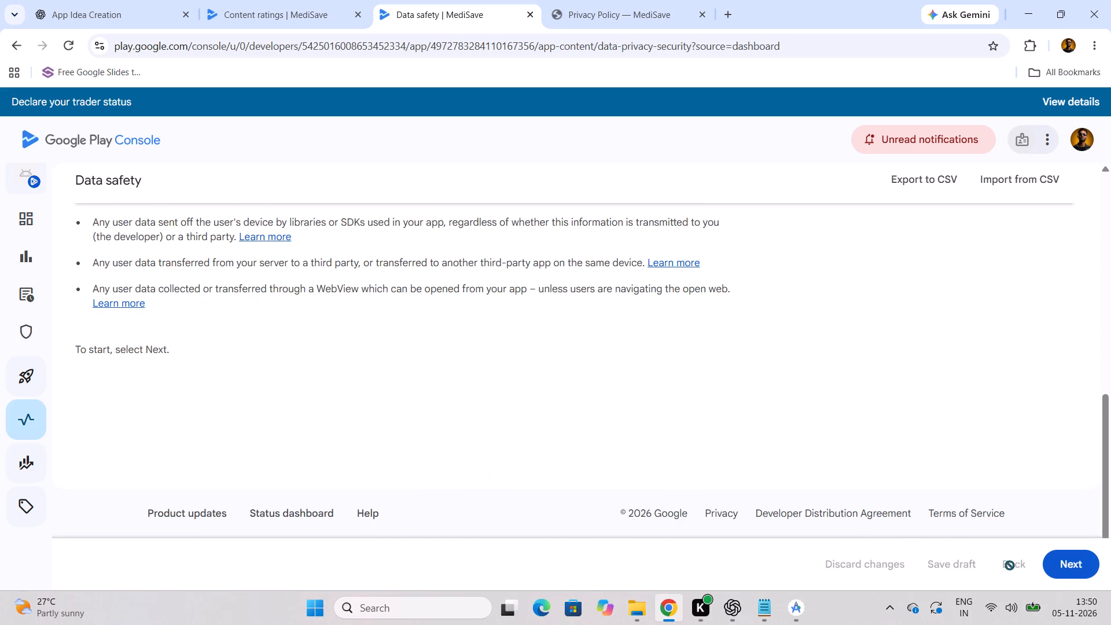
{"action": "left_click", "coordinate": [1078, 574]}
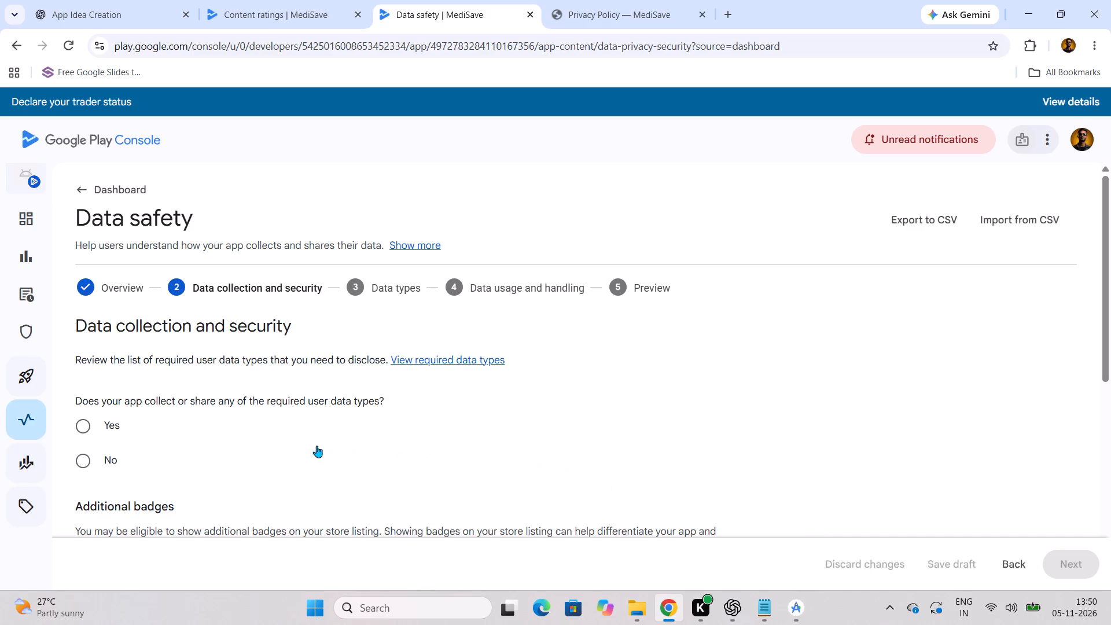
Open the existing MediSave app's Data safety declaration from its actioned App content declarations and proceed past the overview for reference.
{"action": "left_click", "coordinate": [288, 9]}
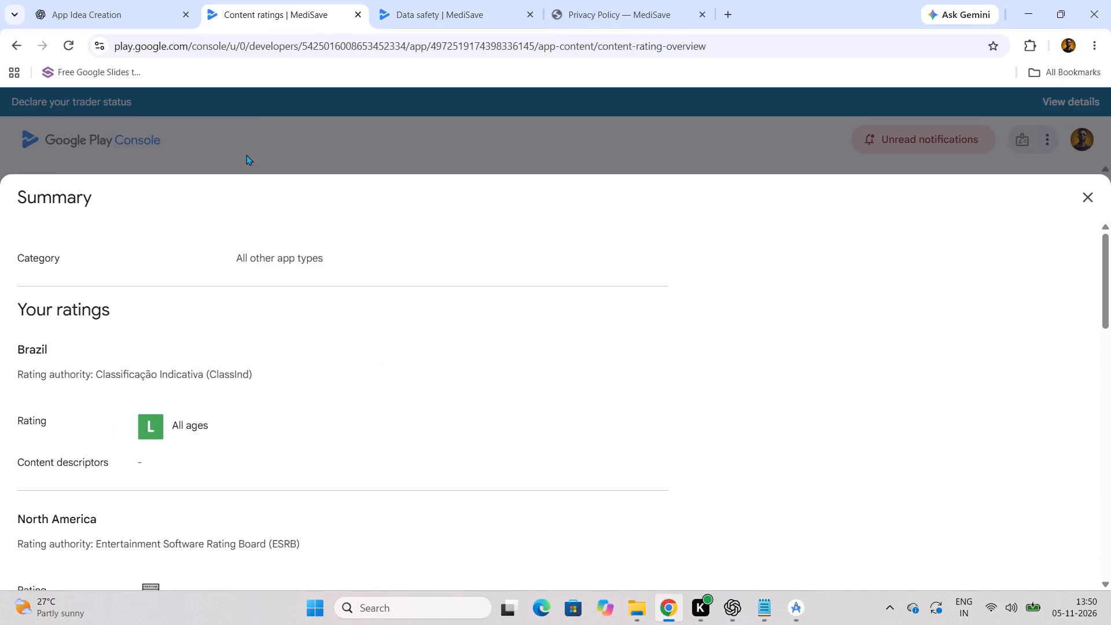
{"action": "left_click", "coordinate": [388, 116]}
{"action": "scroll", "coordinate": [86, 161], "scroll_direction": "up", "scroll_amount": 2}
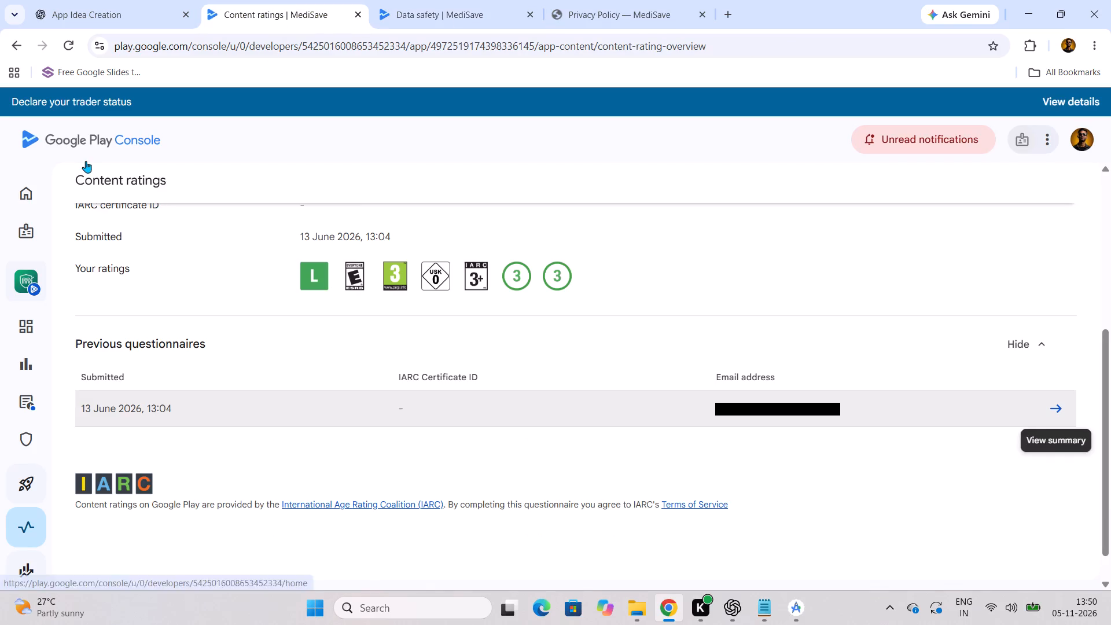
{"action": "scroll", "coordinate": [86, 161], "scroll_direction": "up", "scroll_amount": 3}
{"action": "scroll", "coordinate": [121, 271], "scroll_direction": "up", "scroll_amount": 12}
{"action": "left_click", "coordinate": [86, 196]}
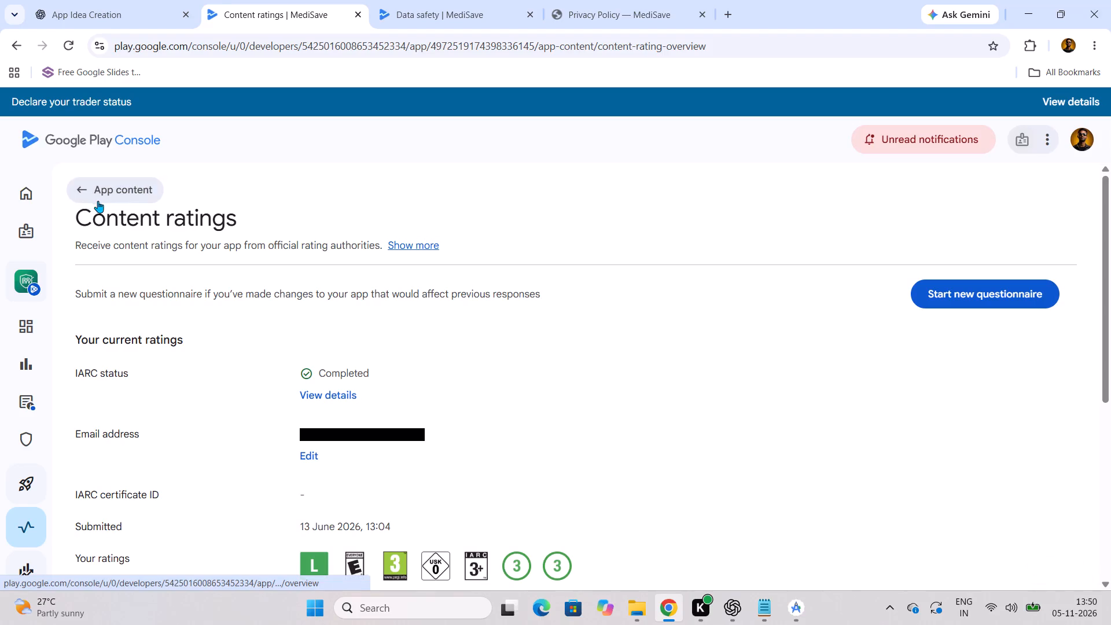
{"action": "left_click", "coordinate": [241, 257]}
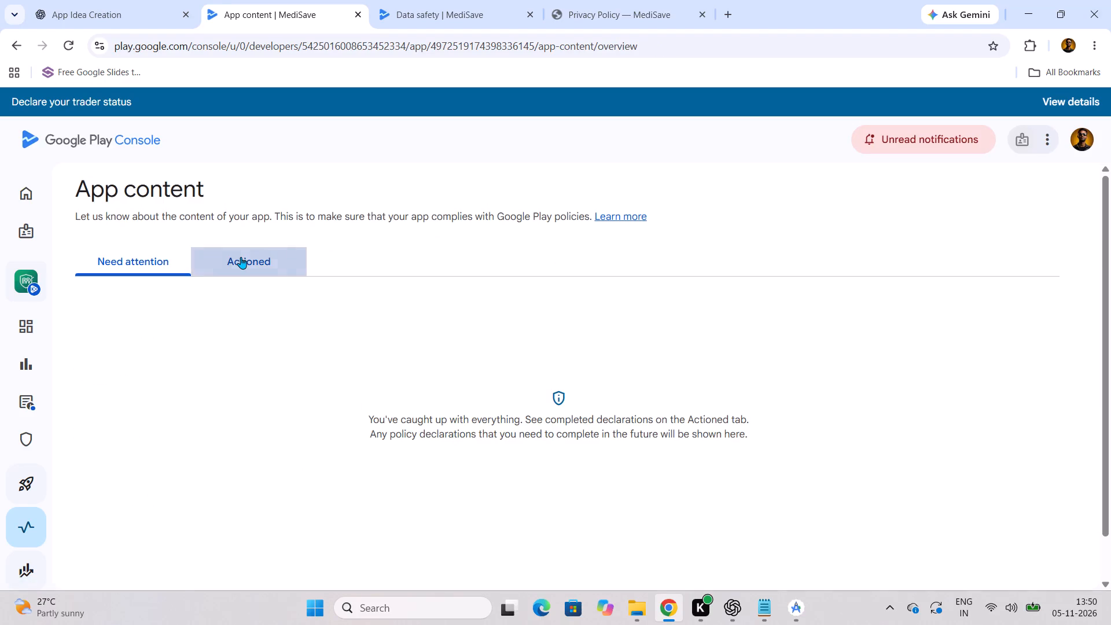
{"action": "scroll", "coordinate": [248, 371], "scroll_direction": "down", "scroll_amount": 1}
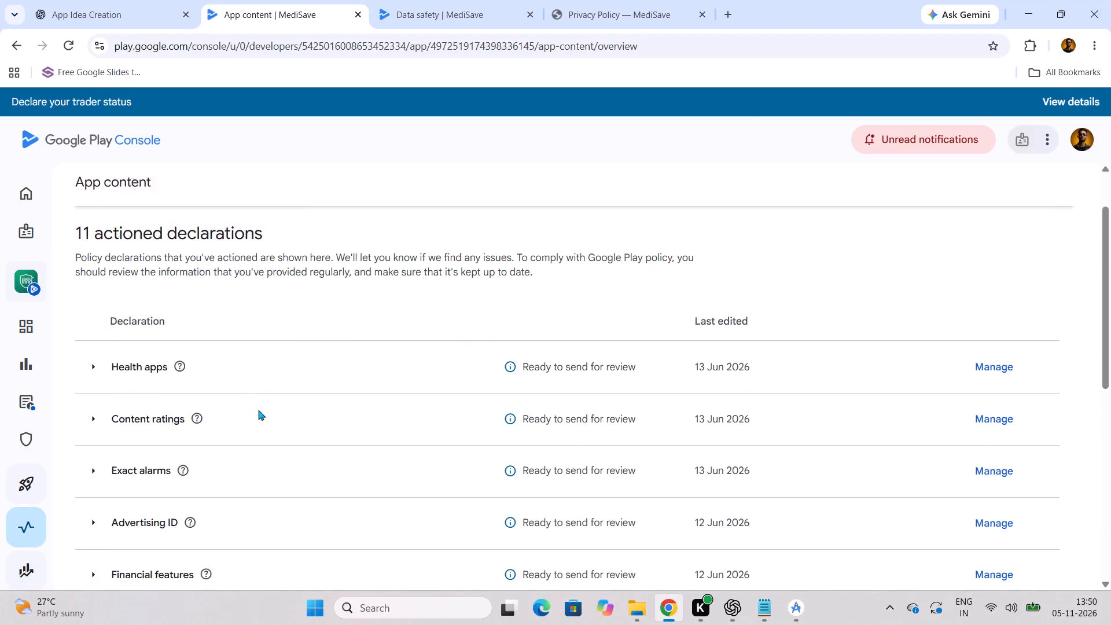
{"action": "scroll", "coordinate": [259, 412], "scroll_direction": "down", "scroll_amount": 2}
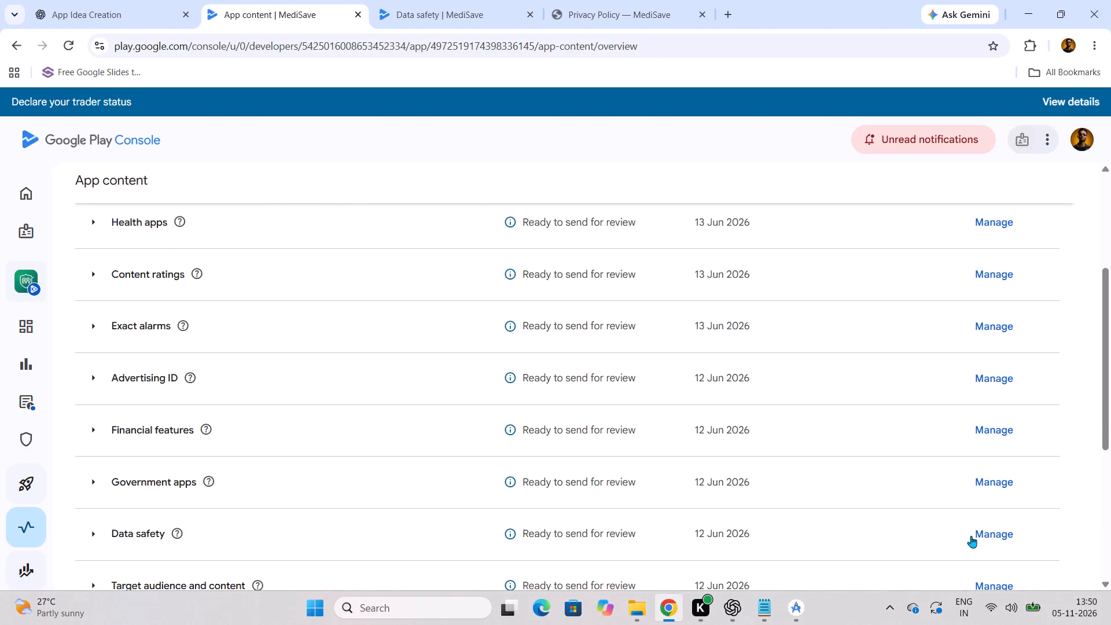
{"action": "left_click", "coordinate": [983, 536]}
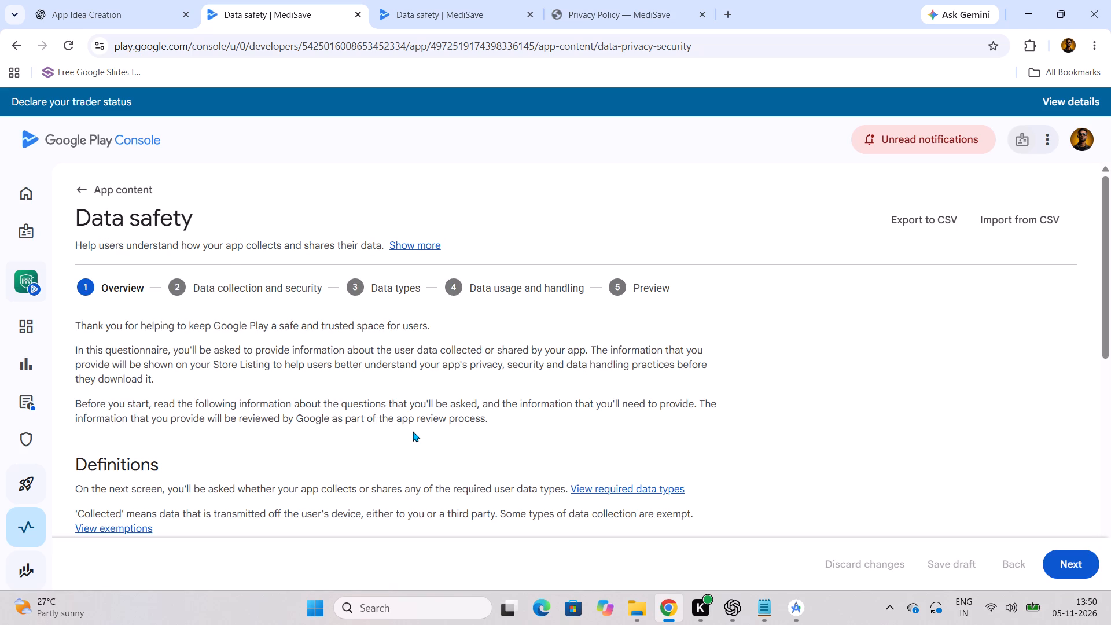
{"action": "scroll", "coordinate": [446, 427], "scroll_direction": "down", "scroll_amount": 7}
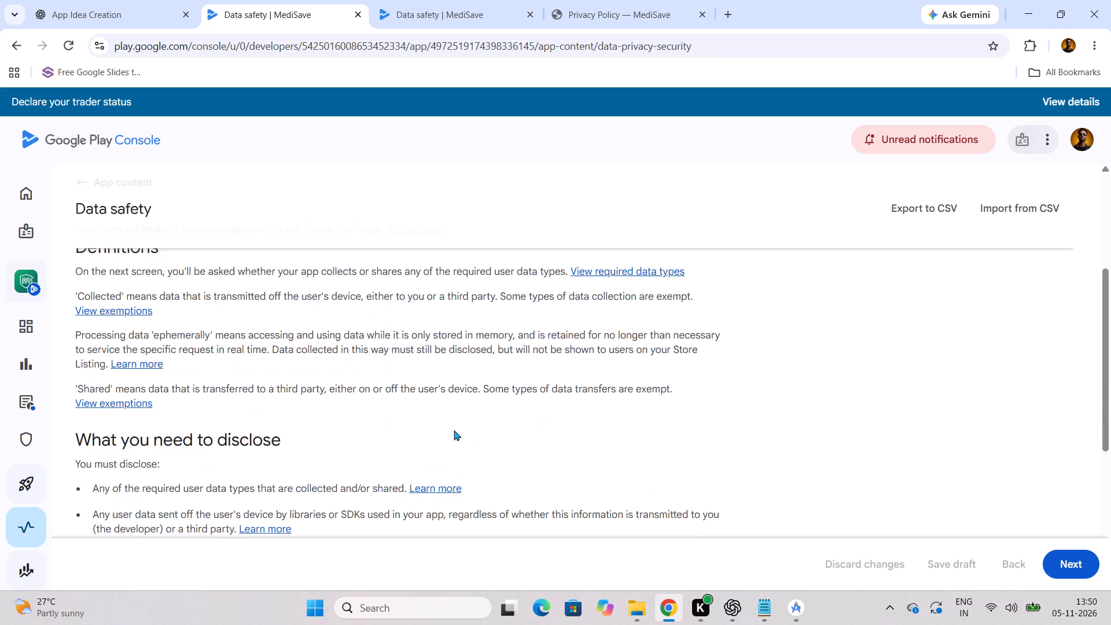
{"action": "scroll", "coordinate": [454, 430], "scroll_direction": "down", "scroll_amount": 4}
{"action": "left_click", "coordinate": [1061, 562]}
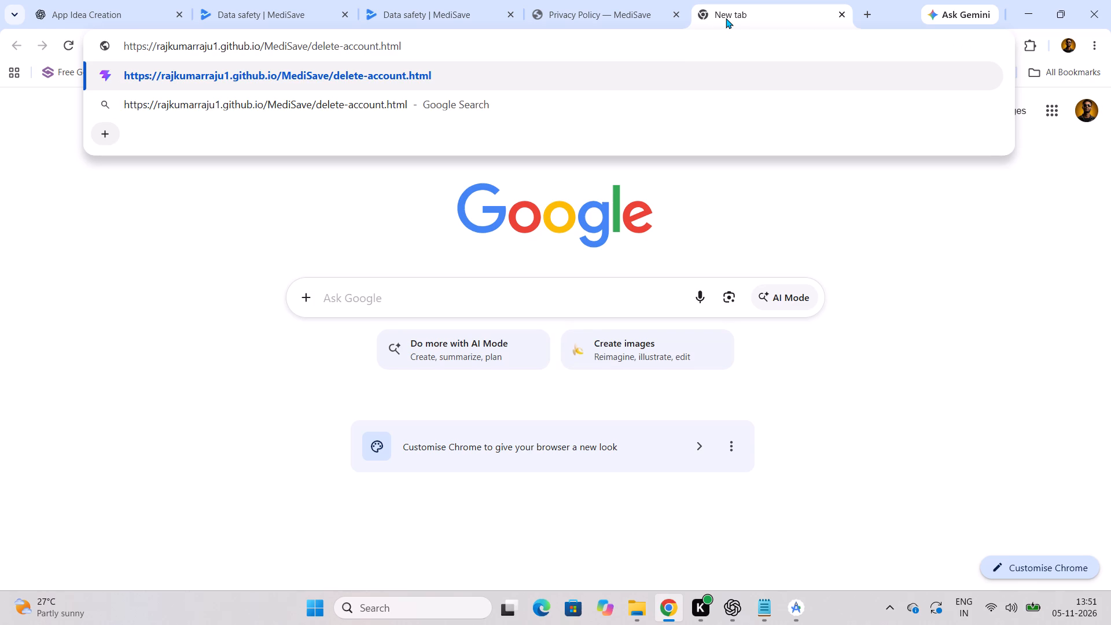
Load MediSave's delete-account.html page in the new browser tab to check the account deletion link.
{"action": "key", "text": "Return"}
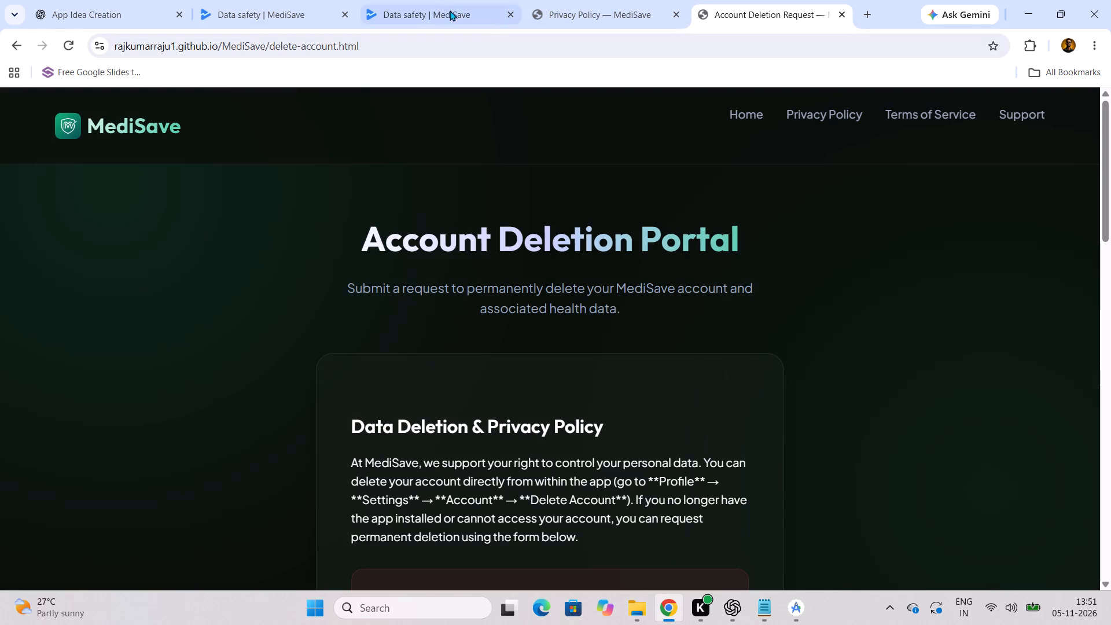
Fill the new app's Delete account URL with the delete-account.html link copied from the existing app's declaration.
{"action": "left_click", "coordinate": [289, 13]}
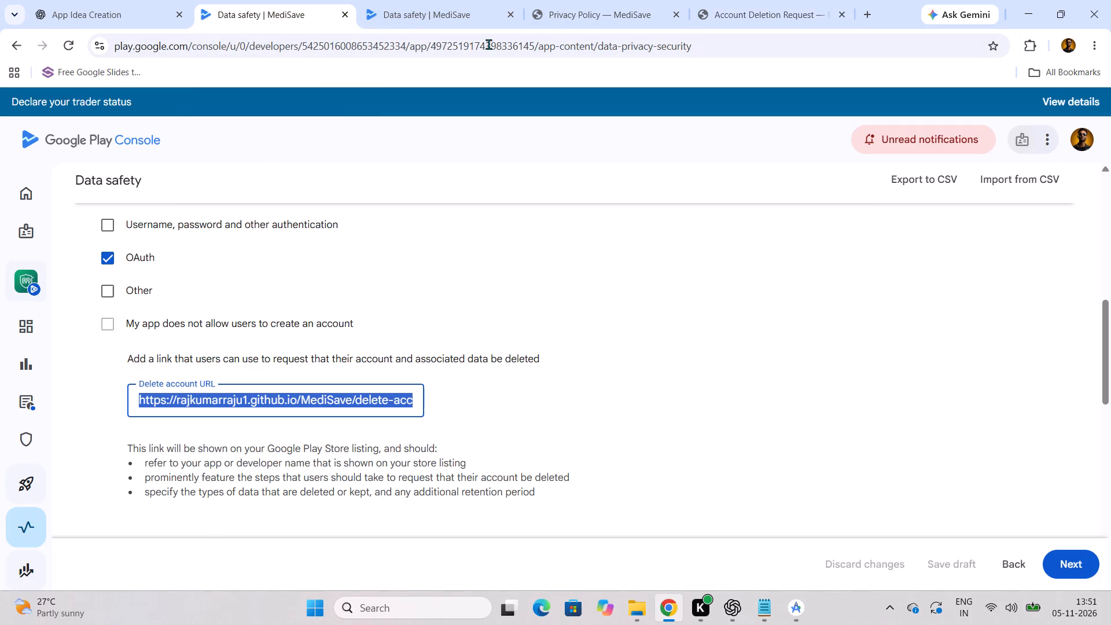
{"action": "left_click", "coordinate": [454, 0]}
{"action": "scroll", "coordinate": [398, 298], "scroll_direction": "down", "scroll_amount": 2}
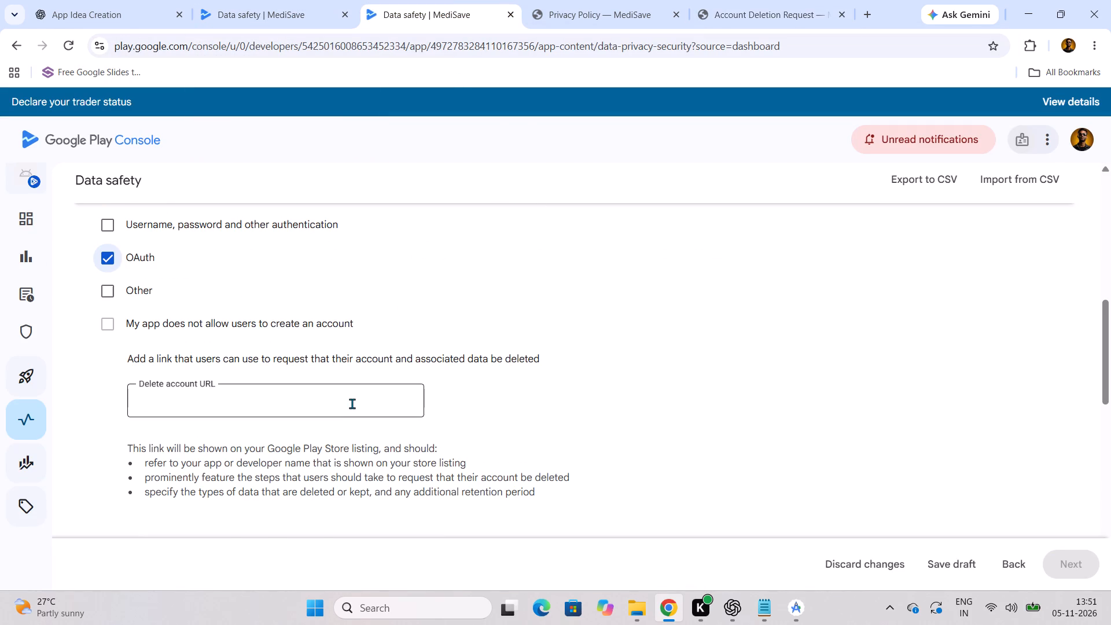
{"action": "left_click", "coordinate": [351, 404]}
{"action": "key", "text": "ctrl+v"}
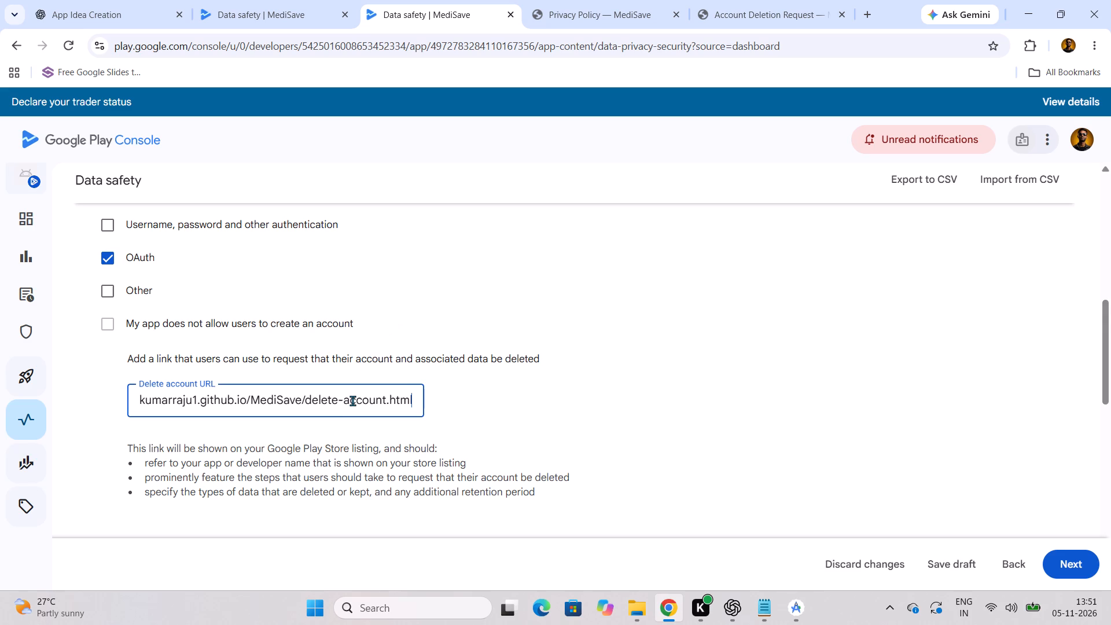
Consult the existing declaration and answer No to offering data deletion requests without account deletion in the new app.
{"action": "scroll", "coordinate": [352, 400], "scroll_direction": "down", "scroll_amount": 4}
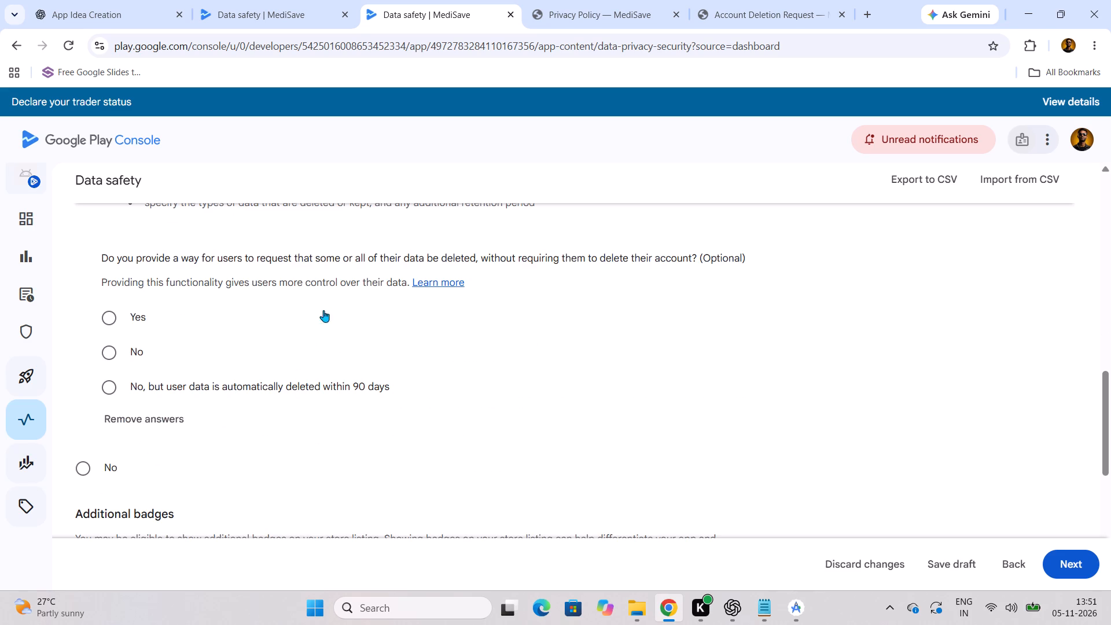
{"action": "scroll", "coordinate": [316, 326], "scroll_direction": "up", "scroll_amount": 1}
{"action": "left_click", "coordinate": [278, 8]}
{"action": "scroll", "coordinate": [236, 377], "scroll_direction": "down", "scroll_amount": 1}
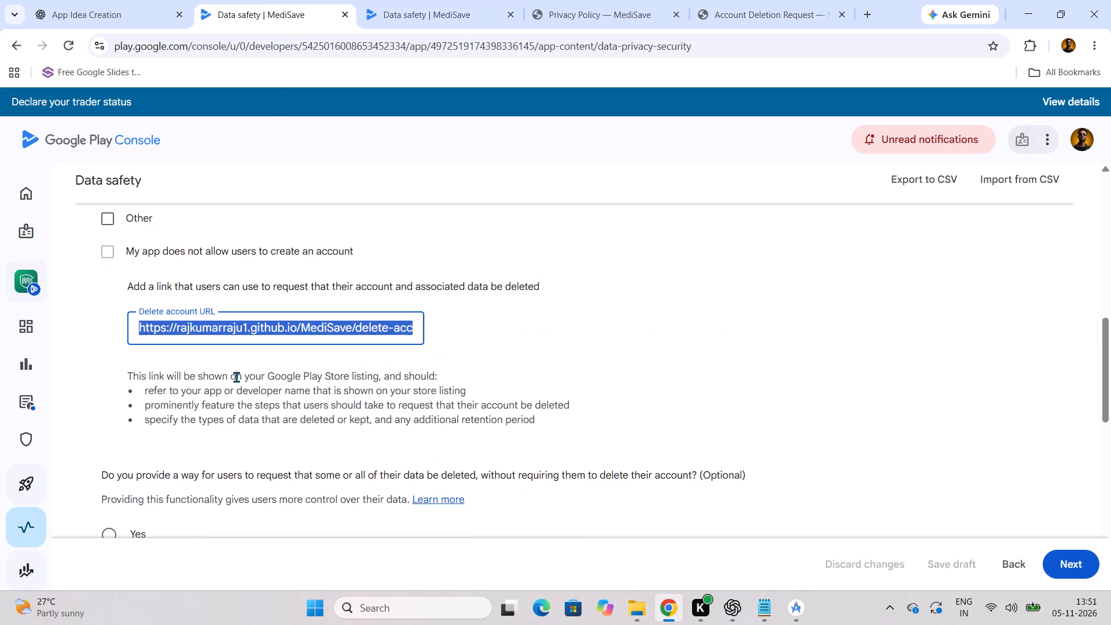
{"action": "scroll", "coordinate": [236, 377], "scroll_direction": "down", "scroll_amount": 2}
{"action": "left_click", "coordinate": [450, 6]}
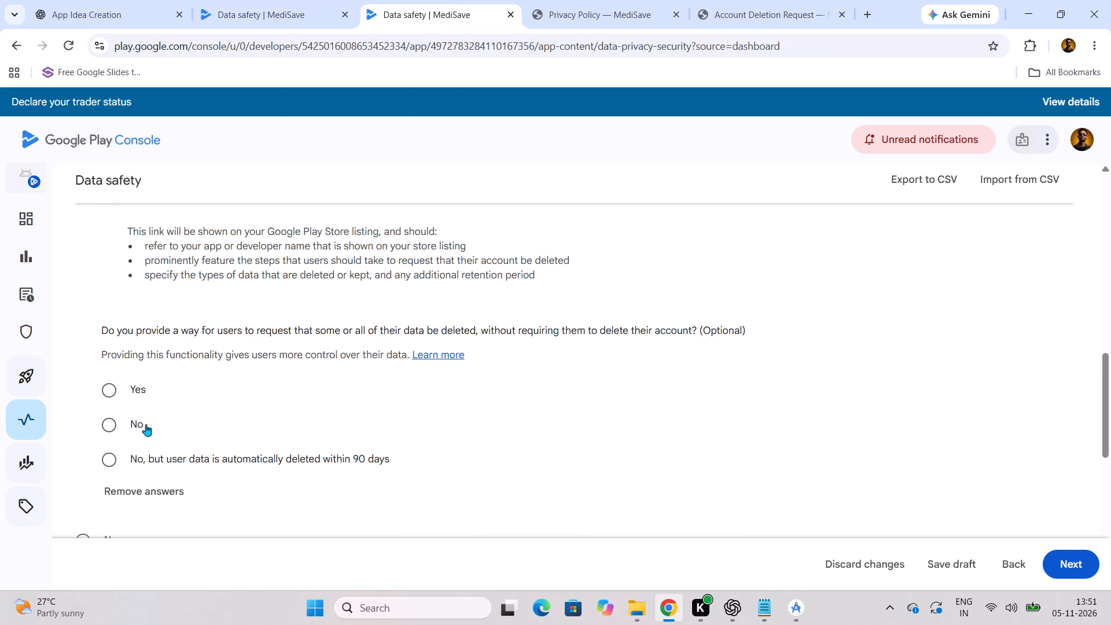
{"action": "left_click", "coordinate": [113, 429]}
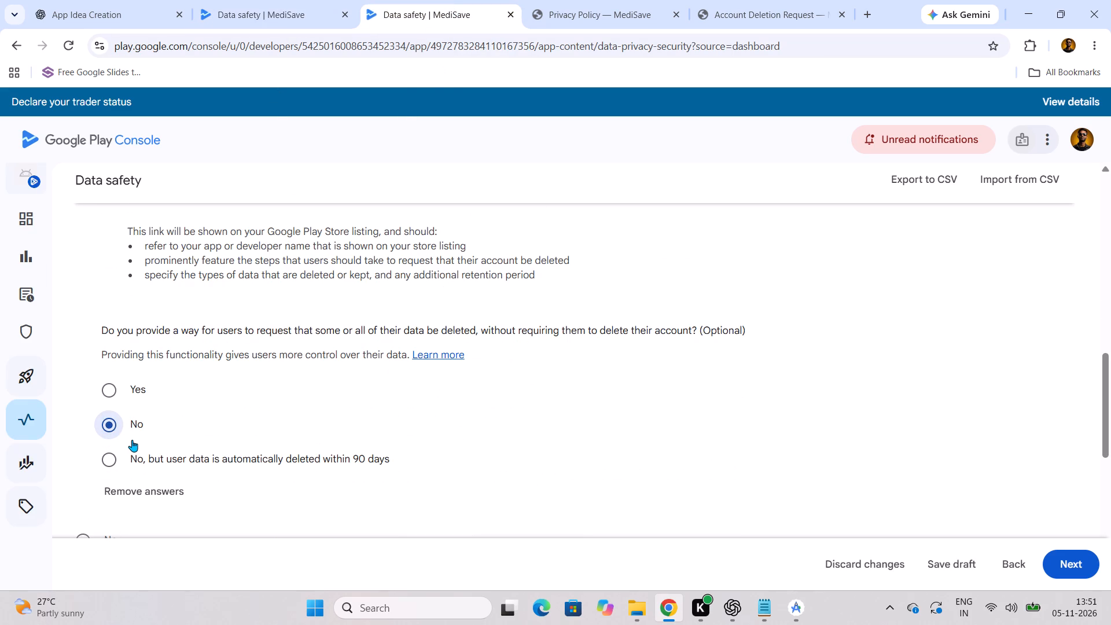
Compare the remaining Data collection and security section with the existing app's declaration, and continue the new app's form to Data types.
{"action": "scroll", "coordinate": [133, 440], "scroll_direction": "down", "scroll_amount": 2}
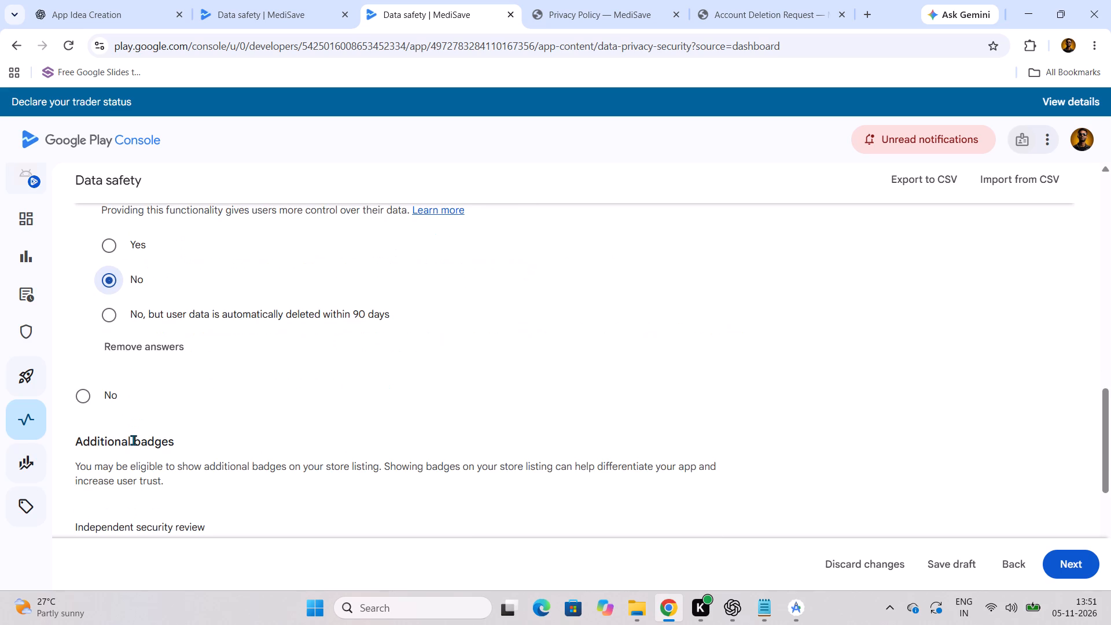
{"action": "left_click", "coordinate": [267, 30]}
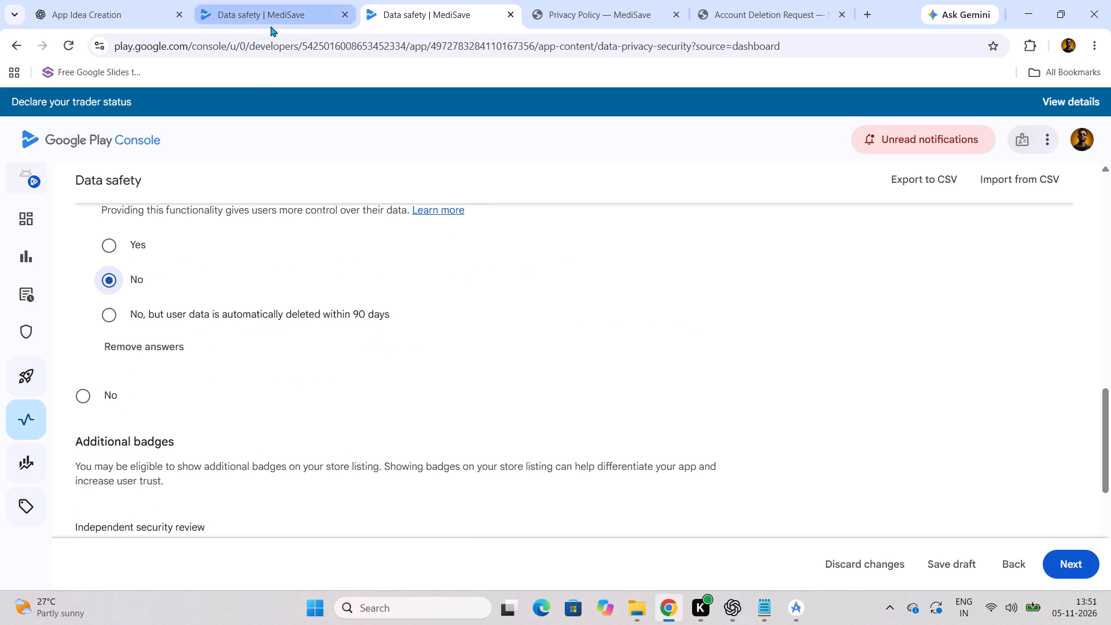
{"action": "left_click", "coordinate": [270, 25]}
{"action": "left_click", "coordinate": [274, 9]}
{"action": "scroll", "coordinate": [222, 341], "scroll_direction": "down", "scroll_amount": 3}
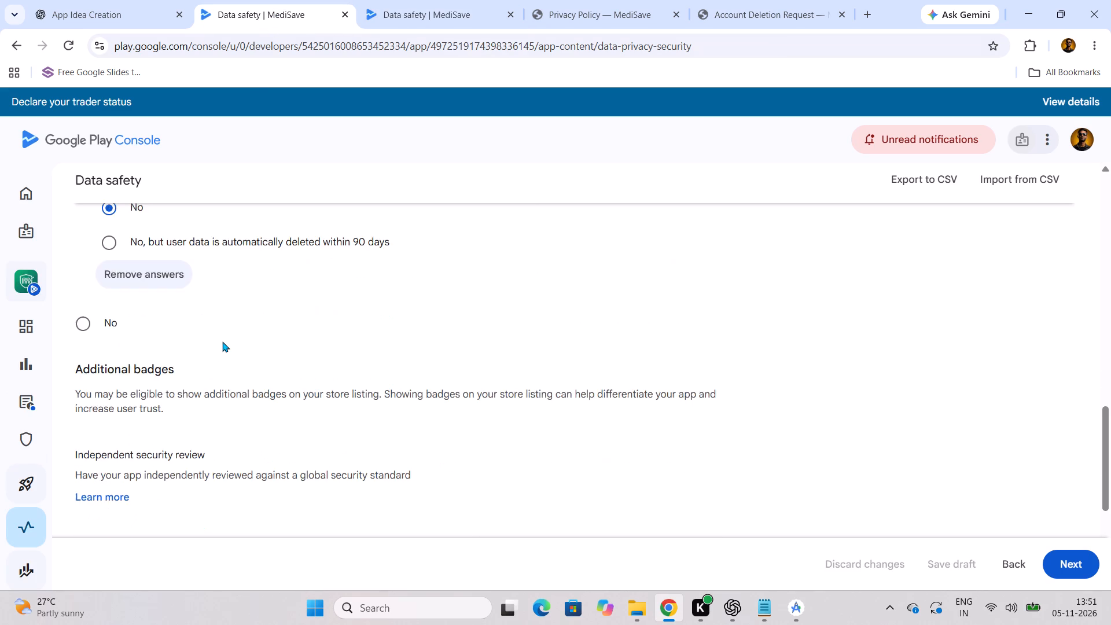
{"action": "scroll", "coordinate": [222, 341], "scroll_direction": "down", "scroll_amount": 4}
{"action": "left_click", "coordinate": [450, 18]}
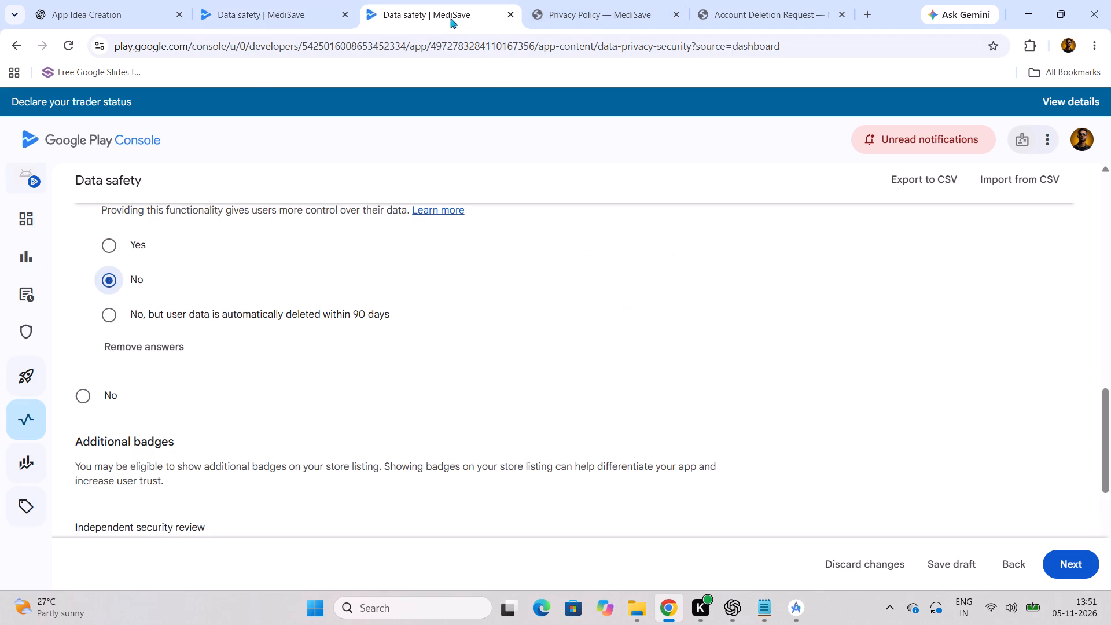
{"action": "left_click", "coordinate": [1074, 563]}
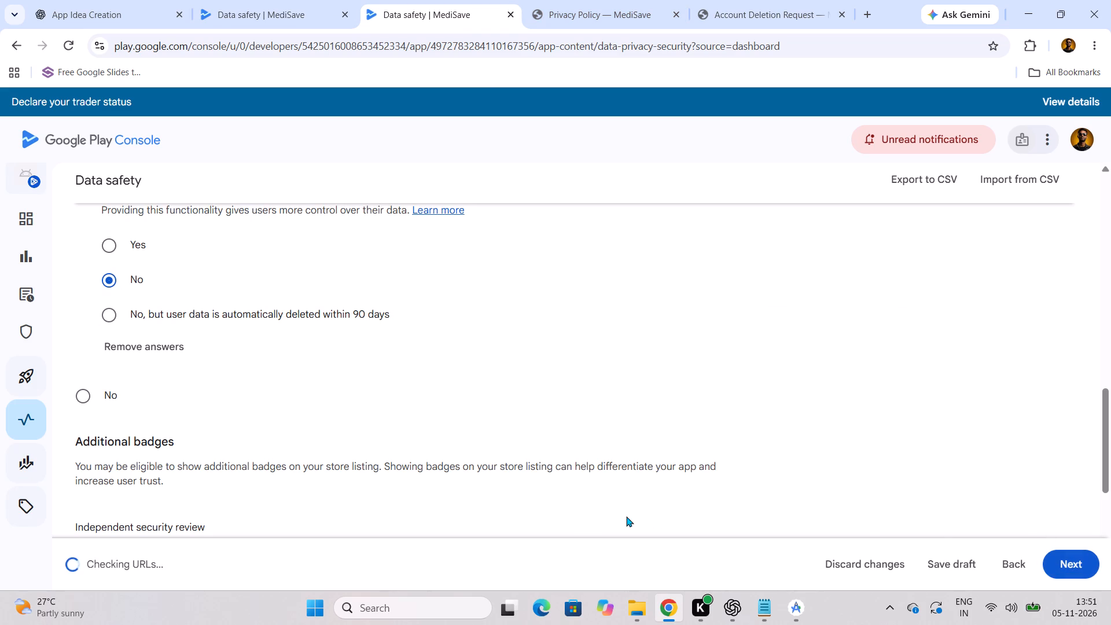
Select Approximate location and Precise location for the new app, following the existing declaration, and continue to Data usage and handling.
{"action": "scroll", "coordinate": [520, 468], "scroll_direction": "down", "scroll_amount": 2}
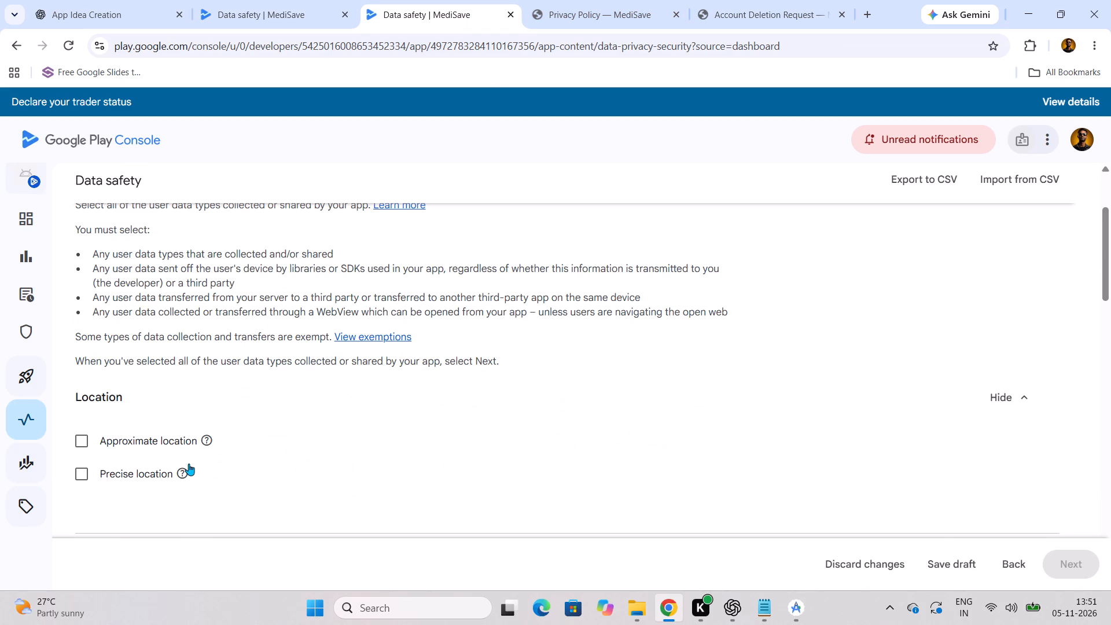
{"action": "left_click", "coordinate": [268, 12]}
{"action": "left_click", "coordinate": [1083, 561]}
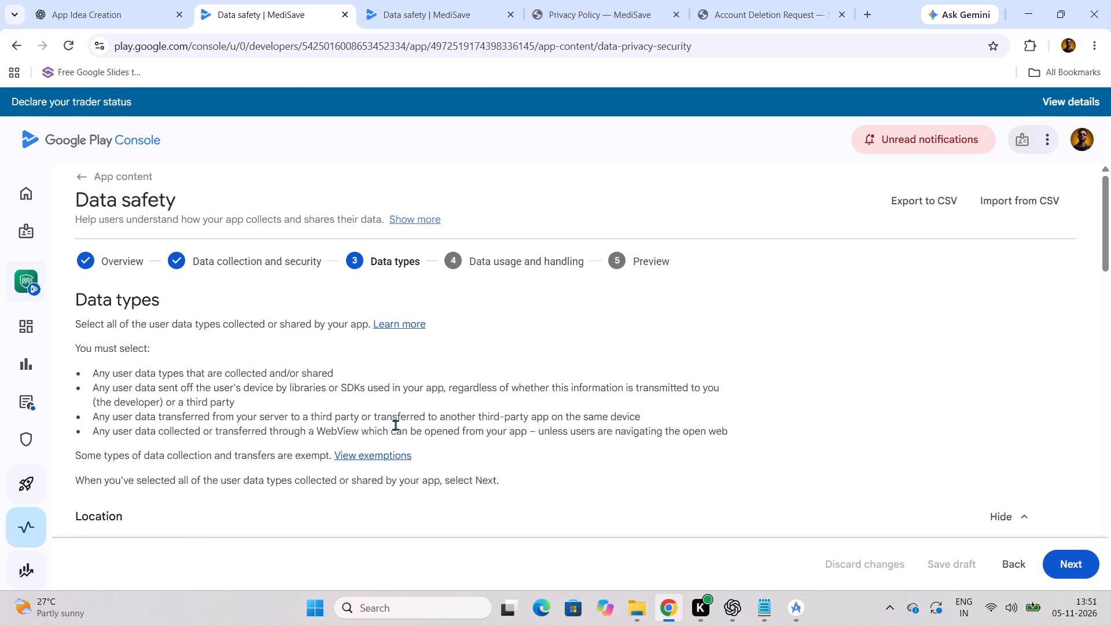
{"action": "scroll", "coordinate": [393, 427], "scroll_direction": "down", "scroll_amount": 2}
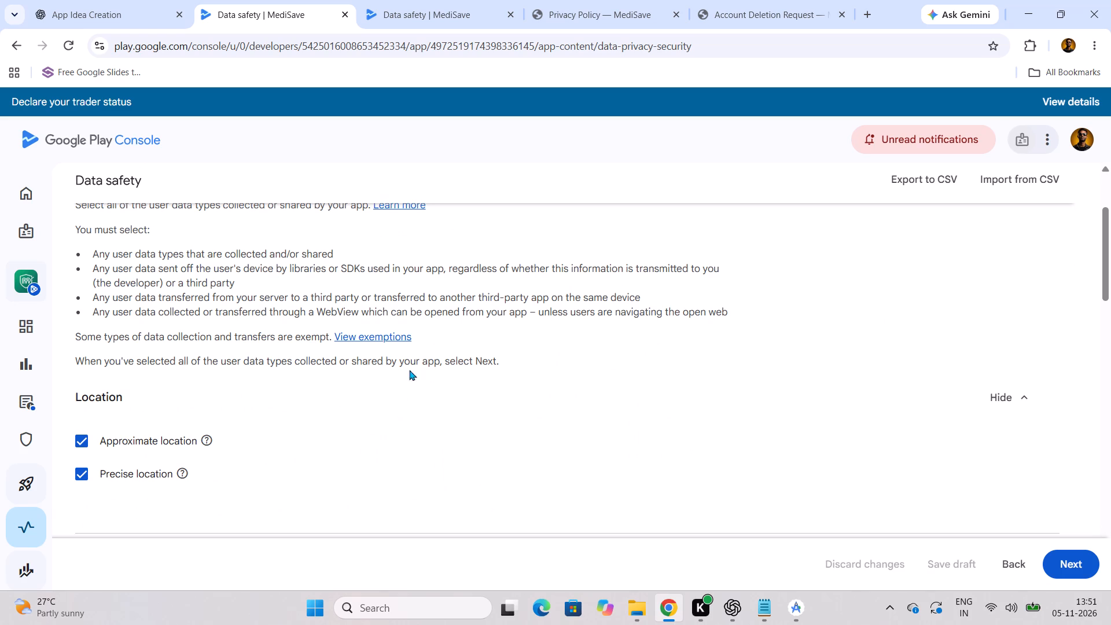
{"action": "left_click", "coordinate": [431, 8]}
{"action": "left_click", "coordinate": [84, 441]}
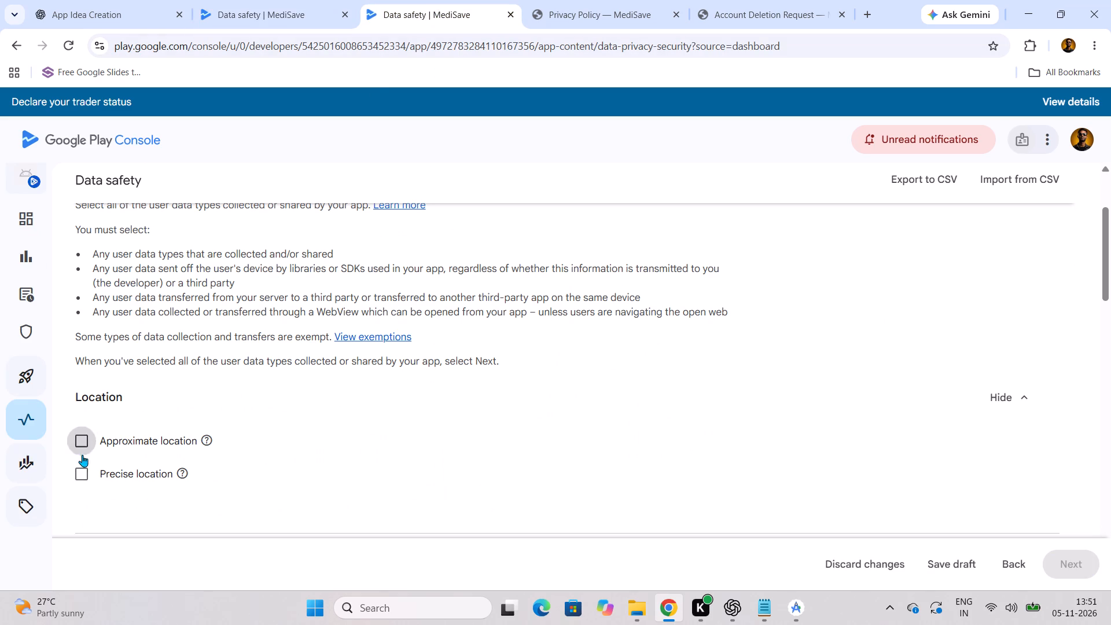
{"action": "left_click", "coordinate": [82, 475]}
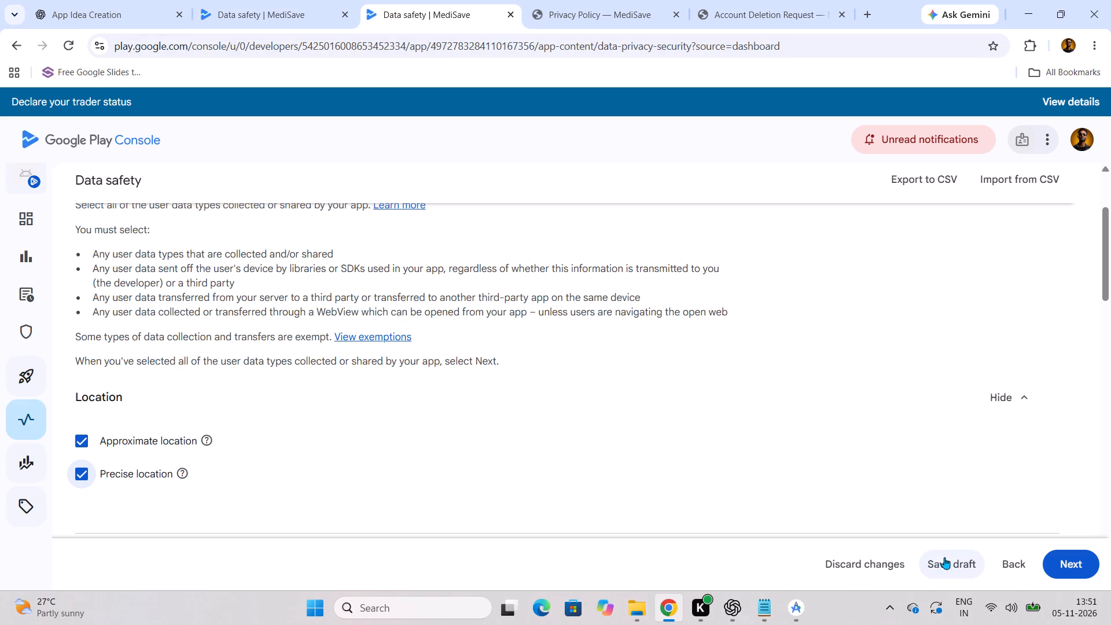
{"action": "left_click", "coordinate": [1081, 557]}
{"action": "scroll", "coordinate": [402, 329], "scroll_direction": "down", "scroll_amount": 2}
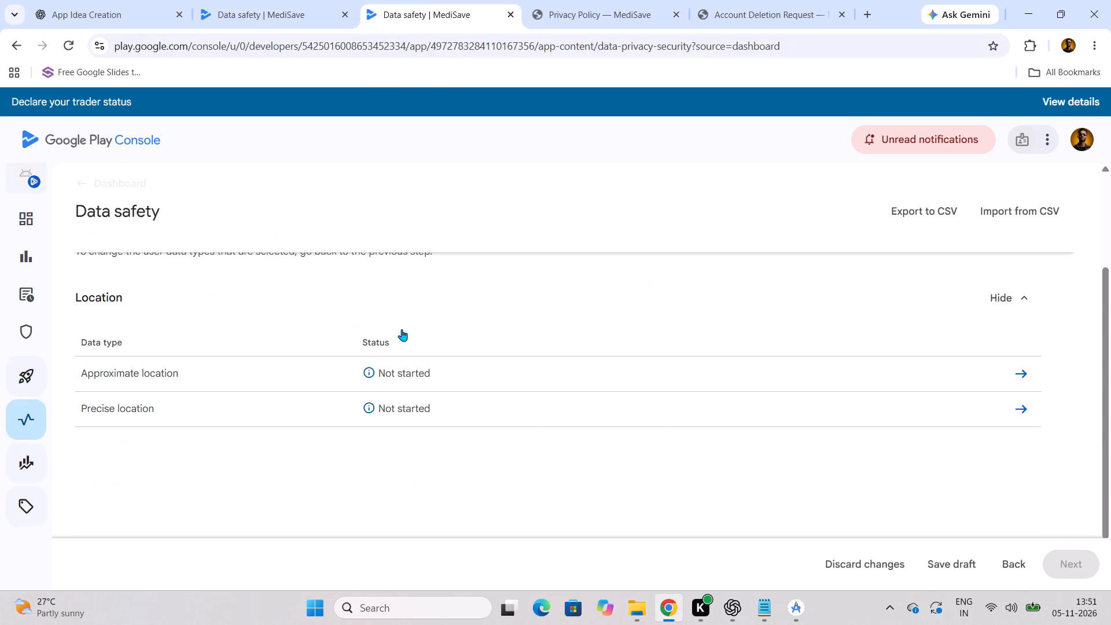
Review the data type categories selected in the existing app's declaration against the new app's data usage list.
{"action": "left_click", "coordinate": [305, 1]}
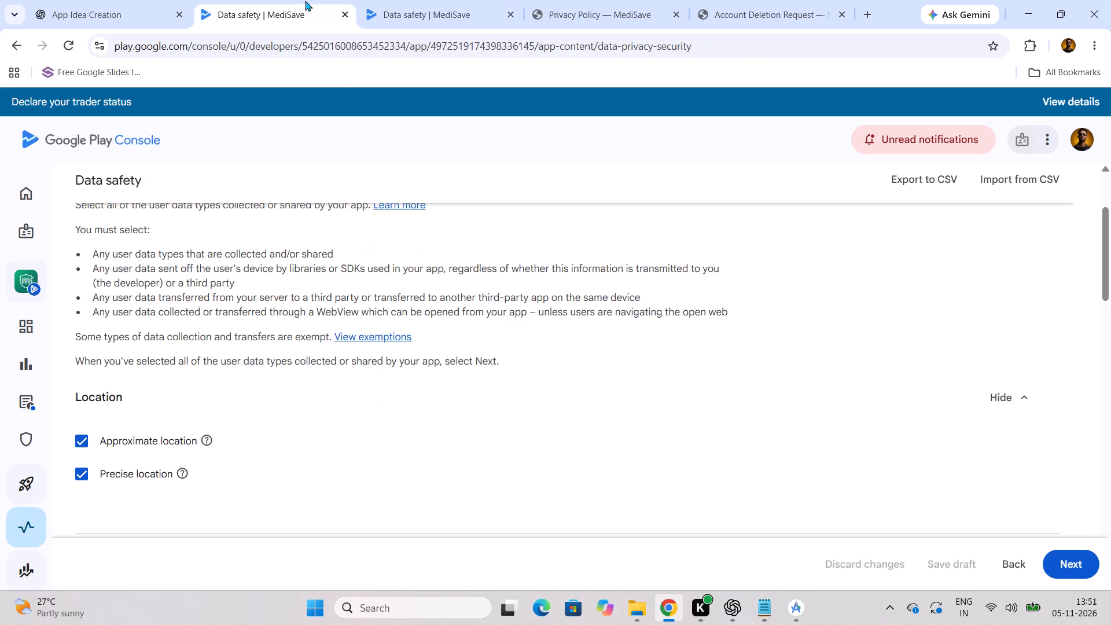
{"action": "scroll", "coordinate": [396, 306], "scroll_direction": "down", "scroll_amount": 2}
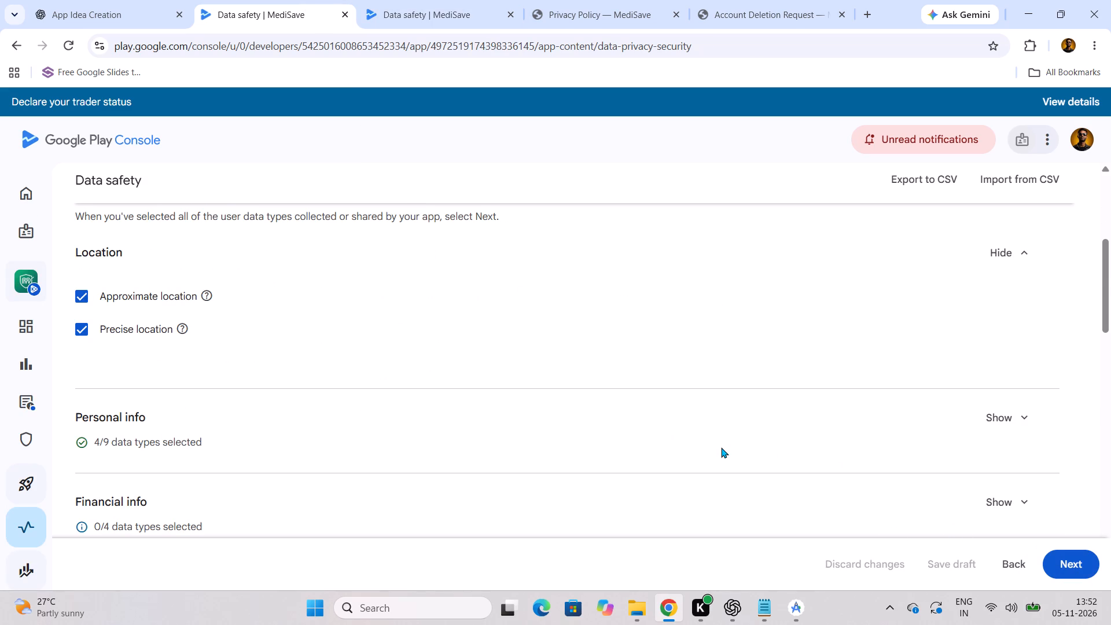
{"action": "scroll", "coordinate": [721, 447], "scroll_direction": "down", "scroll_amount": 5}
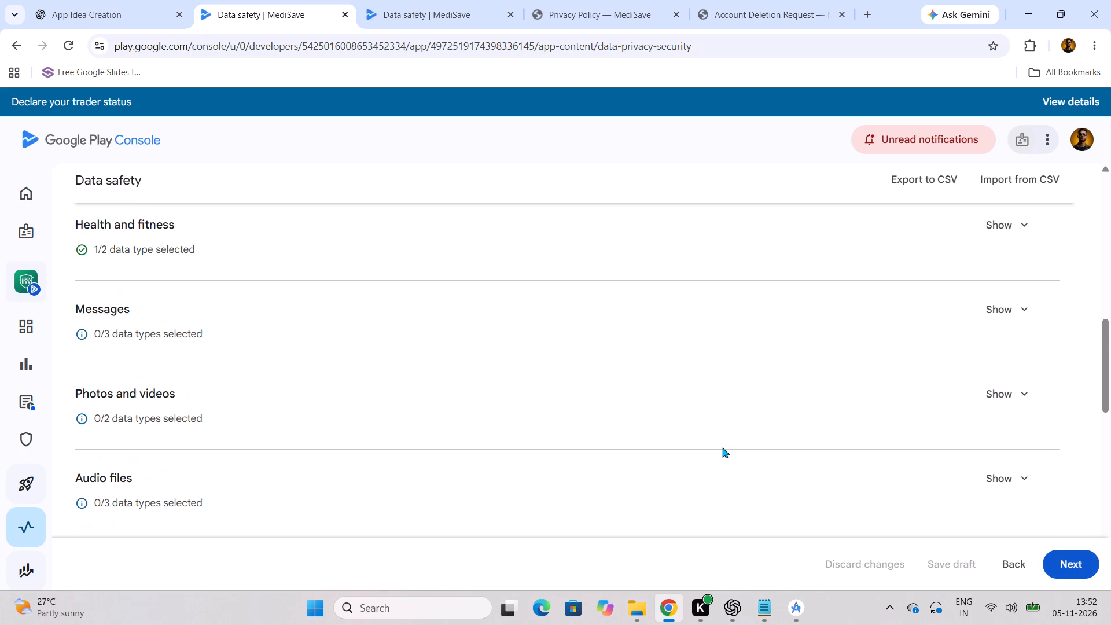
{"action": "scroll", "coordinate": [722, 447], "scroll_direction": "down", "scroll_amount": 2}
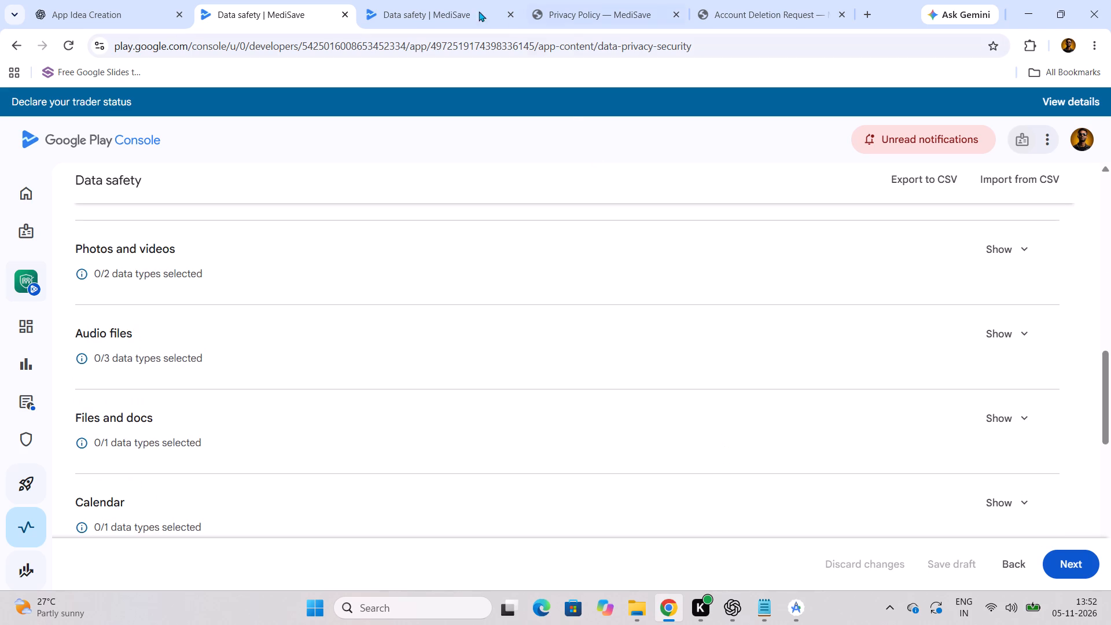
{"action": "left_click", "coordinate": [403, 0]}
{"action": "scroll", "coordinate": [489, 311], "scroll_direction": "down", "scroll_amount": 3}
{"action": "scroll", "coordinate": [495, 322], "scroll_direction": "up", "scroll_amount": 2}
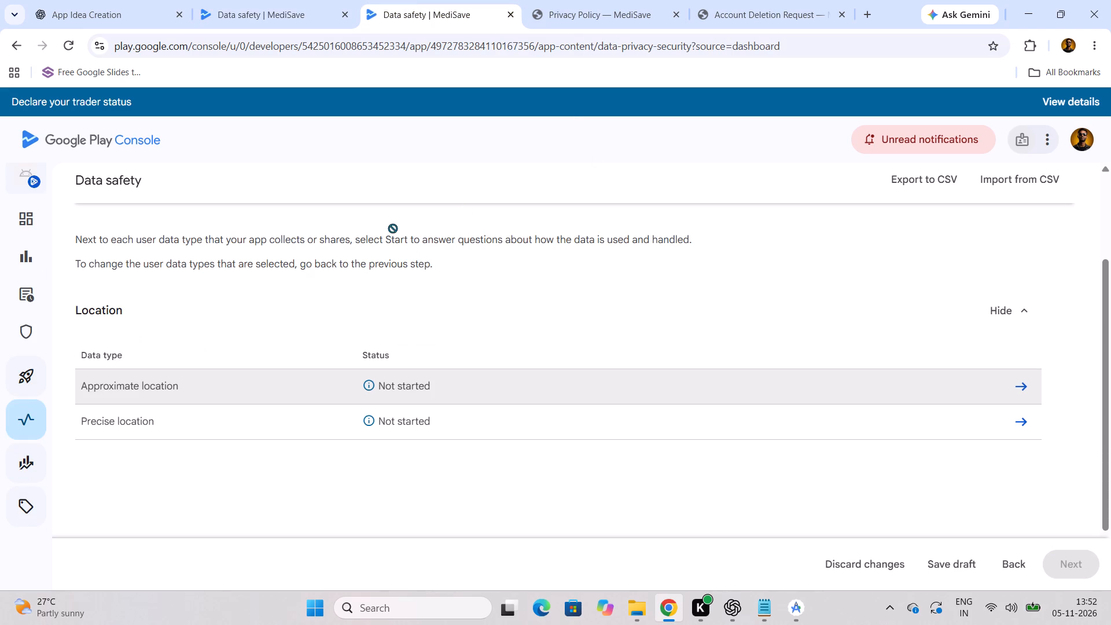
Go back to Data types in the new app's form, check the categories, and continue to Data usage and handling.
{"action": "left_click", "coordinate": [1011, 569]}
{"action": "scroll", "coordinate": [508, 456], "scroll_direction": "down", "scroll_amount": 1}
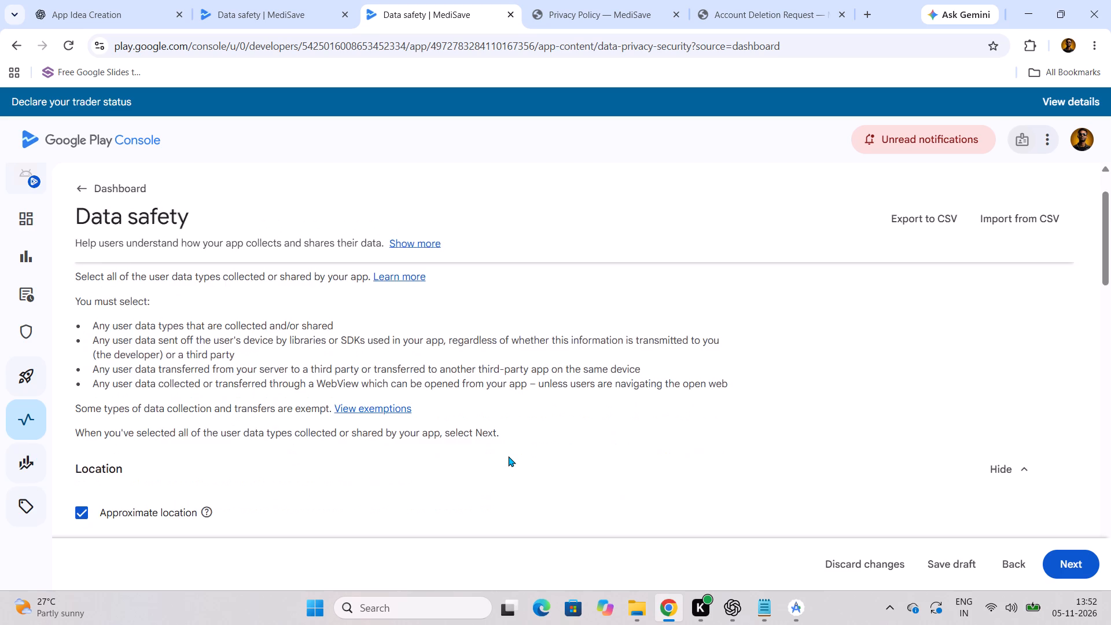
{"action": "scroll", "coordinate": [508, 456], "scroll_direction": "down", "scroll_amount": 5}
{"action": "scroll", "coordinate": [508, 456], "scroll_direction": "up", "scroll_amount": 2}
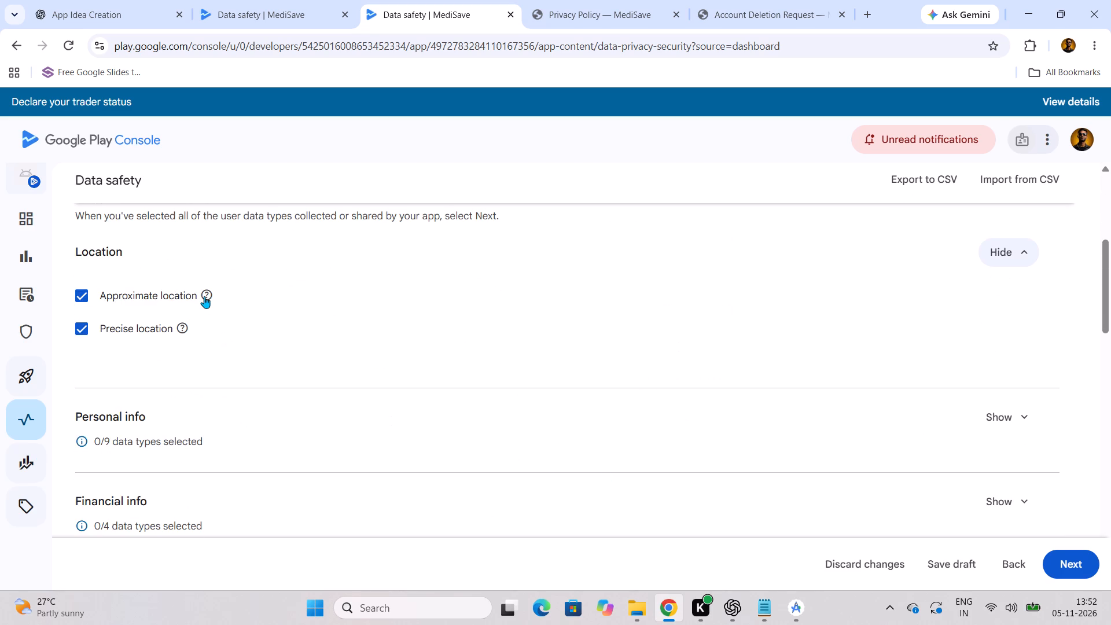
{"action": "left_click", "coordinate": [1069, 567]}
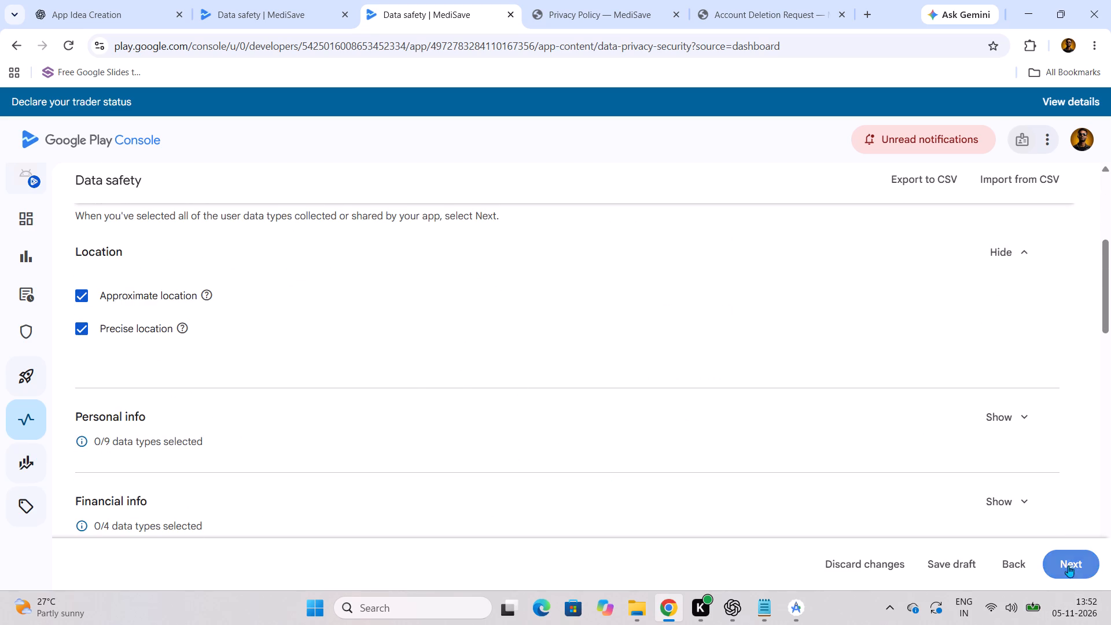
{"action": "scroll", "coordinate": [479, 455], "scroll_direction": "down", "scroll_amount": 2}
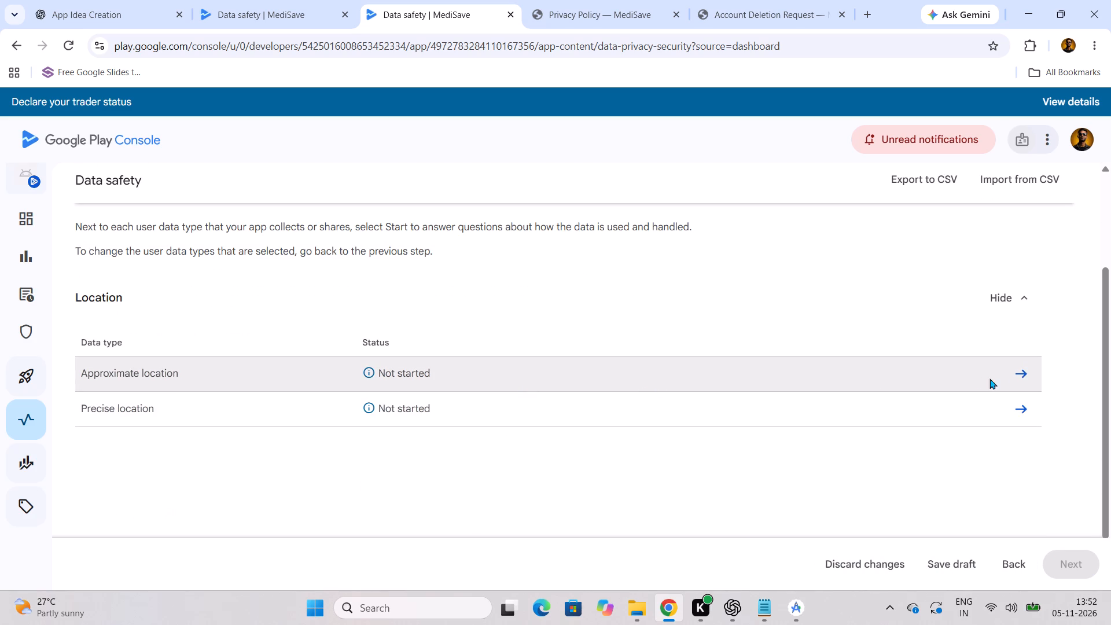
Recheck the existing declaration's data types and return the new app's form to the Data types step.
{"action": "left_click", "coordinate": [260, 9]}
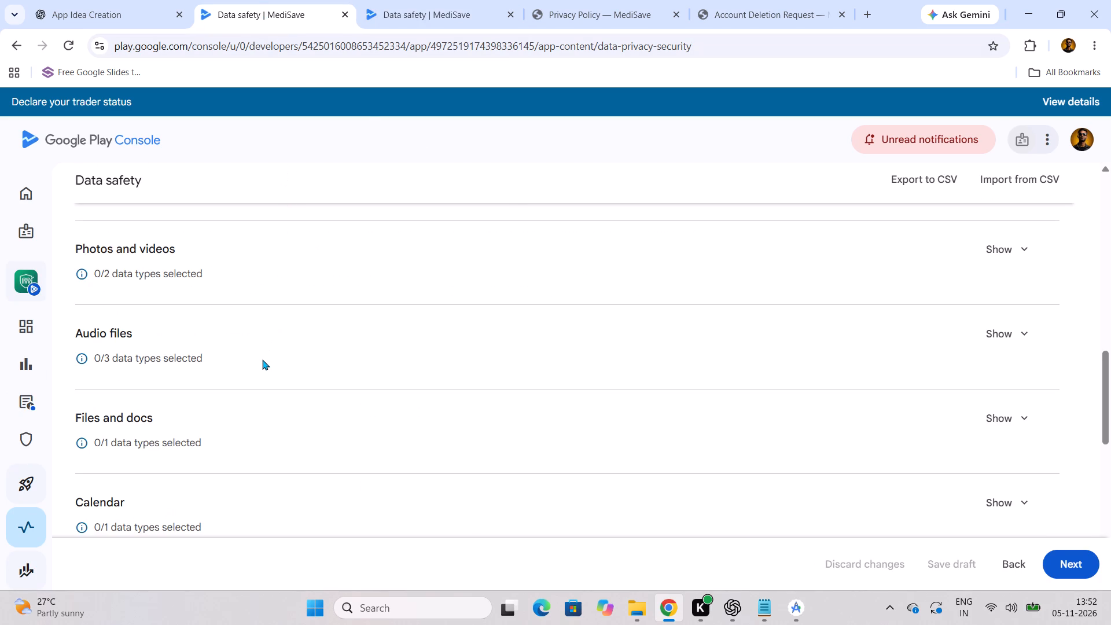
{"action": "scroll", "coordinate": [262, 361], "scroll_direction": "down", "scroll_amount": 3}
{"action": "scroll", "coordinate": [262, 361], "scroll_direction": "up", "scroll_amount": 4}
{"action": "left_click", "coordinate": [414, 10]}
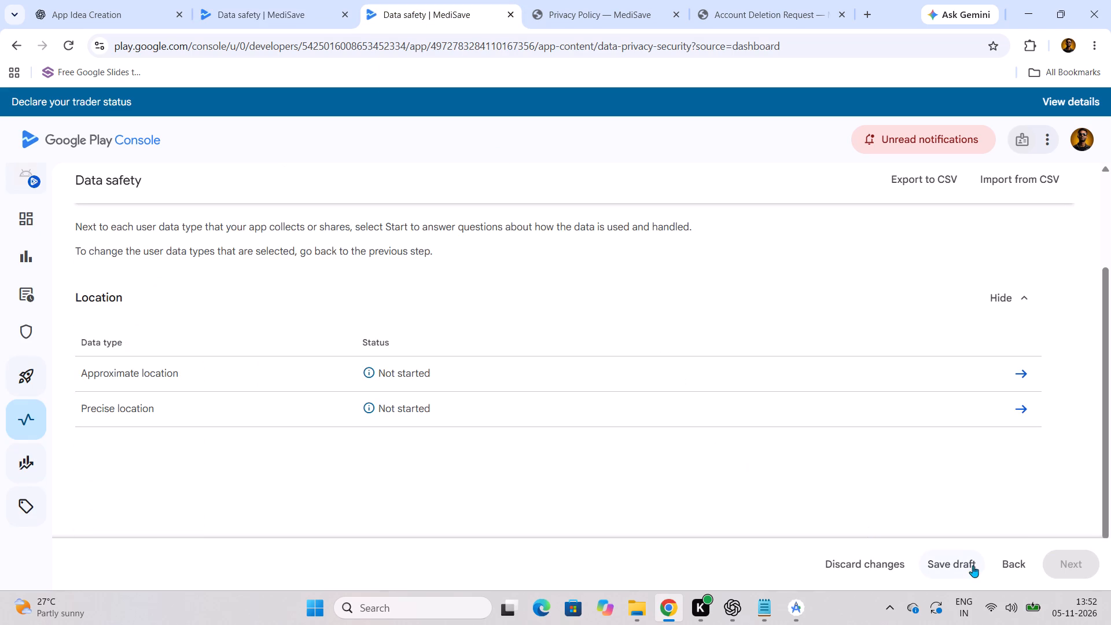
{"action": "left_click", "coordinate": [1014, 561]}
{"action": "scroll", "coordinate": [594, 459], "scroll_direction": "down", "scroll_amount": 5}
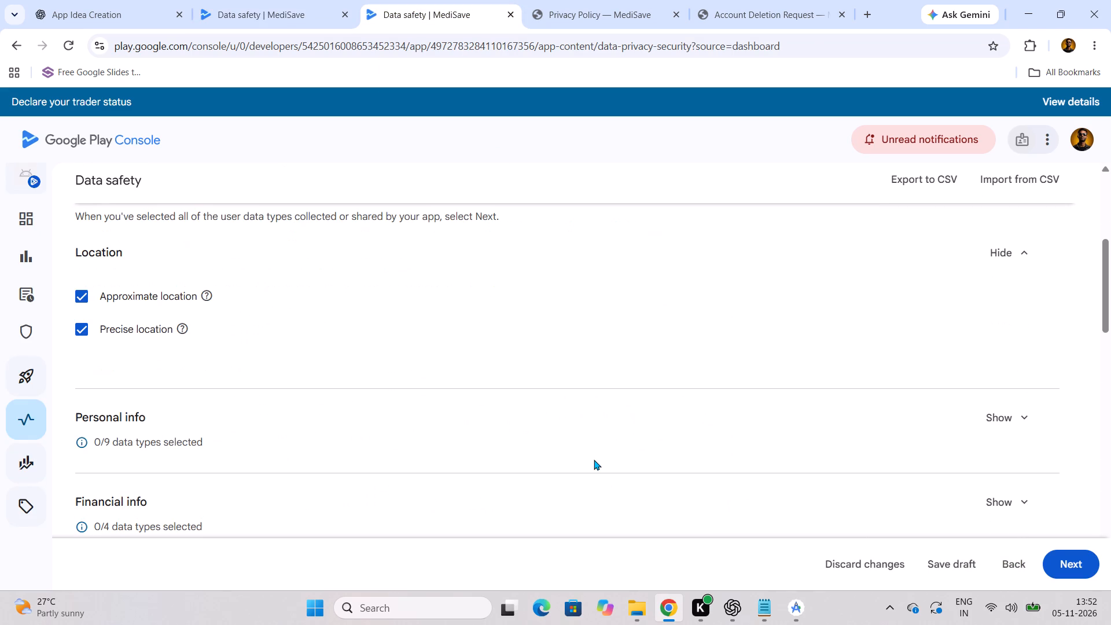
{"action": "scroll", "coordinate": [595, 459], "scroll_direction": "up", "scroll_amount": 1}
Select Name, Email address, User IDs and Phone number under the new app's Personal info, following the existing declaration.
{"action": "left_click", "coordinate": [263, 8]}
{"action": "scroll", "coordinate": [323, 344], "scroll_direction": "up", "scroll_amount": 5}
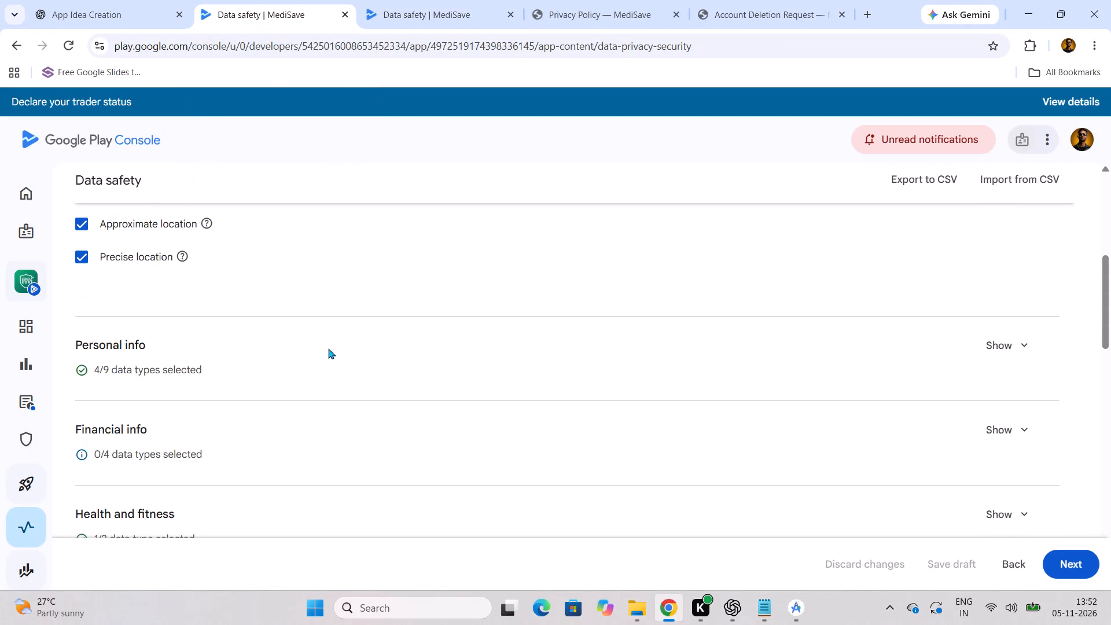
{"action": "scroll", "coordinate": [951, 362], "scroll_direction": "up", "scroll_amount": 1}
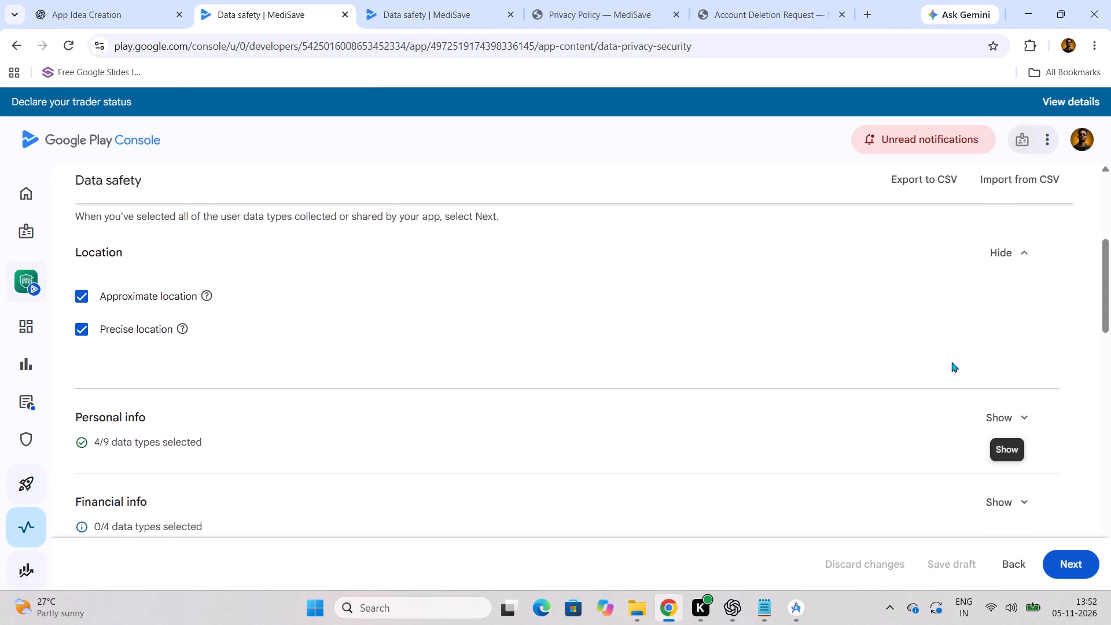
{"action": "left_click", "coordinate": [1027, 422]}
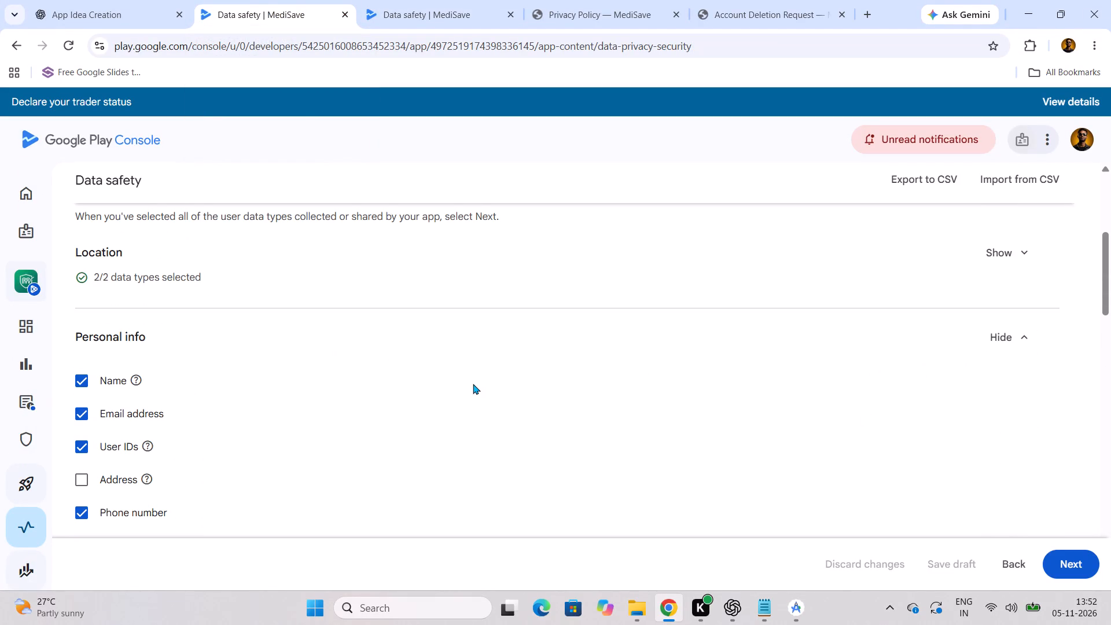
{"action": "scroll", "coordinate": [418, 337], "scroll_direction": "down", "scroll_amount": 1}
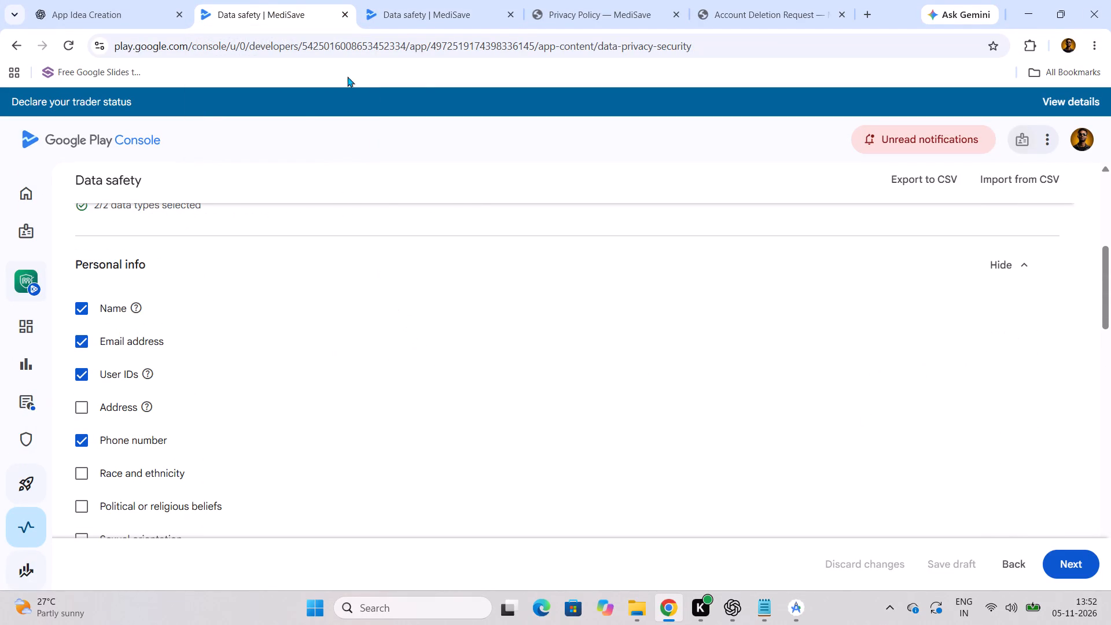
{"action": "left_click", "coordinate": [425, 3]}
{"action": "left_click", "coordinate": [1022, 425]}
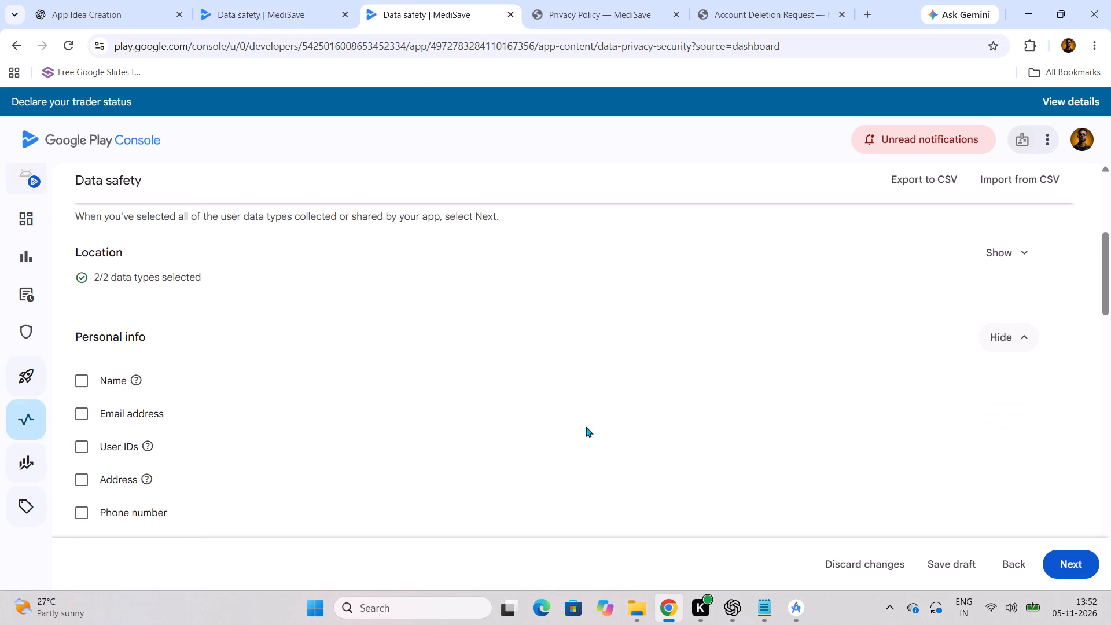
{"action": "left_click", "coordinate": [80, 383]}
{"action": "left_click", "coordinate": [83, 411]}
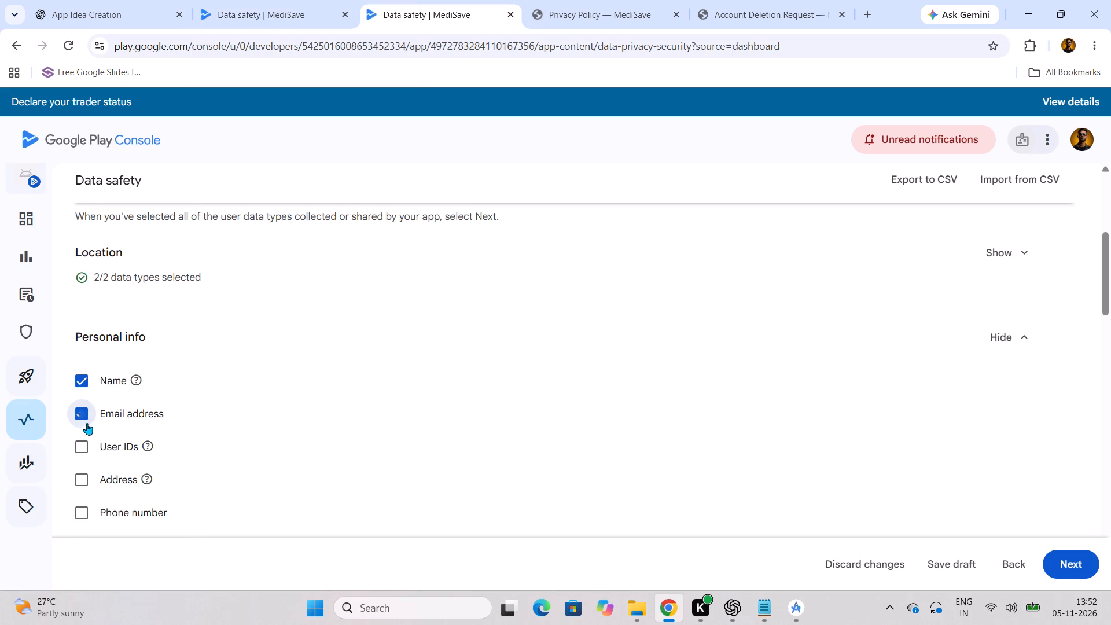
{"action": "left_click", "coordinate": [78, 452]}
{"action": "left_click", "coordinate": [257, 0]}
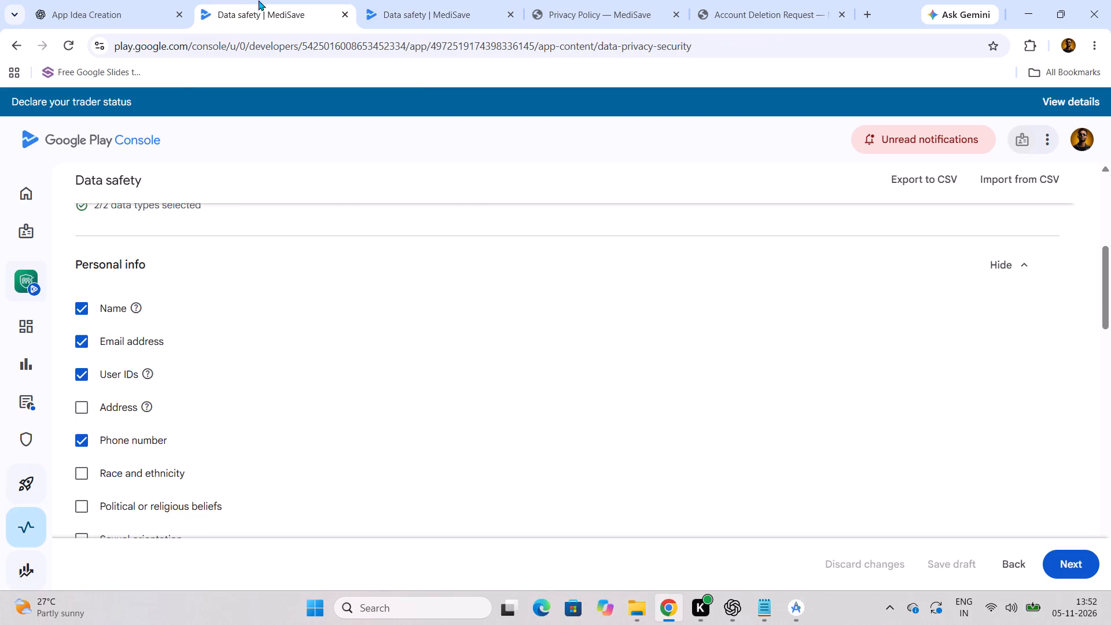
{"action": "left_click", "coordinate": [469, 7]}
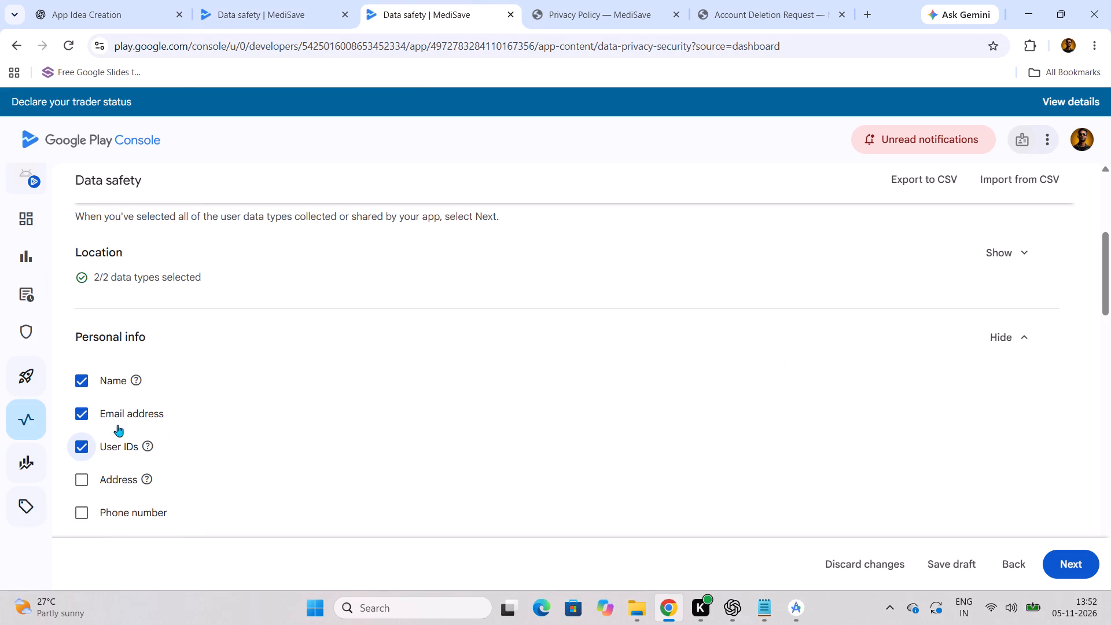
{"action": "left_click", "coordinate": [75, 510]}
{"action": "scroll", "coordinate": [118, 482], "scroll_direction": "down", "scroll_amount": 2}
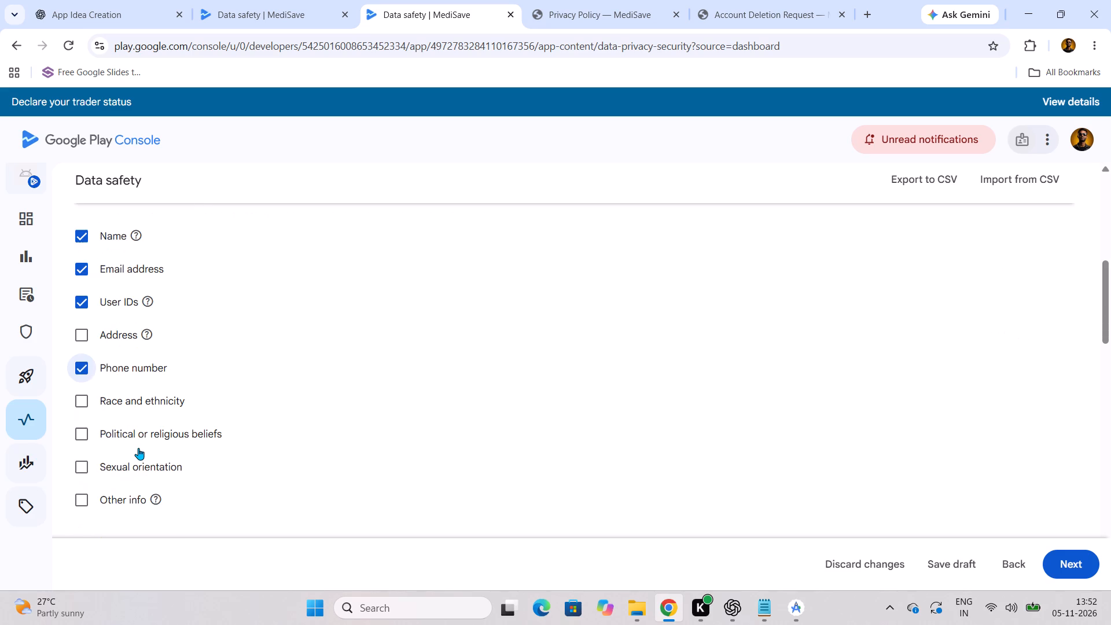
Examine the existing declaration's Personal info and remaining categories, expanding Health and fitness to check its selected data types.
{"action": "left_click", "coordinate": [260, 14]}
{"action": "scroll", "coordinate": [293, 262], "scroll_direction": "down", "scroll_amount": 1}
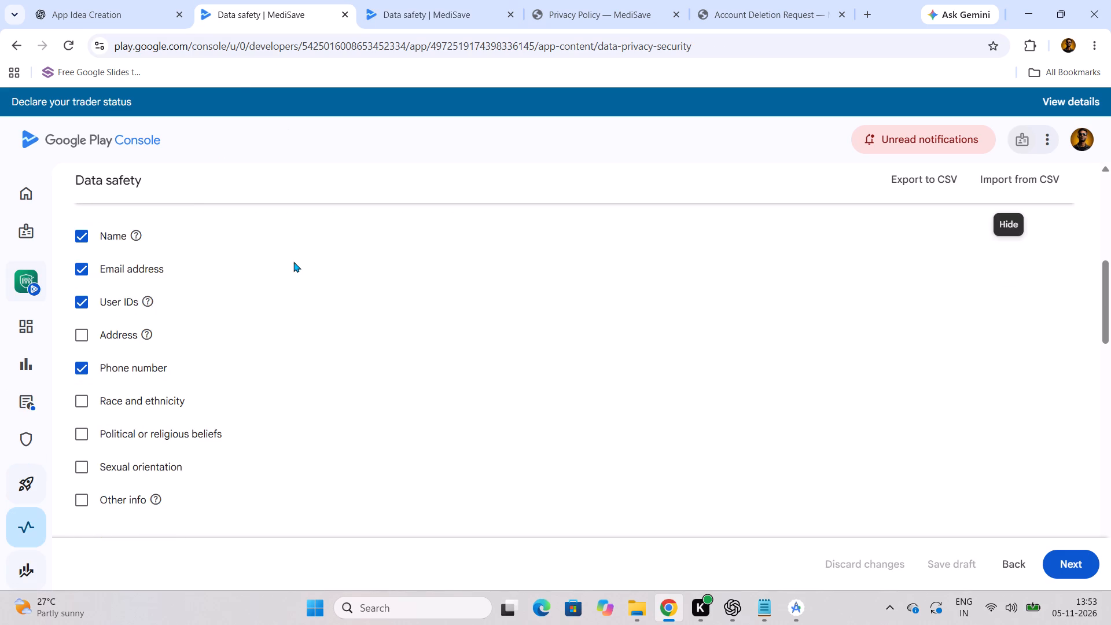
{"action": "scroll", "coordinate": [293, 262], "scroll_direction": "down", "scroll_amount": 6}
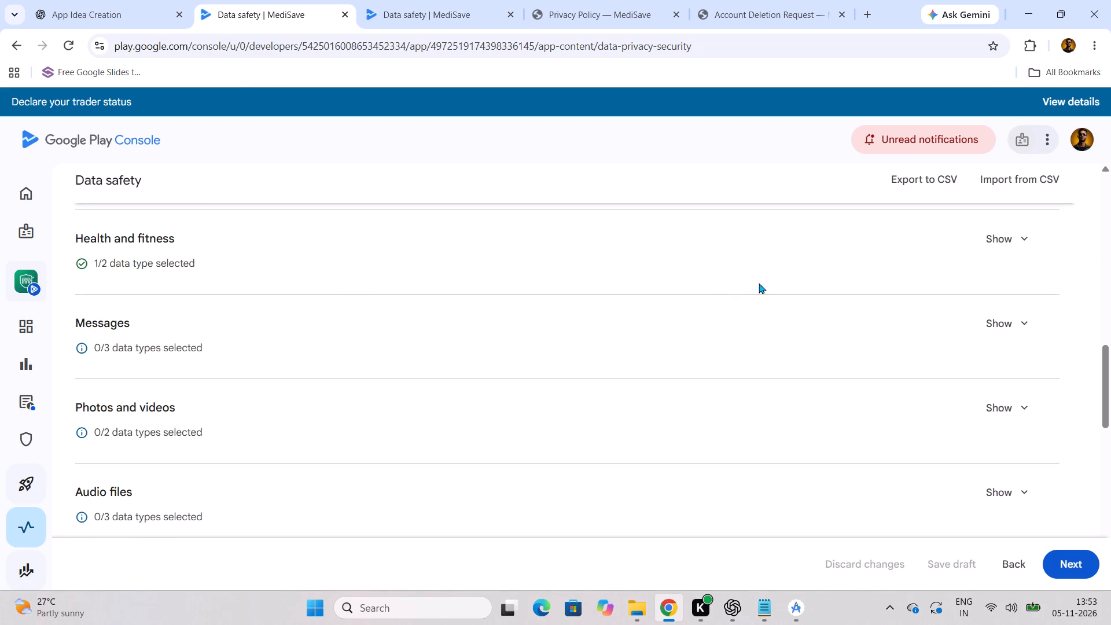
{"action": "left_click", "coordinate": [1035, 241]}
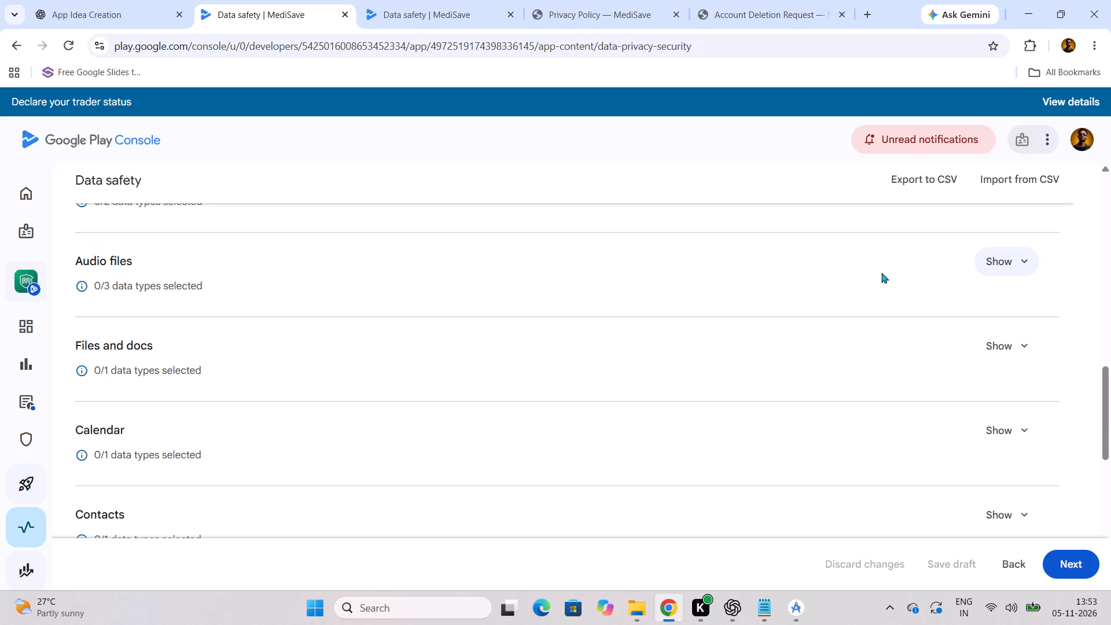
{"action": "scroll", "coordinate": [831, 333], "scroll_direction": "up", "scroll_amount": 3}
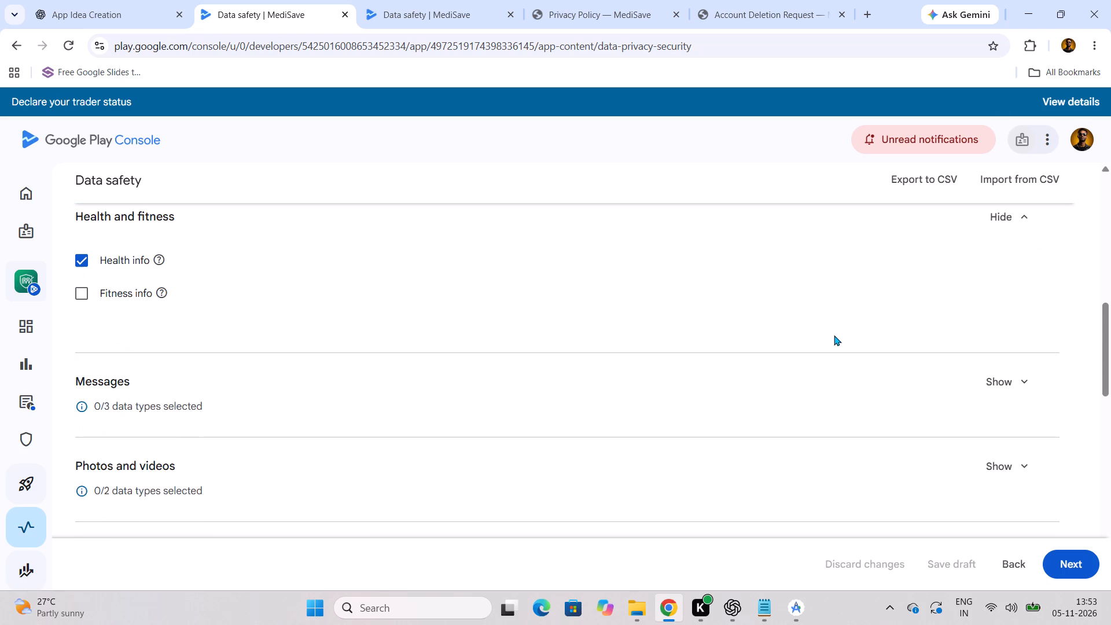
{"action": "scroll", "coordinate": [834, 335], "scroll_direction": "up", "scroll_amount": 1}
Select Health info under Health and fitness in the new app's data types.
{"action": "left_click", "coordinate": [441, 16]}
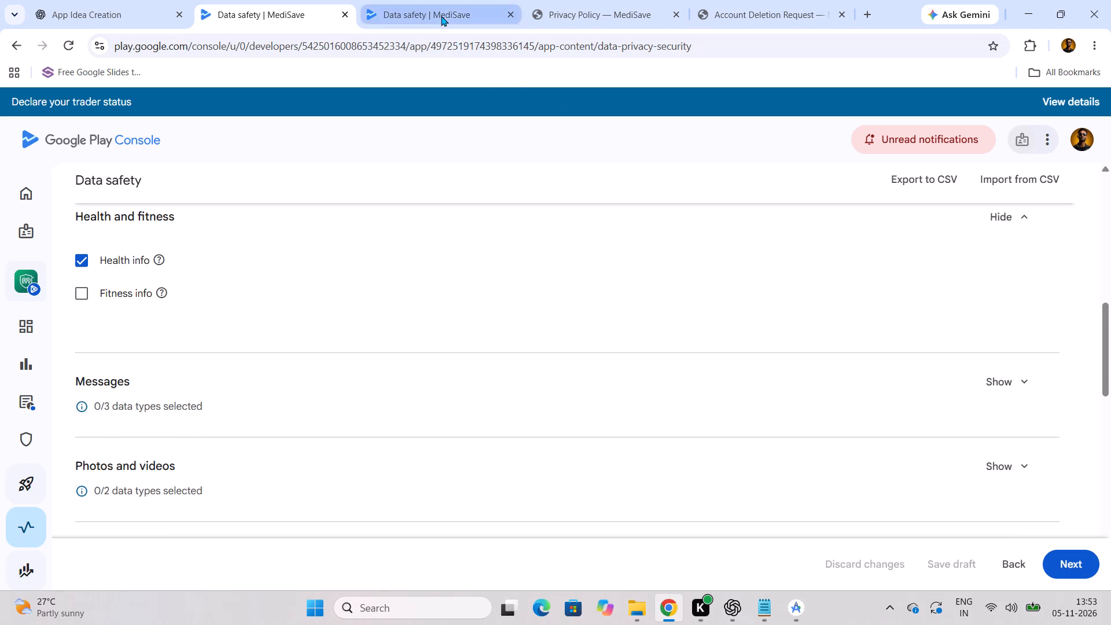
{"action": "scroll", "coordinate": [387, 343], "scroll_direction": "down", "scroll_amount": 2}
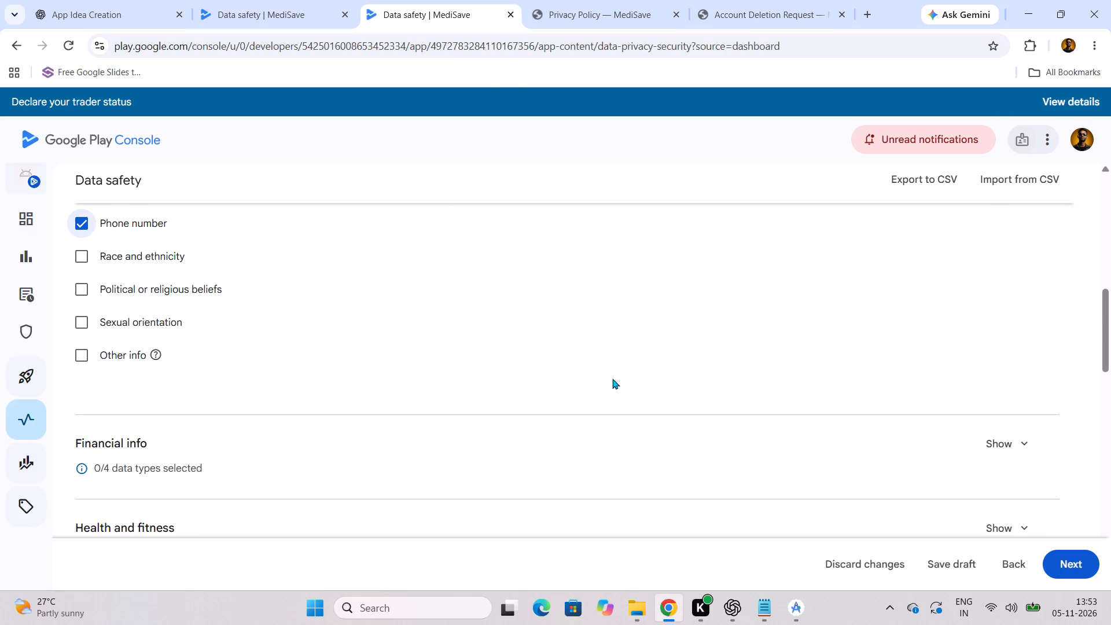
{"action": "left_click", "coordinate": [1018, 441]}
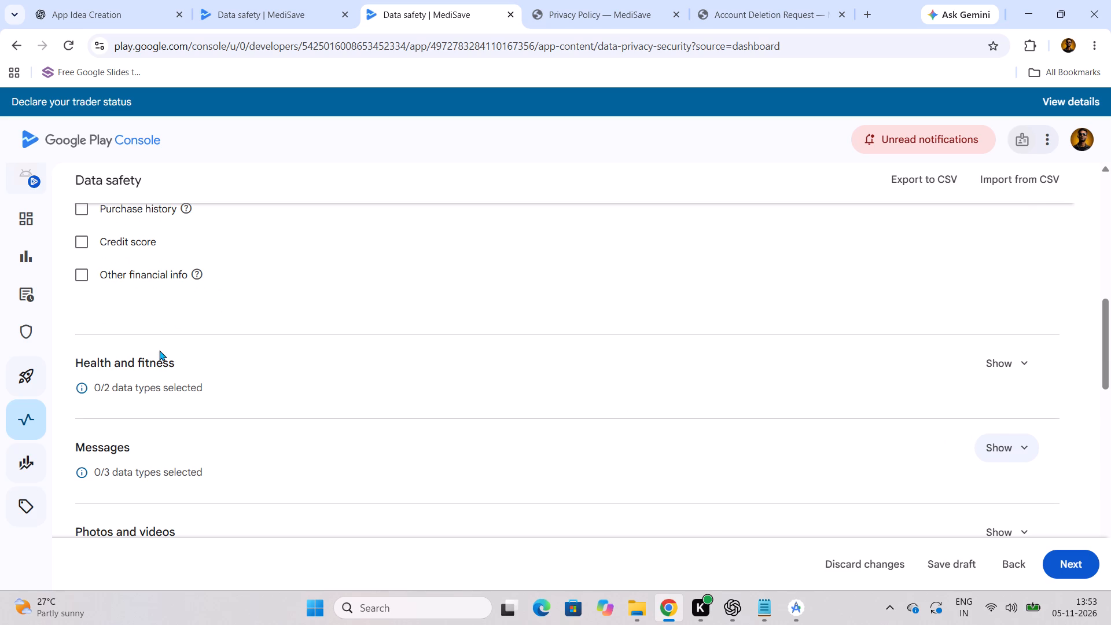
{"action": "scroll", "coordinate": [156, 354], "scroll_direction": "up", "scroll_amount": 2}
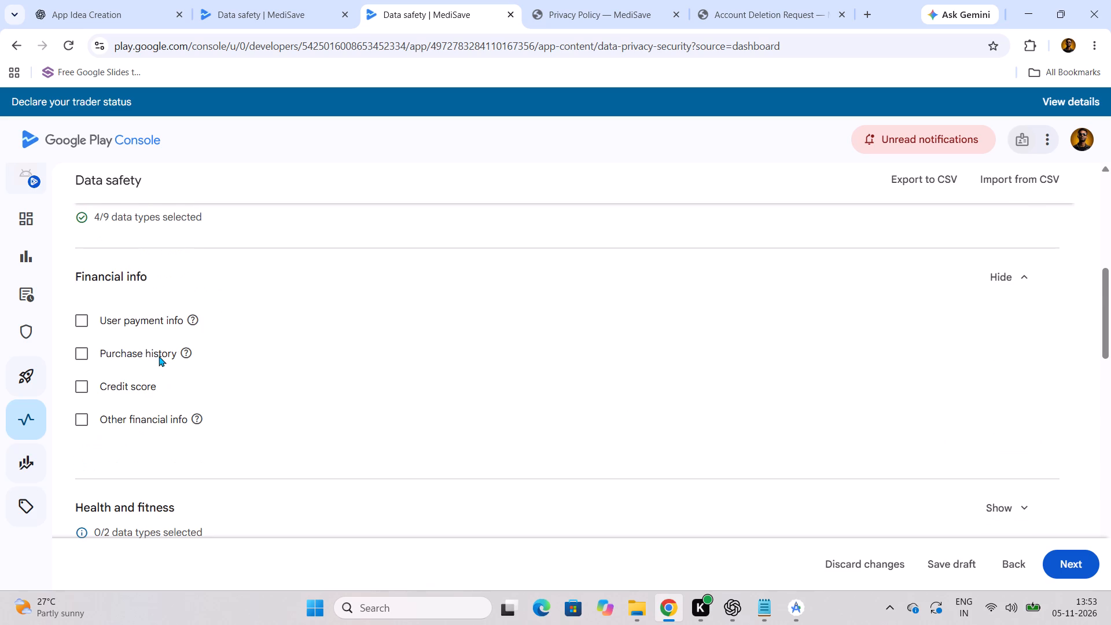
{"action": "scroll", "coordinate": [161, 357], "scroll_direction": "up", "scroll_amount": 1}
{"action": "scroll", "coordinate": [185, 366], "scroll_direction": "down", "scroll_amount": 2}
{"action": "left_click", "coordinate": [270, 446]}
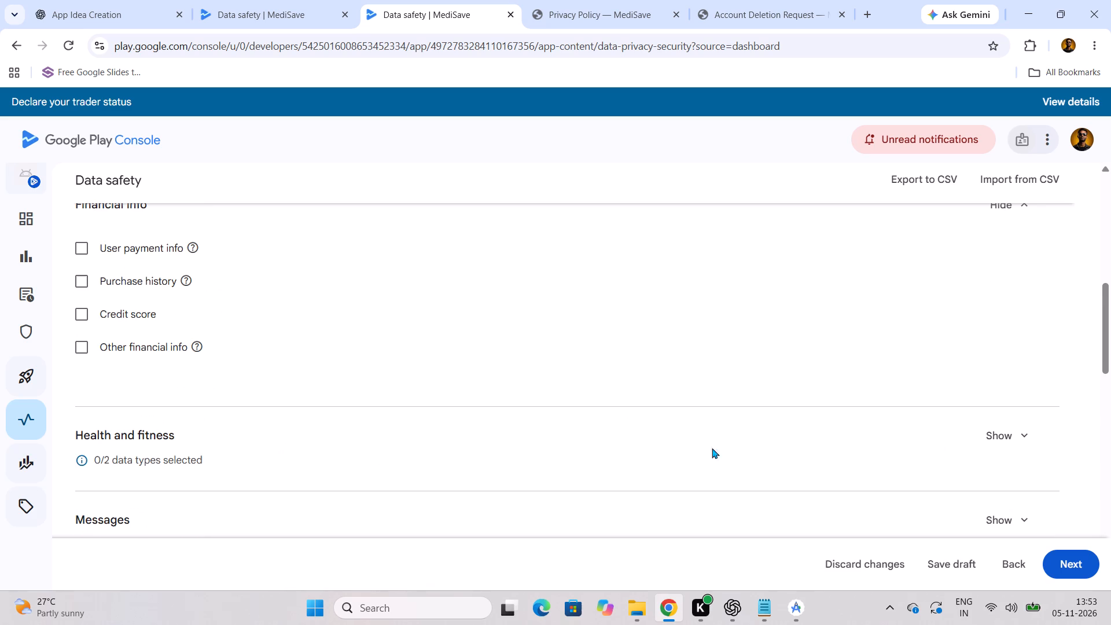
{"action": "left_click", "coordinate": [1033, 442]}
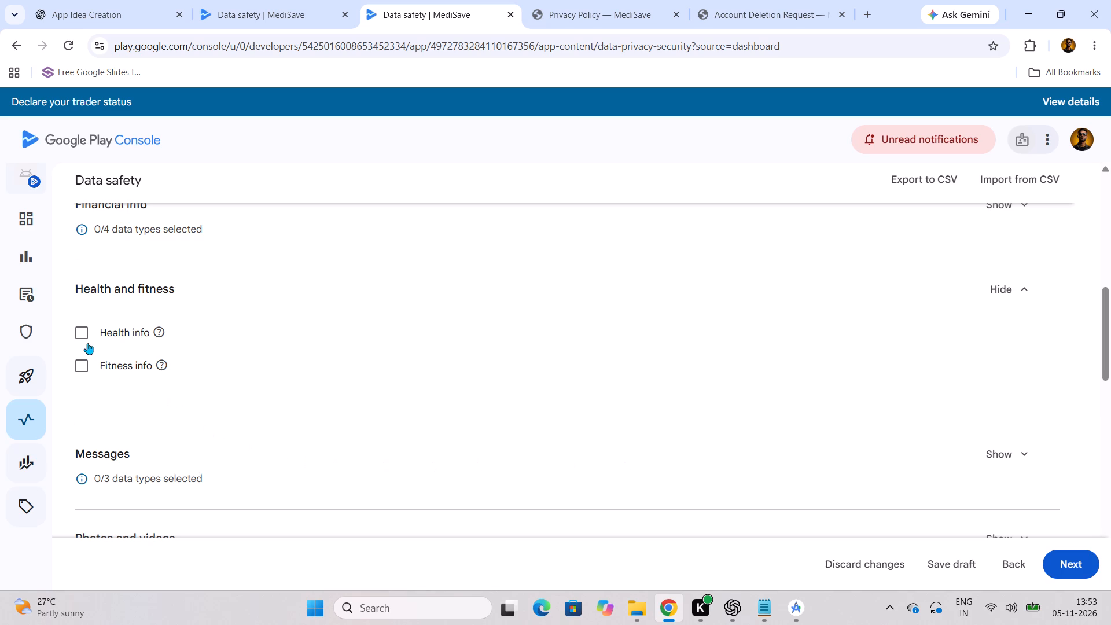
{"action": "left_click", "coordinate": [84, 339]}
{"action": "scroll", "coordinate": [172, 344], "scroll_direction": "up", "scroll_amount": 2}
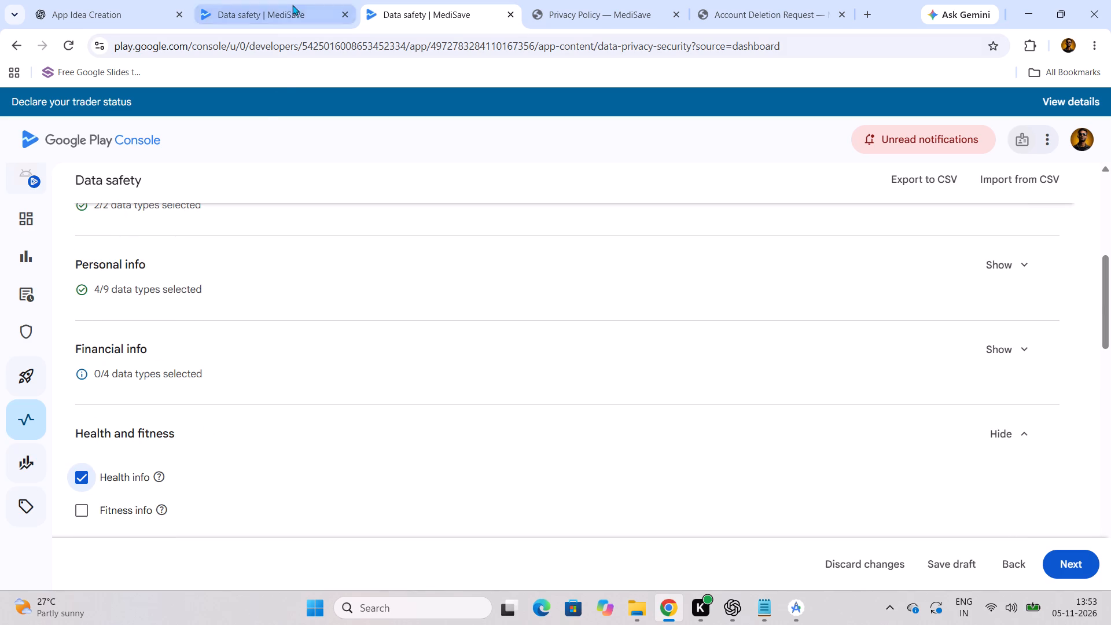
Examine the existing declaration's categories after Health and fitness, expanding App activity to check its selected data types.
{"action": "left_click", "coordinate": [292, 3]}
{"action": "scroll", "coordinate": [197, 377], "scroll_direction": "up", "scroll_amount": 1}
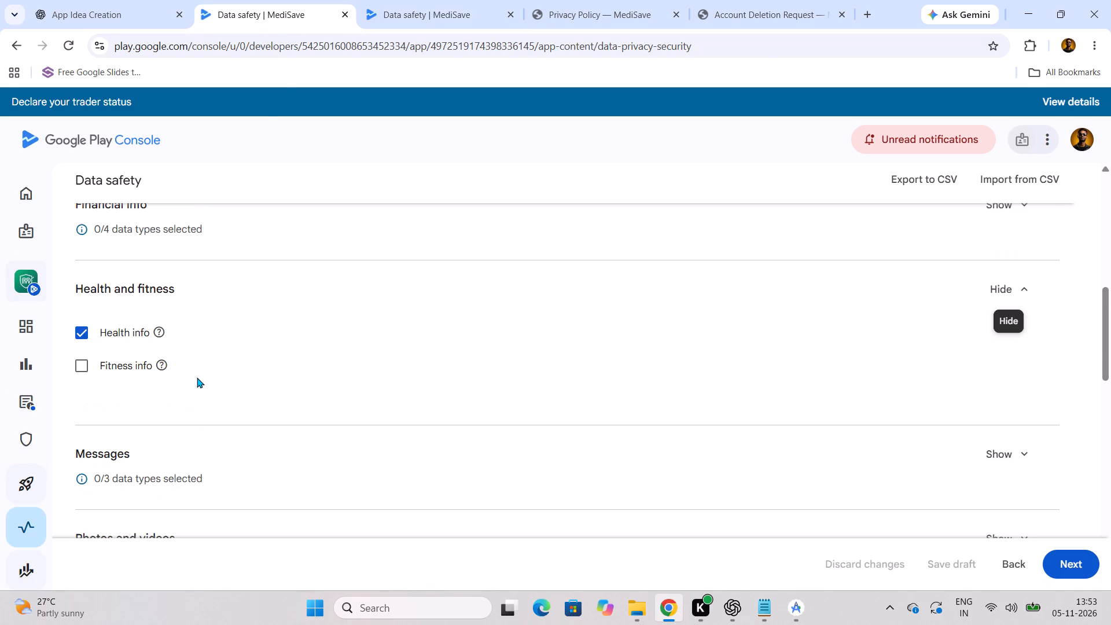
{"action": "scroll", "coordinate": [197, 377], "scroll_direction": "up", "scroll_amount": 2}
{"action": "scroll", "coordinate": [203, 389], "scroll_direction": "down", "scroll_amount": 3}
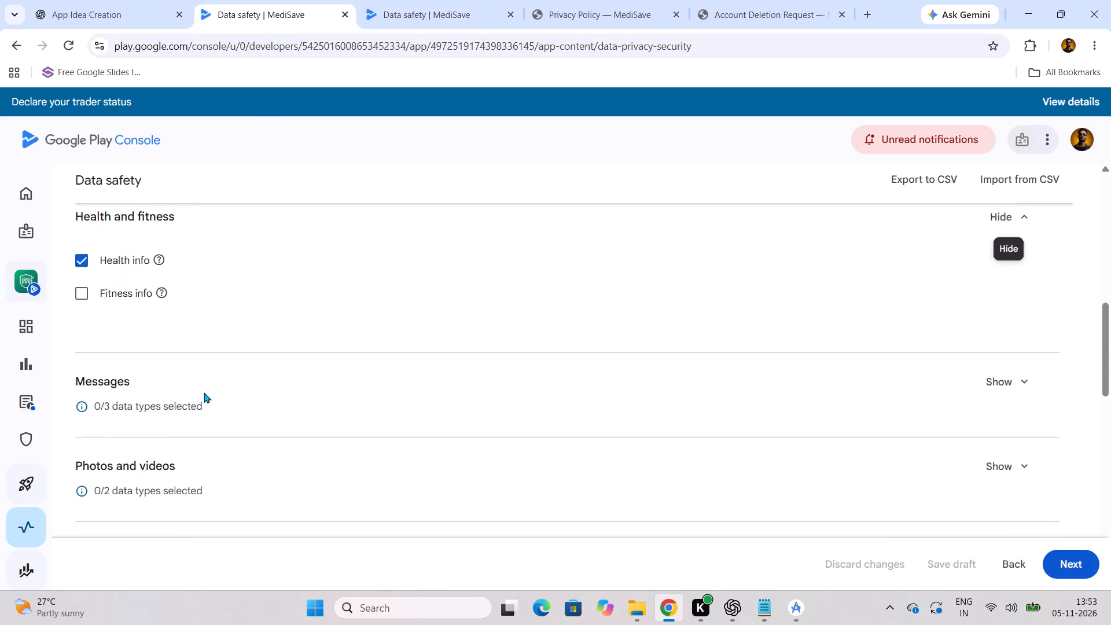
{"action": "scroll", "coordinate": [204, 392], "scroll_direction": "down", "scroll_amount": 3}
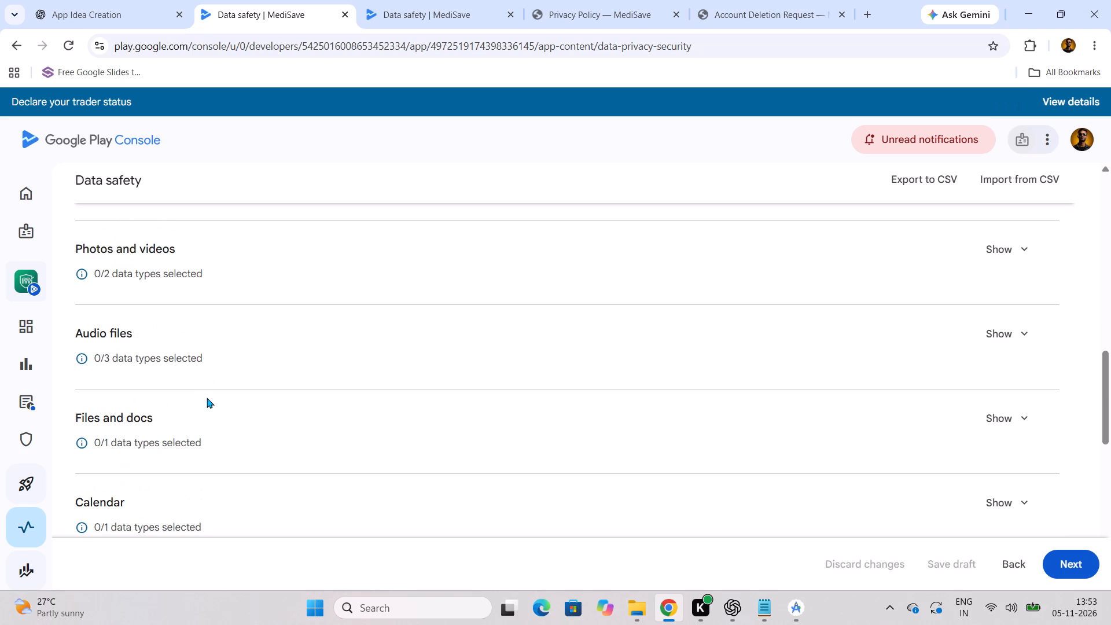
{"action": "scroll", "coordinate": [207, 399], "scroll_direction": "down", "scroll_amount": 2}
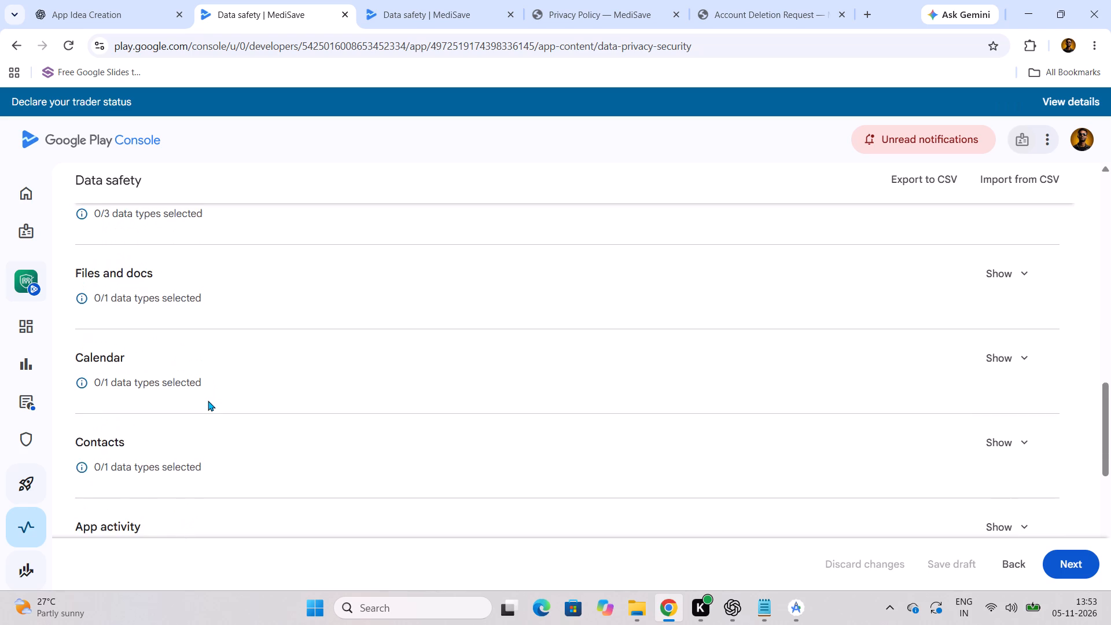
{"action": "scroll", "coordinate": [208, 400], "scroll_direction": "down", "scroll_amount": 2}
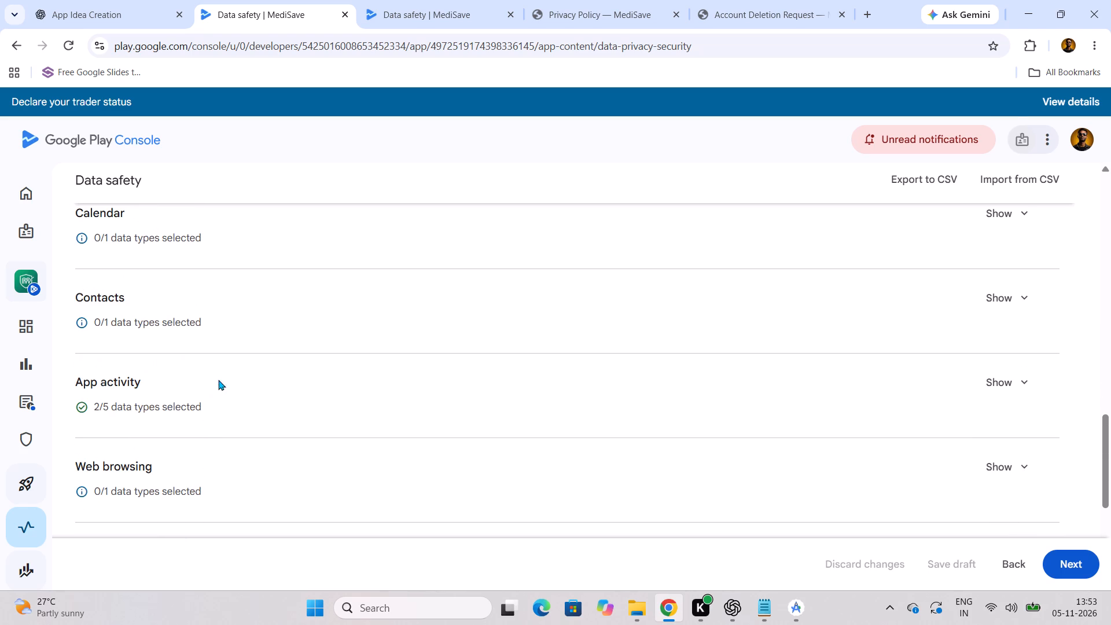
{"action": "left_click", "coordinate": [391, 381]}
{"action": "left_click", "coordinate": [1014, 375]}
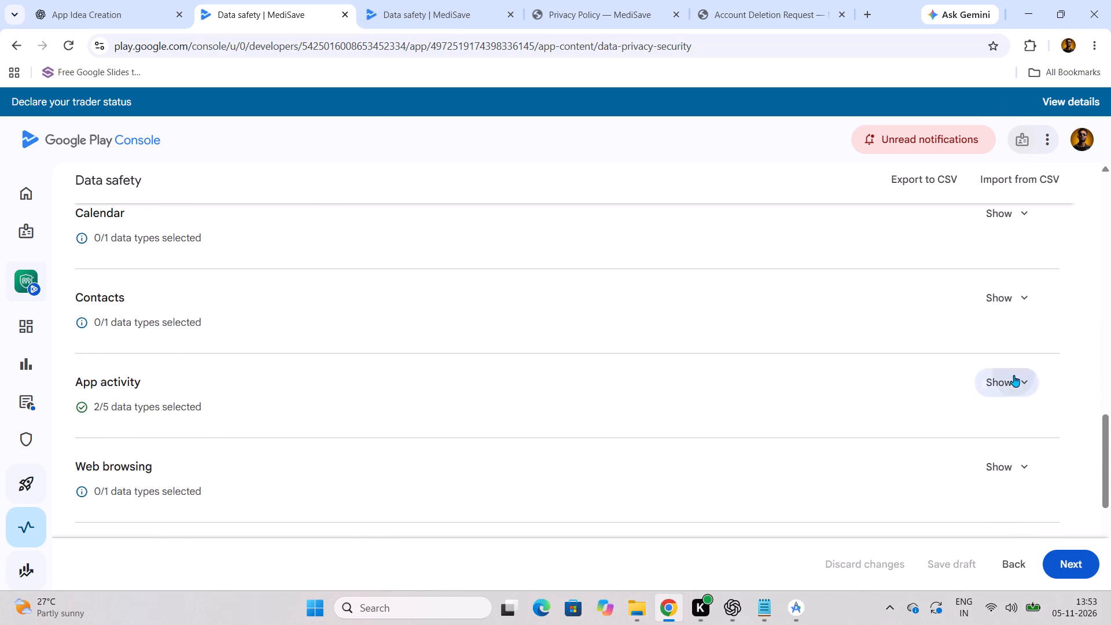
Select App interactions and Other user-generated content under the new app's App activity, following the existing declaration.
{"action": "left_click", "coordinate": [422, 8]}
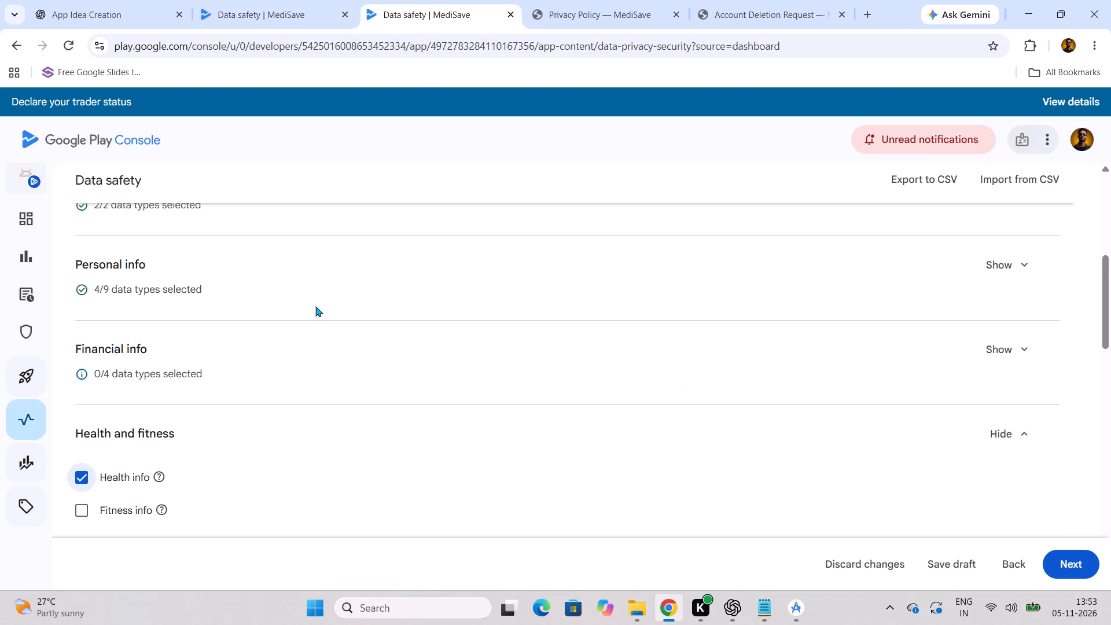
{"action": "scroll", "coordinate": [263, 416], "scroll_direction": "down", "scroll_amount": 5}
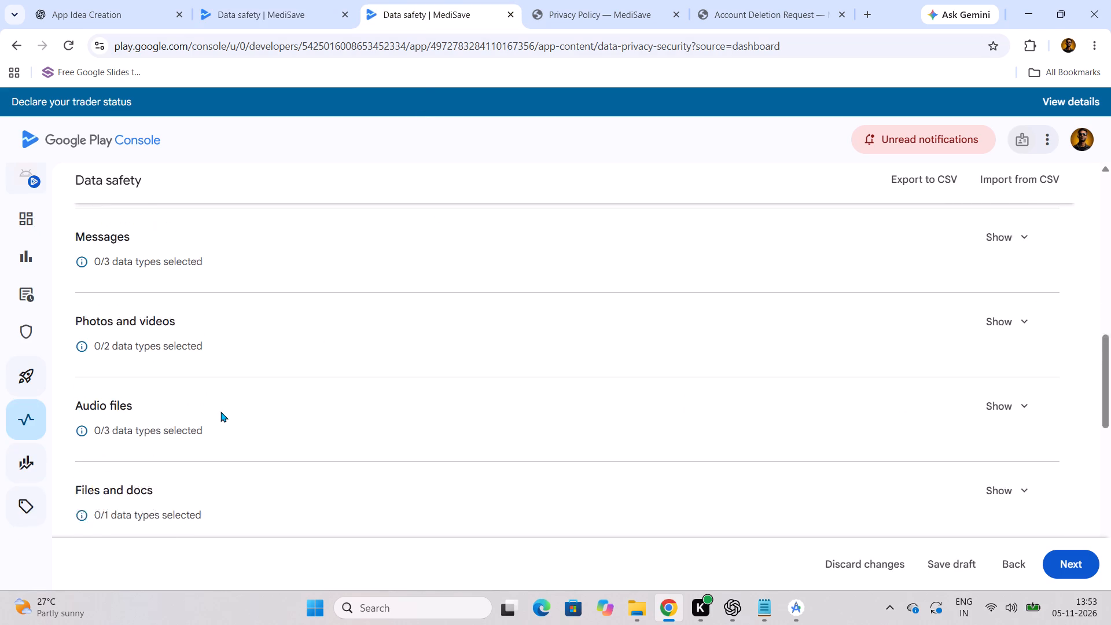
{"action": "scroll", "coordinate": [220, 411], "scroll_direction": "down", "scroll_amount": 4}
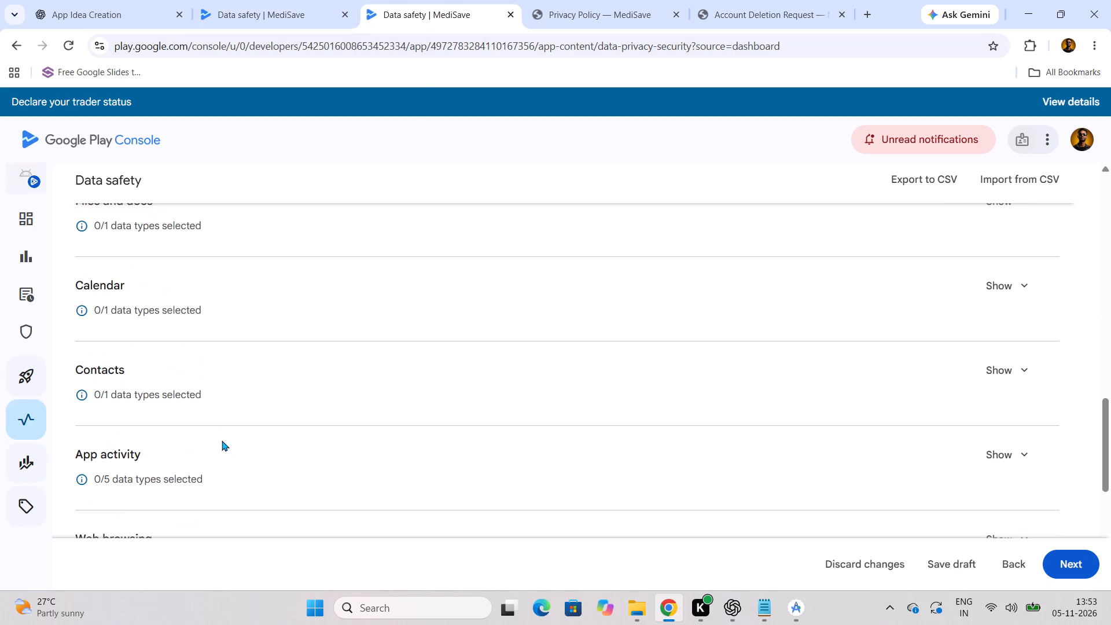
{"action": "left_click", "coordinate": [1009, 460]}
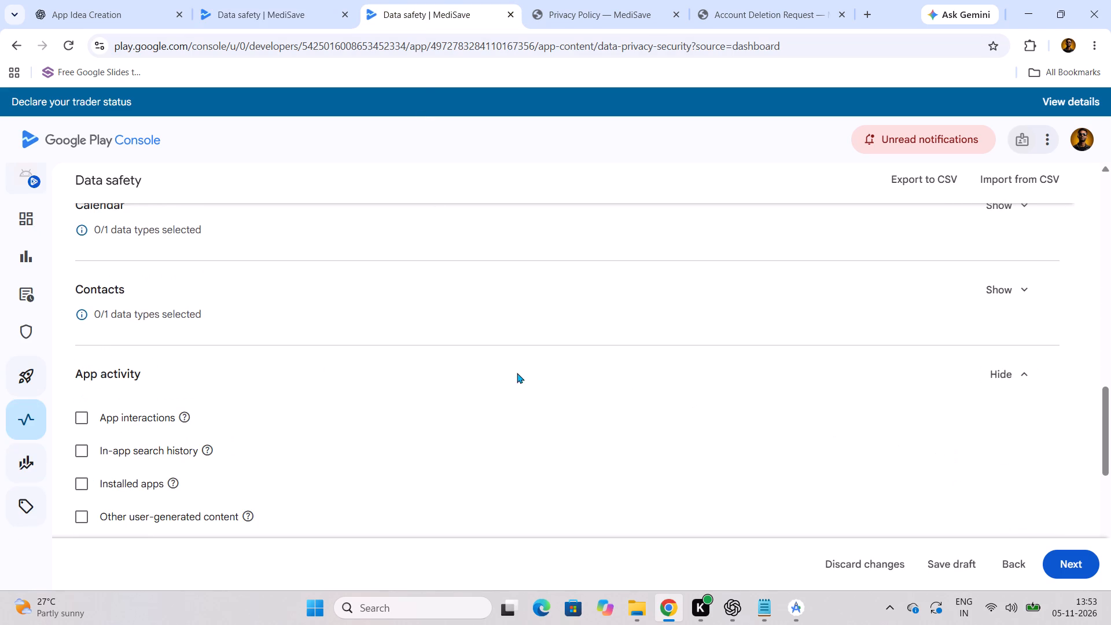
{"action": "scroll", "coordinate": [497, 373], "scroll_direction": "down", "scroll_amount": 1}
{"action": "left_click", "coordinate": [274, 6]}
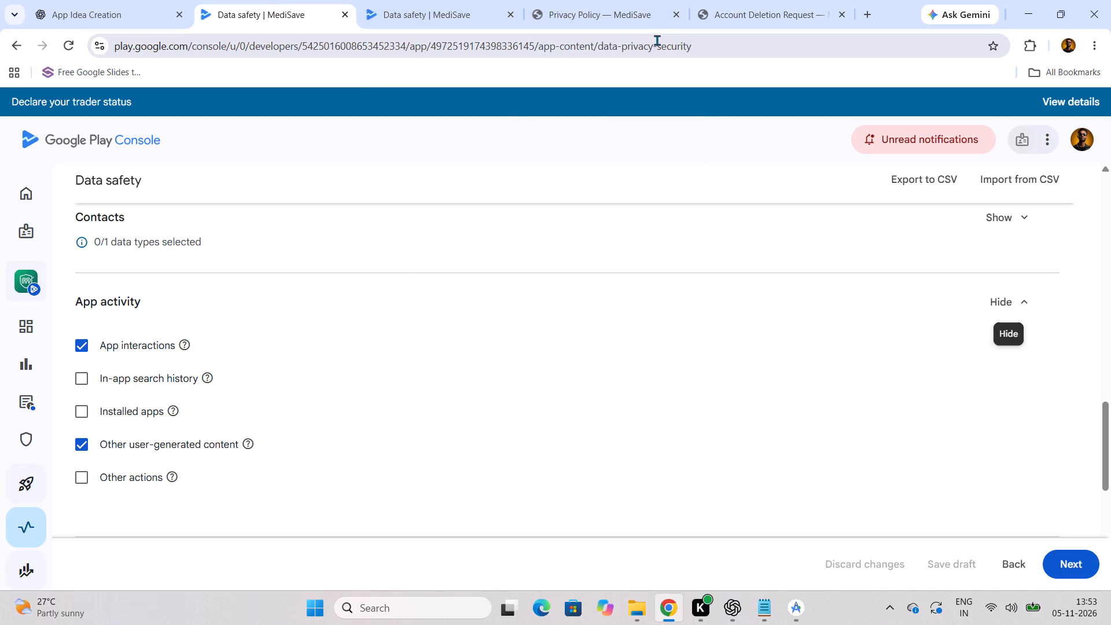
{"action": "left_click", "coordinate": [415, 13]}
{"action": "left_click", "coordinate": [85, 345]}
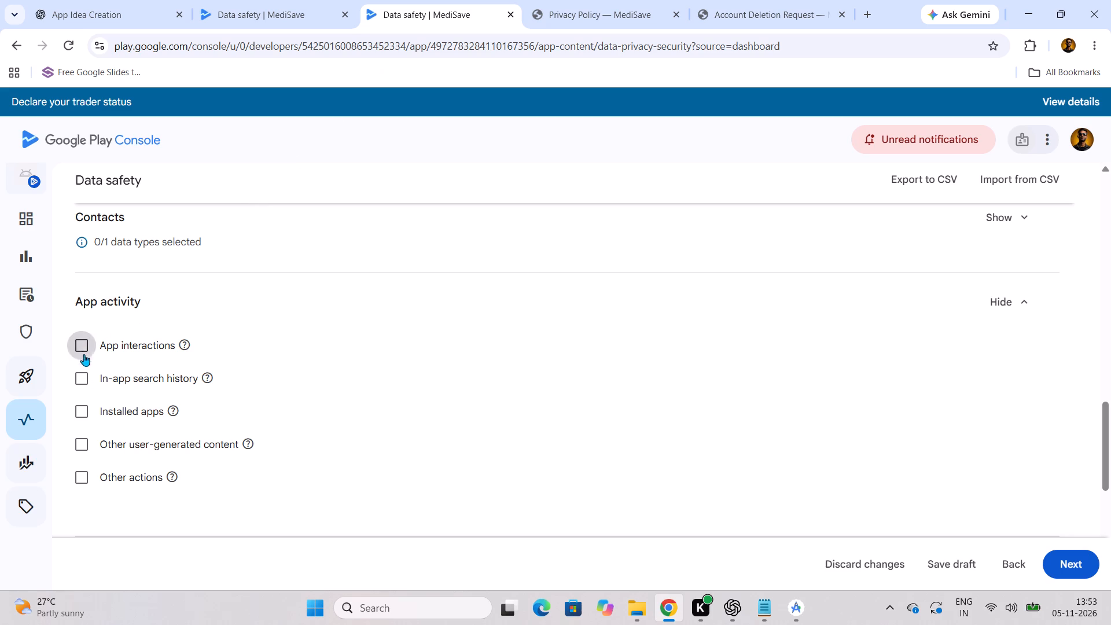
{"action": "left_click", "coordinate": [76, 444]}
Check App info and performance in the existing declaration and select Crash logs and Diagnostics for the new app.
{"action": "left_click", "coordinate": [253, 14]}
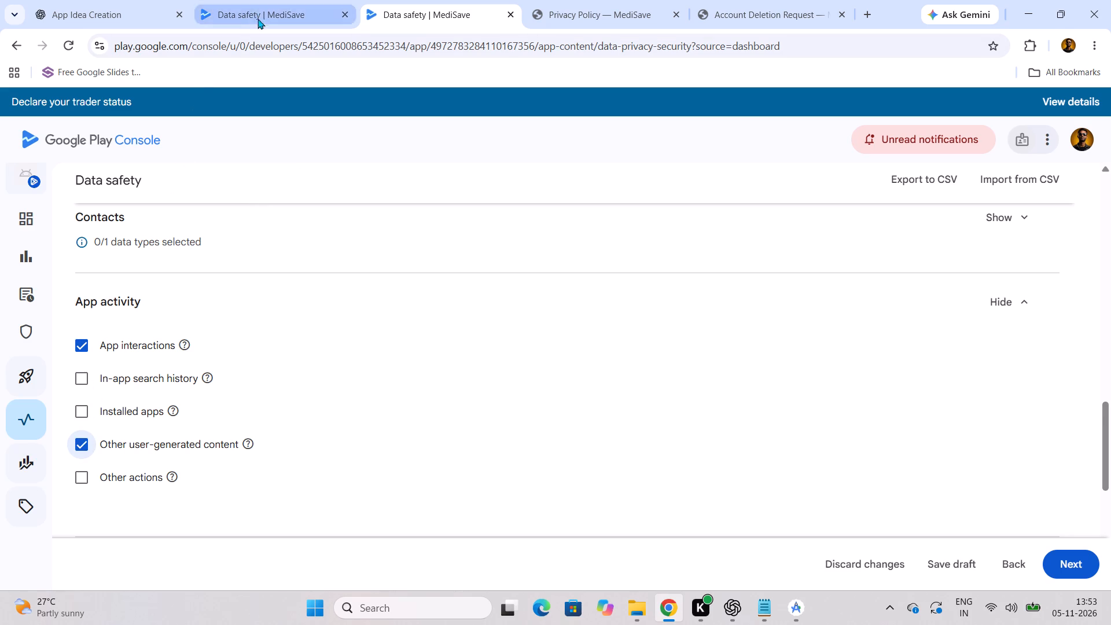
{"action": "scroll", "coordinate": [319, 306], "scroll_direction": "down", "scroll_amount": 4}
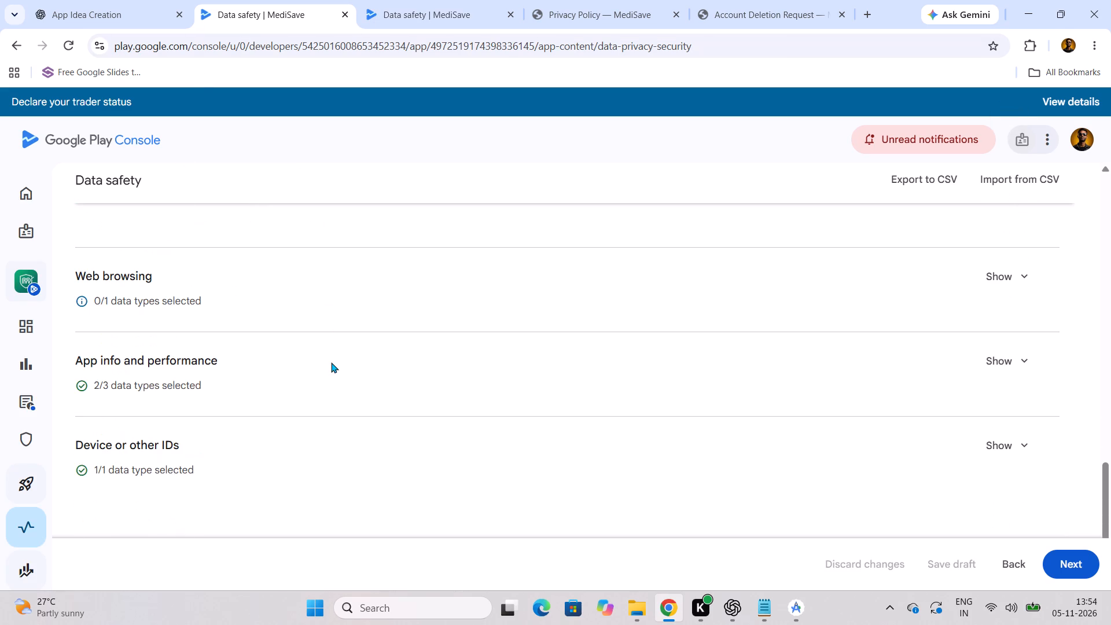
{"action": "left_click", "coordinate": [1017, 365]}
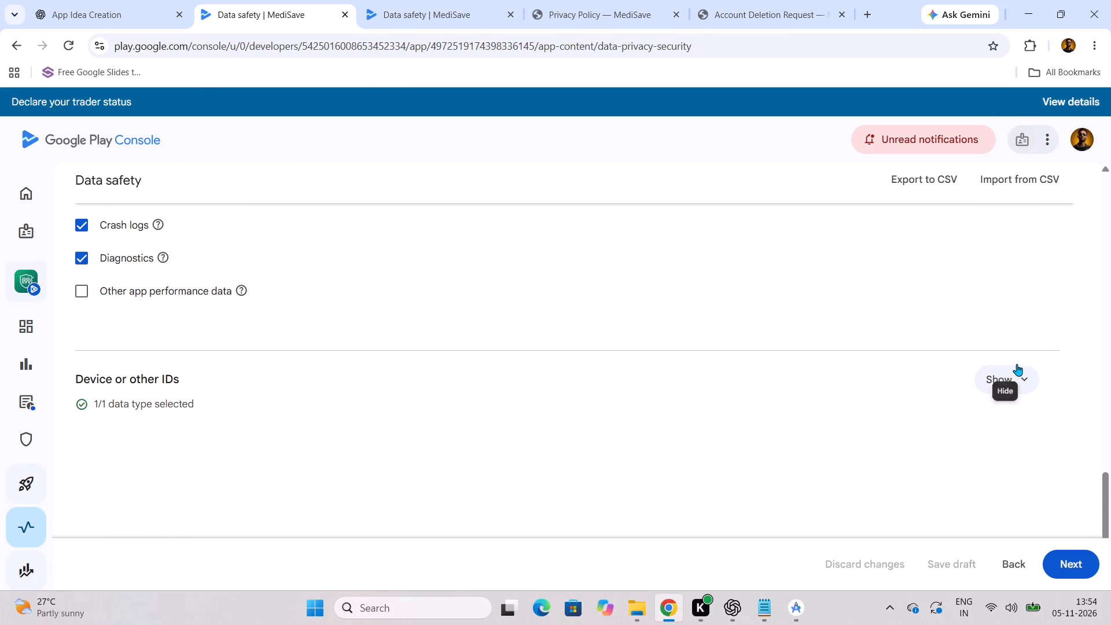
{"action": "scroll", "coordinate": [387, 275], "scroll_direction": "up", "scroll_amount": 1}
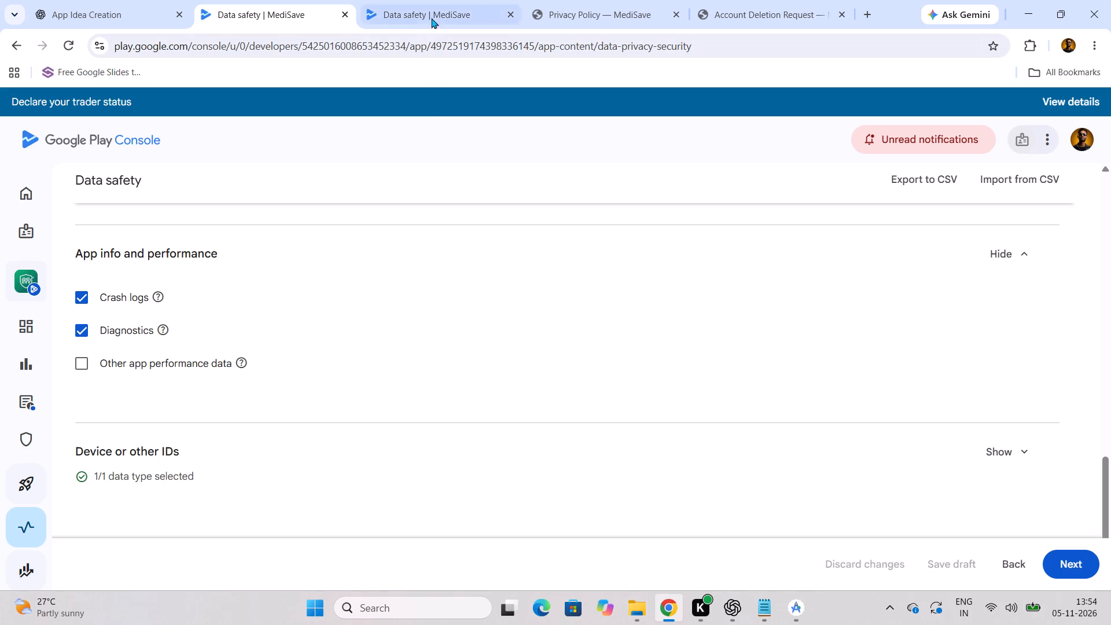
{"action": "left_click", "coordinate": [434, 10]}
{"action": "scroll", "coordinate": [742, 387], "scroll_direction": "down", "scroll_amount": 3}
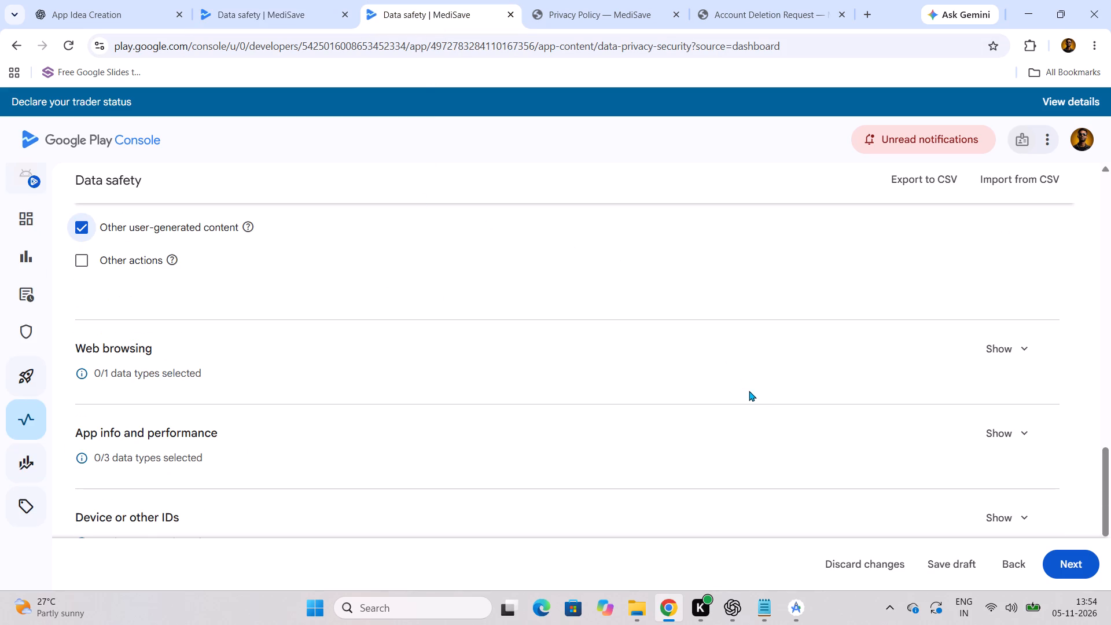
{"action": "left_click", "coordinate": [1011, 434]}
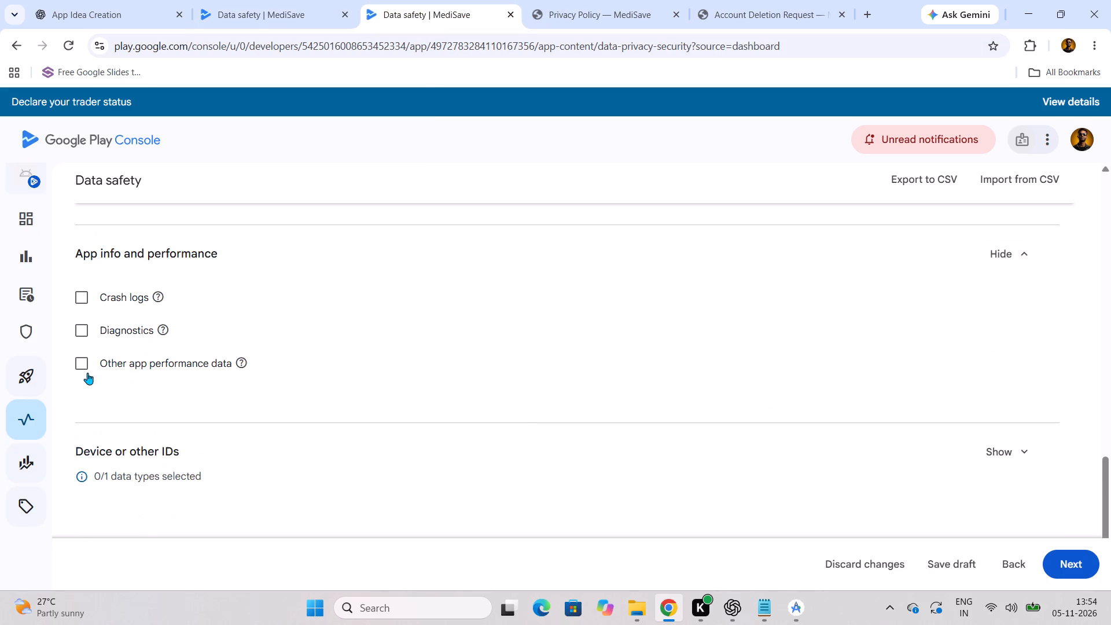
{"action": "left_click", "coordinate": [75, 295]}
{"action": "left_click", "coordinate": [87, 337]}
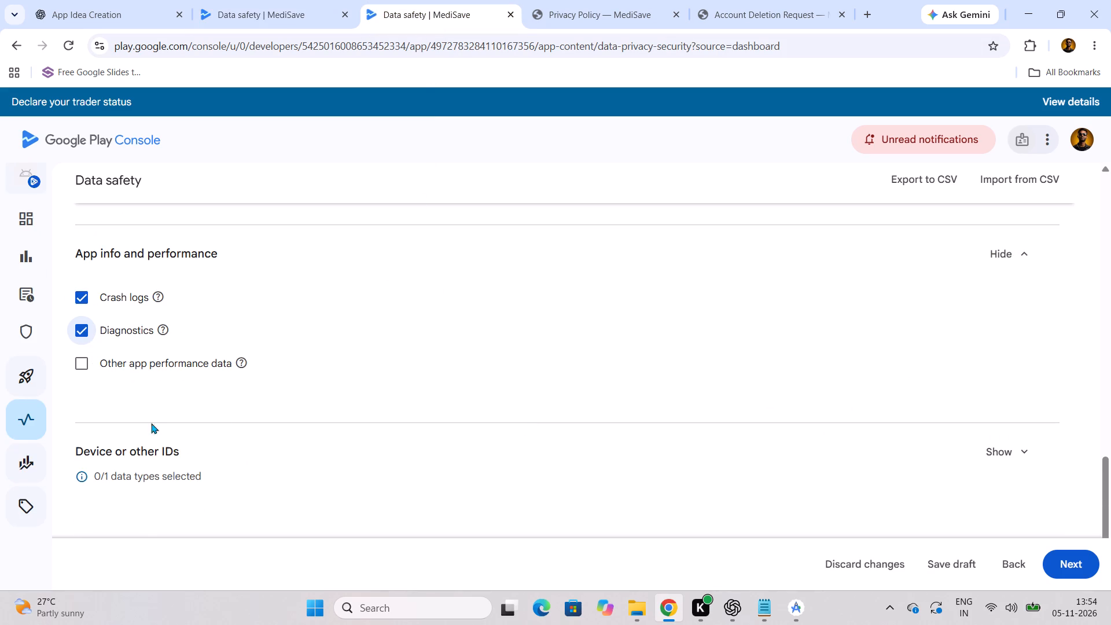
Select Device or other IDs in the new app's data types.
{"action": "left_click", "coordinate": [997, 460]}
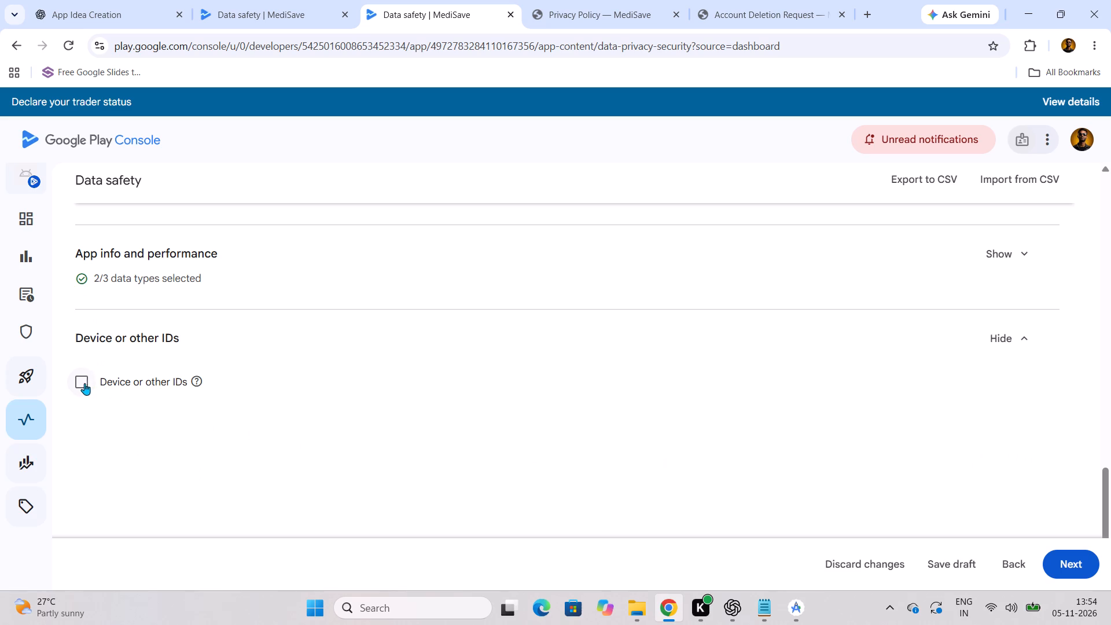
{"action": "left_click", "coordinate": [82, 383]}
Advance both the existing and the new app's Data safety forms to the Data usage and handling step.
{"action": "left_click", "coordinate": [270, 18]}
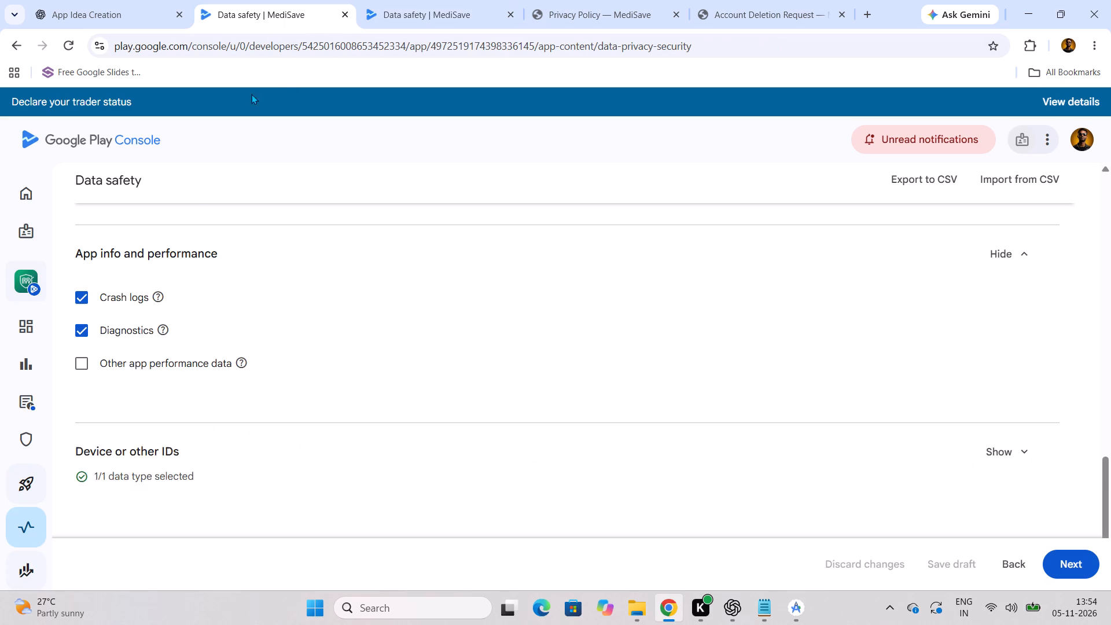
{"action": "scroll", "coordinate": [235, 390], "scroll_direction": "down", "scroll_amount": 4}
{"action": "left_click", "coordinate": [1077, 565]}
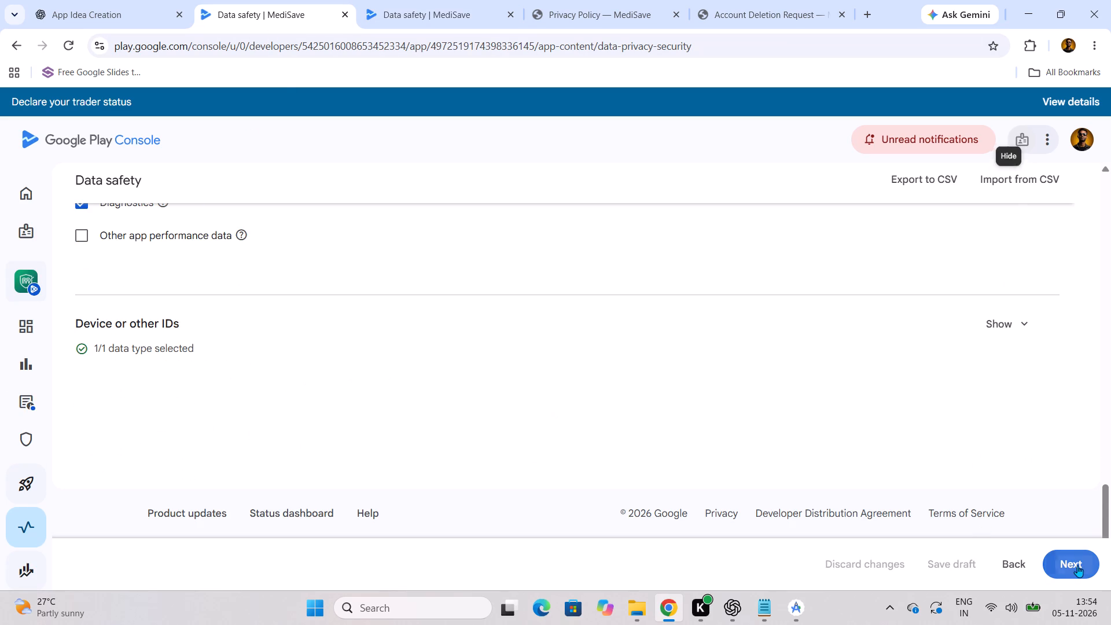
{"action": "left_click", "coordinate": [421, 16]}
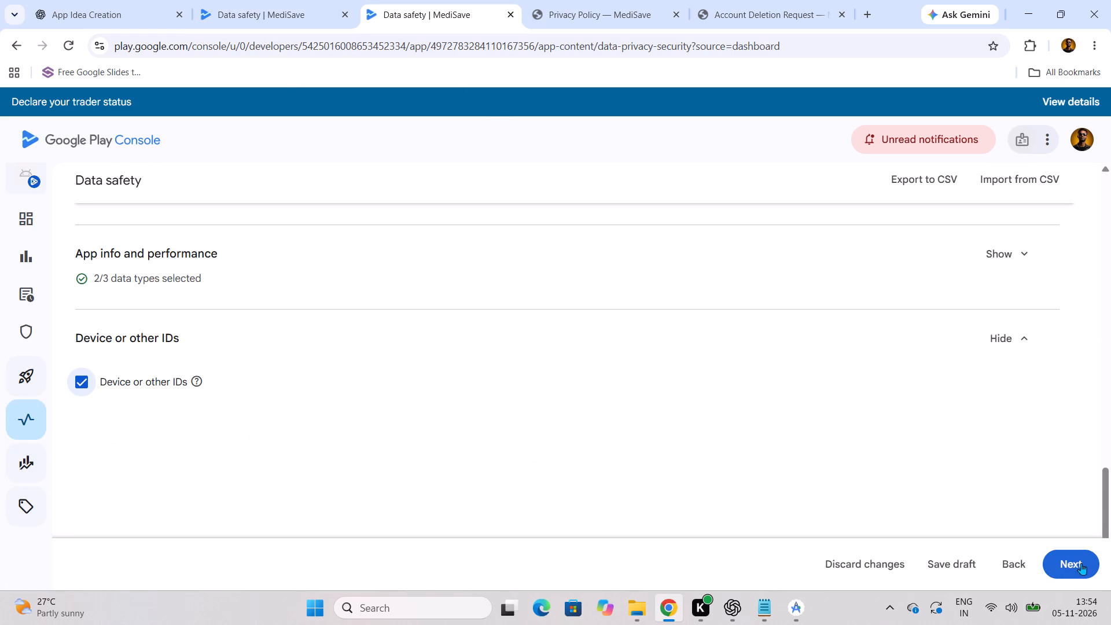
{"action": "left_click", "coordinate": [1081, 563]}
Open the new app's Approximate location questions and mark the data as Collected.
{"action": "scroll", "coordinate": [472, 477], "scroll_direction": "down", "scroll_amount": 1}
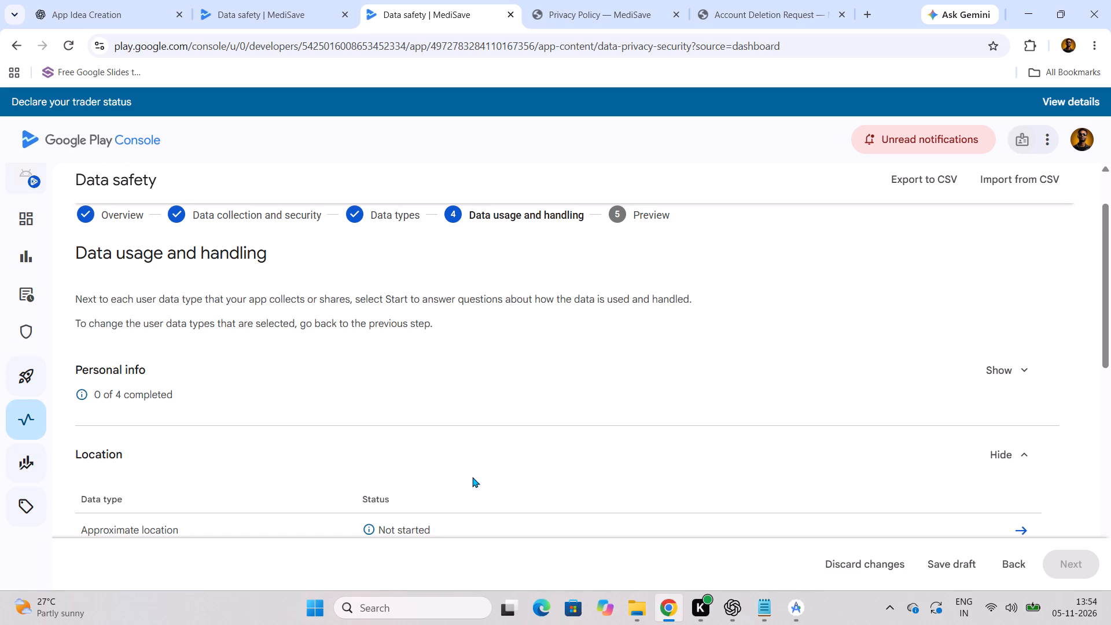
{"action": "scroll", "coordinate": [451, 459], "scroll_direction": "down", "scroll_amount": 2}
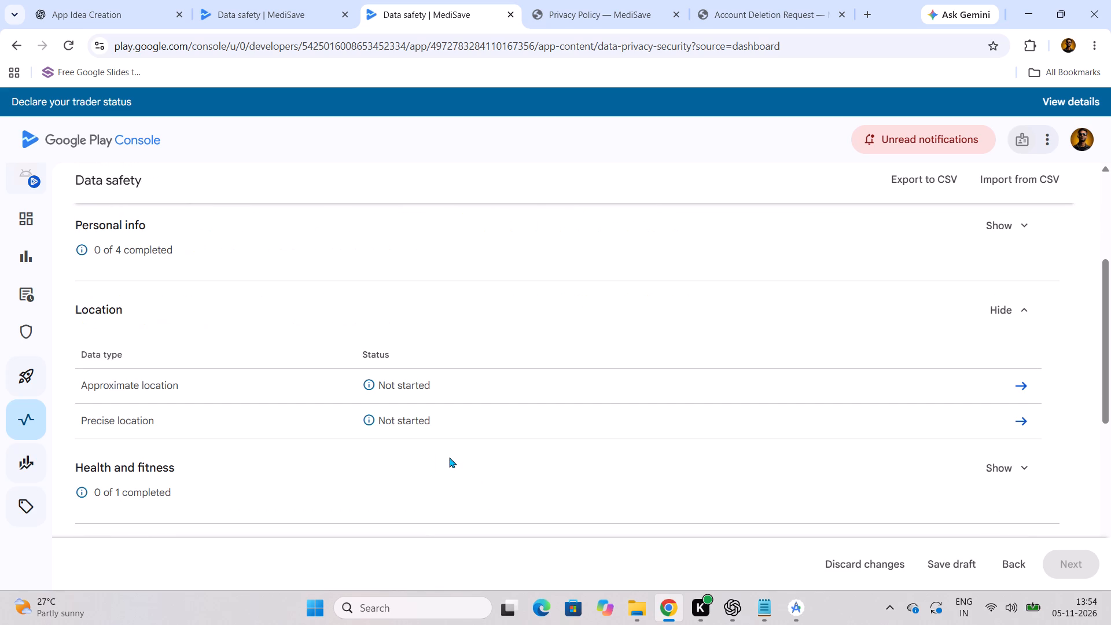
{"action": "left_click", "coordinate": [1029, 389]}
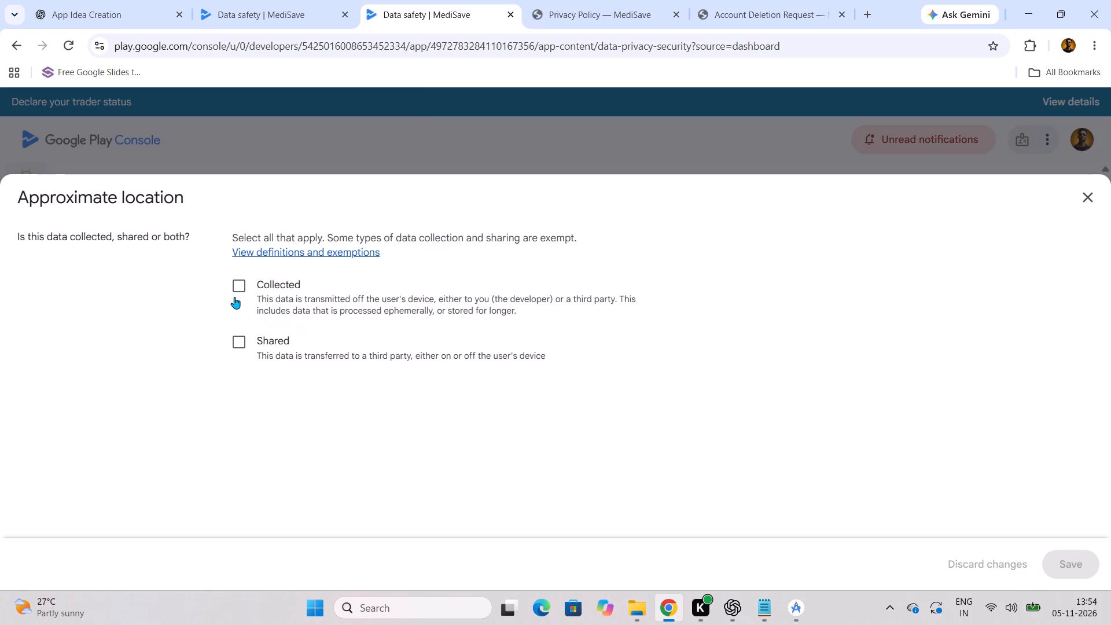
{"action": "left_click", "coordinate": [235, 291]}
Examine the existing declaration's Approximate location answers on collection, ephemeral processing and user choice.
{"action": "left_click", "coordinate": [271, 17]}
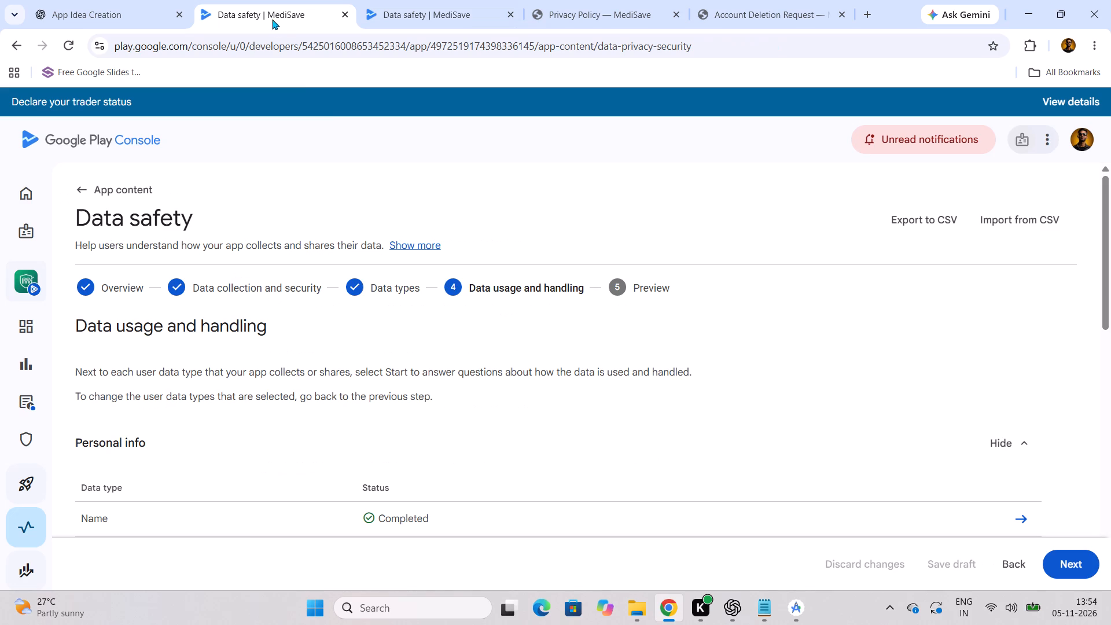
{"action": "scroll", "coordinate": [550, 387], "scroll_direction": "down", "scroll_amount": 2}
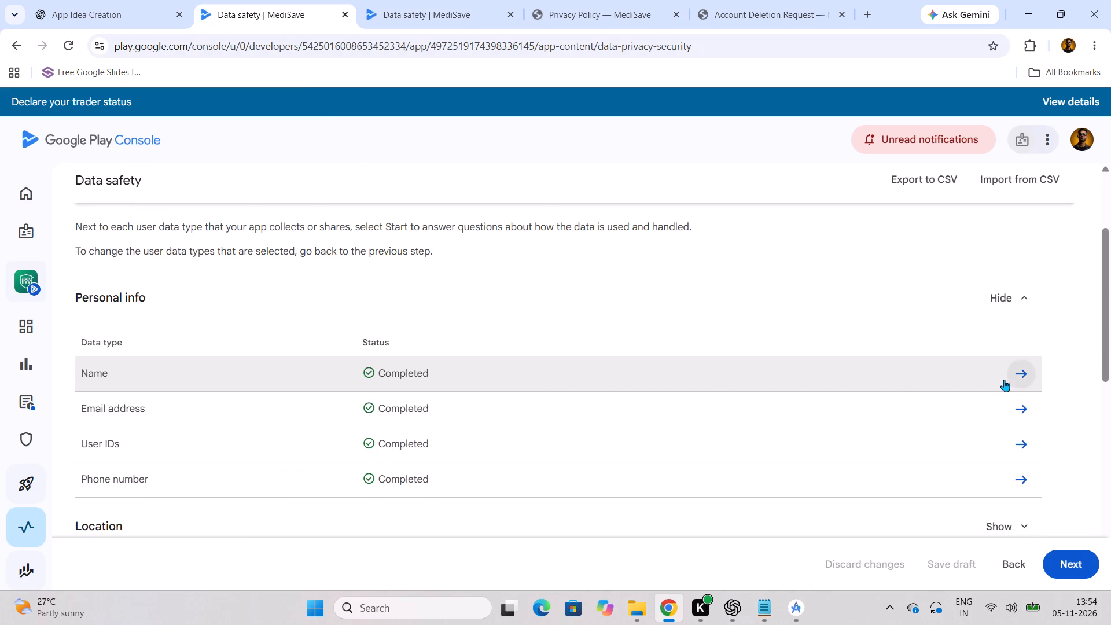
{"action": "scroll", "coordinate": [919, 410], "scroll_direction": "up", "scroll_amount": 2}
{"action": "scroll", "coordinate": [919, 410], "scroll_direction": "down", "scroll_amount": 5}
{"action": "left_click", "coordinate": [1020, 310]}
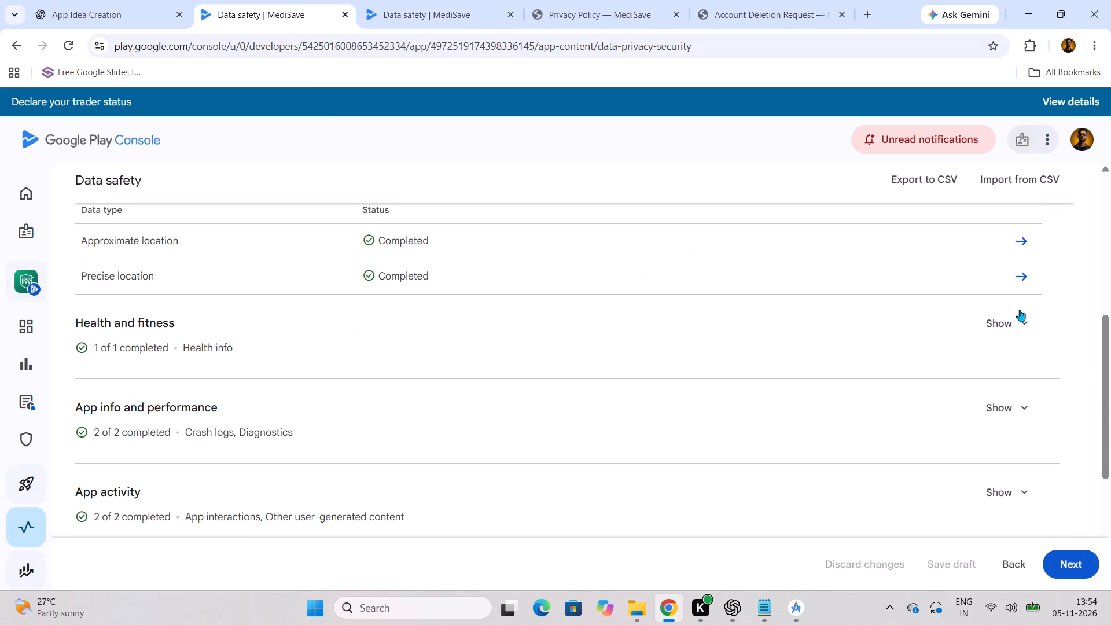
{"action": "left_click", "coordinate": [1017, 327]}
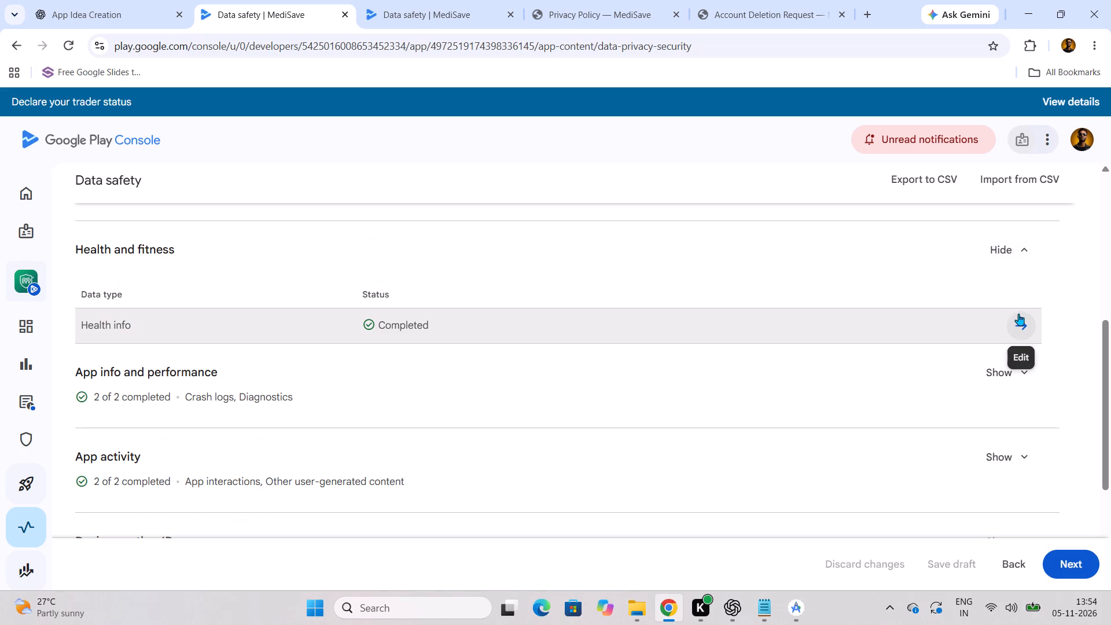
{"action": "scroll", "coordinate": [1018, 314], "scroll_direction": "up", "scroll_amount": 1}
{"action": "left_click", "coordinate": [1033, 243]}
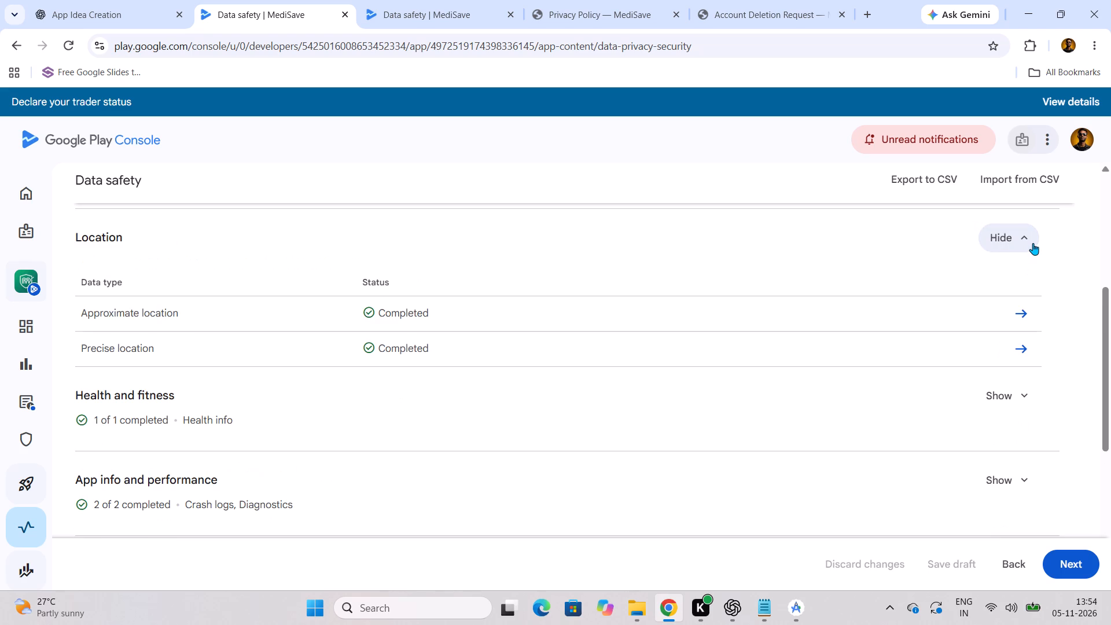
{"action": "left_click", "coordinate": [1032, 317]}
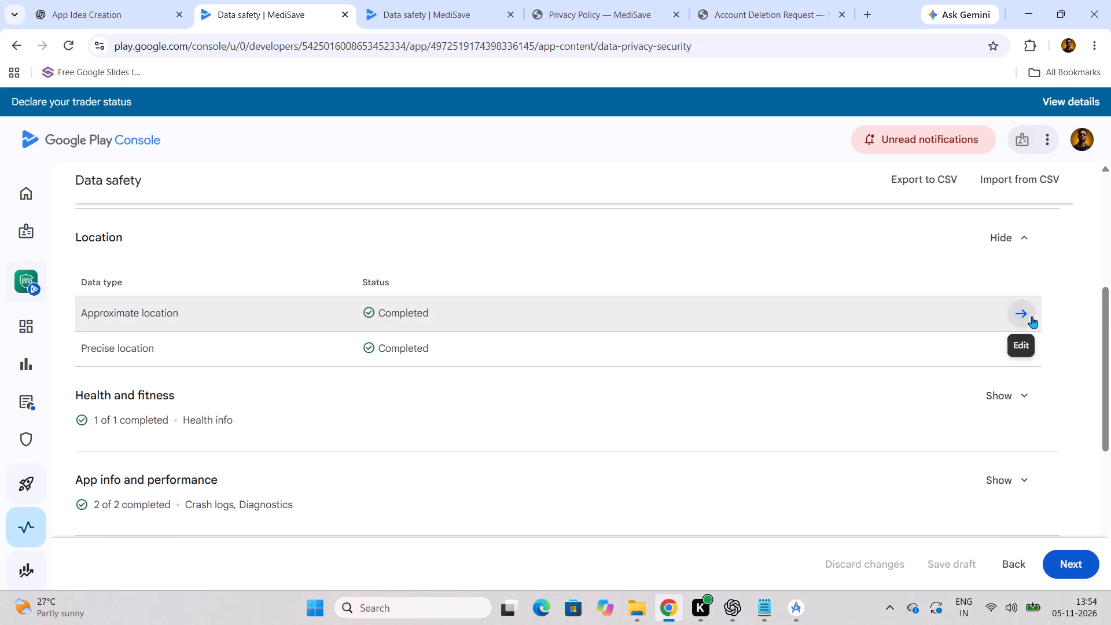
{"action": "scroll", "coordinate": [439, 402], "scroll_direction": "down", "scroll_amount": 1}
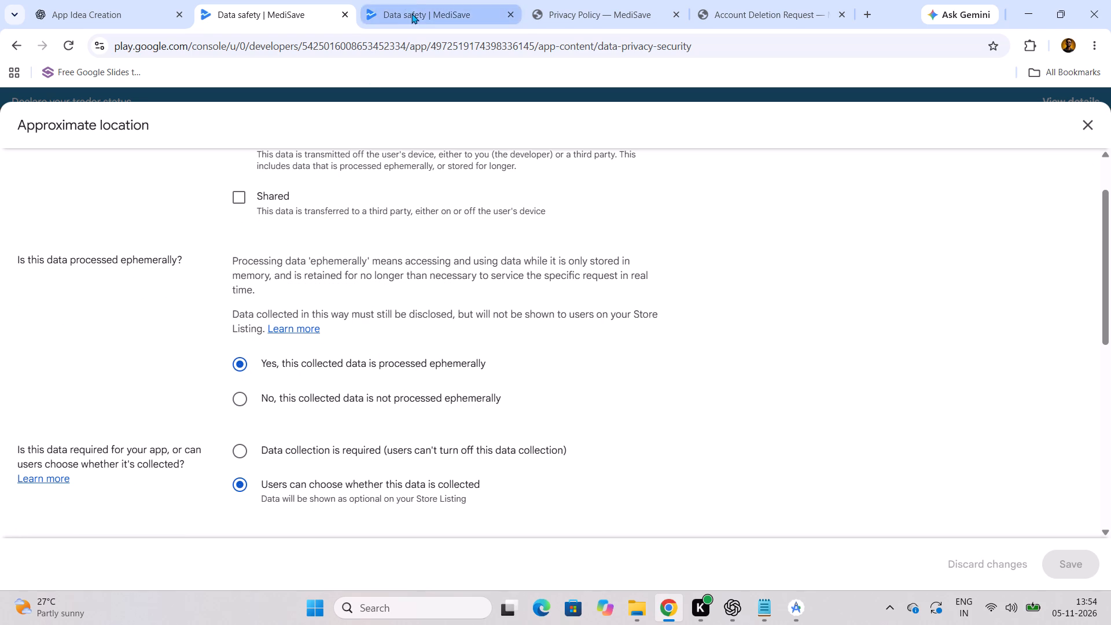
In the new app's Approximate location questions, declare the data processed ephemerally and let users choose whether it is collected.
{"action": "left_click", "coordinate": [411, 13]}
{"action": "left_click", "coordinate": [241, 503]}
{"action": "scroll", "coordinate": [263, 466], "scroll_direction": "down", "scroll_amount": 1}
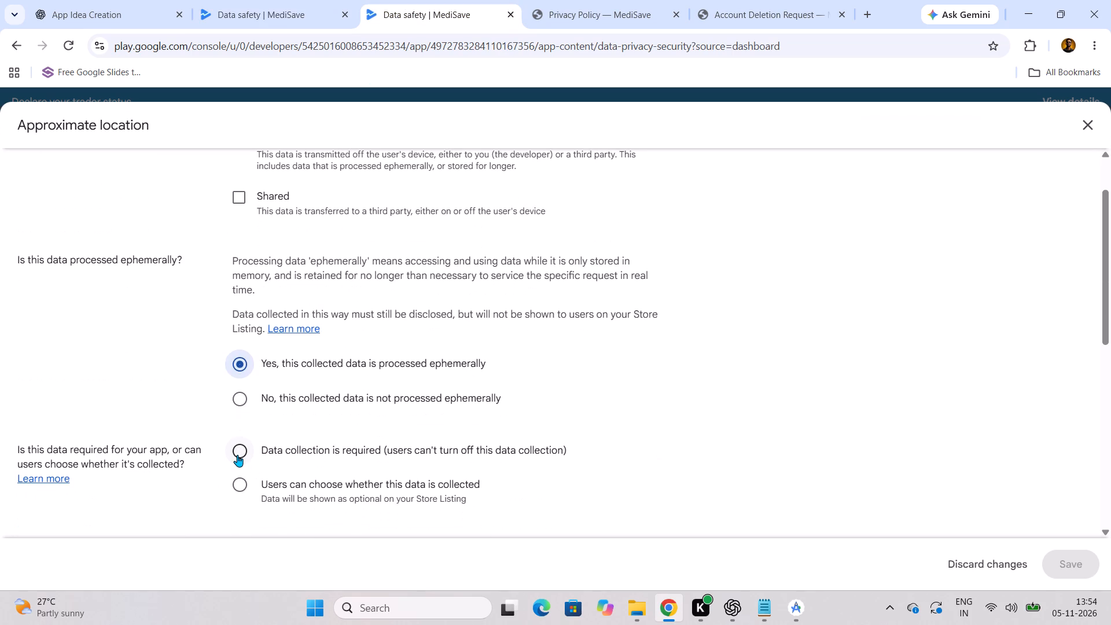
{"action": "left_click", "coordinate": [237, 455]}
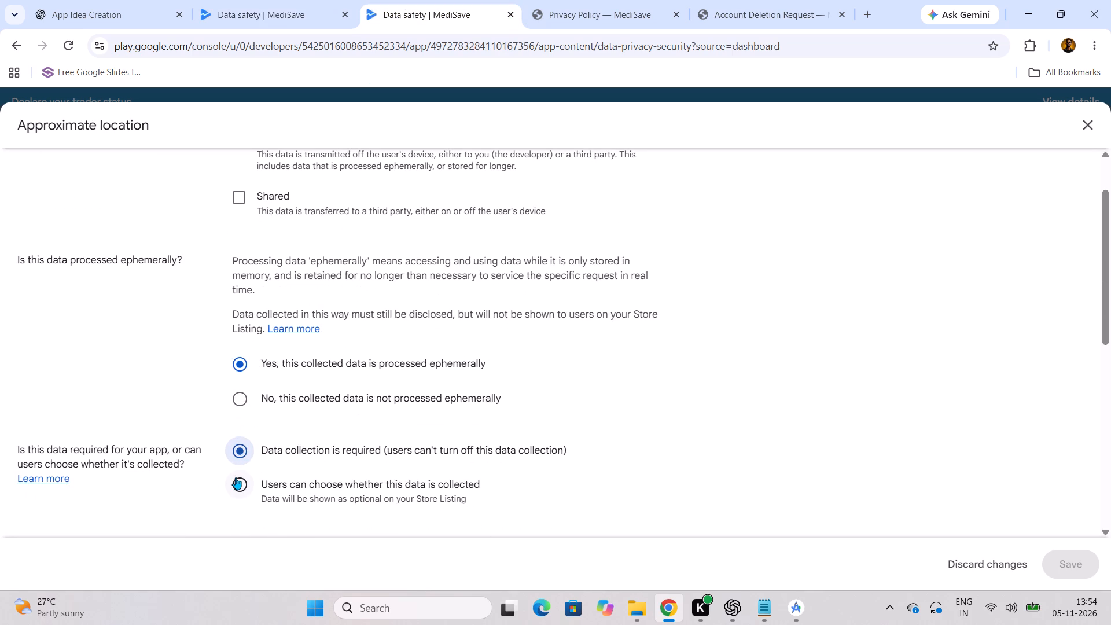
{"action": "left_click", "coordinate": [236, 480]}
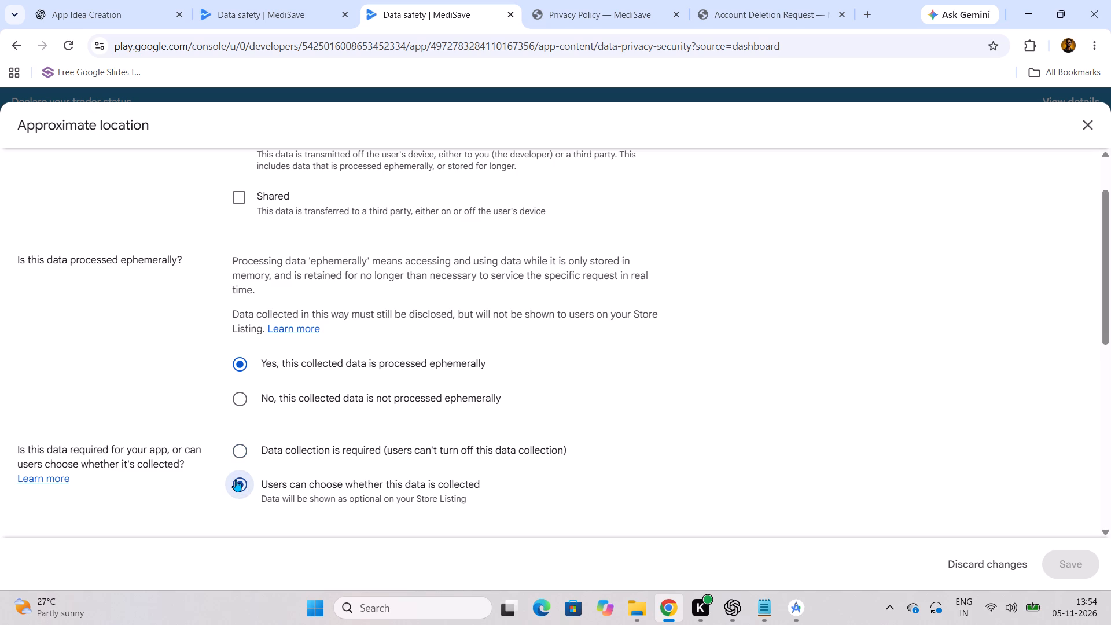
Match the existing declaration's Approximate location purposes by selecting App functionality in the new app, and save the answers.
{"action": "left_click", "coordinate": [282, 10]}
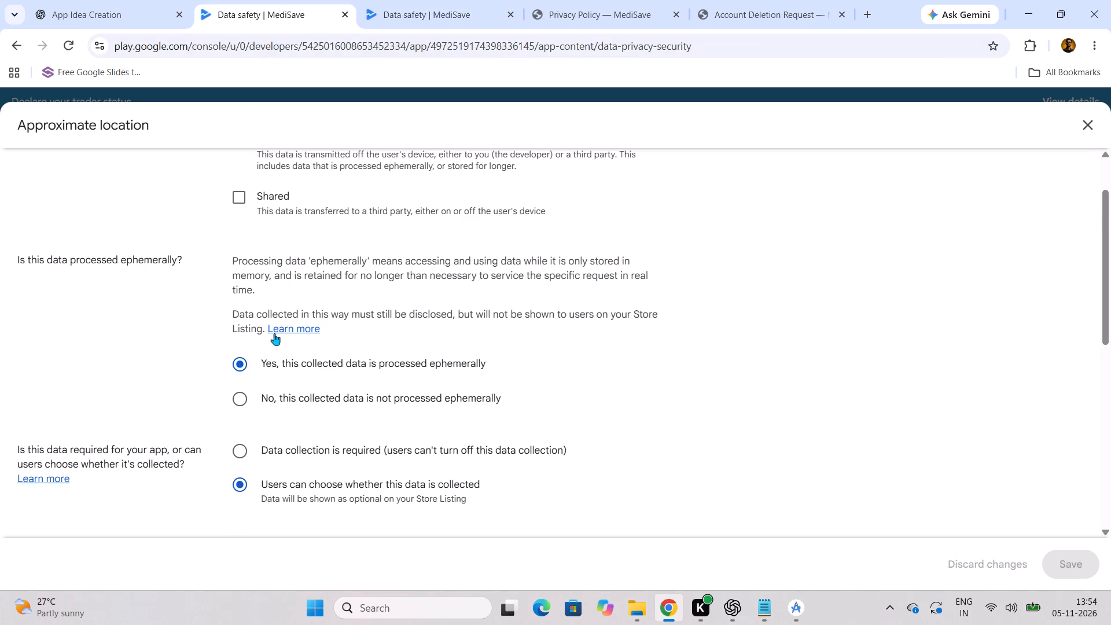
{"action": "scroll", "coordinate": [273, 343], "scroll_direction": "down", "scroll_amount": 1}
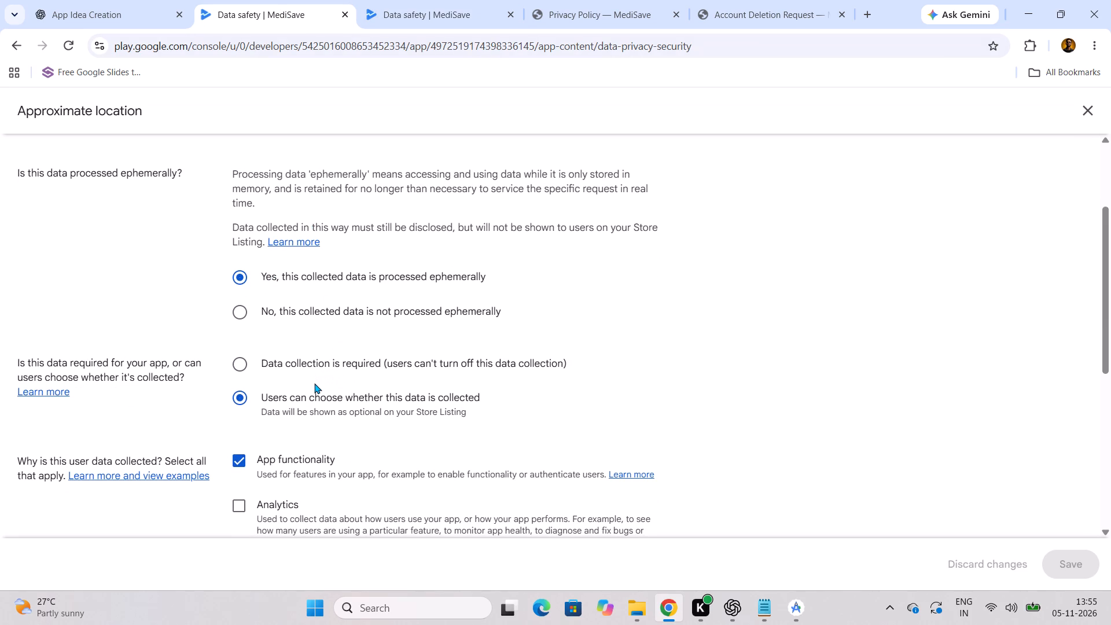
{"action": "scroll", "coordinate": [314, 383], "scroll_direction": "down", "scroll_amount": 4}
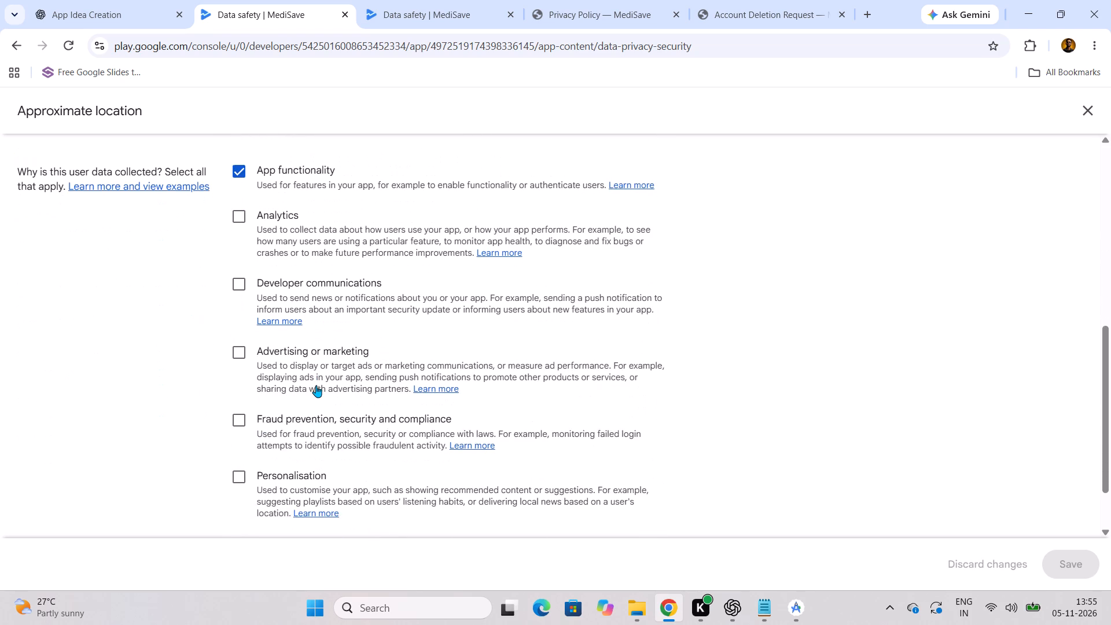
{"action": "scroll", "coordinate": [316, 385], "scroll_direction": "down", "scroll_amount": 4}
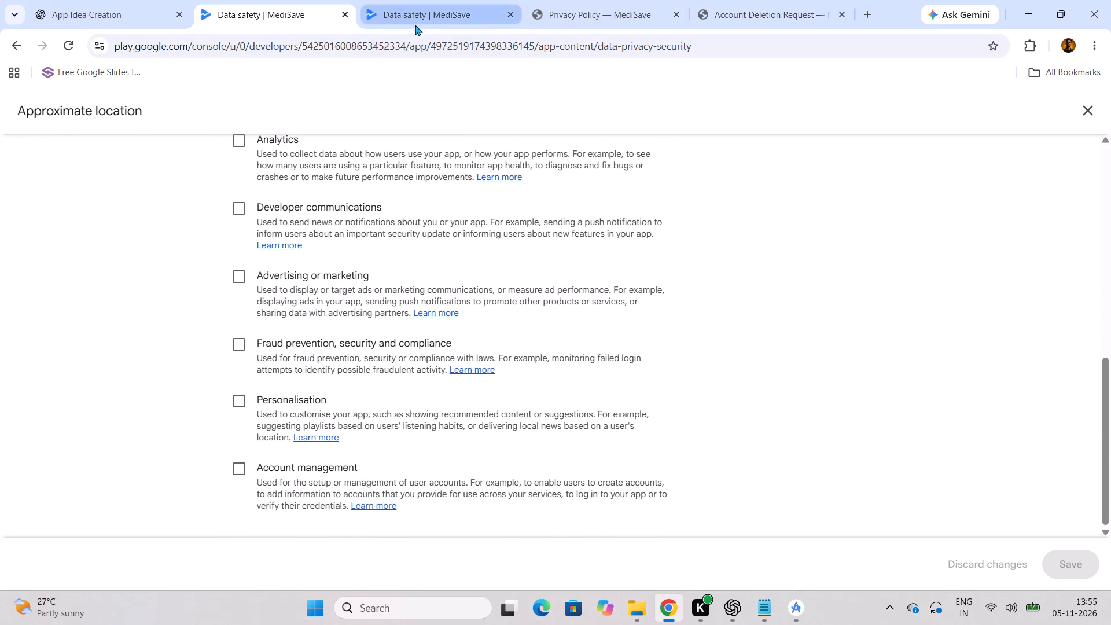
{"action": "left_click", "coordinate": [415, 23]}
{"action": "scroll", "coordinate": [351, 403], "scroll_direction": "down", "scroll_amount": 2}
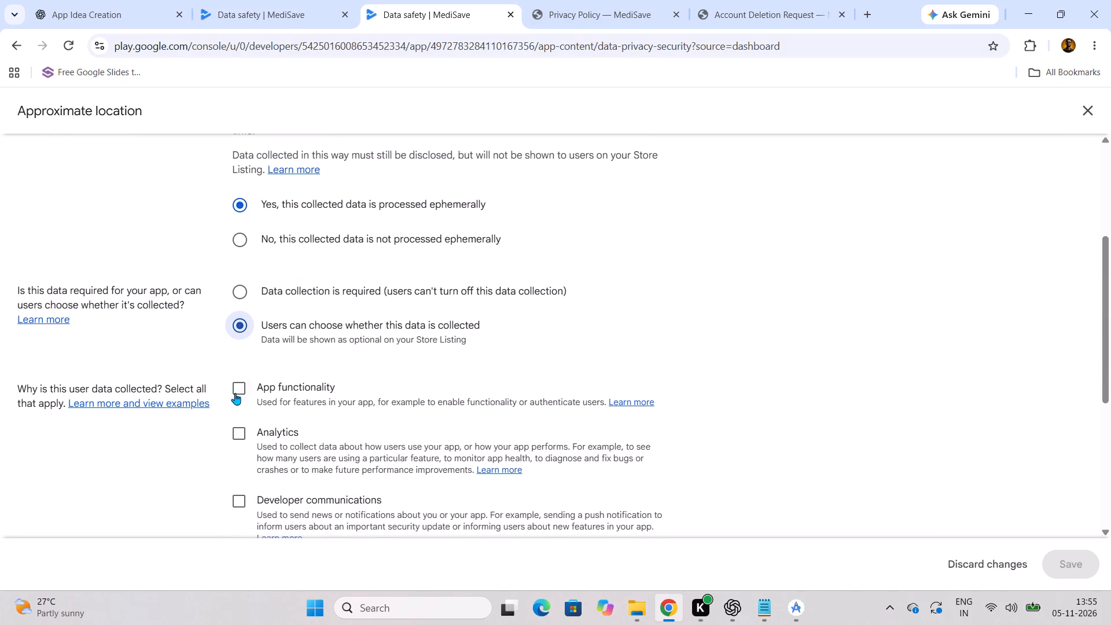
{"action": "left_click", "coordinate": [235, 393]}
{"action": "scroll", "coordinate": [249, 418], "scroll_direction": "down", "scroll_amount": 3}
{"action": "scroll", "coordinate": [294, 431], "scroll_direction": "down", "scroll_amount": 2}
{"action": "scroll", "coordinate": [448, 464], "scroll_direction": "down", "scroll_amount": 3}
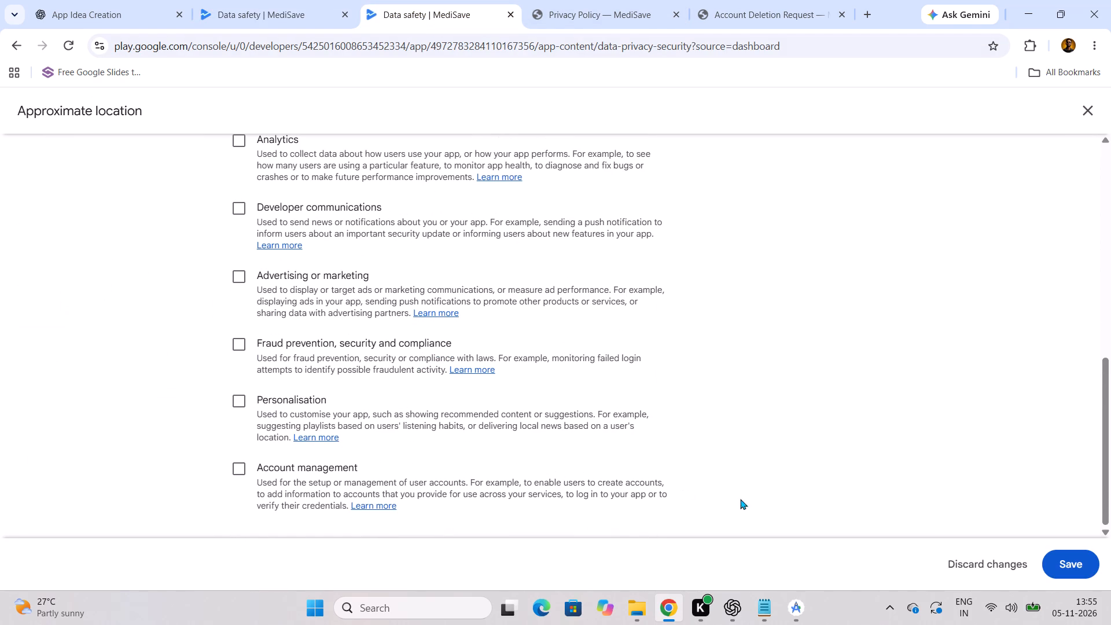
{"action": "left_click", "coordinate": [1070, 565]}
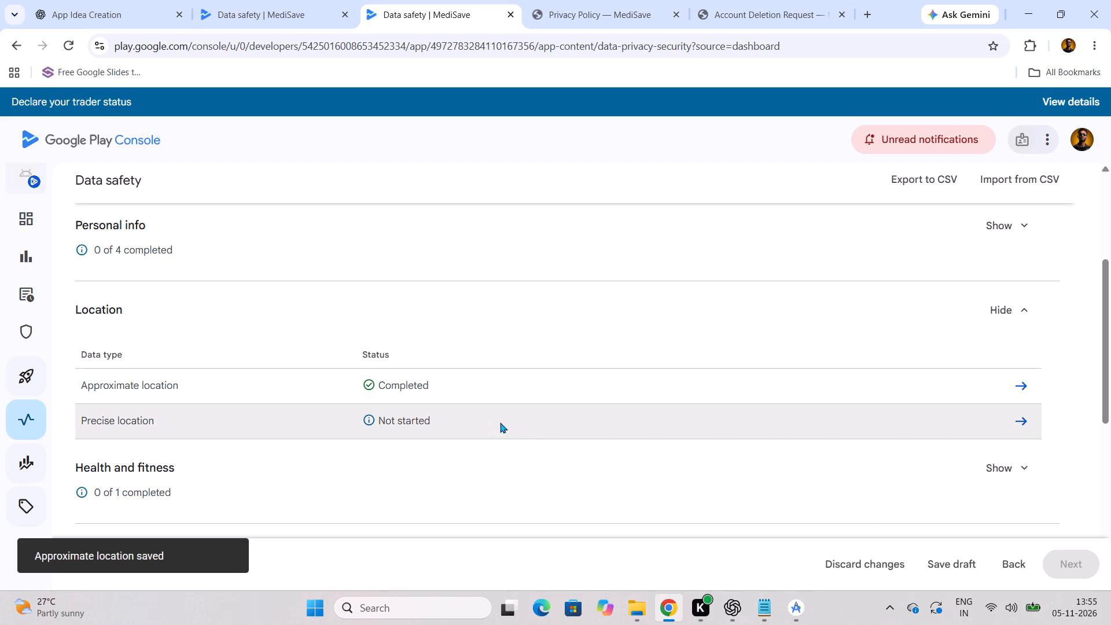
Open the new app's Precise location questions, mark the data as Collected and let users choose whether it is collected.
{"action": "left_click", "coordinate": [1025, 431]}
{"action": "left_click", "coordinate": [247, 290]}
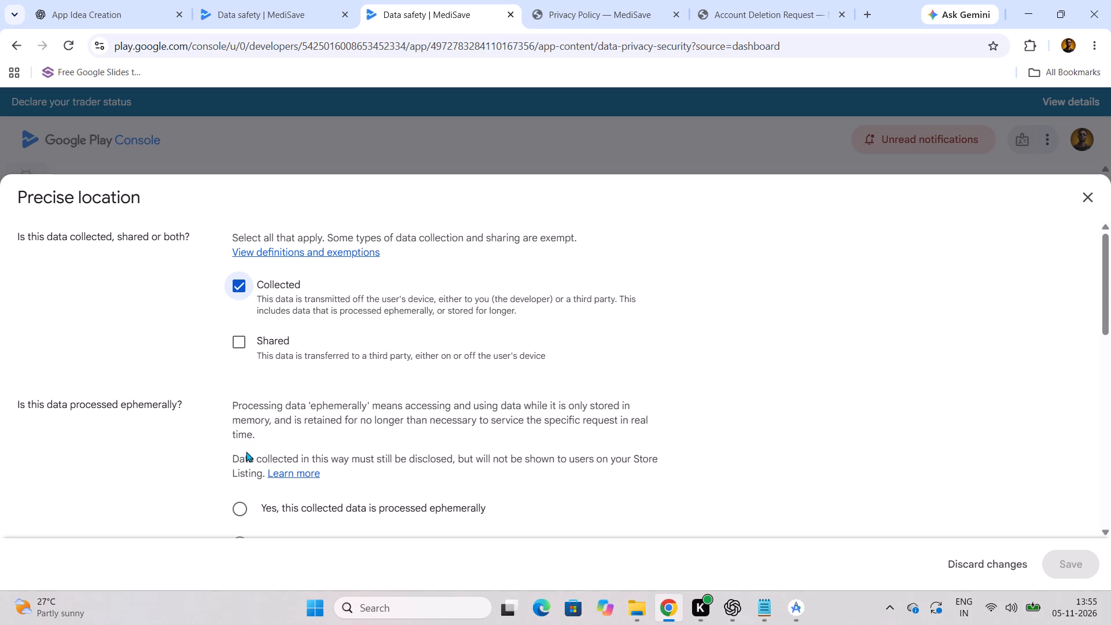
{"action": "scroll", "coordinate": [245, 452], "scroll_direction": "down", "scroll_amount": 1}
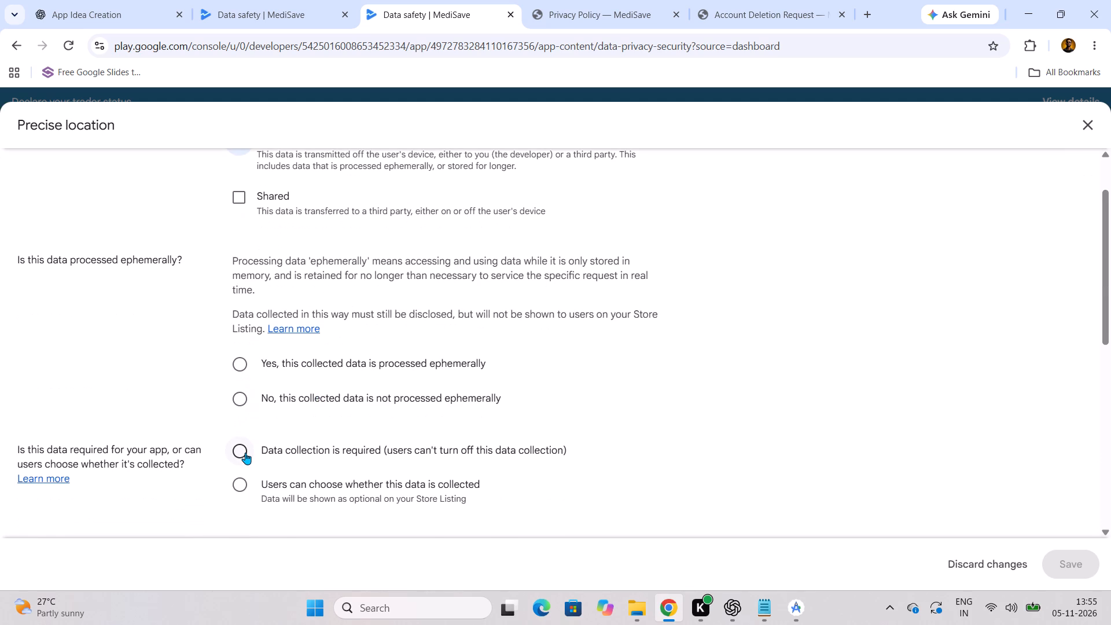
{"action": "left_click", "coordinate": [240, 485]}
Close the existing declaration's Approximate location answers and examine its Precise location answers on ephemeral processing, user choice and purpose.
{"action": "left_click", "coordinate": [262, 10]}
{"action": "scroll", "coordinate": [400, 312], "scroll_direction": "up", "scroll_amount": 2}
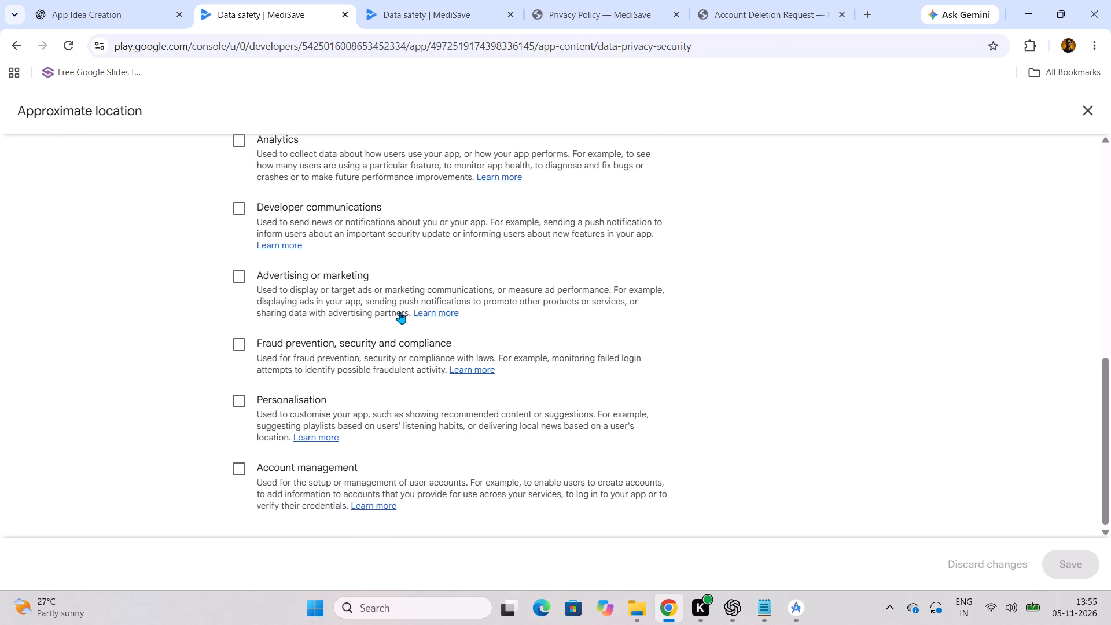
{"action": "scroll", "coordinate": [400, 312], "scroll_direction": "up", "scroll_amount": 4}
{"action": "scroll", "coordinate": [496, 359], "scroll_direction": "up", "scroll_amount": 5}
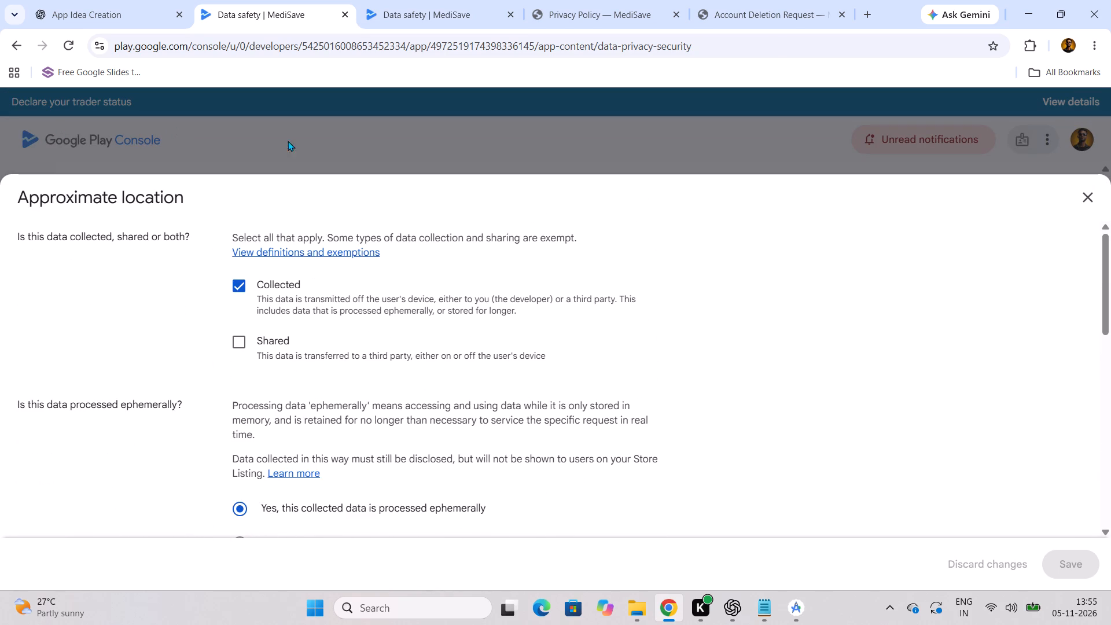
{"action": "left_click", "coordinate": [675, 133]}
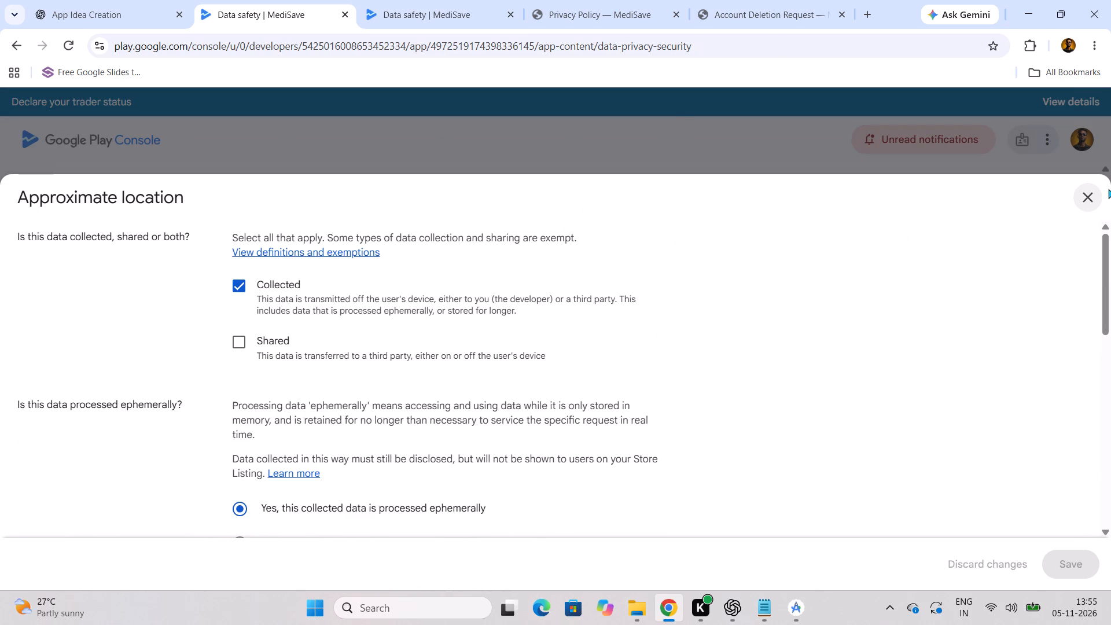
{"action": "left_click", "coordinate": [670, 108]}
{"action": "scroll", "coordinate": [715, 194], "scroll_direction": "up", "scroll_amount": 3}
{"action": "left_click", "coordinate": [992, 203]}
{"action": "left_click_drag", "start_coordinate": [681, 196], "coordinate": [697, 364]}
{"action": "left_click", "coordinate": [703, 220]}
{"action": "left_click", "coordinate": [644, 146]}
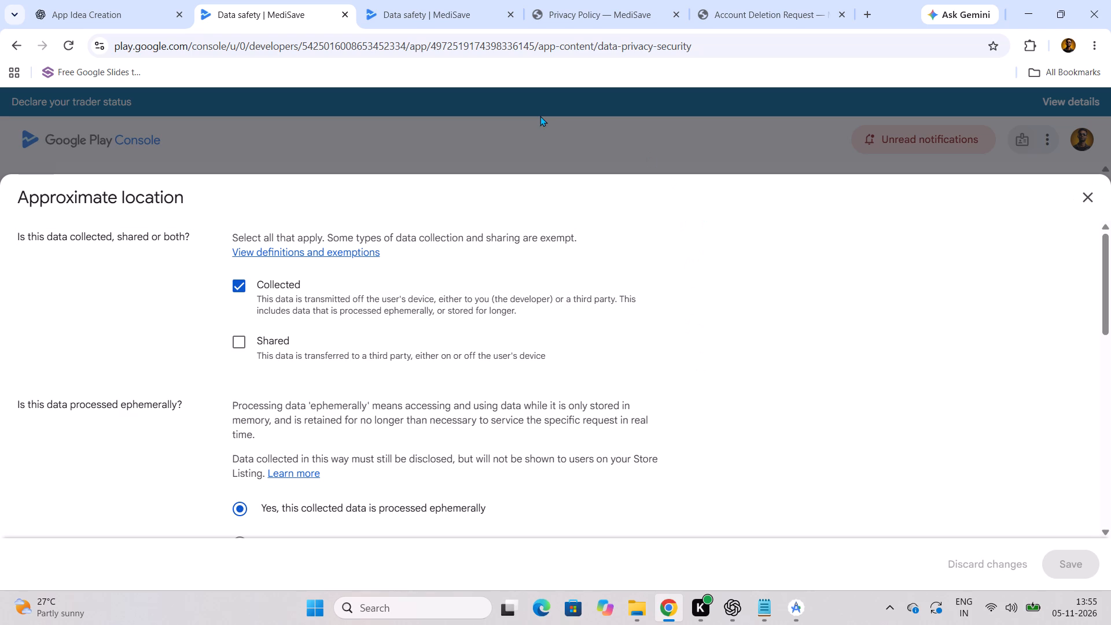
{"action": "left_click", "coordinate": [536, 114]}
{"action": "left_click", "coordinate": [1086, 196]}
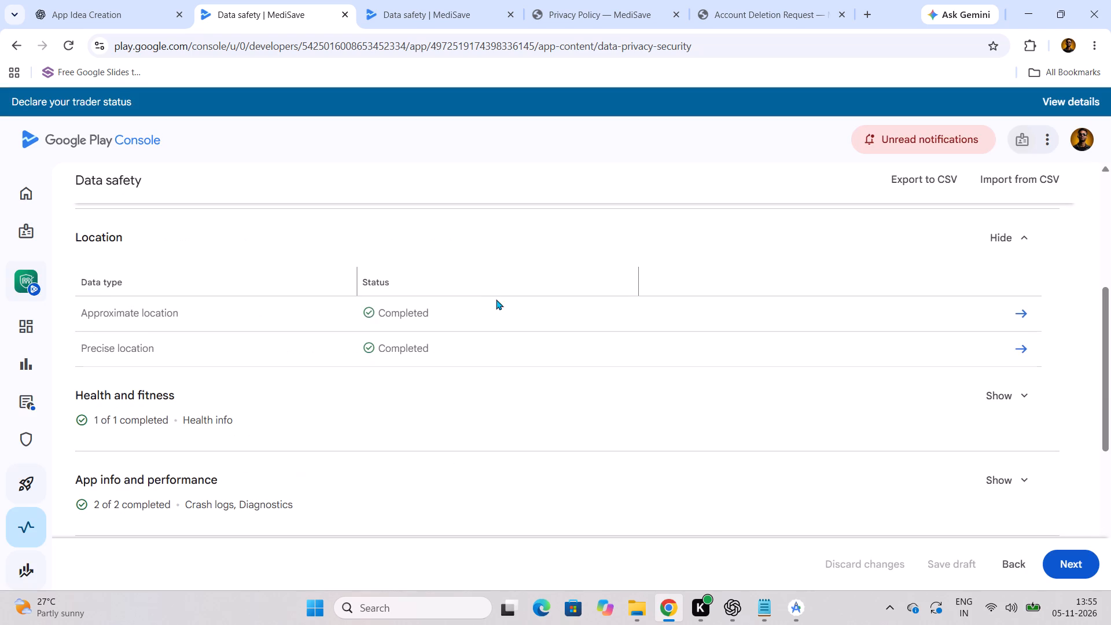
{"action": "left_click", "coordinate": [1013, 351]}
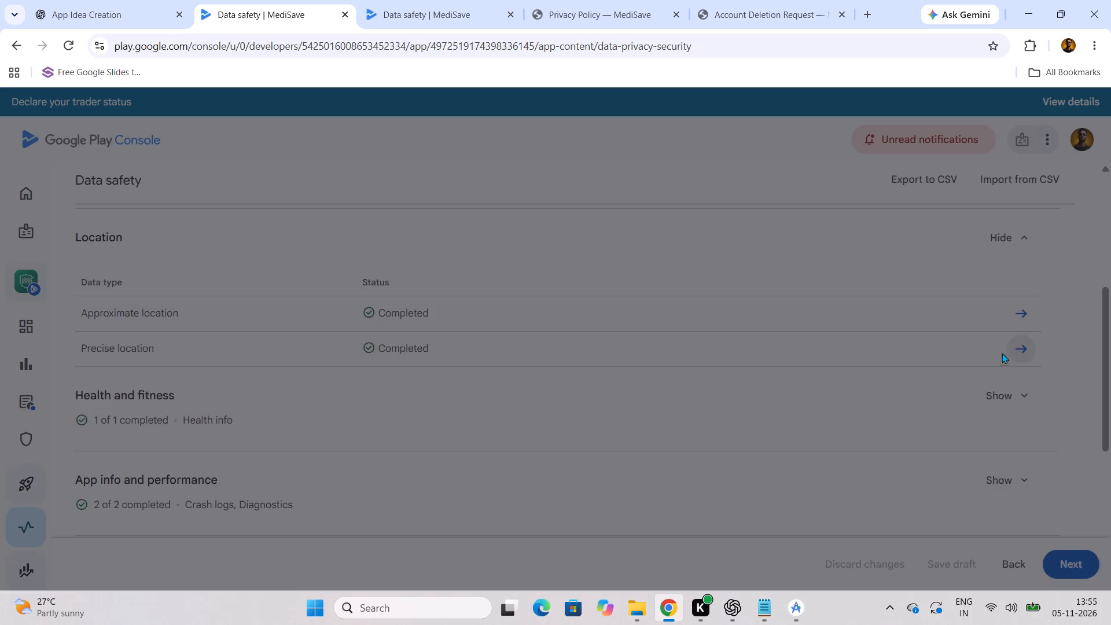
{"action": "scroll", "coordinate": [483, 408], "scroll_direction": "down", "scroll_amount": 2}
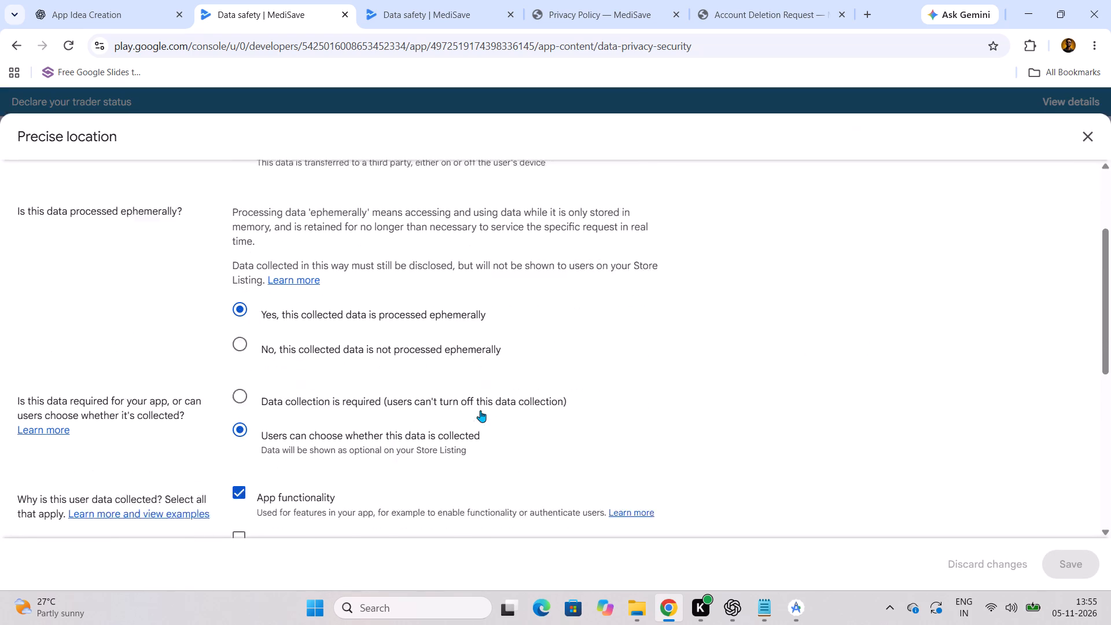
Declare the new app's Precise location data as processed ephemerally and select App functionality as its purpose.
{"action": "left_click", "coordinate": [415, 17]}
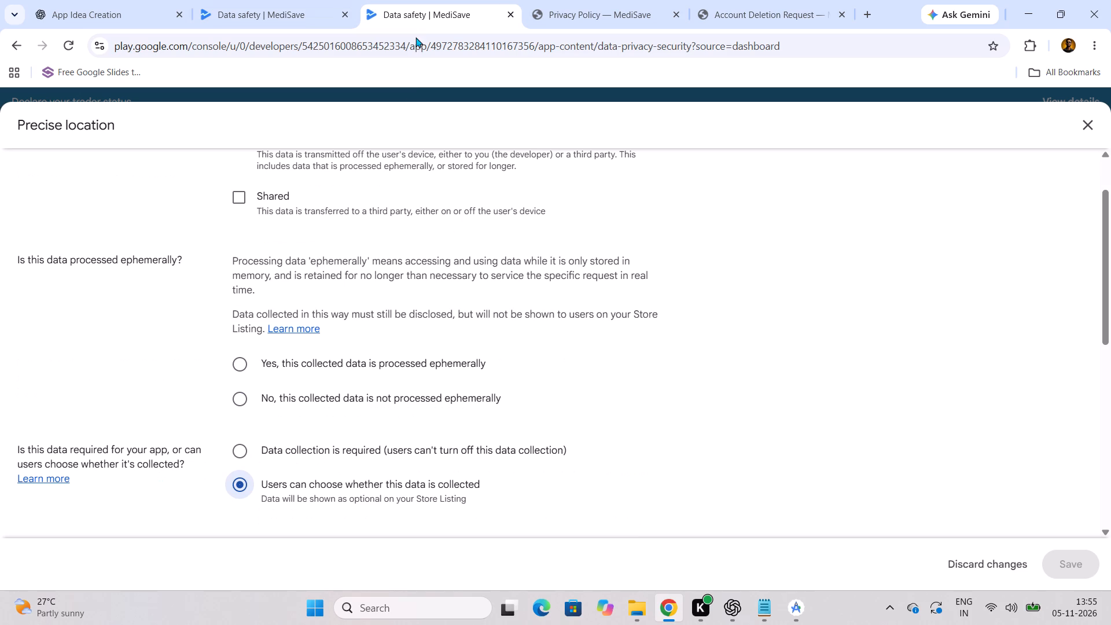
{"action": "left_click", "coordinate": [235, 363]}
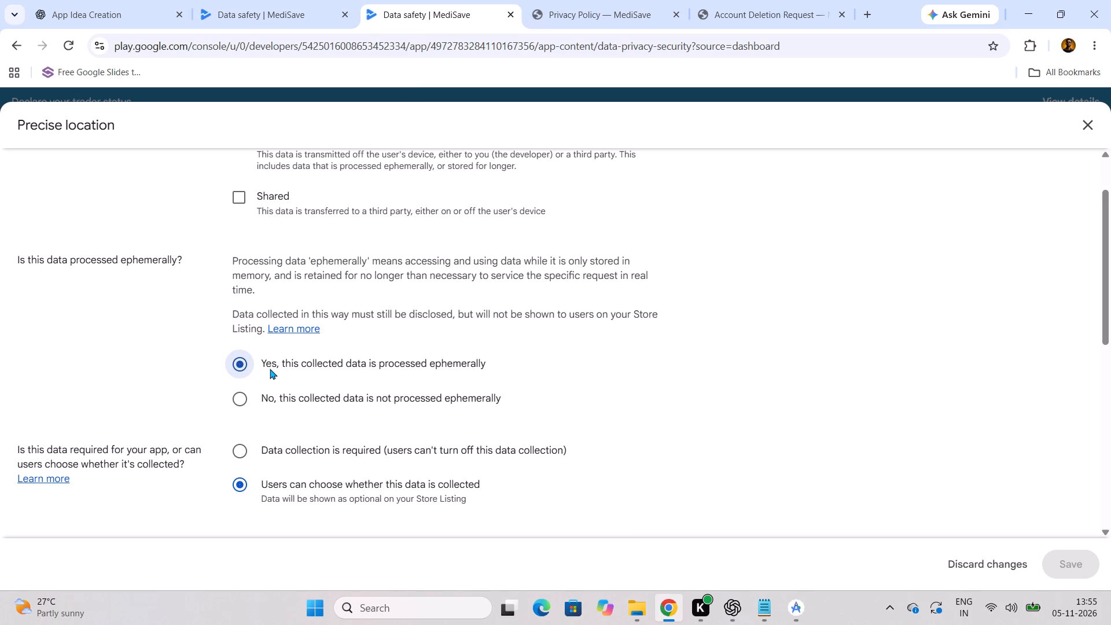
{"action": "scroll", "coordinate": [308, 256], "scroll_direction": "up", "scroll_amount": 2}
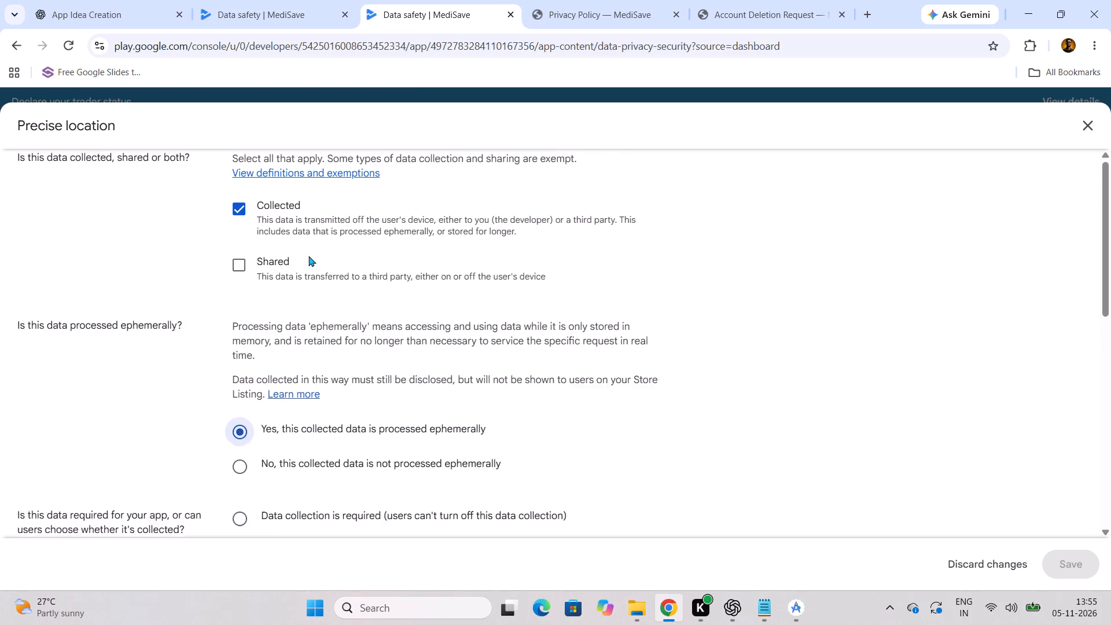
{"action": "scroll", "coordinate": [308, 256], "scroll_direction": "down", "scroll_amount": 4}
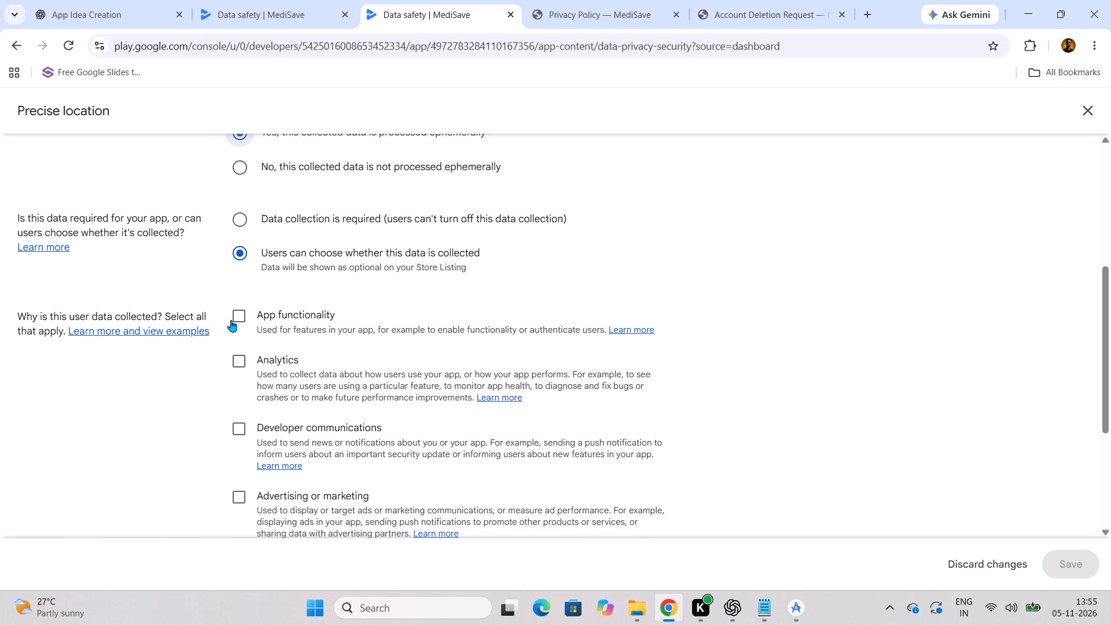
{"action": "left_click", "coordinate": [230, 321]}
Recheck the existing declaration's Precise location answers on collection, ephemeral processing, user choice and purposes, and close them.
{"action": "left_click", "coordinate": [271, 5]}
{"action": "scroll", "coordinate": [339, 280], "scroll_direction": "down", "scroll_amount": 2}
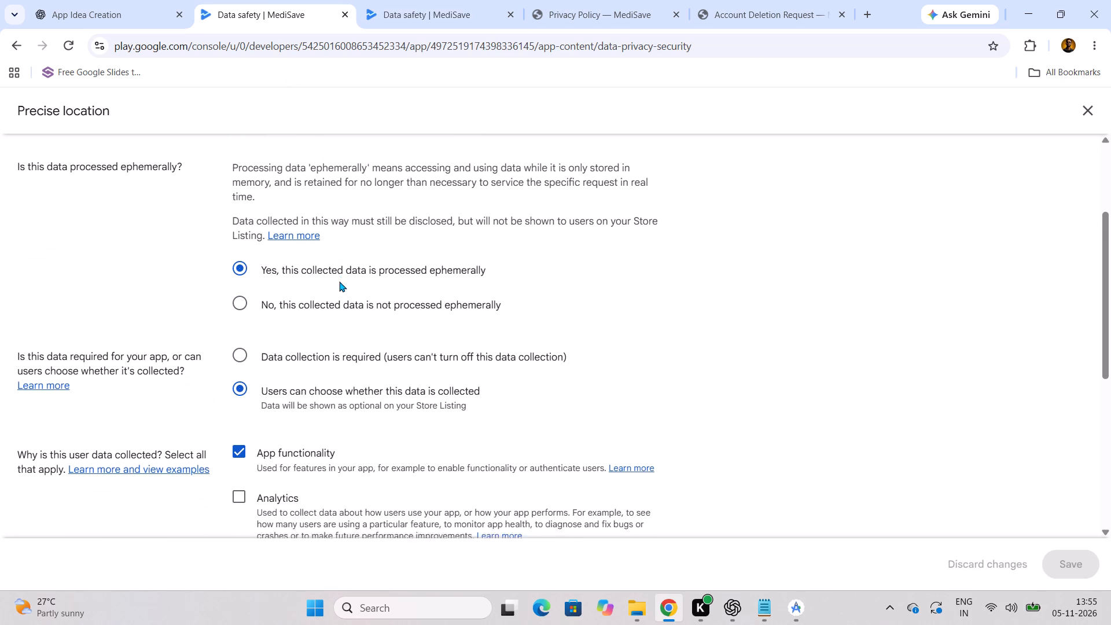
{"action": "scroll", "coordinate": [339, 281], "scroll_direction": "down", "scroll_amount": 8}
{"action": "scroll", "coordinate": [246, 255], "scroll_direction": "up", "scroll_amount": 9}
{"action": "scroll", "coordinate": [467, 256], "scroll_direction": "down", "scroll_amount": 1}
{"action": "scroll", "coordinate": [467, 256], "scroll_direction": "up", "scroll_amount": 1}
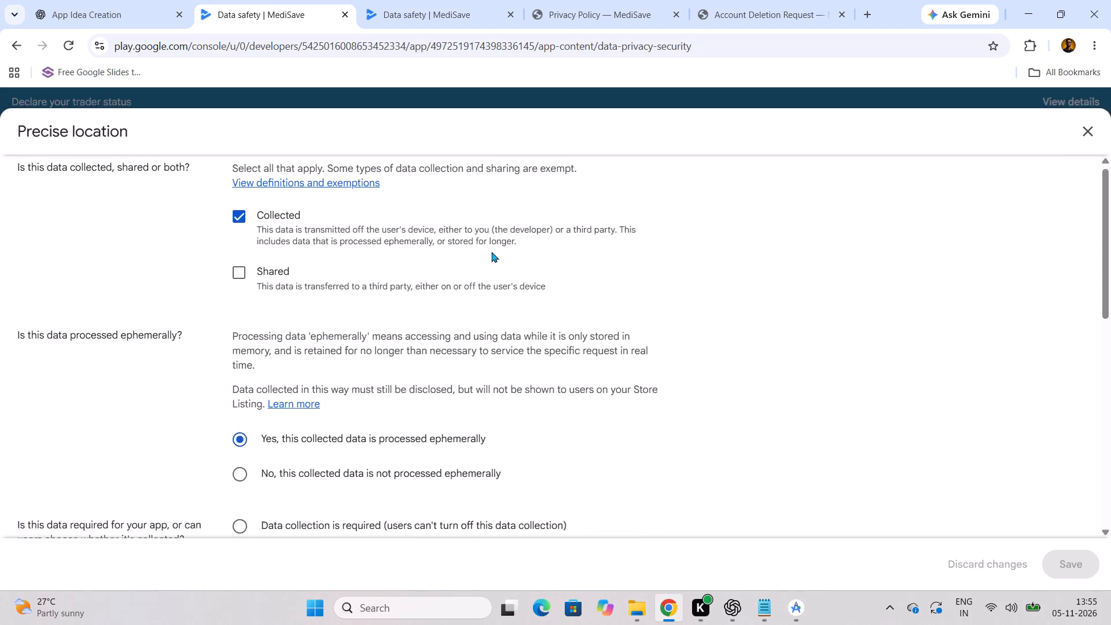
{"action": "scroll", "coordinate": [491, 252], "scroll_direction": "up", "scroll_amount": 6}
{"action": "left_click", "coordinate": [1092, 194]}
Save the new app's Precise location answers.
{"action": "left_click", "coordinate": [408, 12]}
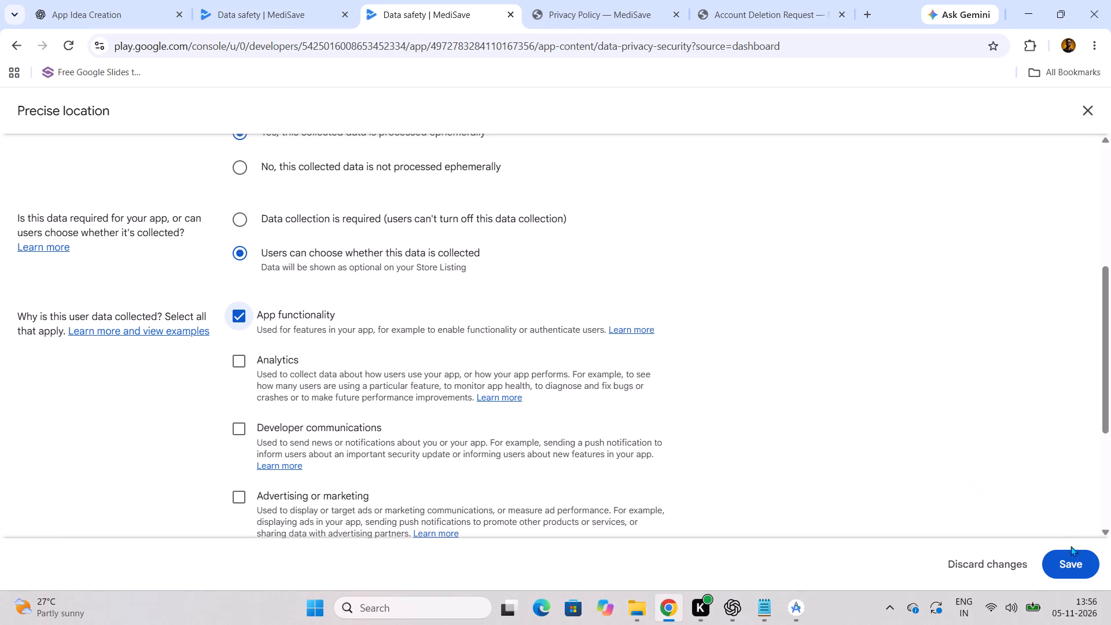
{"action": "left_click", "coordinate": [1060, 566]}
Open the new app's Health info questions under Health and fitness and mark the data as Collected.
{"action": "scroll", "coordinate": [480, 425], "scroll_direction": "down", "scroll_amount": 2}
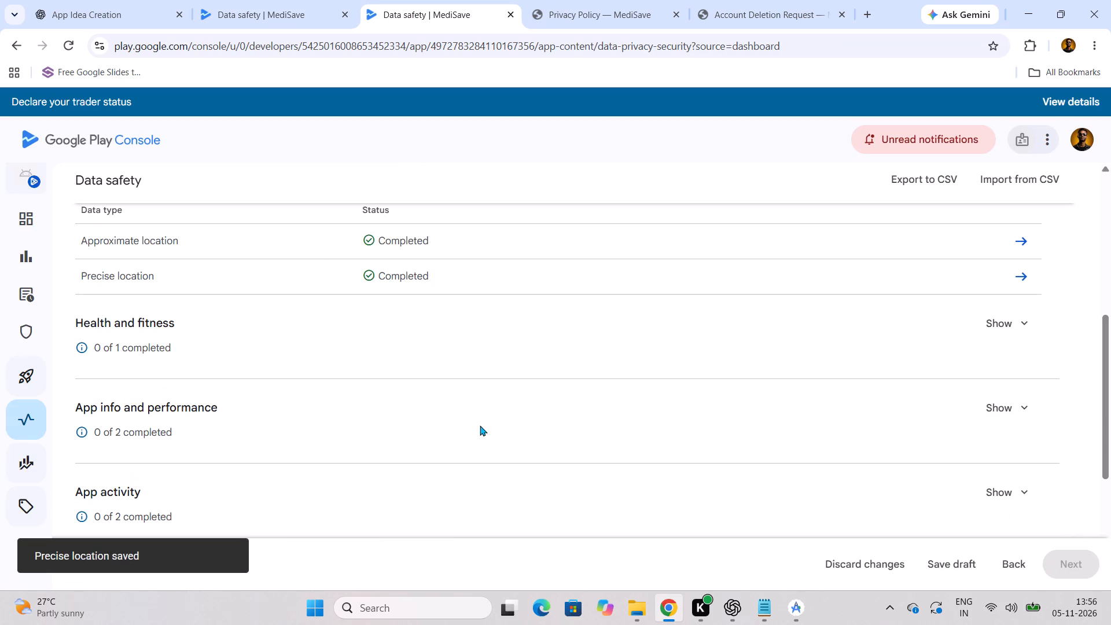
{"action": "left_click", "coordinate": [1025, 327]}
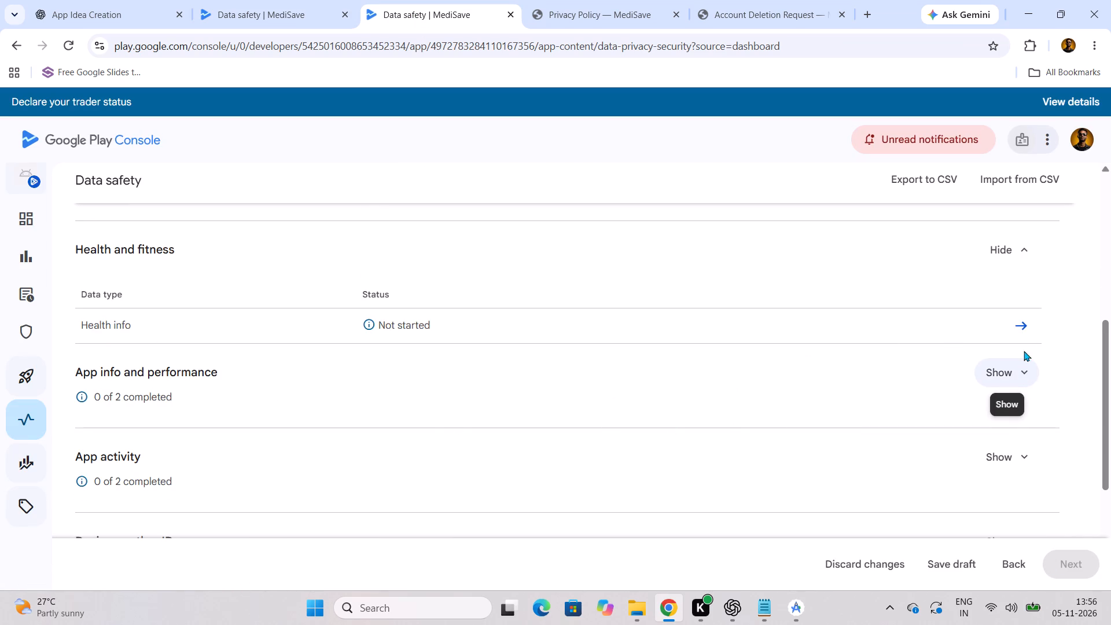
{"action": "left_click", "coordinate": [1024, 324]}
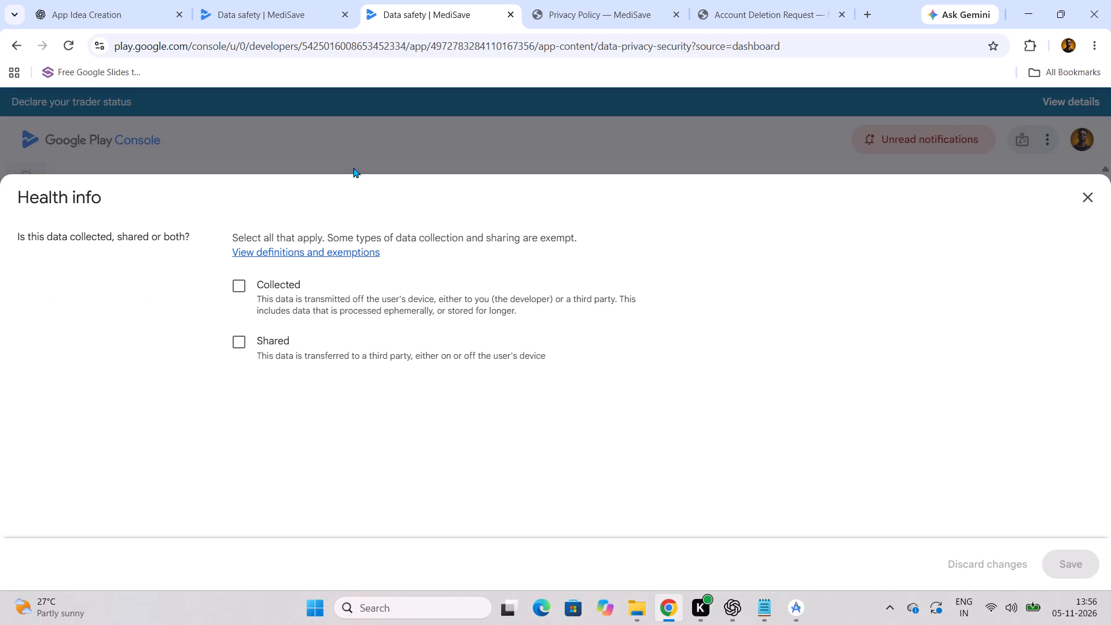
{"action": "left_click", "coordinate": [232, 285]}
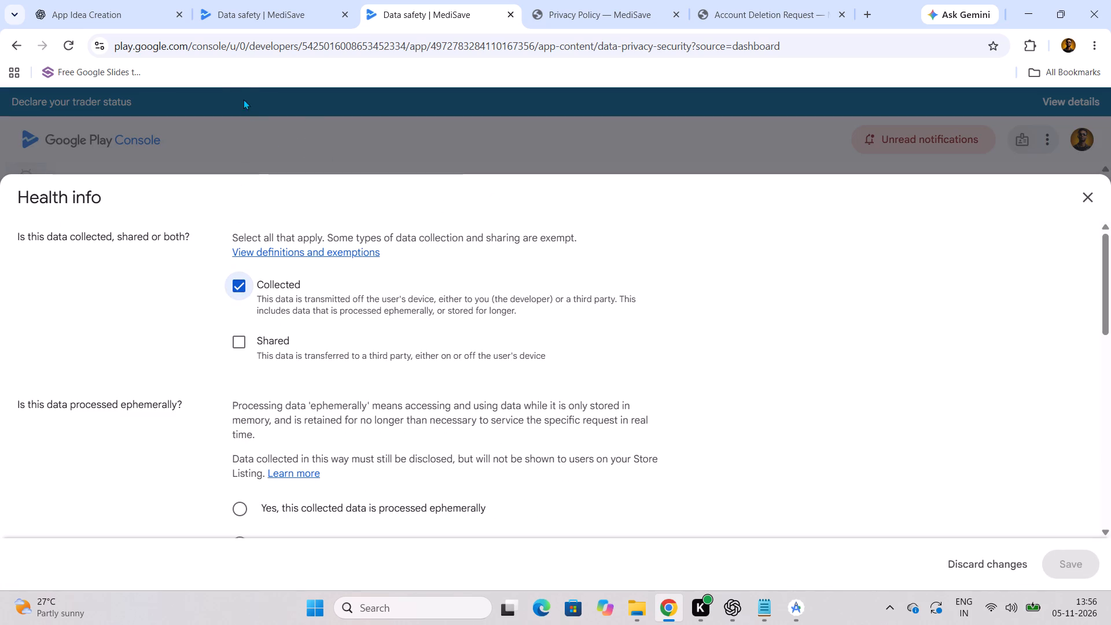
Examine the existing declaration's Health info answers on collection, ephemeral processing, user choice and purpose.
{"action": "left_click", "coordinate": [248, 17]}
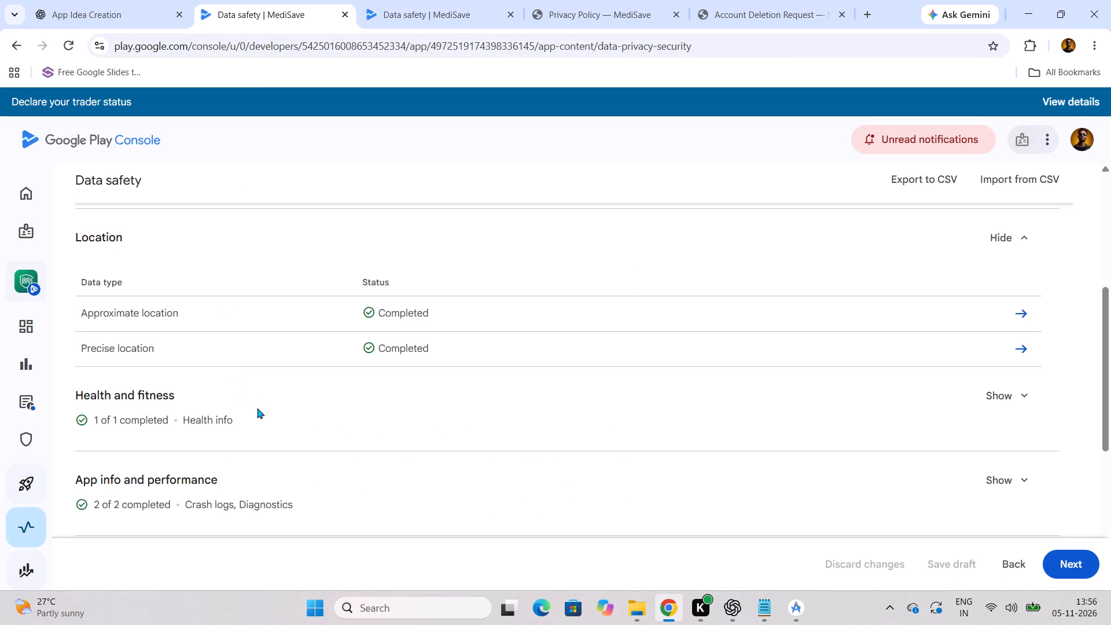
{"action": "left_click", "coordinate": [1016, 398]}
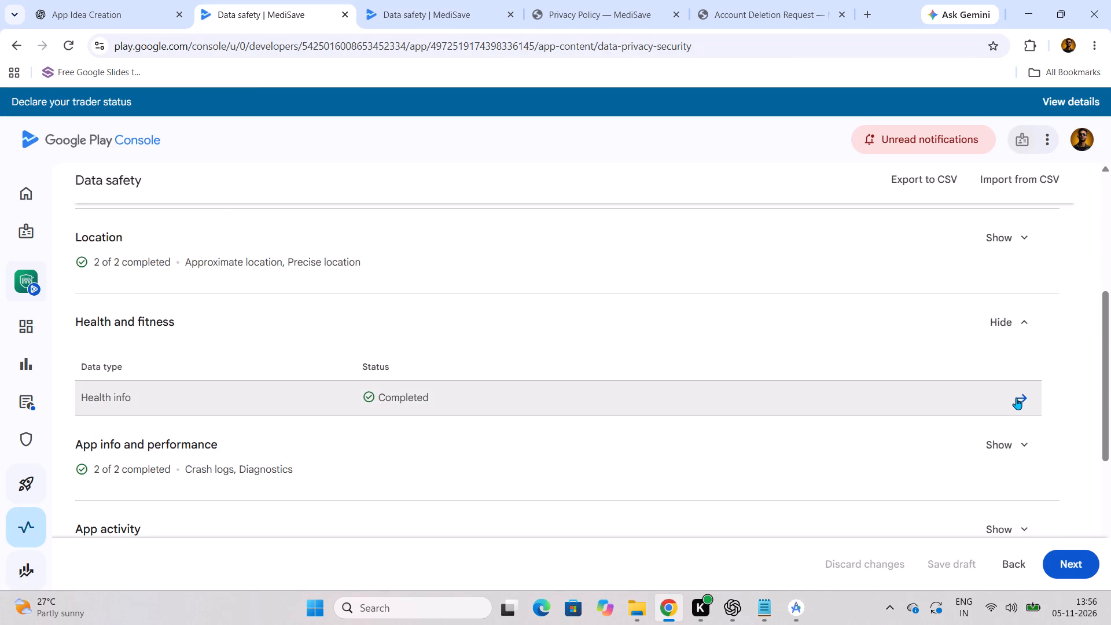
{"action": "left_click", "coordinate": [1017, 397]}
{"action": "scroll", "coordinate": [415, 424], "scroll_direction": "down", "scroll_amount": 1}
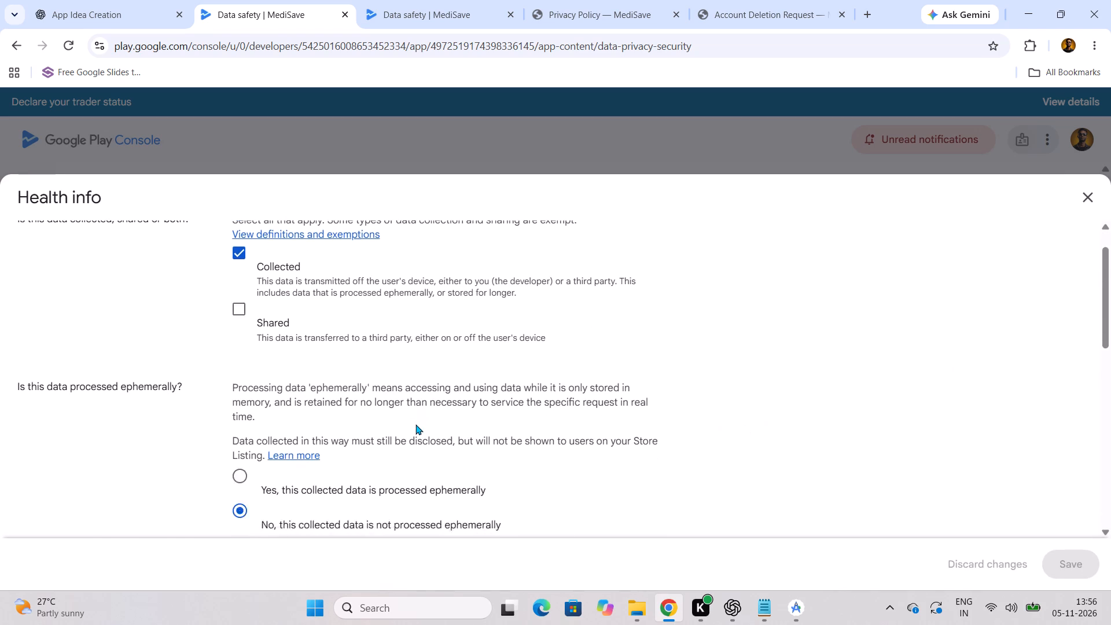
{"action": "scroll", "coordinate": [415, 424], "scroll_direction": "down", "scroll_amount": 1}
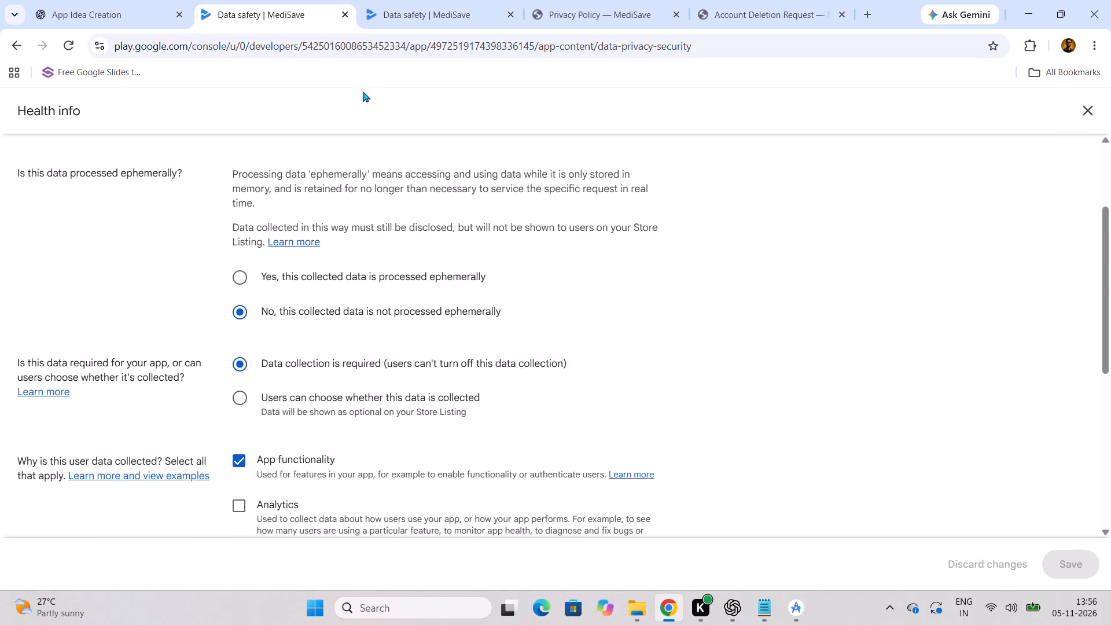
In the new app's Health info questions, answer that the data is not processed ephemerally and that its collection is required.
{"action": "left_click", "coordinate": [413, 19]}
{"action": "scroll", "coordinate": [270, 396], "scroll_direction": "down", "scroll_amount": 1}
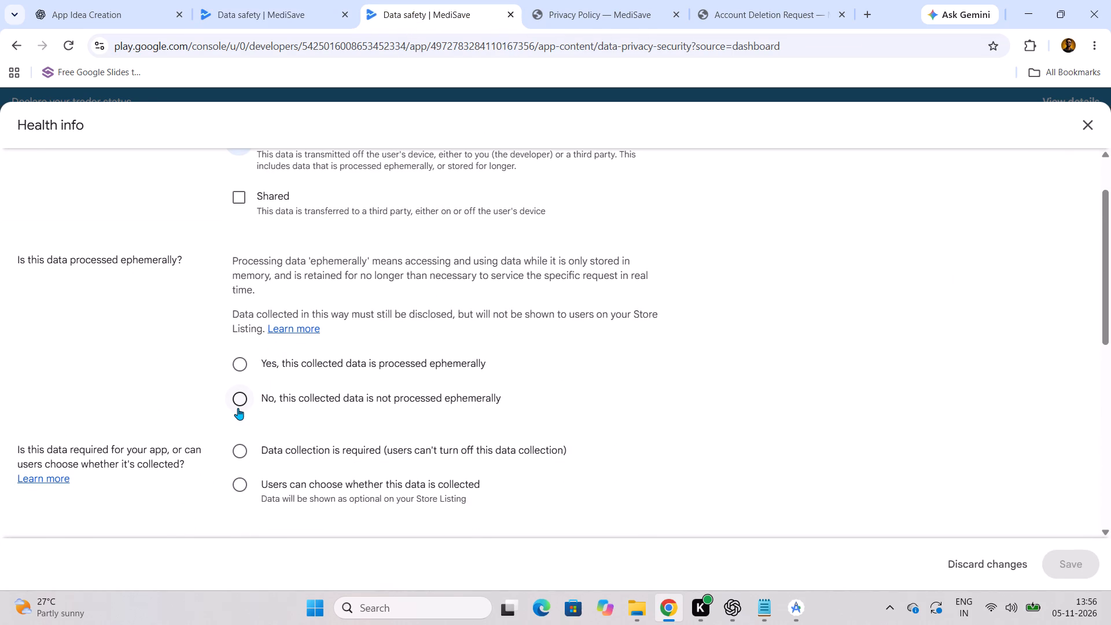
{"action": "left_click", "coordinate": [243, 402]}
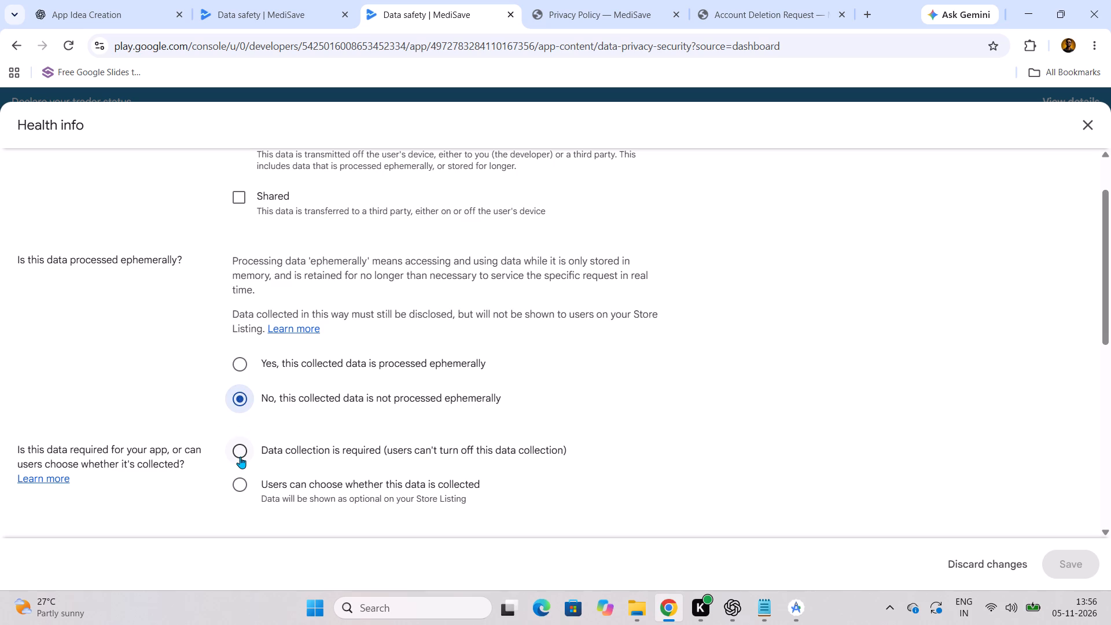
{"action": "left_click", "coordinate": [240, 457]}
Check the existing declaration's Health info purposes, select App functionality and Account management for the new app's Health info, and save.
{"action": "left_click", "coordinate": [267, 11]}
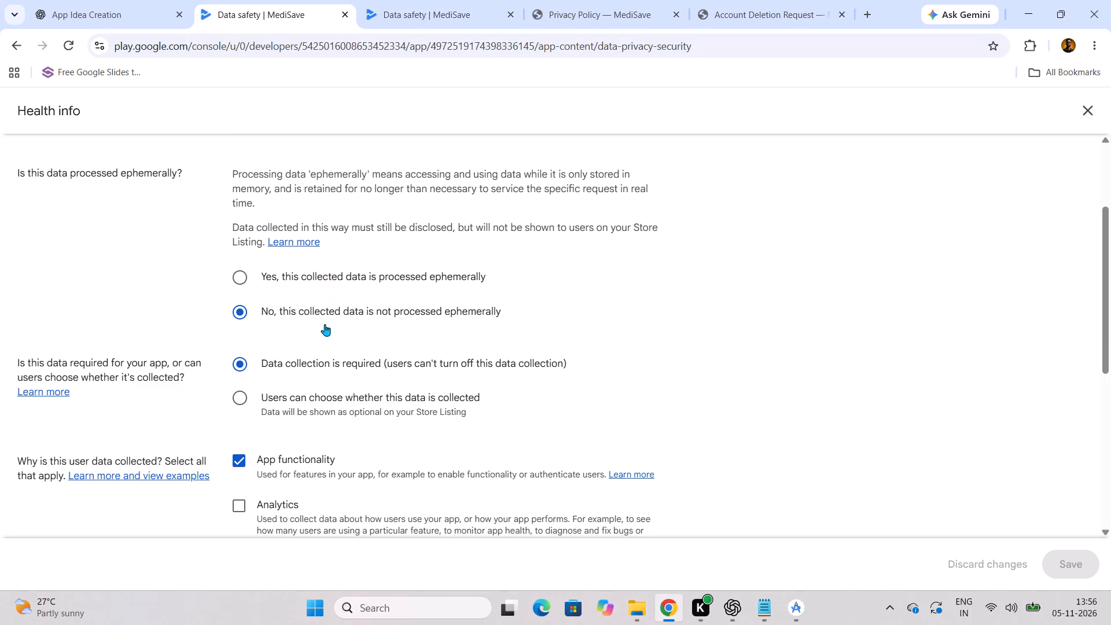
{"action": "scroll", "coordinate": [294, 387], "scroll_direction": "up", "scroll_amount": 1}
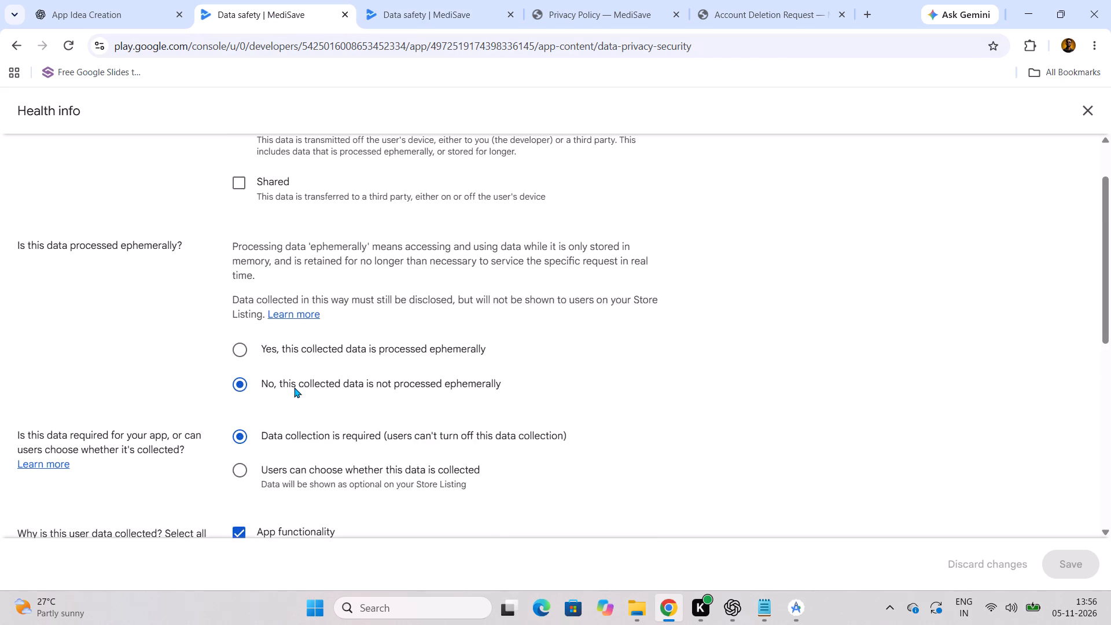
{"action": "scroll", "coordinate": [295, 387], "scroll_direction": "up", "scroll_amount": 2}
{"action": "scroll", "coordinate": [295, 387], "scroll_direction": "down", "scroll_amount": 6}
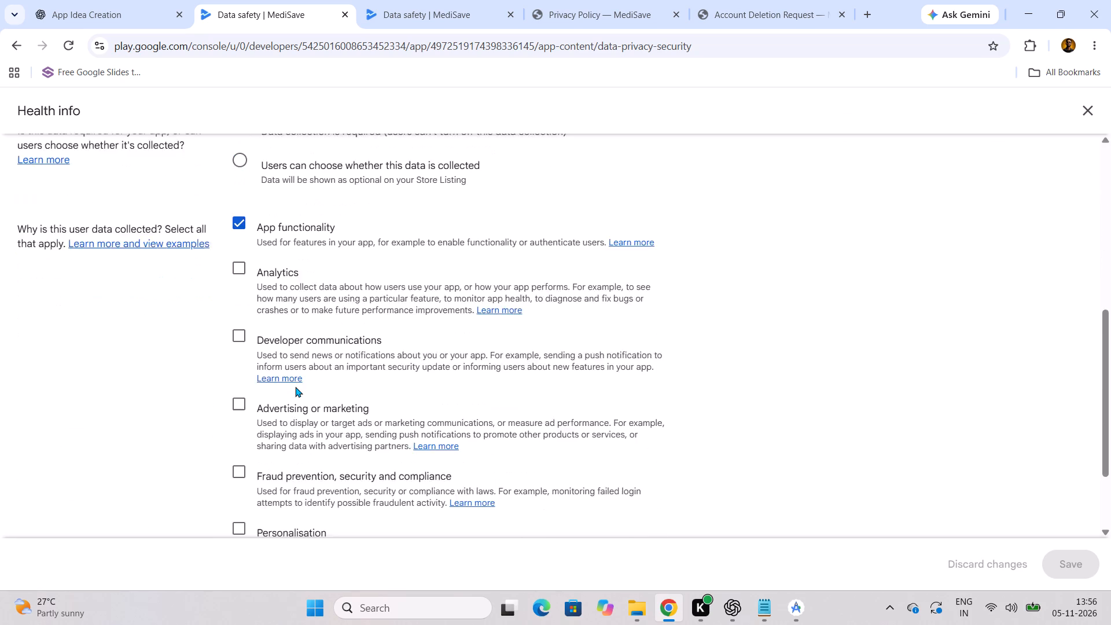
{"action": "scroll", "coordinate": [295, 387], "scroll_direction": "down", "scroll_amount": 3}
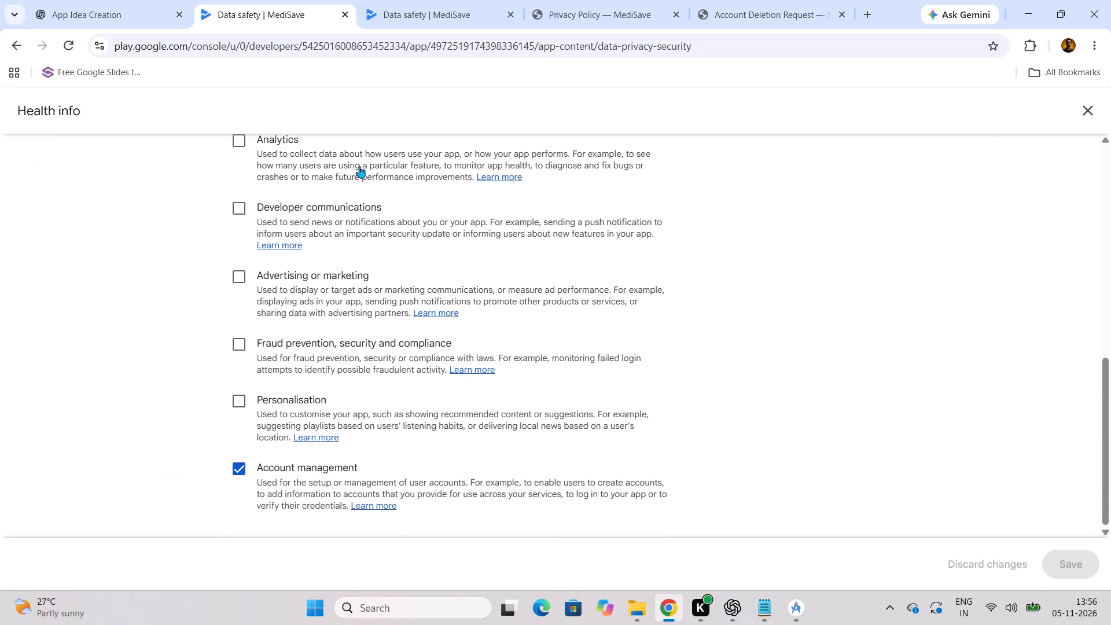
{"action": "left_click", "coordinate": [443, 3]}
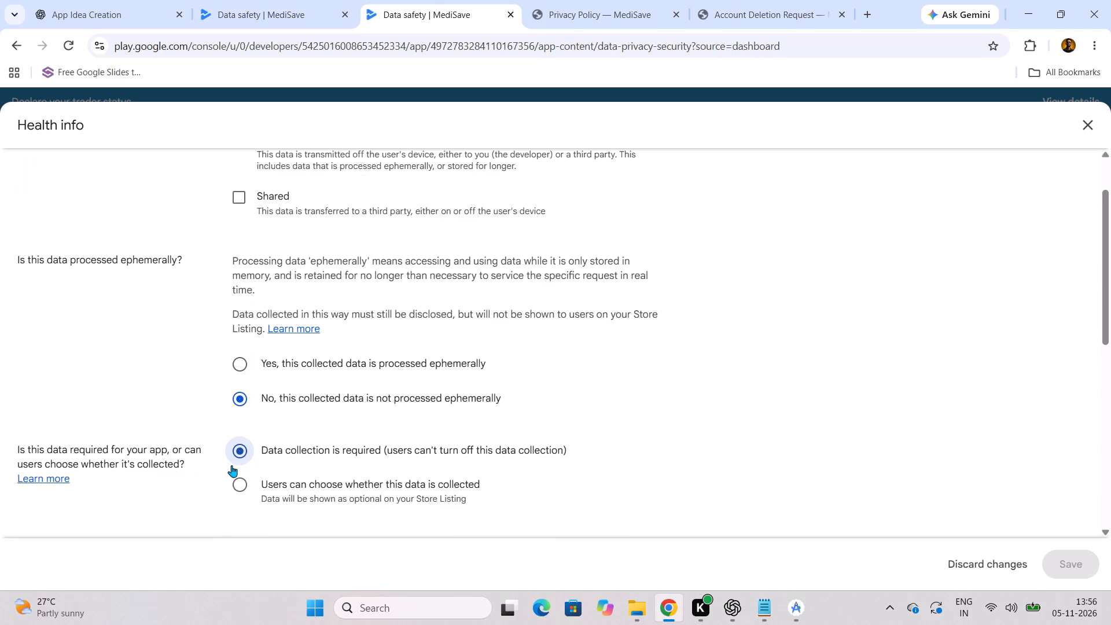
{"action": "scroll", "coordinate": [229, 477], "scroll_direction": "down", "scroll_amount": 1}
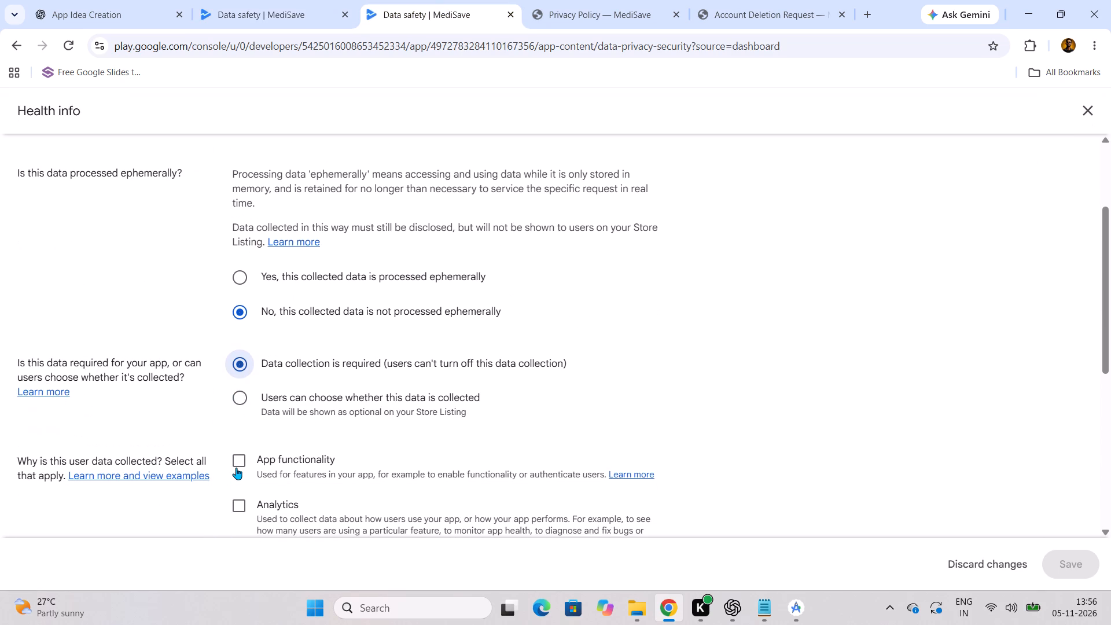
{"action": "left_click", "coordinate": [236, 464]}
{"action": "scroll", "coordinate": [236, 464], "scroll_direction": "down", "scroll_amount": 7}
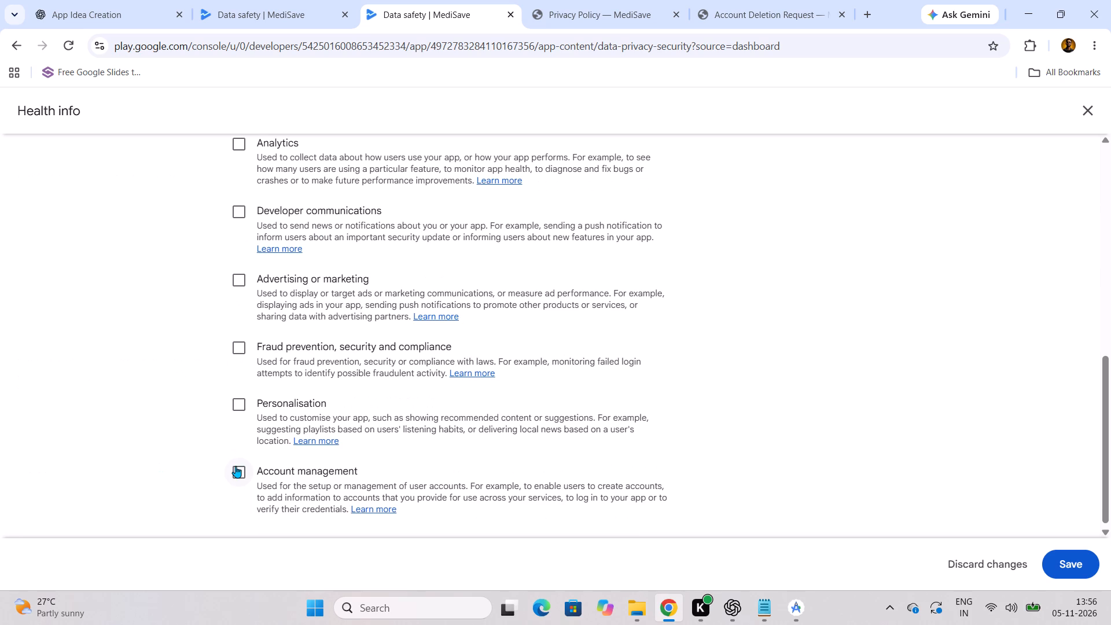
{"action": "scroll", "coordinate": [236, 466], "scroll_direction": "down", "scroll_amount": 4}
{"action": "left_click", "coordinate": [236, 466]}
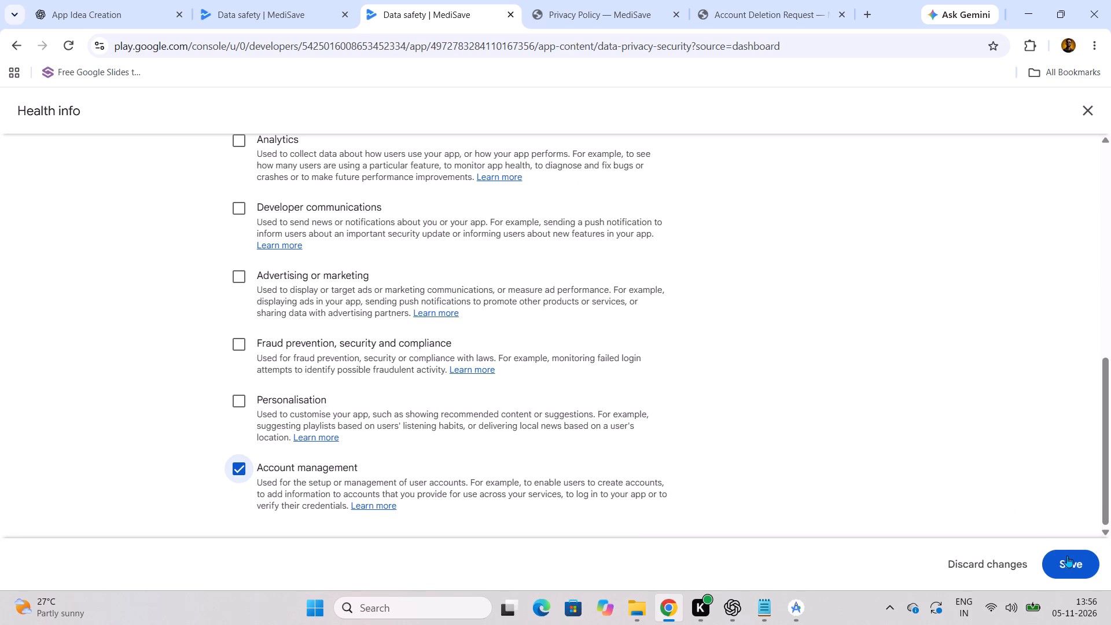
{"action": "left_click", "coordinate": [1068, 557]}
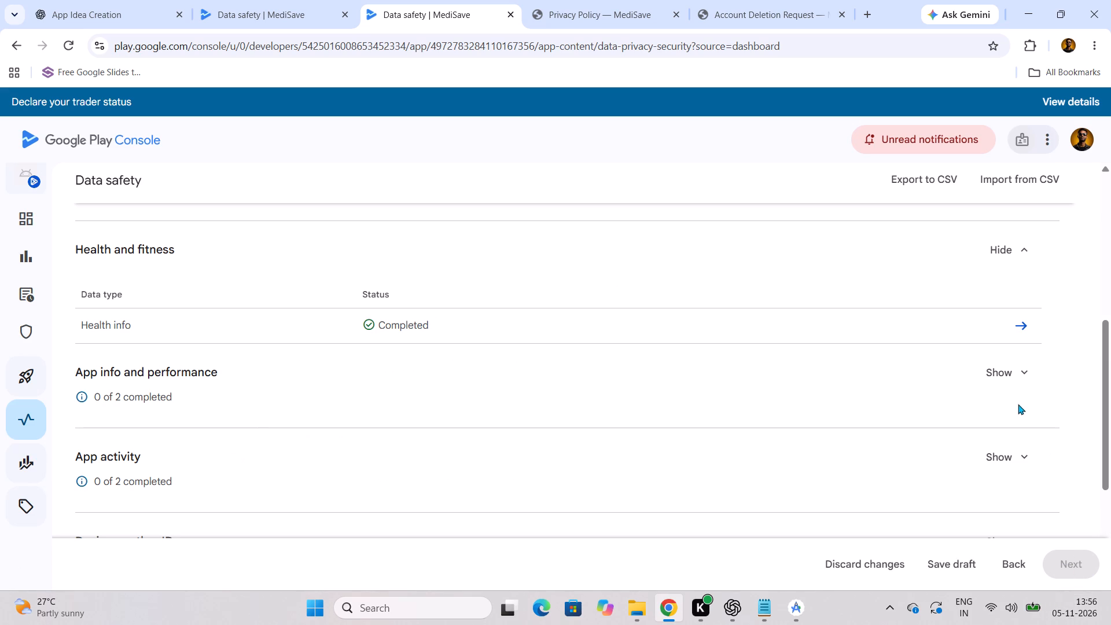
Open the new app's Crash logs questions under App info and performance and mark the data as Collected and Shared.
{"action": "left_click", "coordinate": [1007, 376]}
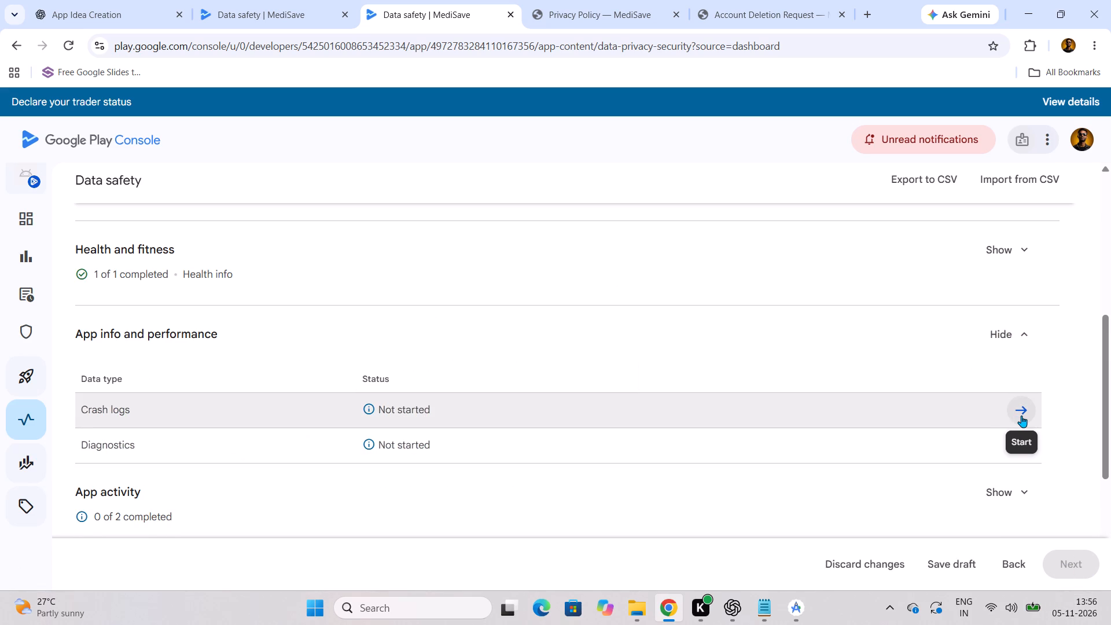
{"action": "left_click", "coordinate": [1021, 416]}
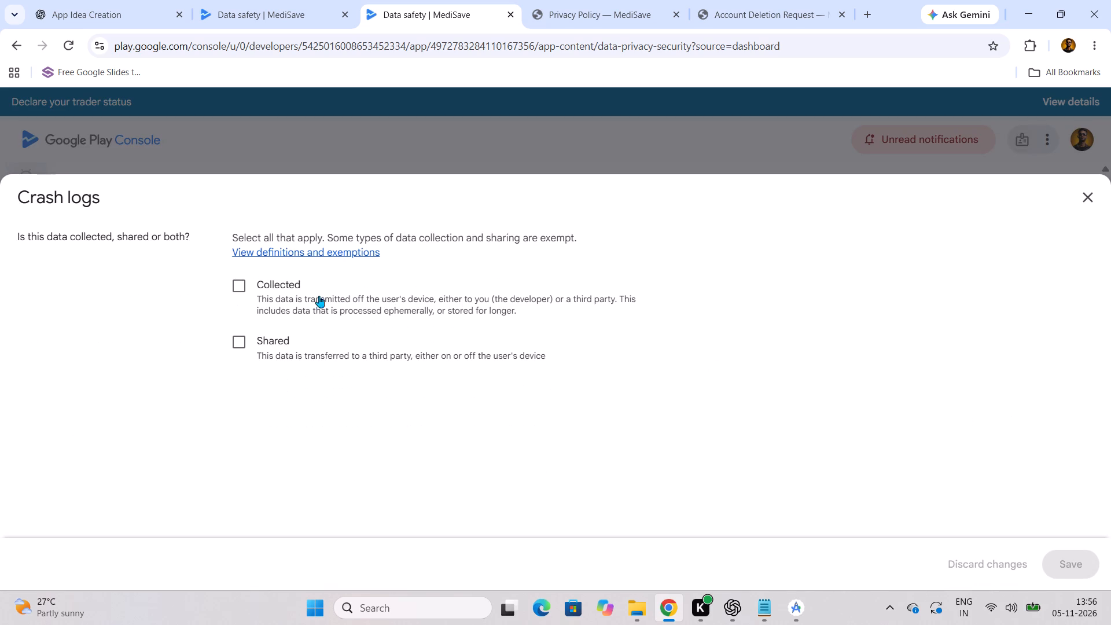
{"action": "left_click", "coordinate": [245, 284]}
{"action": "left_click", "coordinate": [241, 342]}
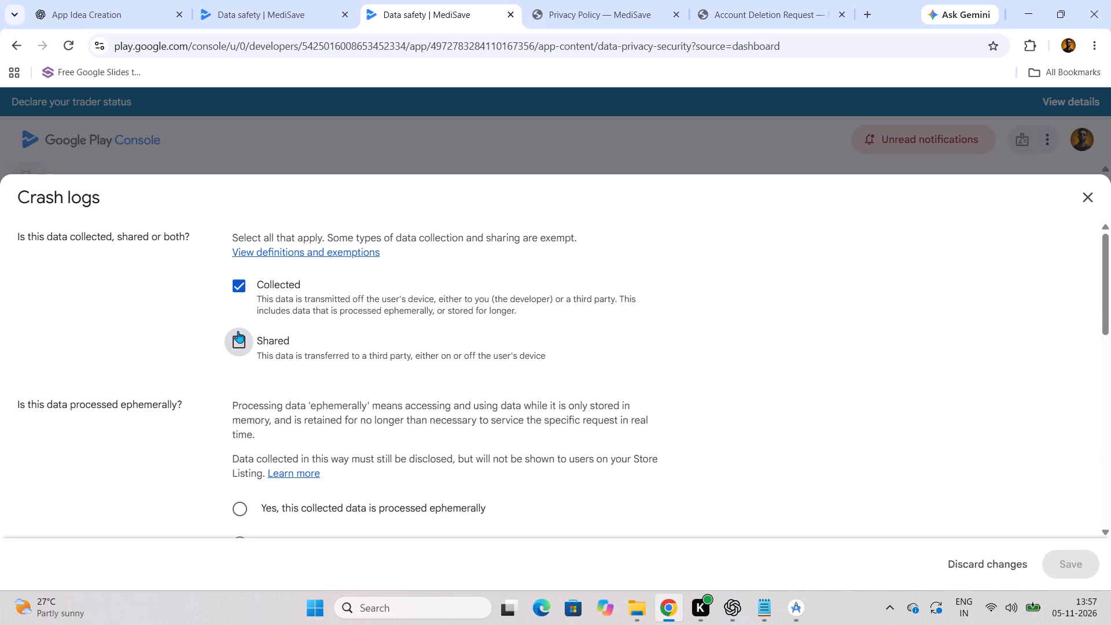
Close the existing declaration's Health info and examine its App interactions answers on collection, ephemeral processing and user choice under App activity.
{"action": "left_click", "coordinate": [245, 0]}
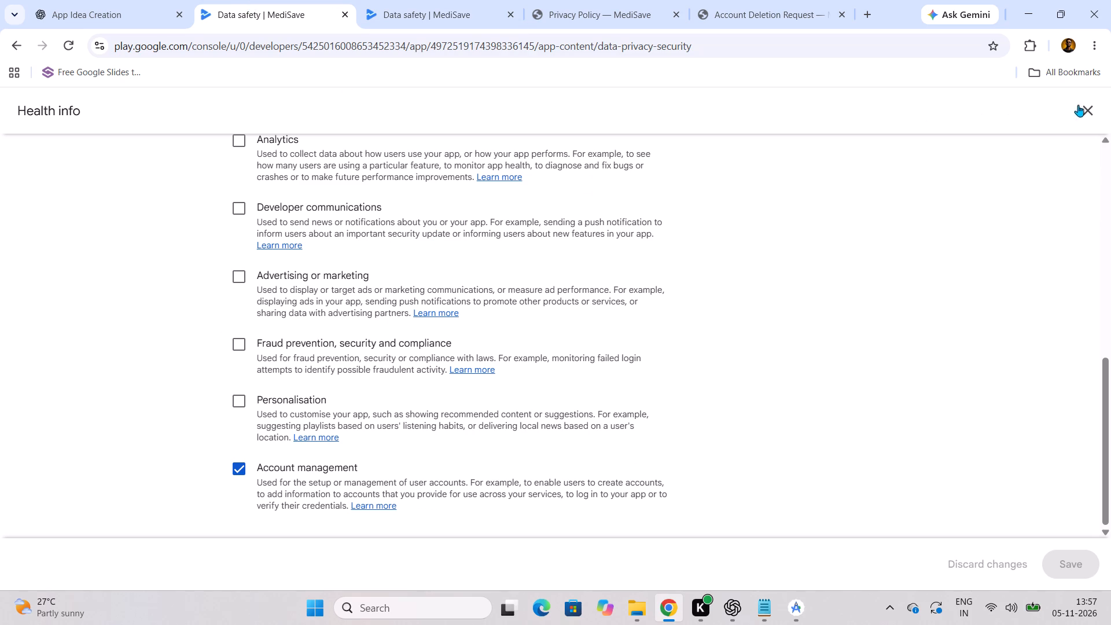
{"action": "left_click", "coordinate": [1084, 108]}
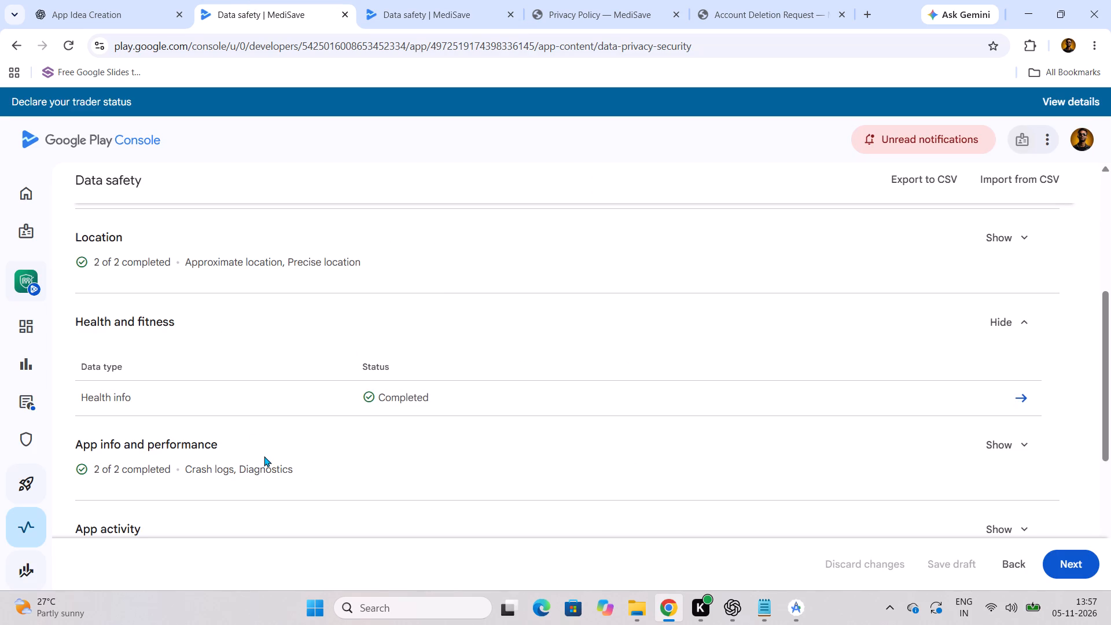
{"action": "scroll", "coordinate": [264, 456], "scroll_direction": "down", "scroll_amount": 1}
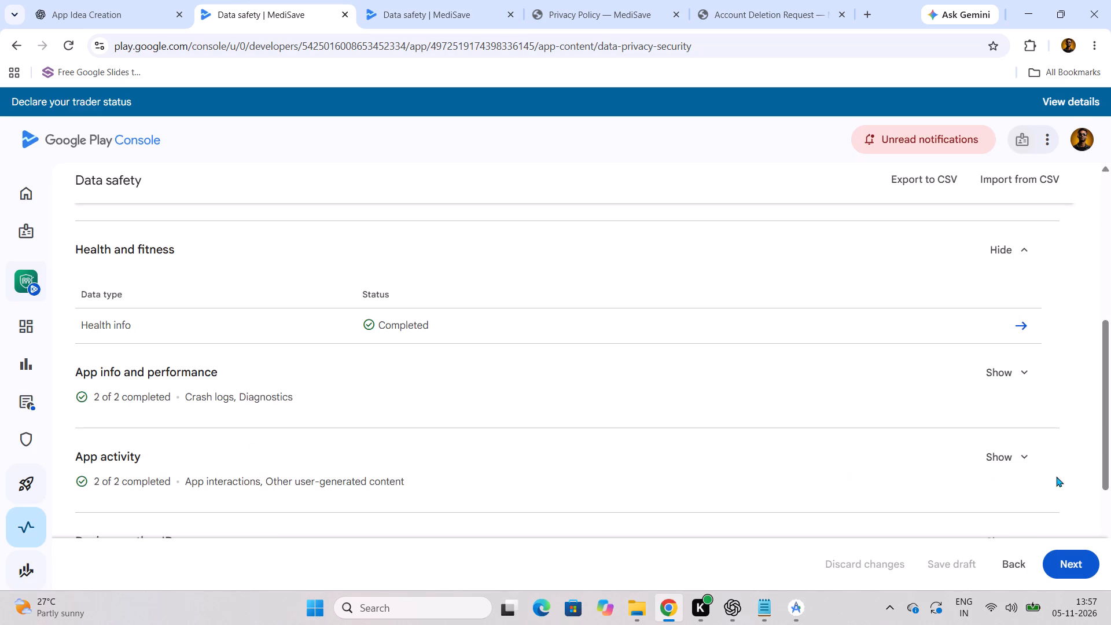
{"action": "left_click", "coordinate": [1020, 458]}
{"action": "scroll", "coordinate": [514, 500], "scroll_direction": "down", "scroll_amount": 1}
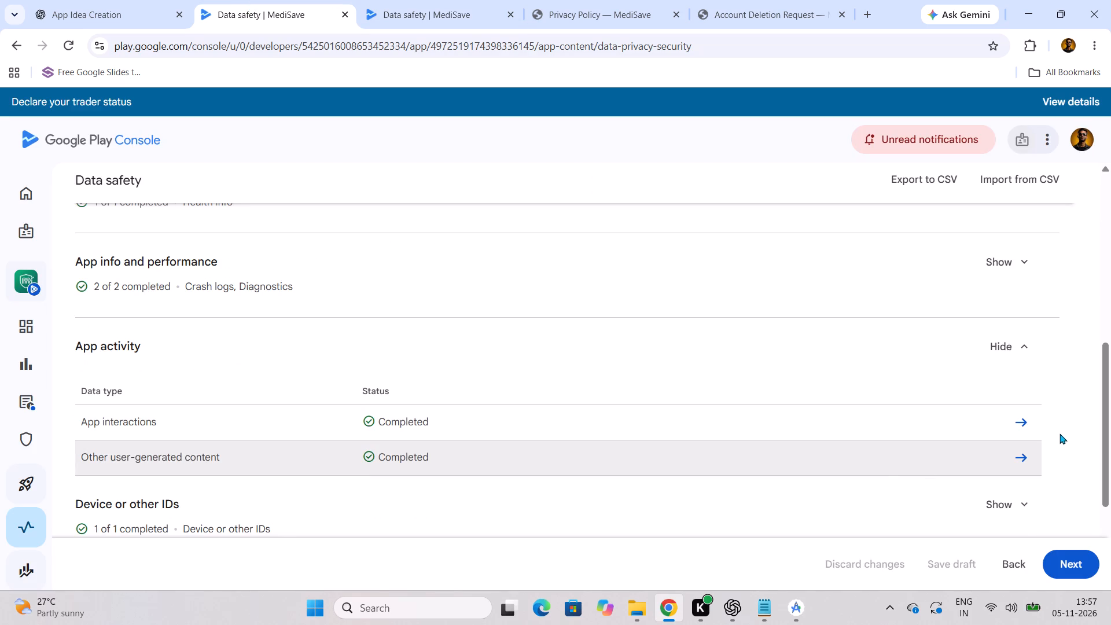
{"action": "left_click", "coordinate": [1023, 435]}
{"action": "scroll", "coordinate": [418, 425], "scroll_direction": "down", "scroll_amount": 1}
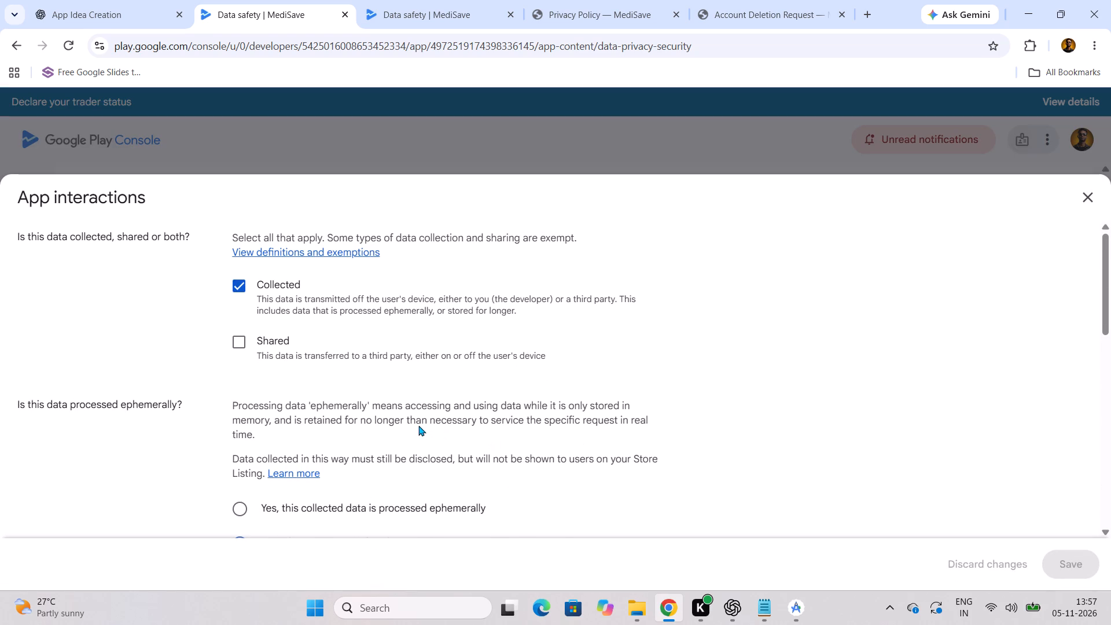
{"action": "scroll", "coordinate": [418, 425], "scroll_direction": "down", "scroll_amount": 1}
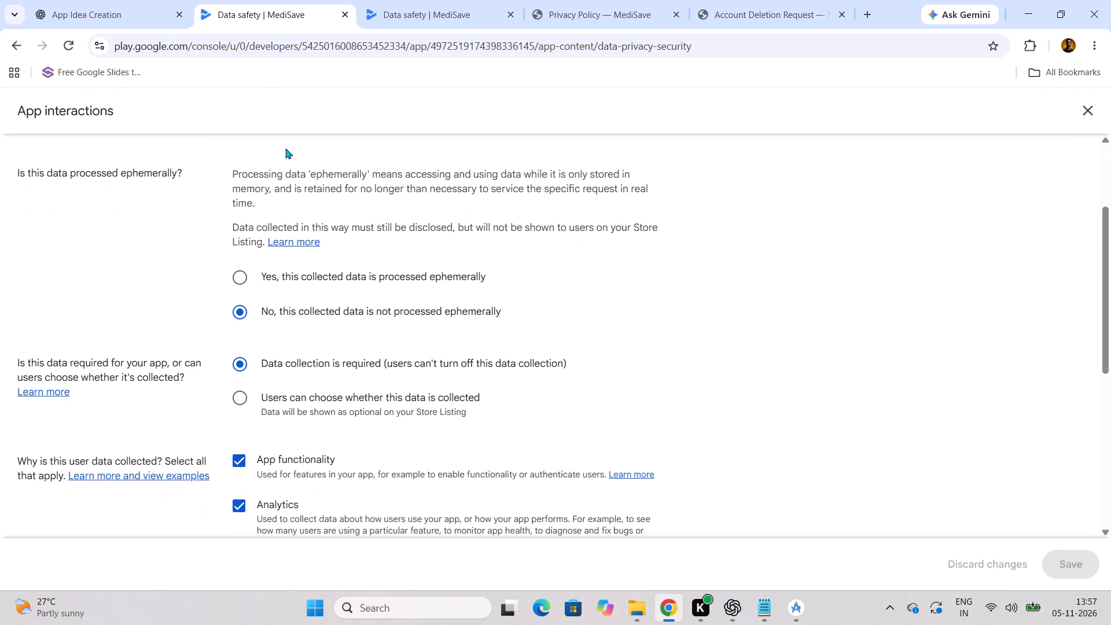
Unmark the new app's Crash logs as Shared, and answer that the data is not processed ephemerally and collection is required.
{"action": "left_click", "coordinate": [439, 18]}
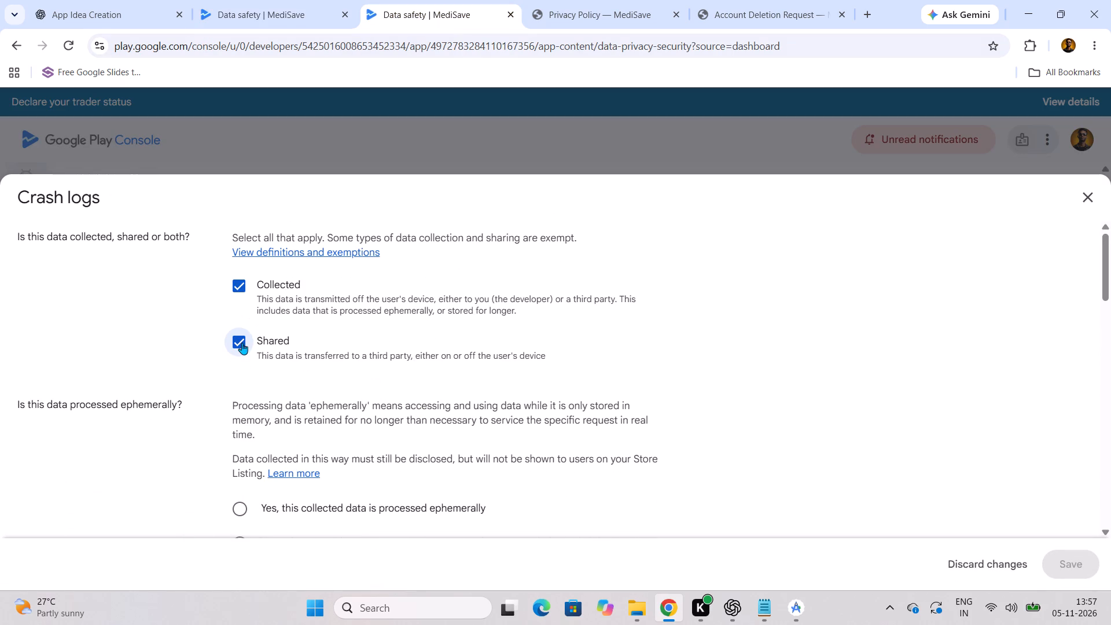
{"action": "left_click", "coordinate": [241, 345]}
{"action": "scroll", "coordinate": [234, 498], "scroll_direction": "down", "scroll_amount": 1}
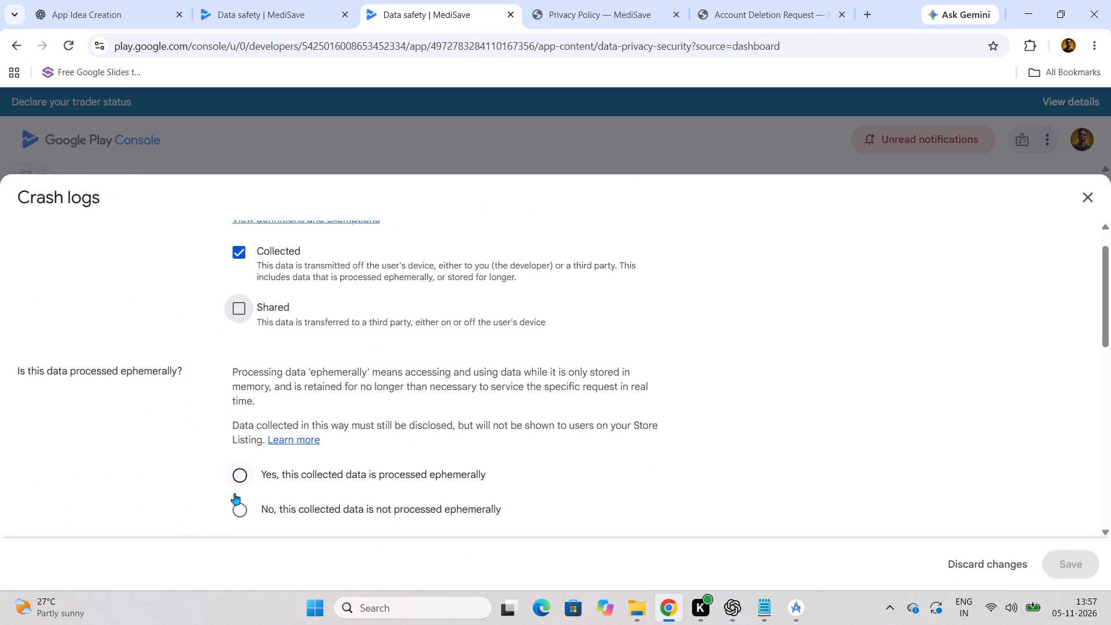
{"action": "left_click", "coordinate": [245, 405]}
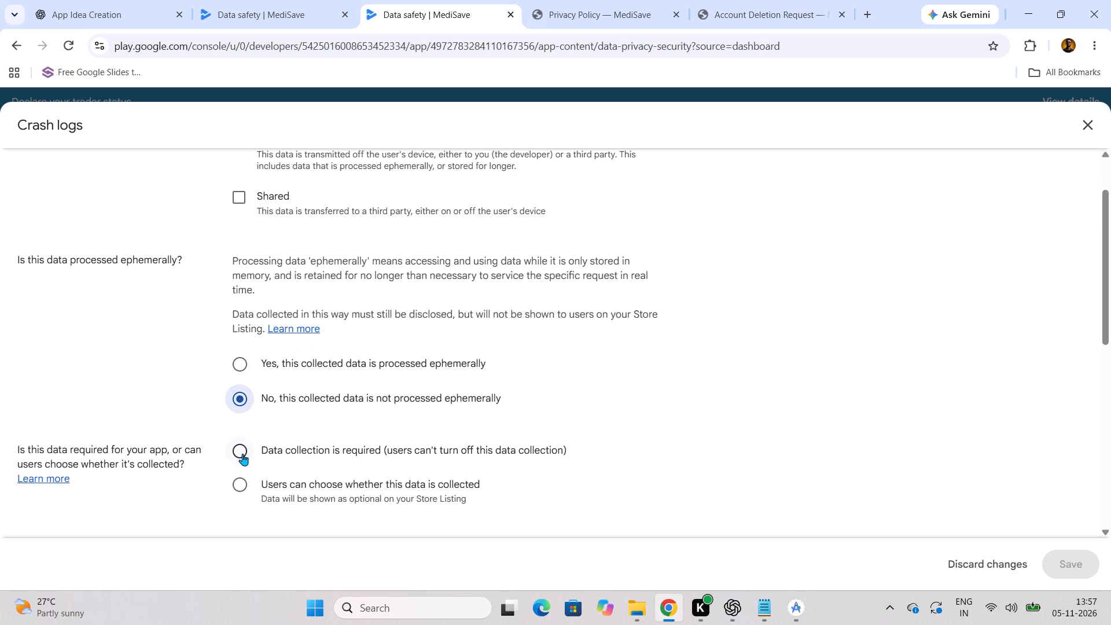
{"action": "left_click", "coordinate": [243, 453]}
Select App functionality and Analytics as the new app's Crash logs purposes, comparing with the existing declaration's App interactions purposes, and save.
{"action": "scroll", "coordinate": [259, 469], "scroll_direction": "down", "scroll_amount": 3}
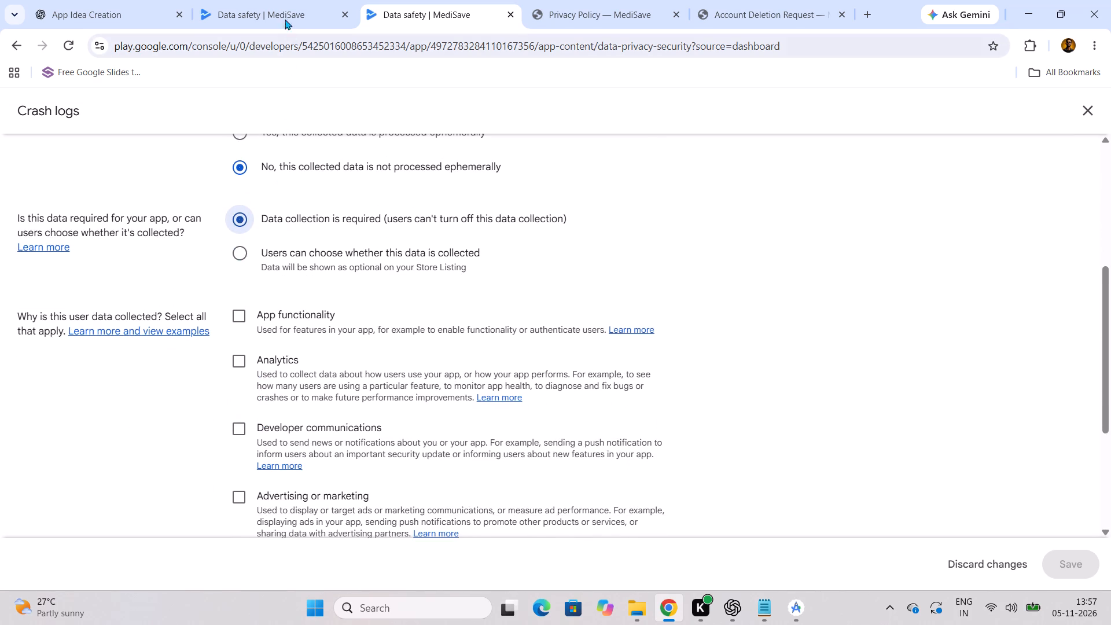
{"action": "left_click", "coordinate": [284, 13]}
{"action": "scroll", "coordinate": [359, 308], "scroll_direction": "down", "scroll_amount": 1}
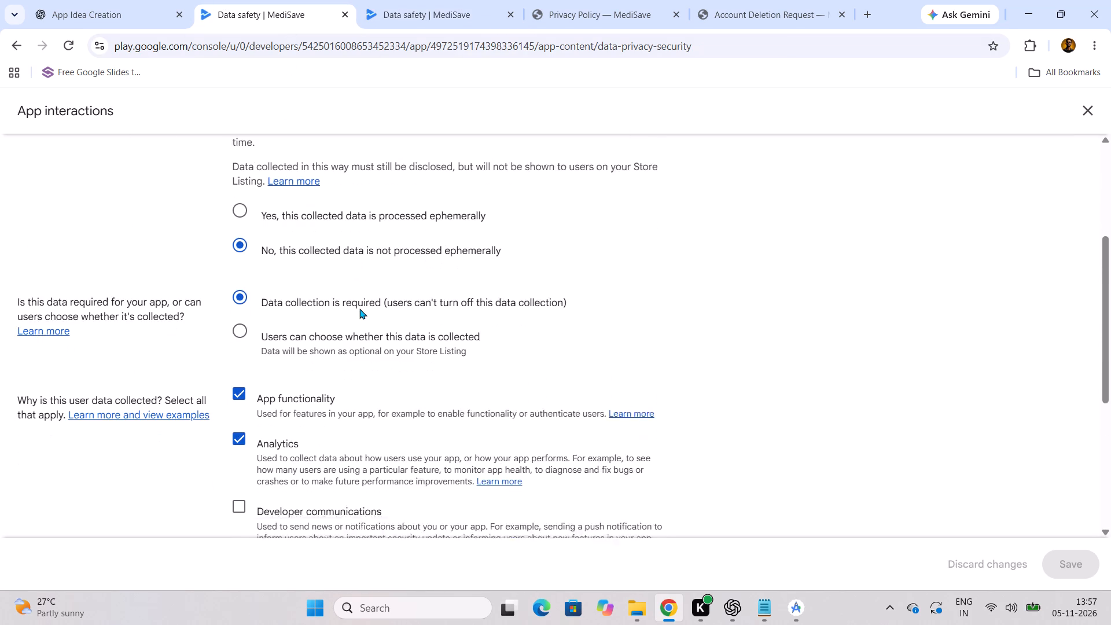
{"action": "scroll", "coordinate": [359, 308], "scroll_direction": "down", "scroll_amount": 2}
{"action": "left_click", "coordinate": [448, 19]}
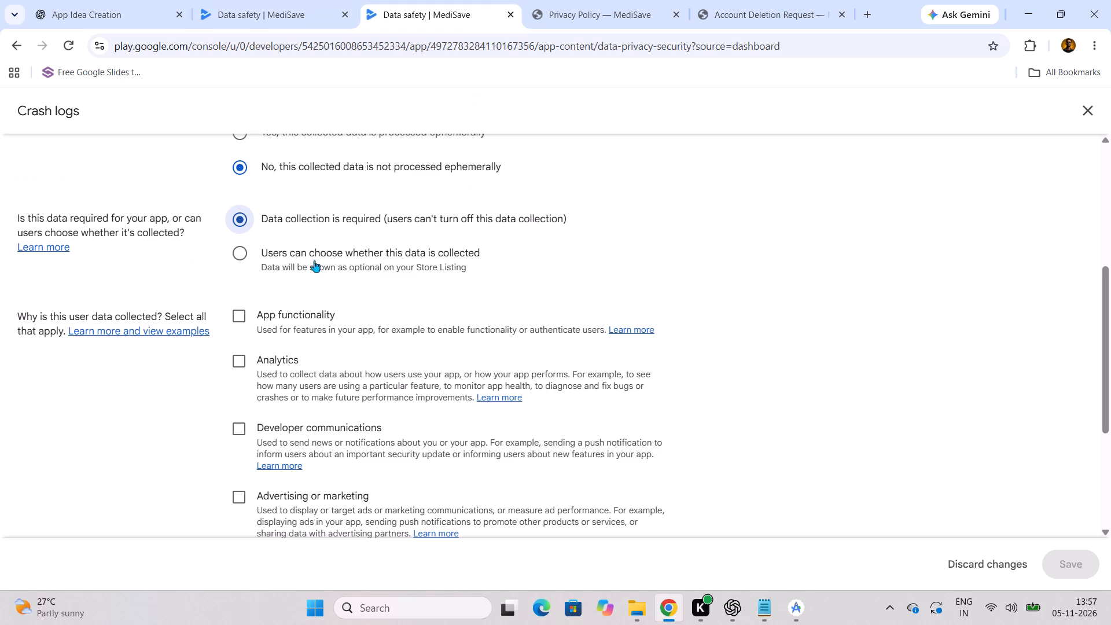
{"action": "left_click", "coordinate": [237, 320]}
{"action": "left_click", "coordinate": [240, 367]}
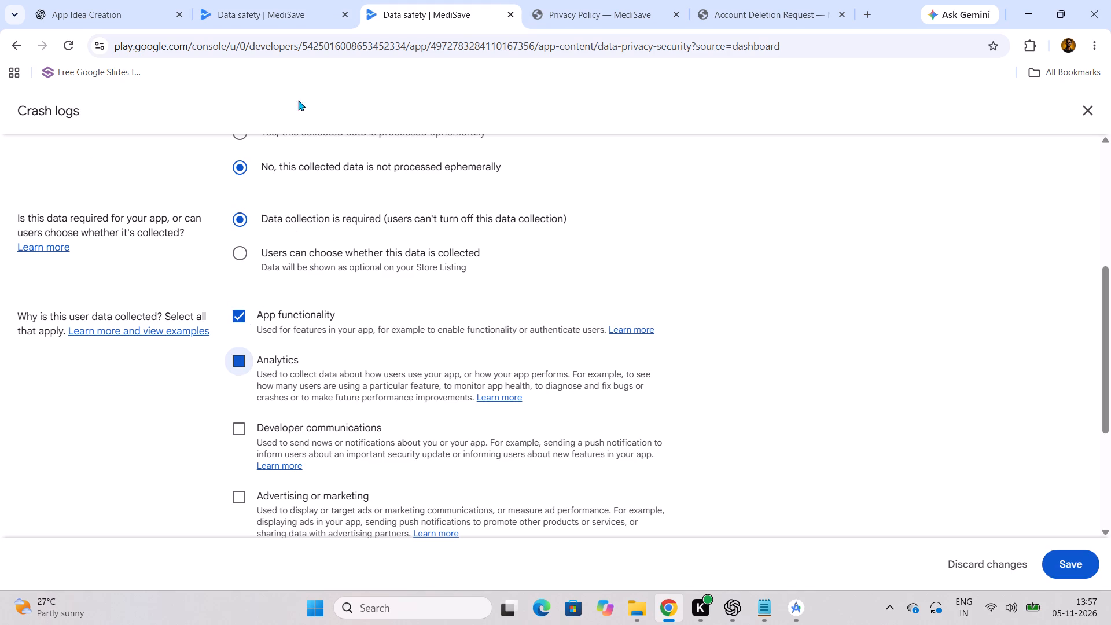
{"action": "left_click", "coordinate": [285, 5]}
{"action": "scroll", "coordinate": [347, 286], "scroll_direction": "down", "scroll_amount": 7}
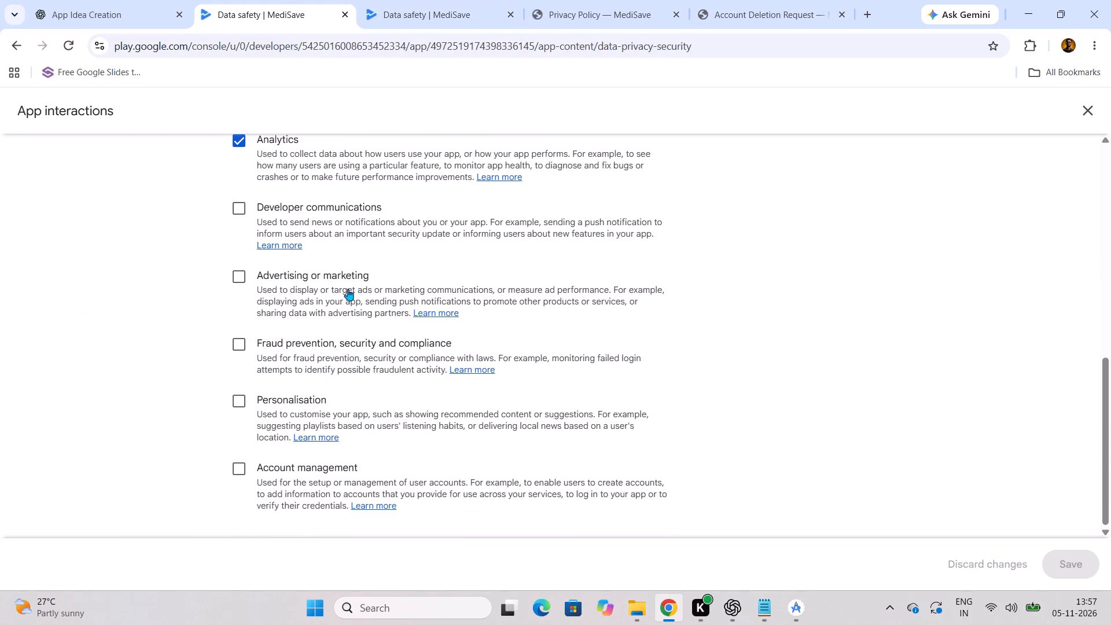
{"action": "scroll", "coordinate": [367, 267], "scroll_direction": "up", "scroll_amount": 3}
{"action": "left_click", "coordinate": [435, 14]}
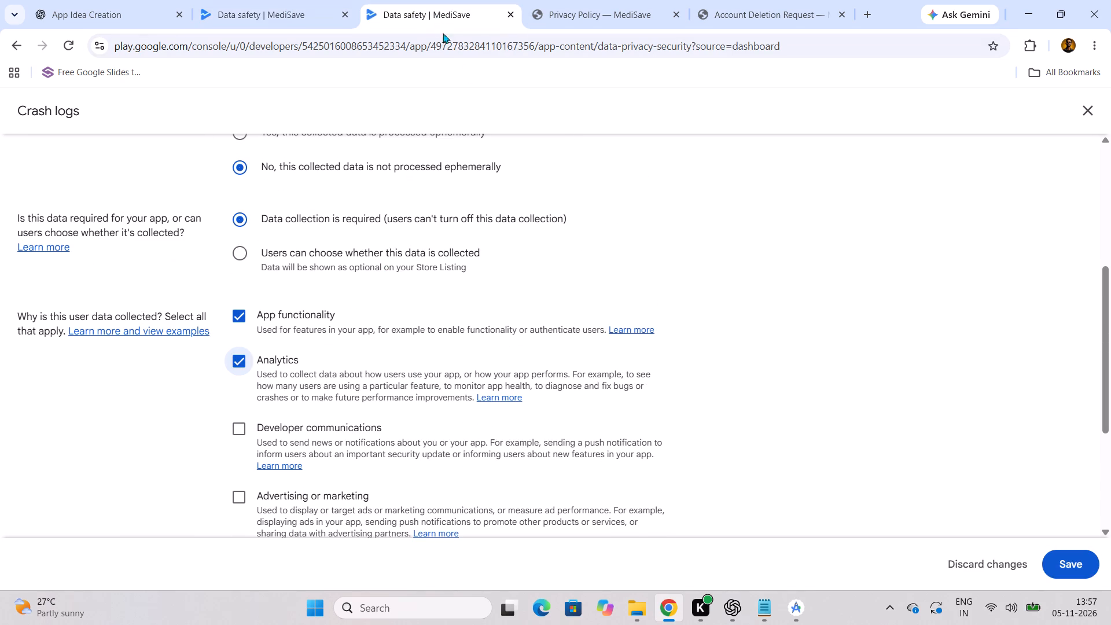
{"action": "left_click", "coordinate": [1069, 562]}
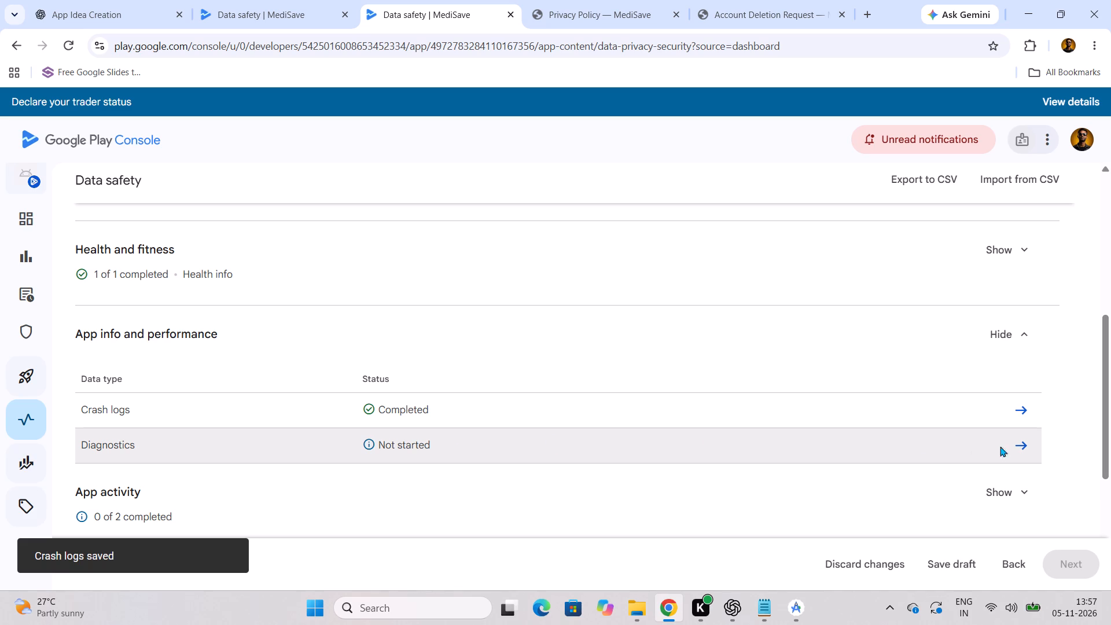
Open the new app's Diagnostics questions under App info and performance and mark the data as Collected.
{"action": "left_click", "coordinate": [1020, 450]}
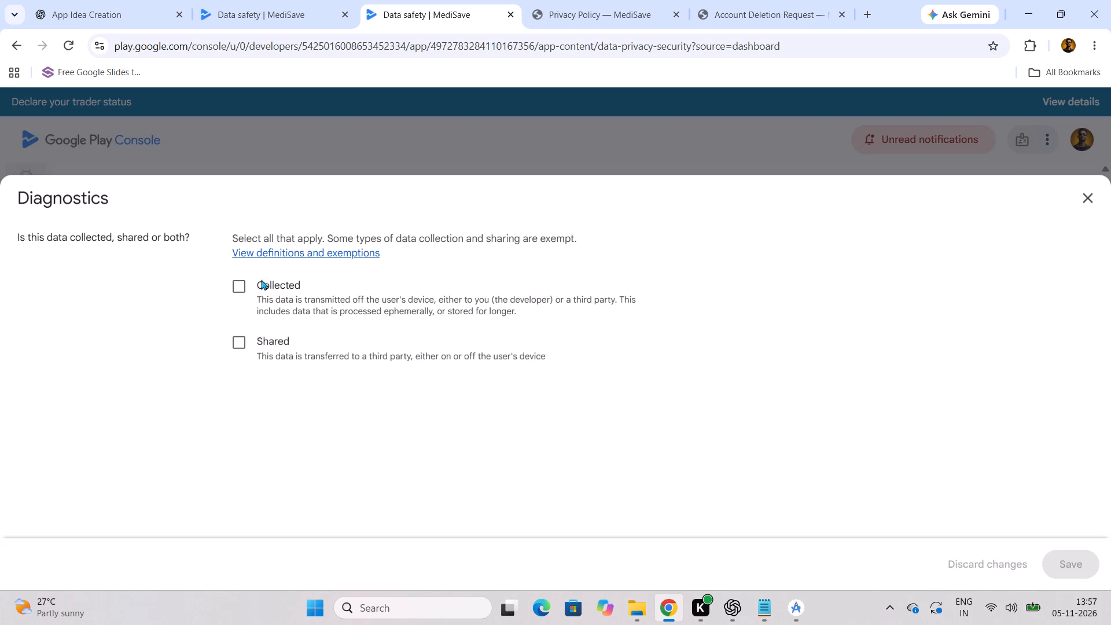
{"action": "left_click", "coordinate": [245, 285]}
Close the existing declaration's App interactions and examine its Diagnostics answers on collection, ephemeral processing and user choice under App info and performance.
{"action": "left_click", "coordinate": [252, 8]}
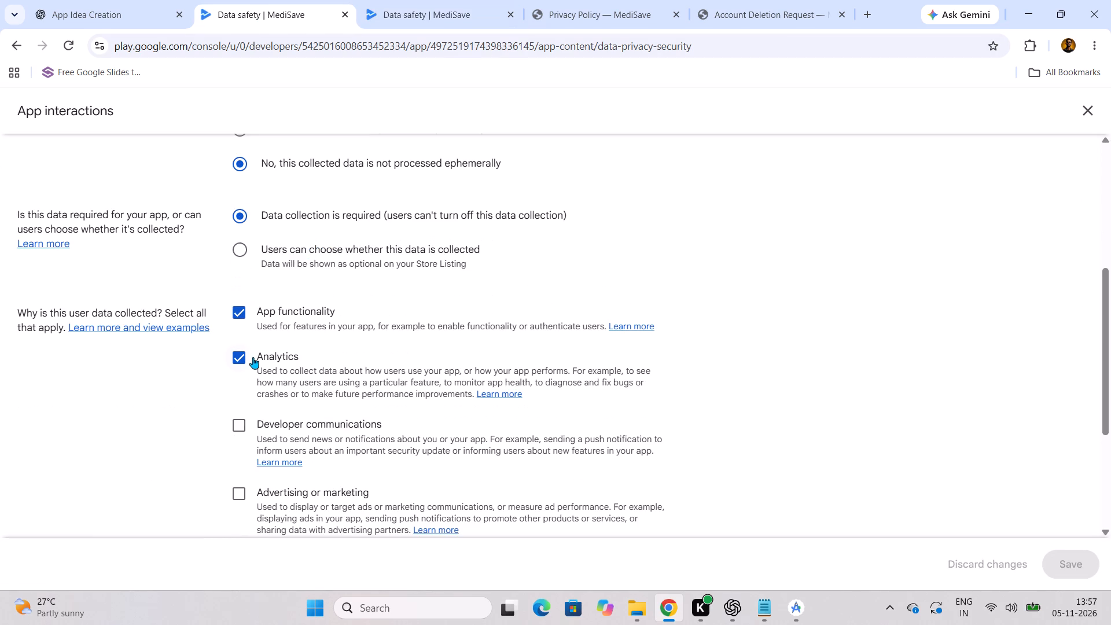
{"action": "left_click", "coordinate": [1090, 112]}
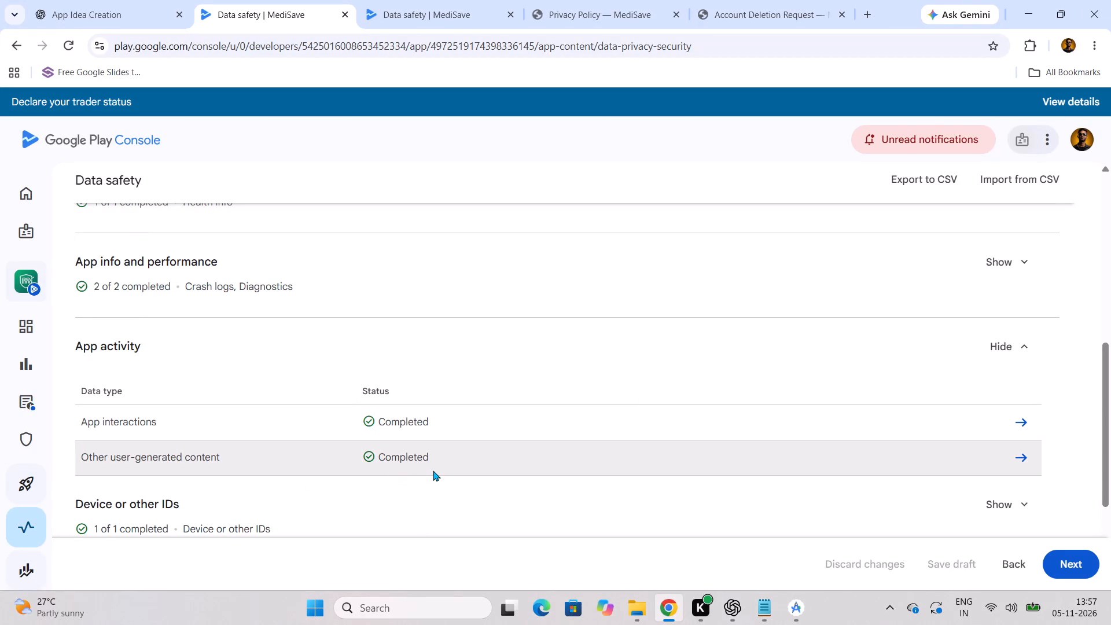
{"action": "scroll", "coordinate": [433, 470], "scroll_direction": "down", "scroll_amount": 1}
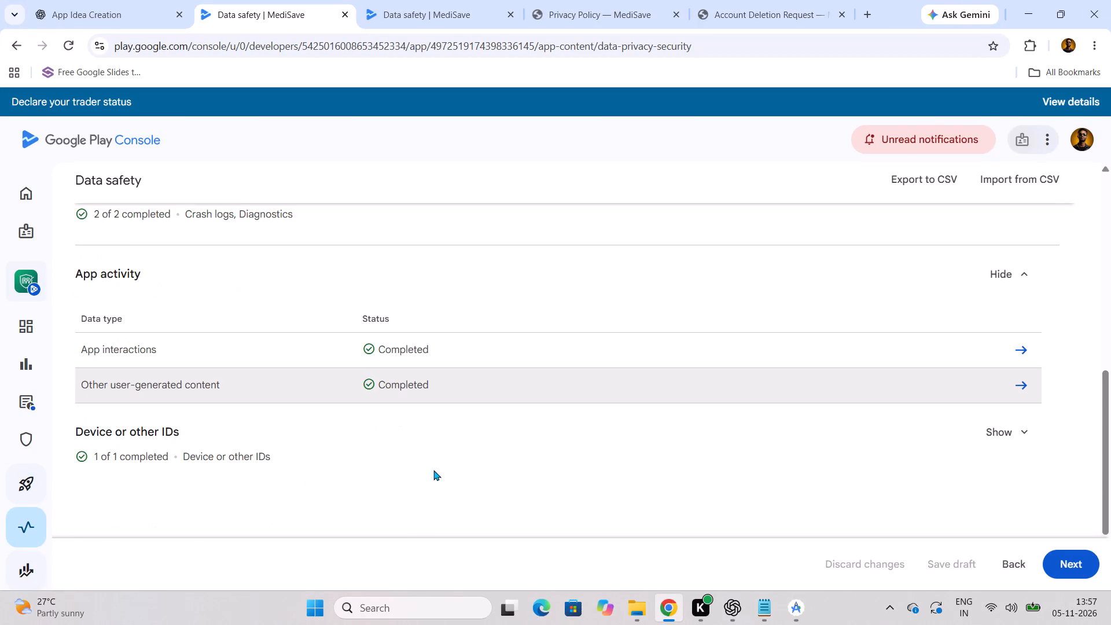
{"action": "scroll", "coordinate": [433, 470], "scroll_direction": "up", "scroll_amount": 4}
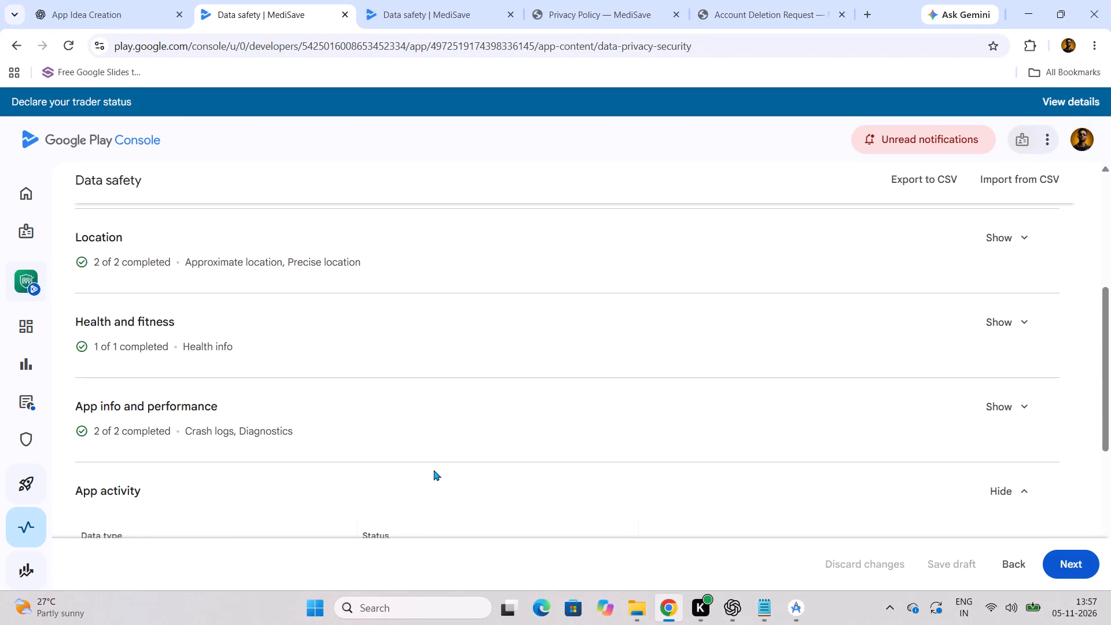
{"action": "scroll", "coordinate": [433, 470], "scroll_direction": "up", "scroll_amount": 3}
{"action": "scroll", "coordinate": [433, 470], "scroll_direction": "down", "scroll_amount": 3}
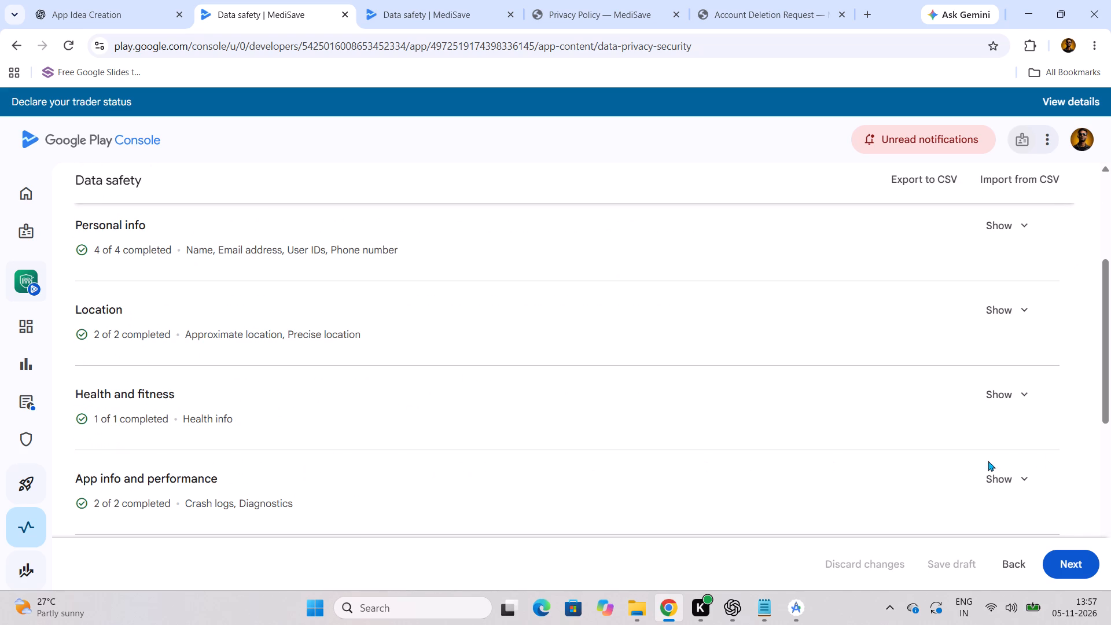
{"action": "left_click", "coordinate": [1031, 476]}
{"action": "scroll", "coordinate": [468, 396], "scroll_direction": "down", "scroll_amount": 2}
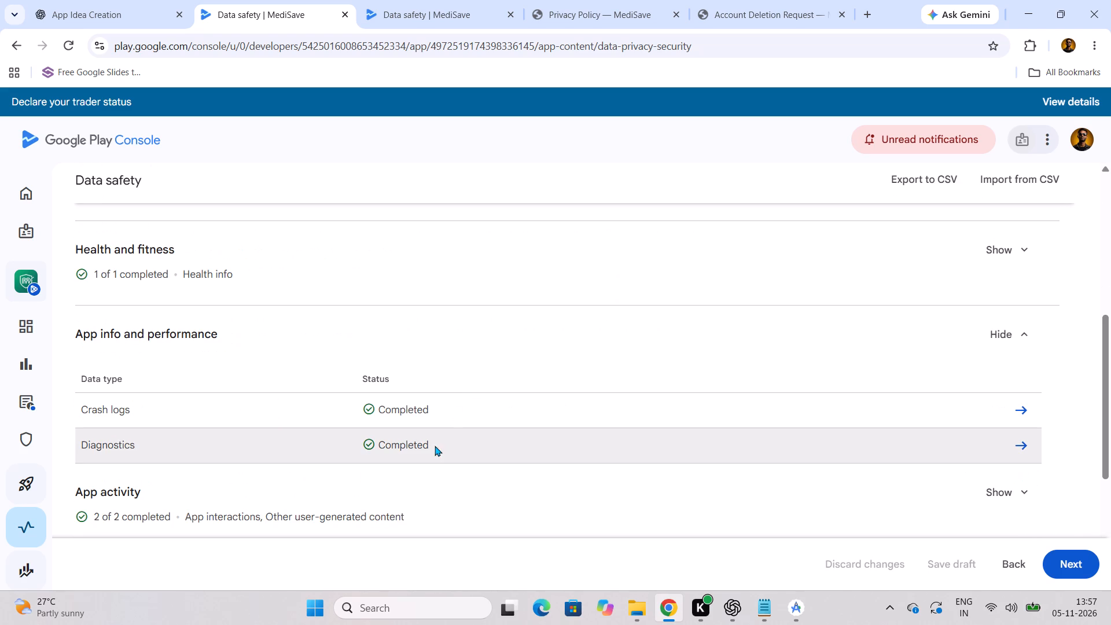
{"action": "left_click", "coordinate": [961, 444]}
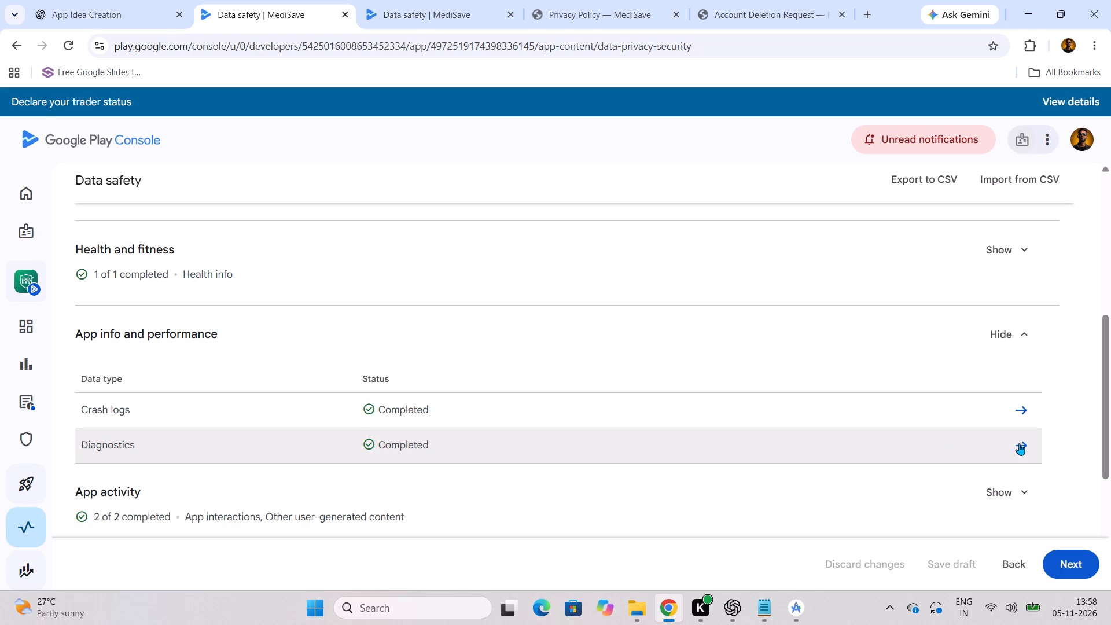
{"action": "left_click", "coordinate": [1019, 443]}
{"action": "scroll", "coordinate": [272, 431], "scroll_direction": "down", "scroll_amount": 1}
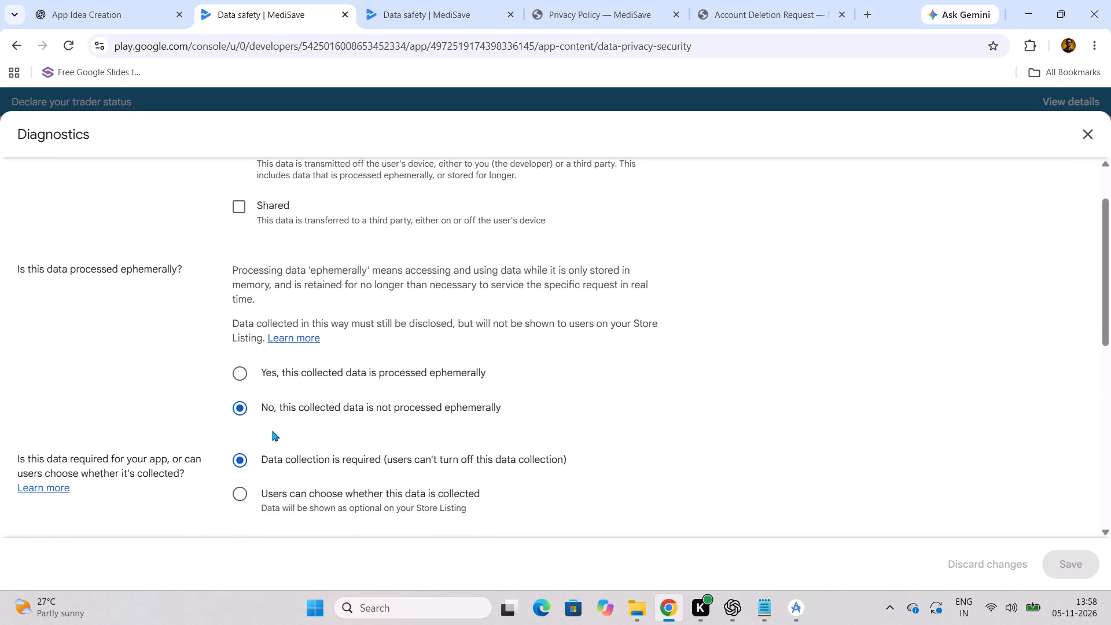
Answer in the new app's Diagnostics that the data is not processed ephemerally and collection is required.
{"action": "left_click", "coordinate": [461, 15]}
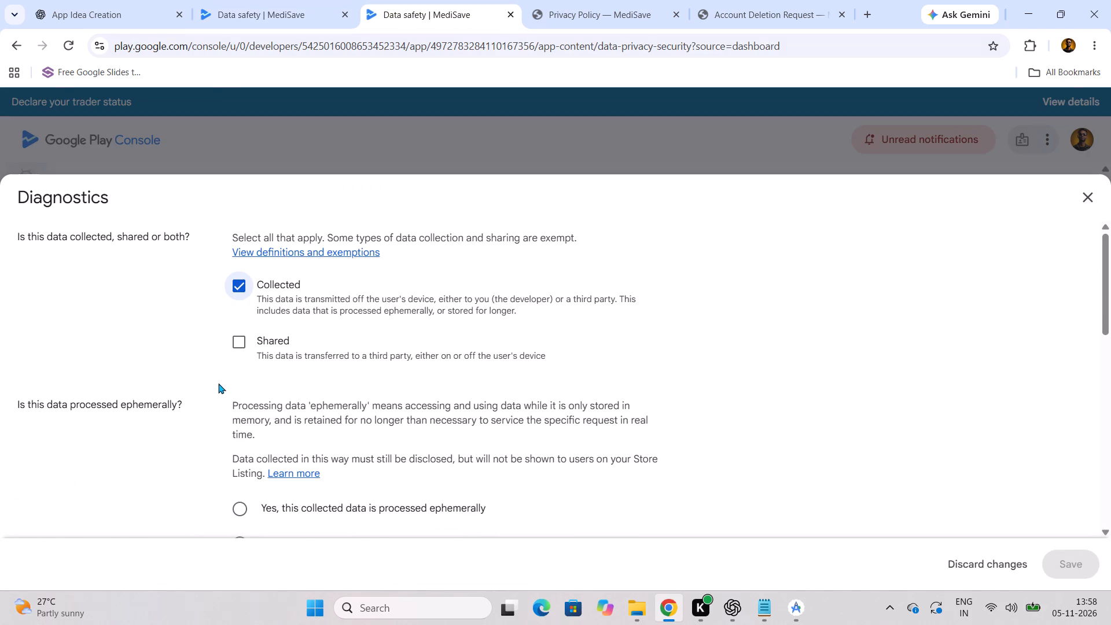
{"action": "scroll", "coordinate": [247, 511], "scroll_direction": "down", "scroll_amount": 1}
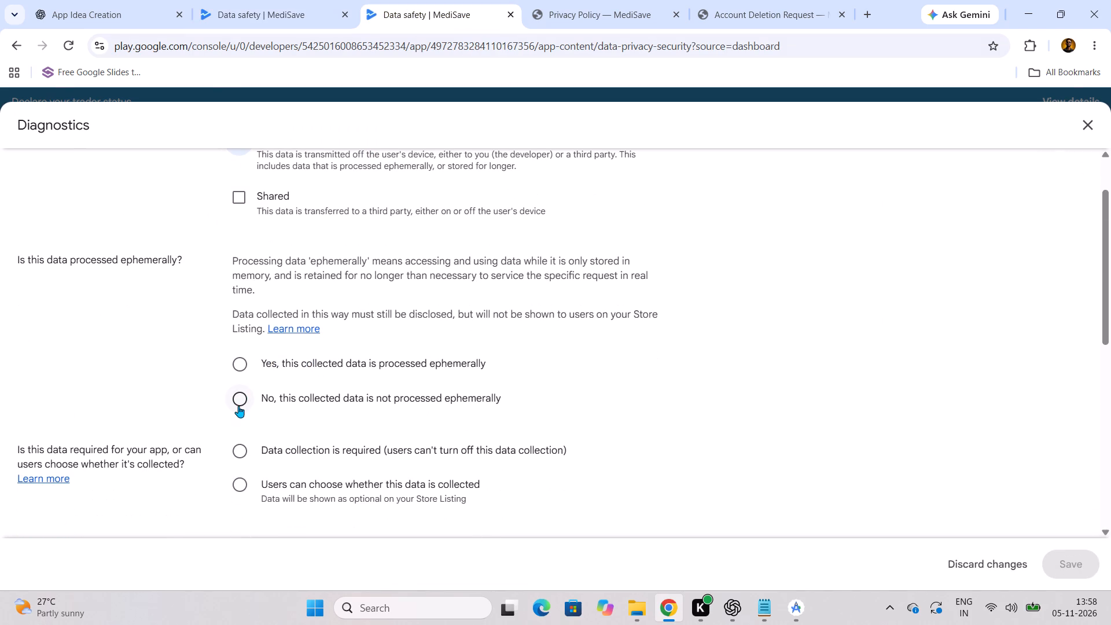
{"action": "left_click", "coordinate": [239, 405]}
{"action": "left_click", "coordinate": [244, 458]}
Check the existing declaration's Diagnostics purposes, select App functionality and Analytics for the new app's Diagnostics, and save.
{"action": "scroll", "coordinate": [244, 458], "scroll_direction": "down", "scroll_amount": 3}
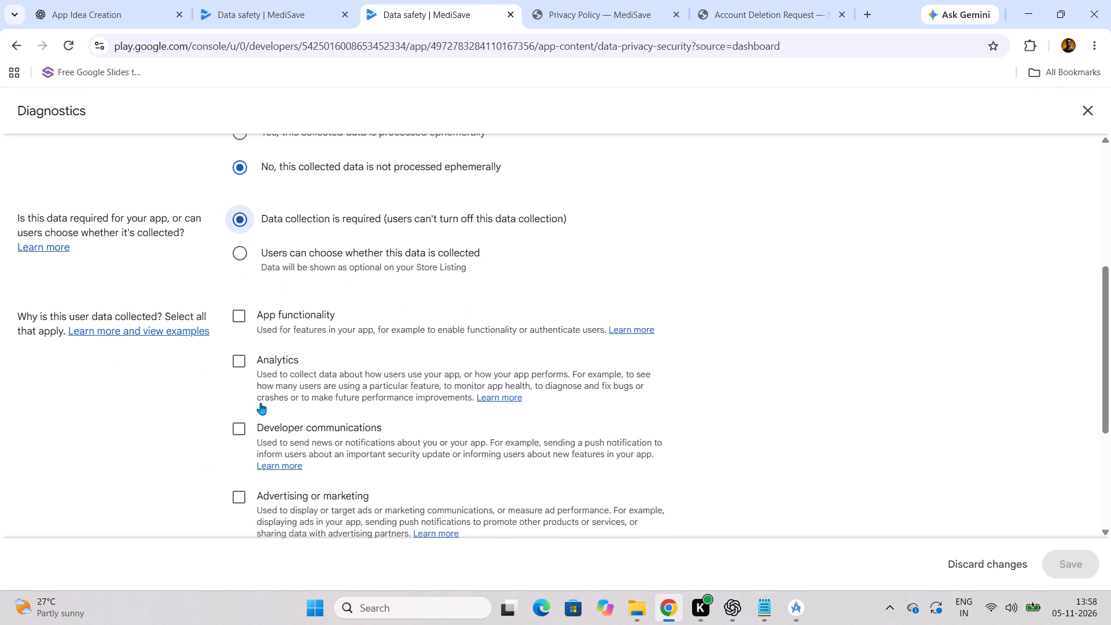
{"action": "left_click", "coordinate": [273, 16]}
{"action": "scroll", "coordinate": [167, 396], "scroll_direction": "down", "scroll_amount": 3}
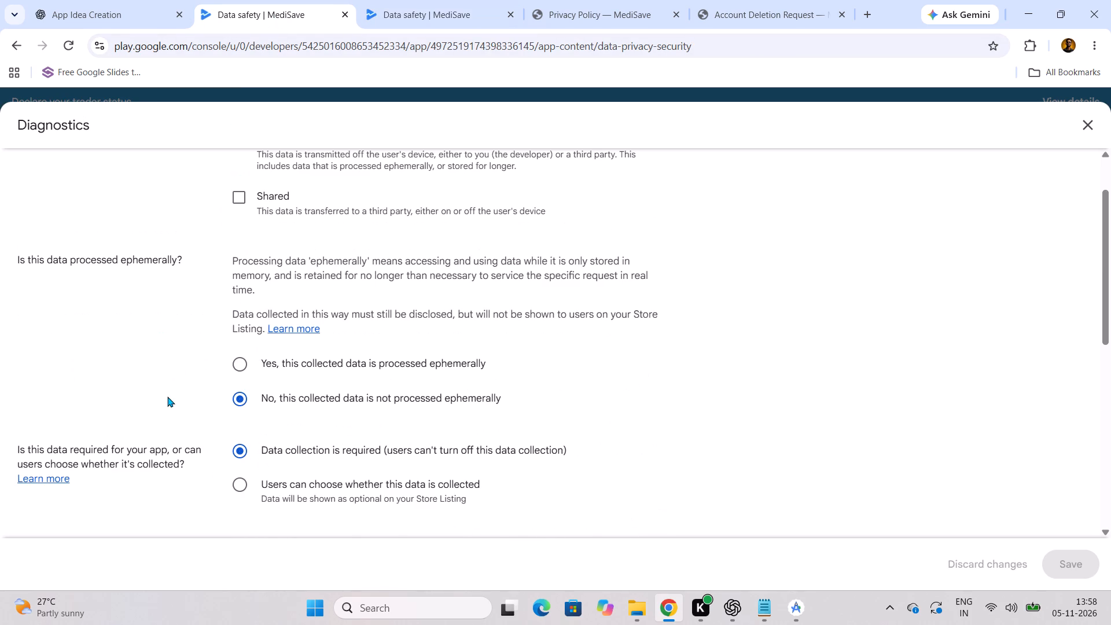
{"action": "scroll", "coordinate": [285, 330], "scroll_direction": "down", "scroll_amount": 7}
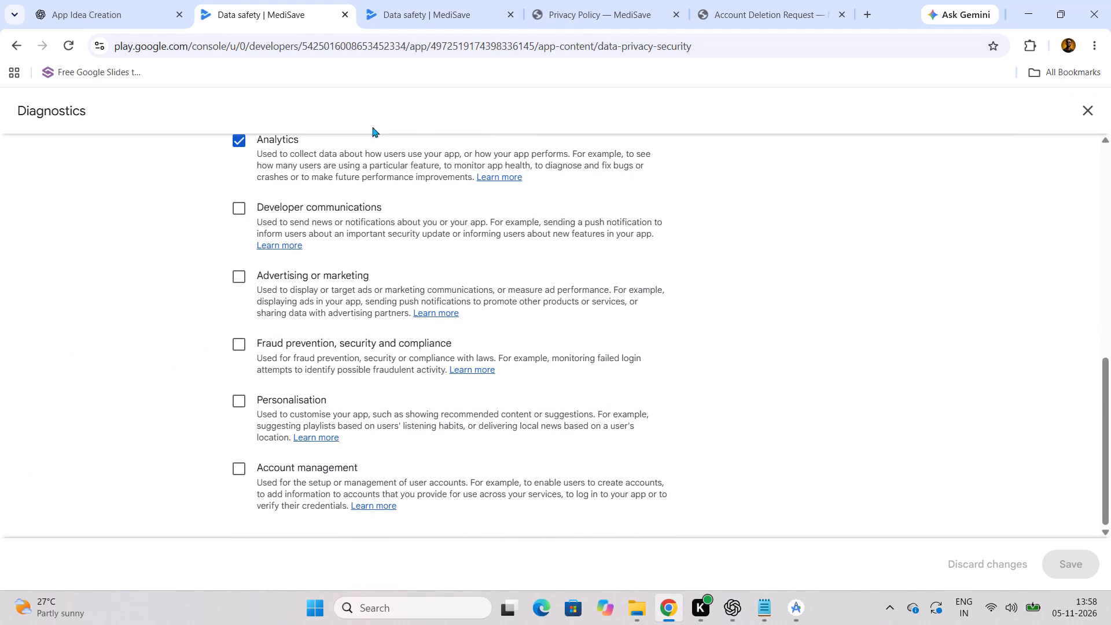
{"action": "left_click", "coordinate": [424, 10]}
{"action": "left_click", "coordinate": [242, 319]}
{"action": "left_click", "coordinate": [238, 366]}
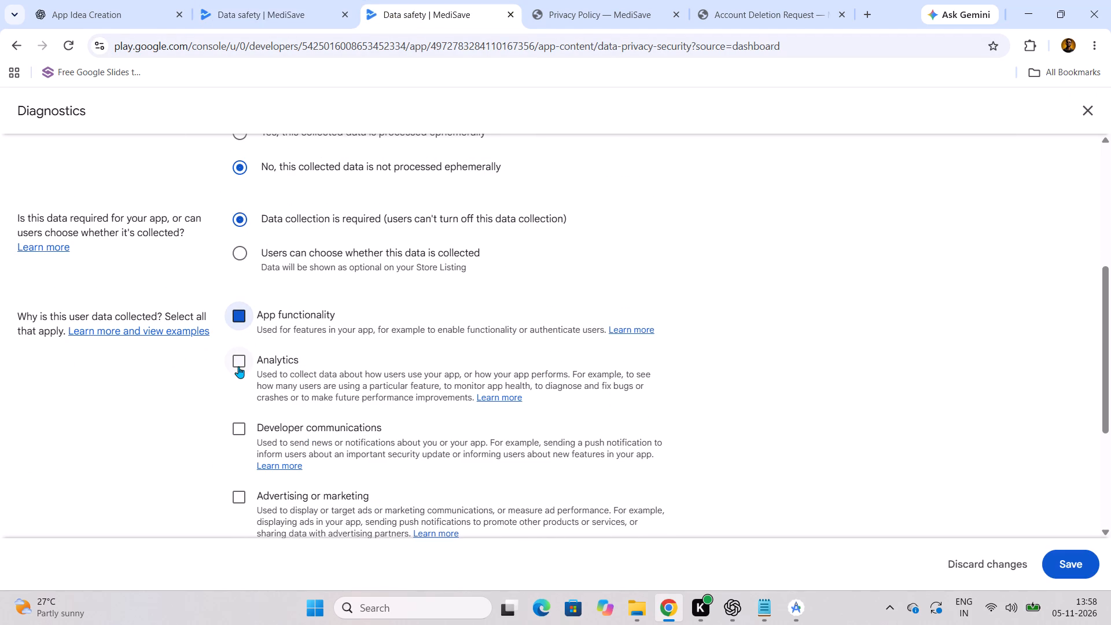
{"action": "left_click", "coordinate": [1061, 567]}
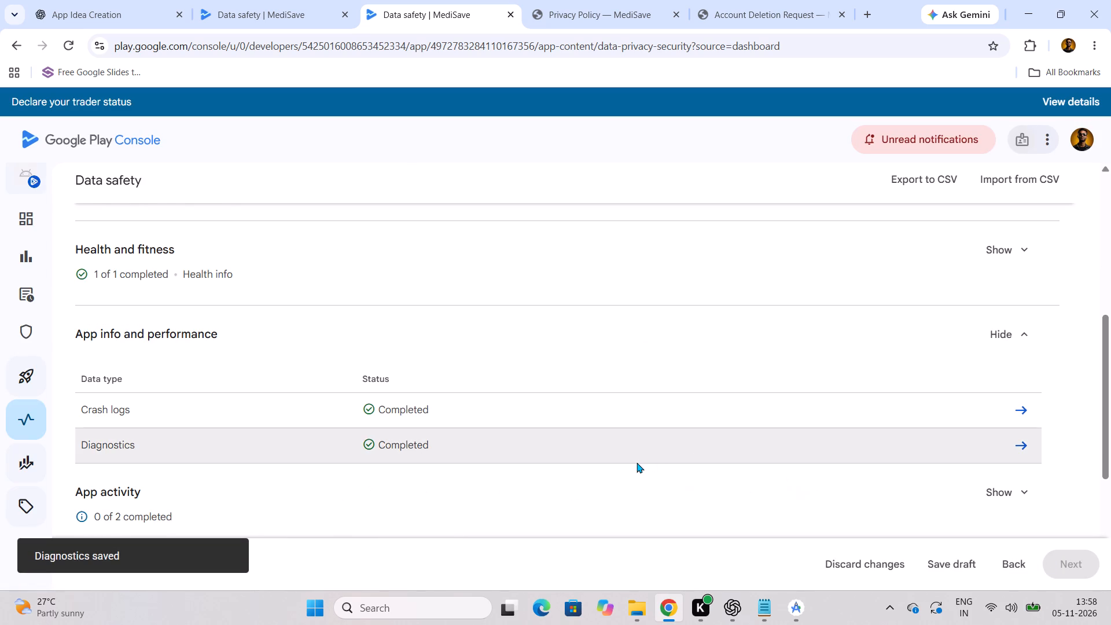
Open the new app's App interactions questions under App activity and mark the data as Collected.
{"action": "scroll", "coordinate": [637, 462], "scroll_direction": "down", "scroll_amount": 1}
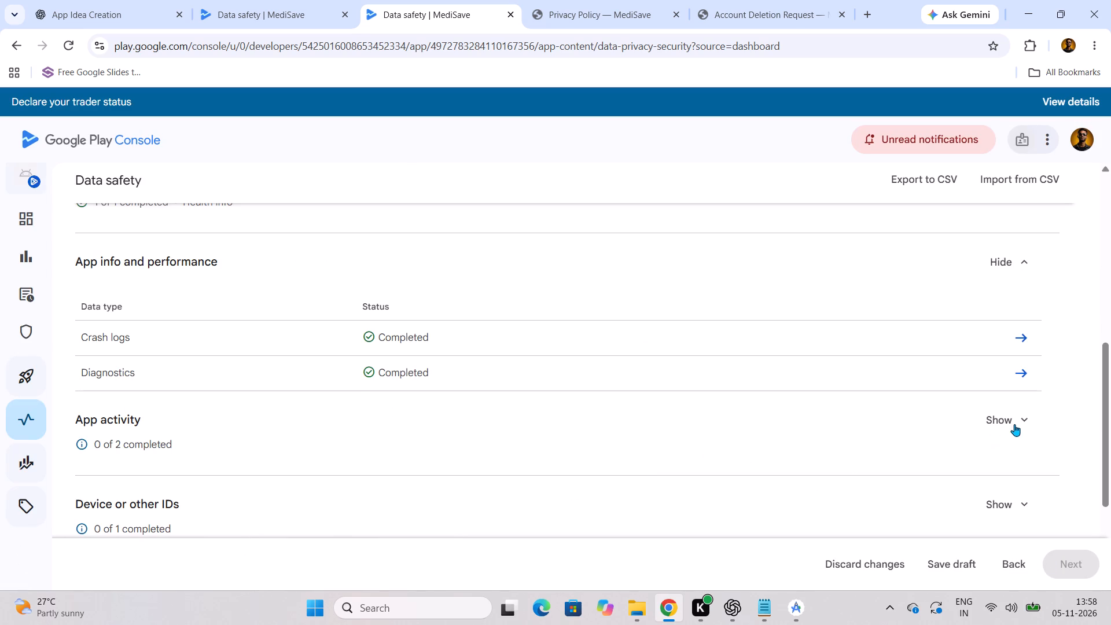
{"action": "left_click", "coordinate": [1014, 424]}
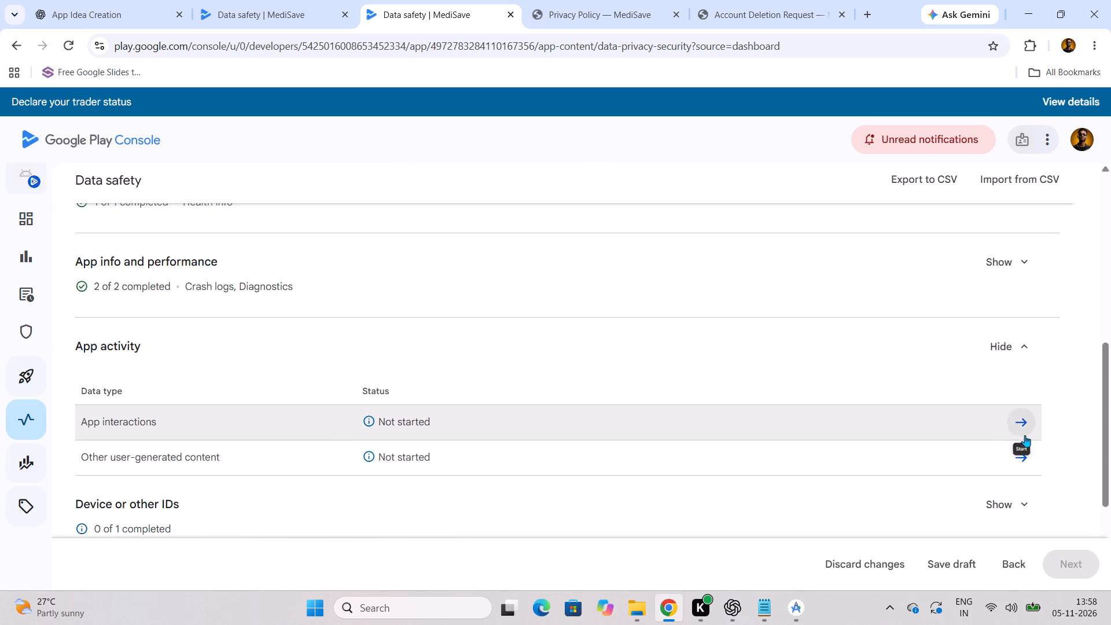
{"action": "left_click", "coordinate": [1025, 434]}
{"action": "left_click", "coordinate": [242, 289]}
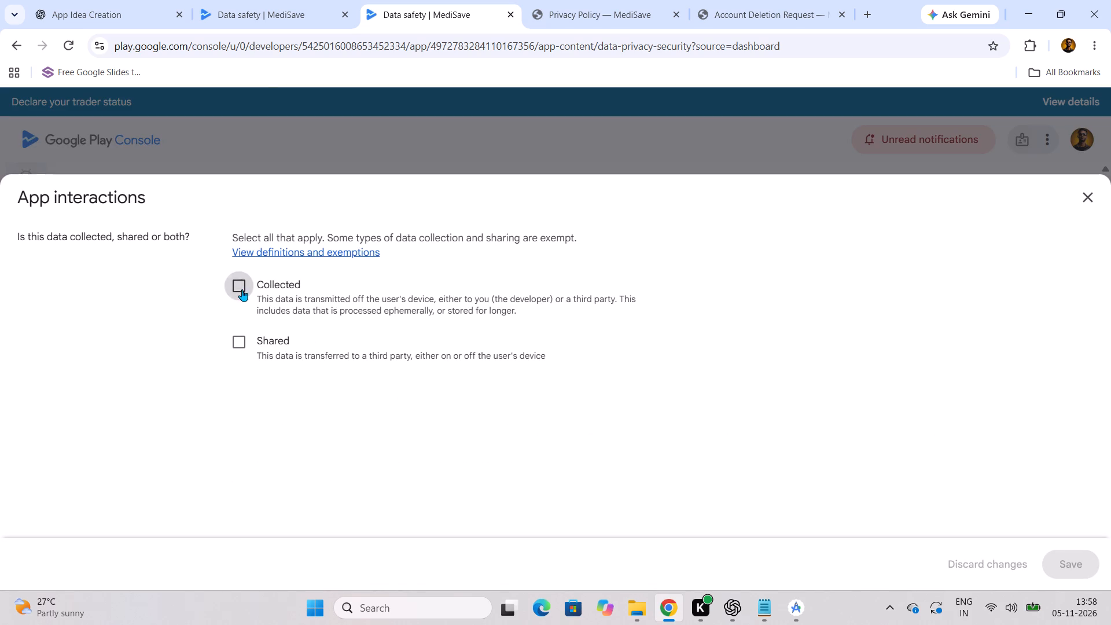
Check the existing declaration's App interactions answers, and set the new app's to collection required and not processed ephemerally.
{"action": "left_click", "coordinate": [284, 3]}
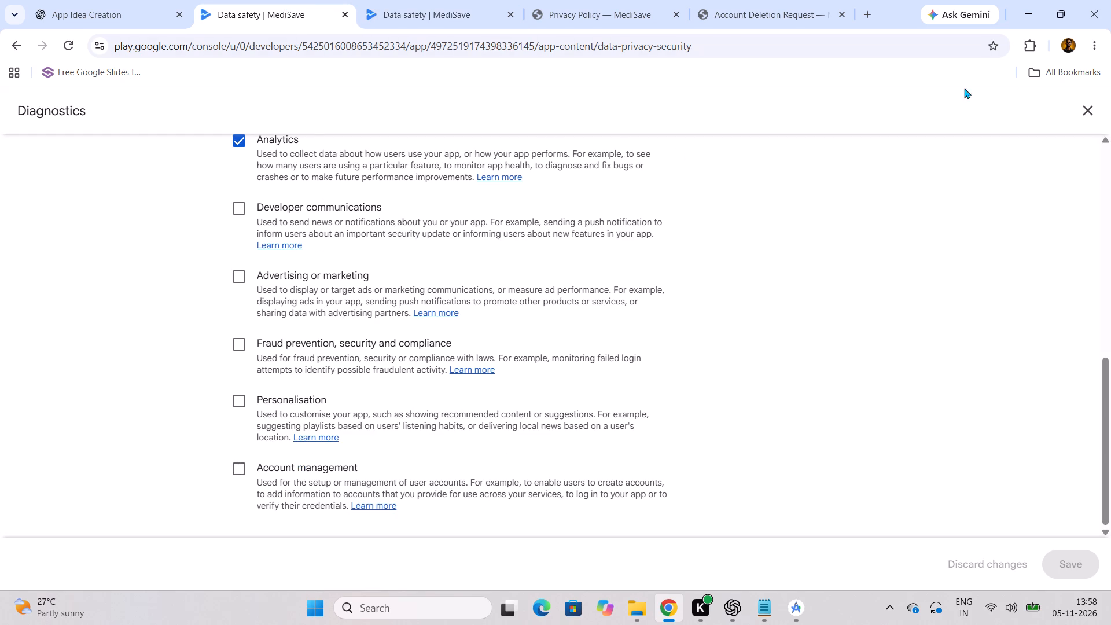
{"action": "left_click", "coordinate": [1083, 114]}
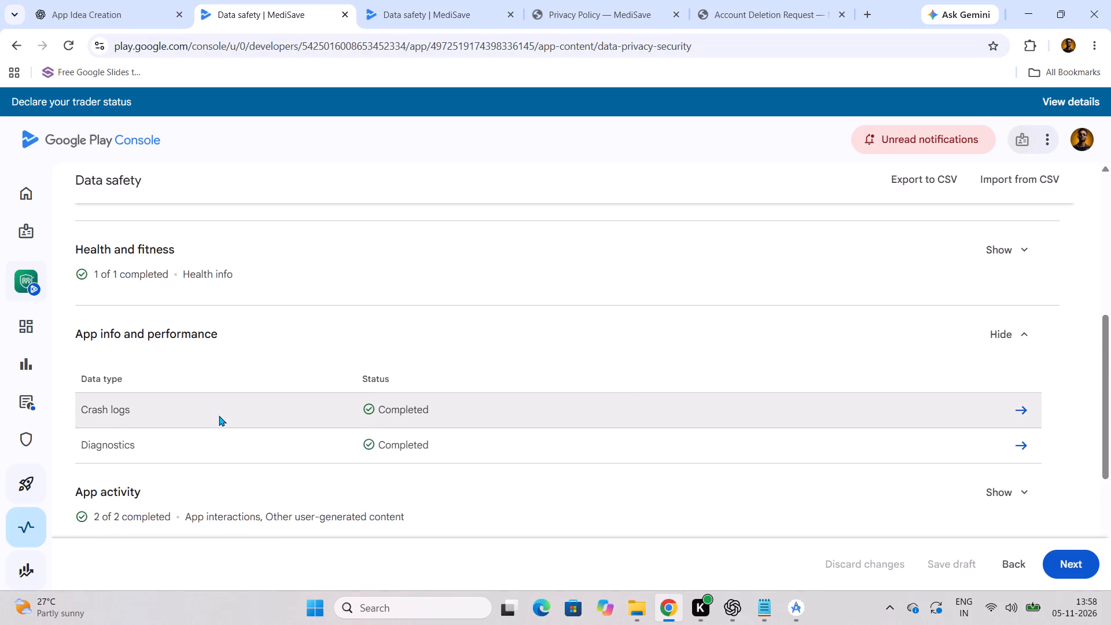
{"action": "scroll", "coordinate": [219, 416], "scroll_direction": "down", "scroll_amount": 1}
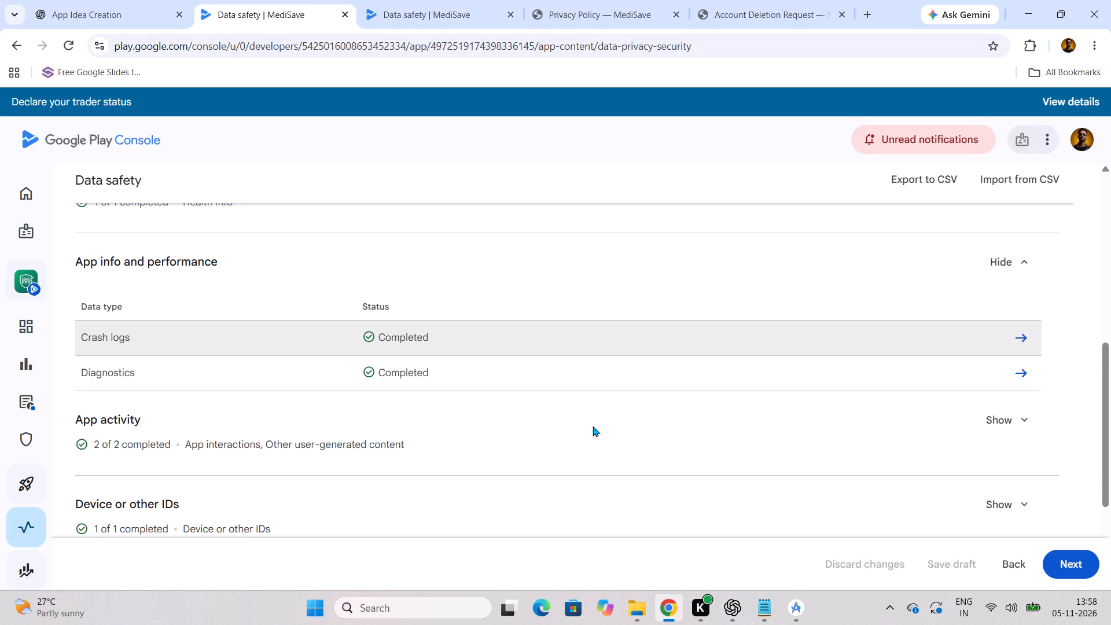
{"action": "left_click", "coordinate": [994, 417]}
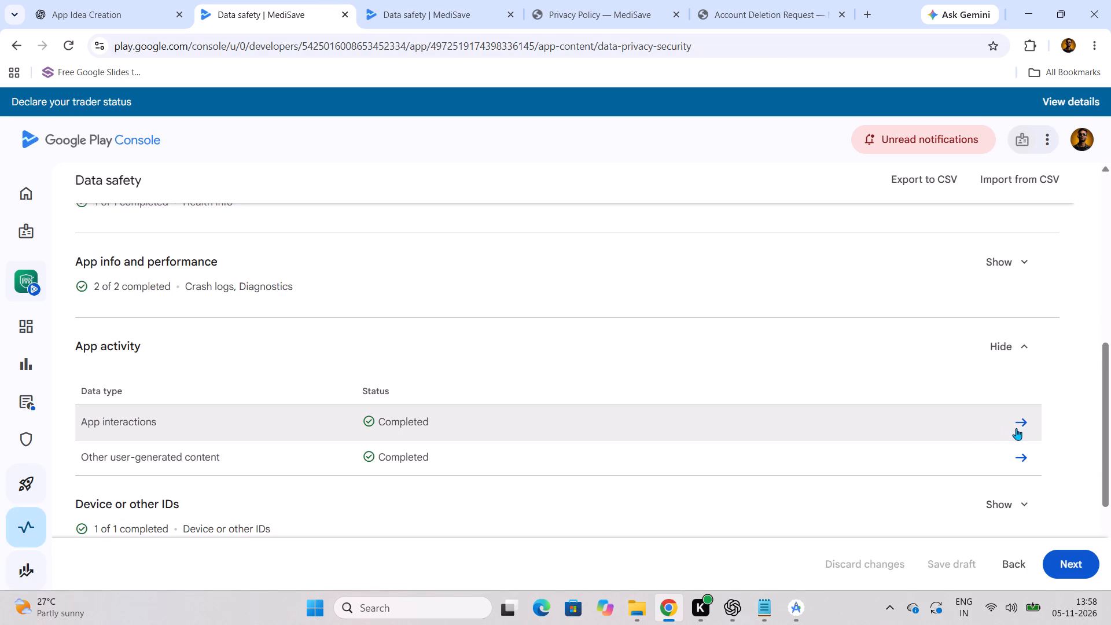
{"action": "left_click", "coordinate": [1020, 428]}
{"action": "scroll", "coordinate": [374, 424], "scroll_direction": "down", "scroll_amount": 2}
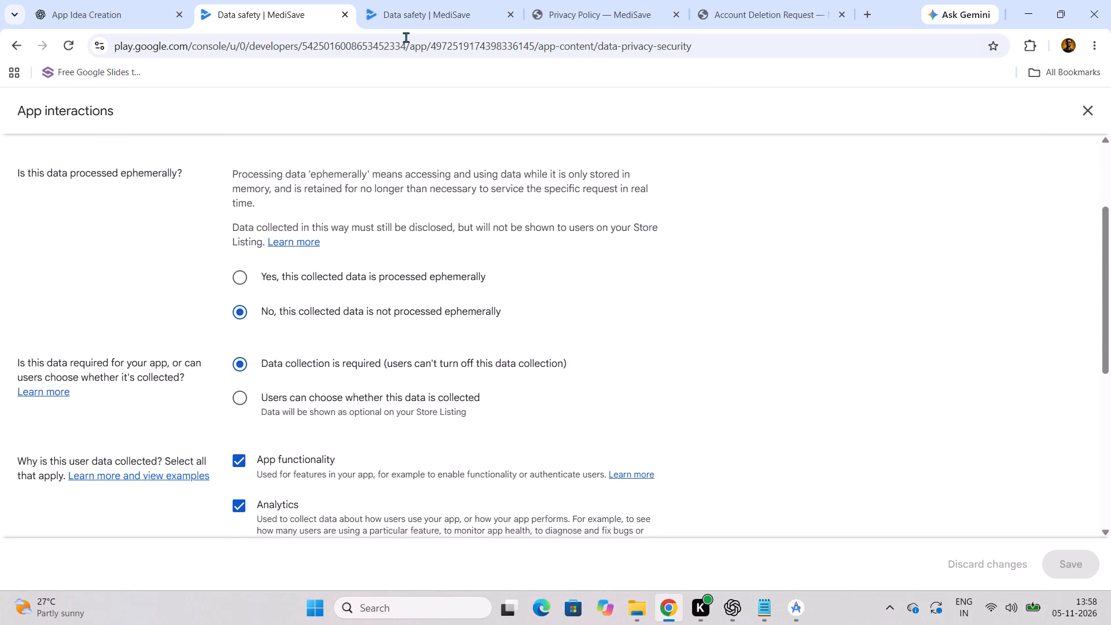
{"action": "left_click", "coordinate": [410, 13]}
{"action": "scroll", "coordinate": [237, 417], "scroll_direction": "down", "scroll_amount": 2}
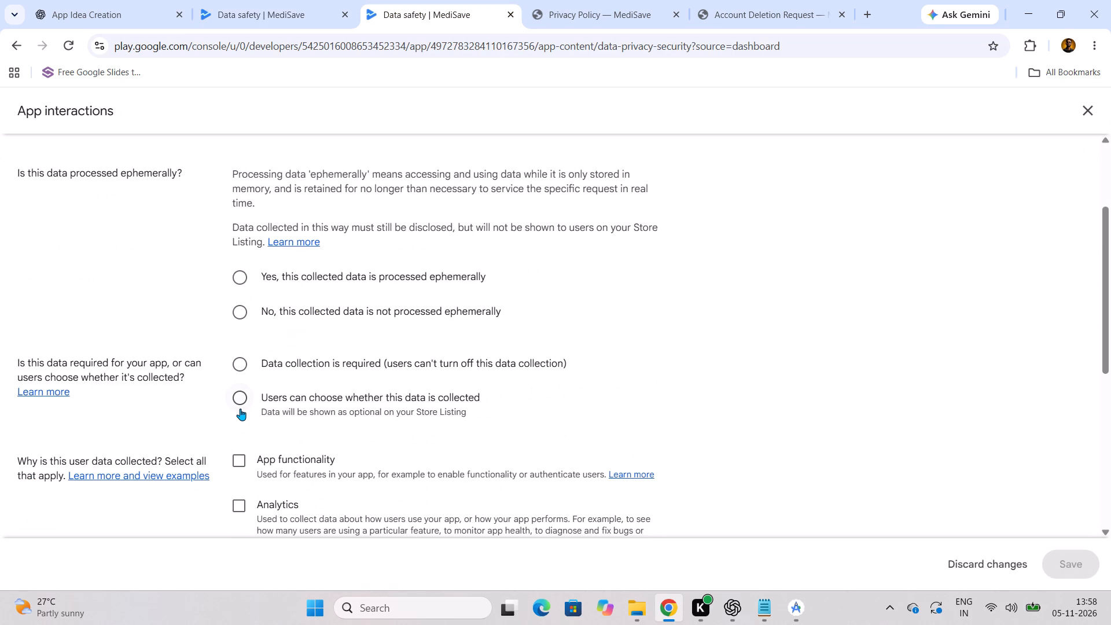
{"action": "left_click", "coordinate": [237, 366]}
{"action": "left_click", "coordinate": [237, 318]}
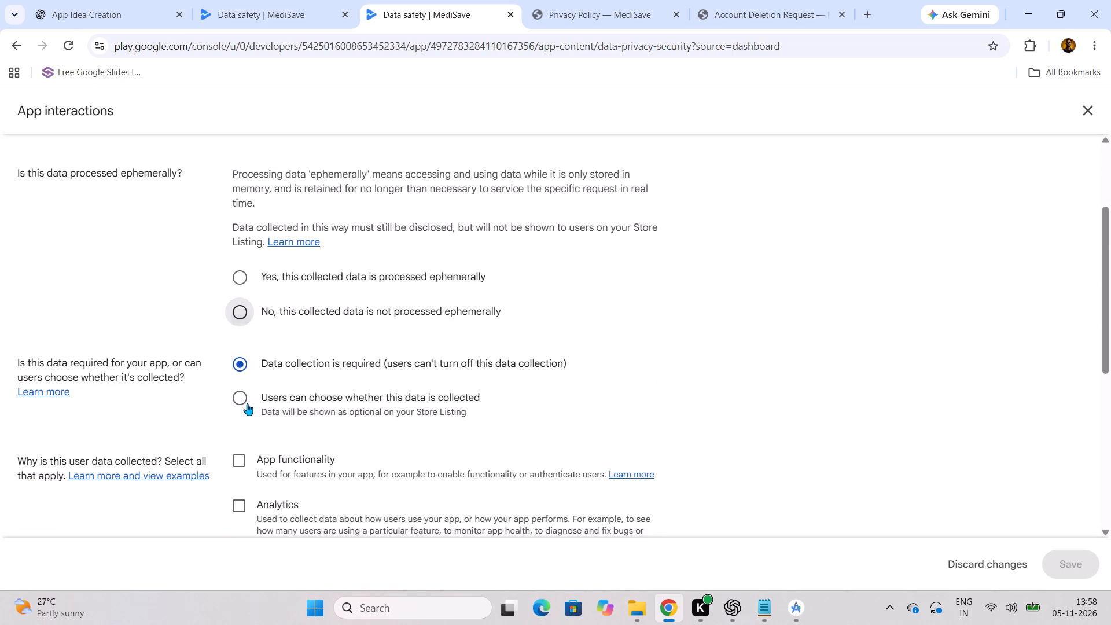
Select App functionality and Analytics as the new app's App interactions purposes, comparing with the existing declaration's purposes, and save.
{"action": "scroll", "coordinate": [248, 409], "scroll_direction": "down", "scroll_amount": 1}
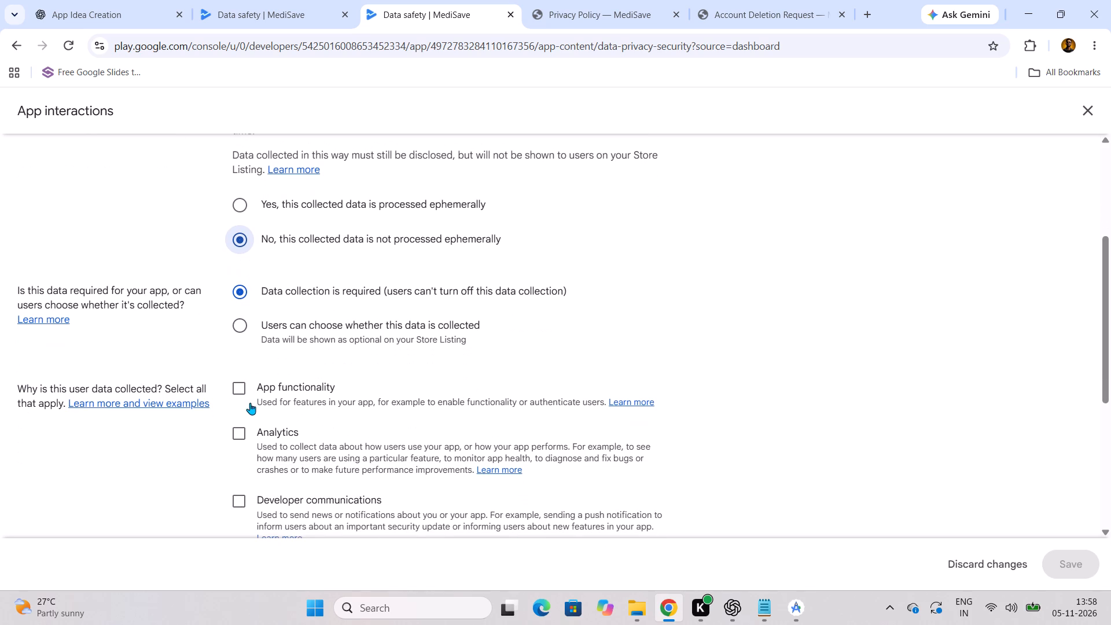
{"action": "left_click", "coordinate": [245, 393]}
{"action": "left_click", "coordinate": [251, 432]}
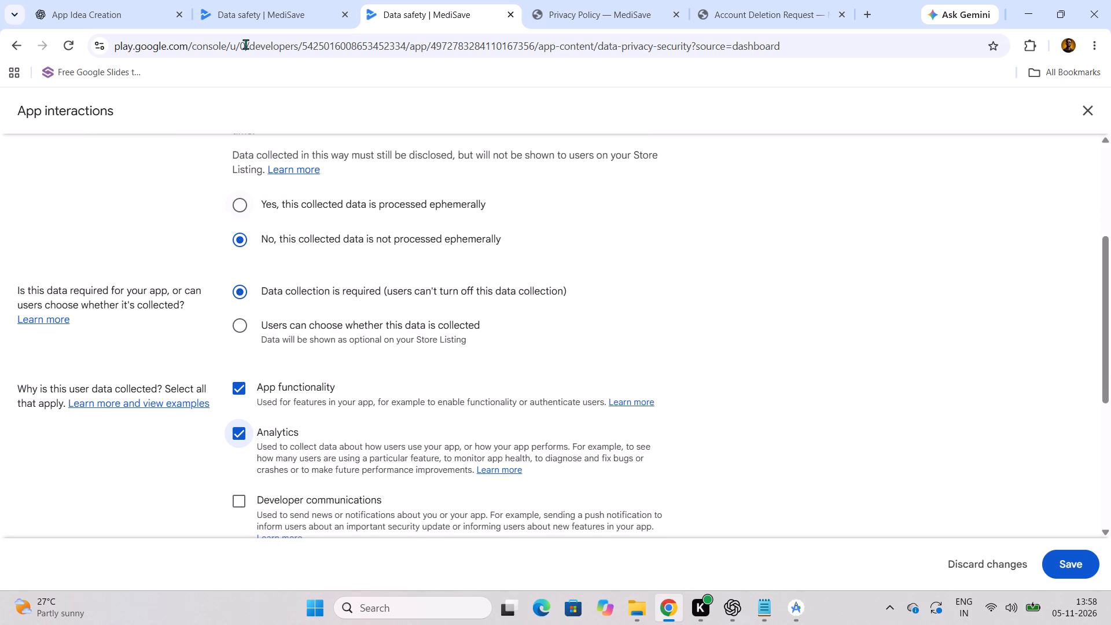
{"action": "left_click", "coordinate": [257, 13]}
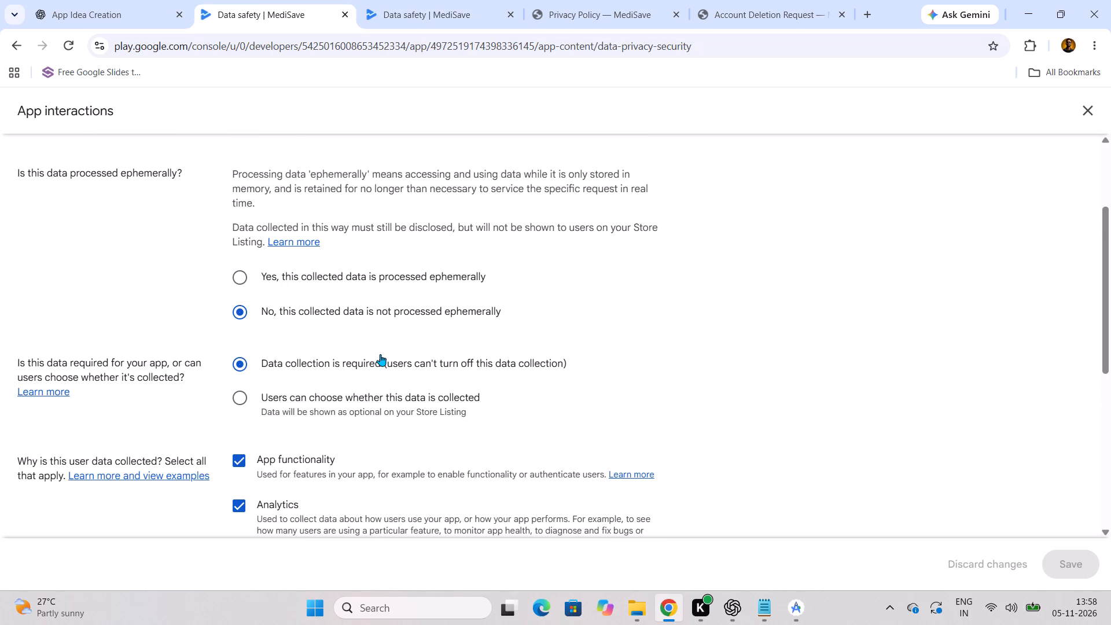
{"action": "scroll", "coordinate": [380, 354], "scroll_direction": "down", "scroll_amount": 4}
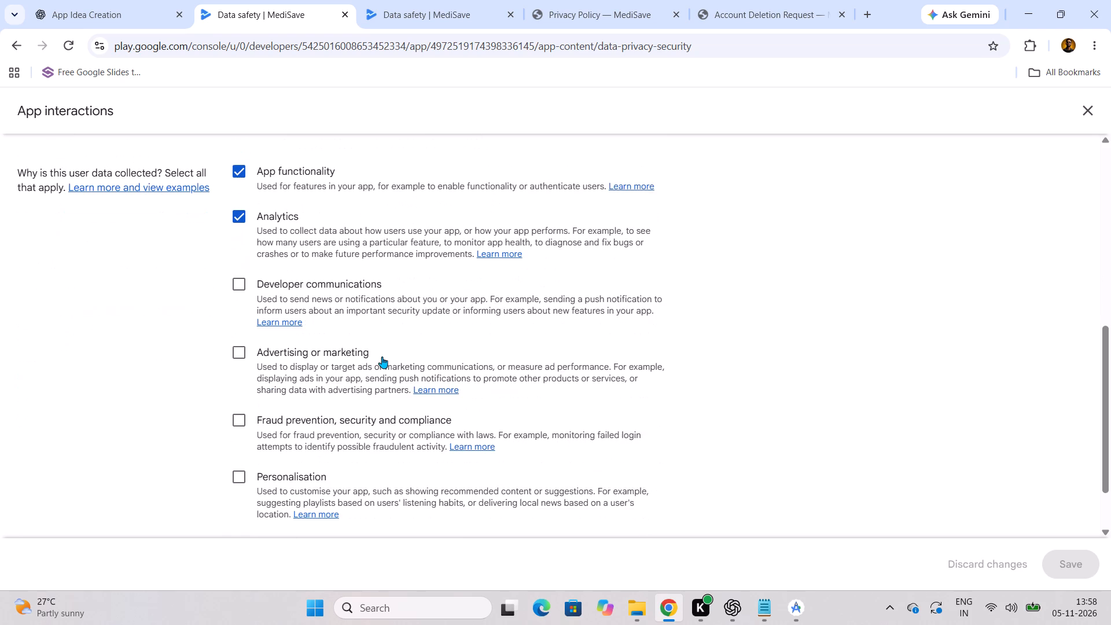
{"action": "scroll", "coordinate": [382, 356], "scroll_direction": "down", "scroll_amount": 7}
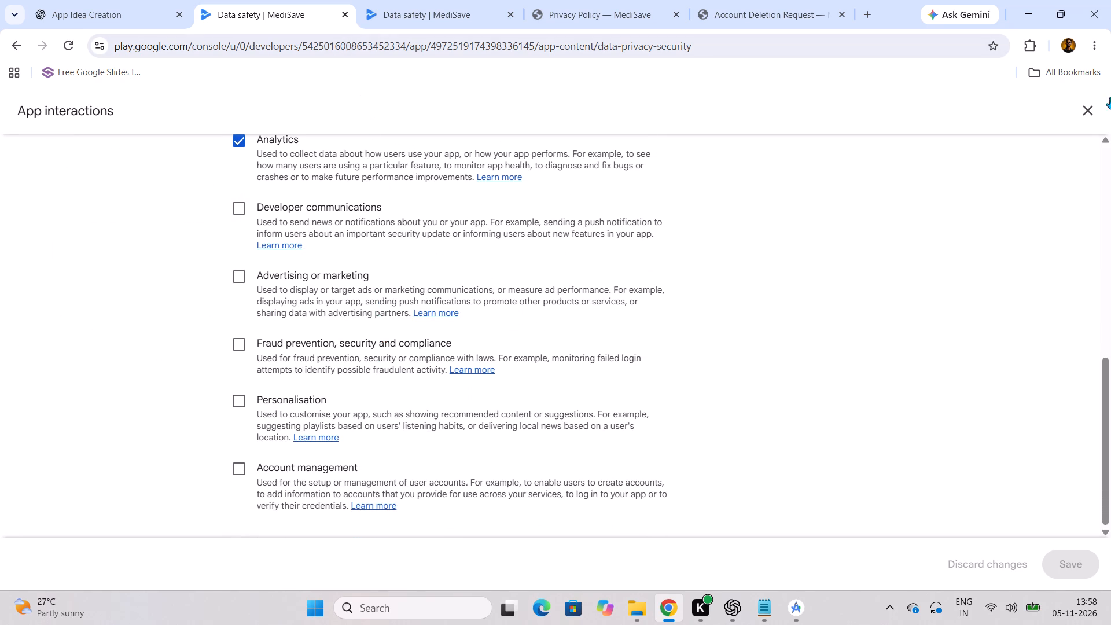
{"action": "left_click", "coordinate": [1092, 106]}
{"action": "left_click", "coordinate": [395, 8]}
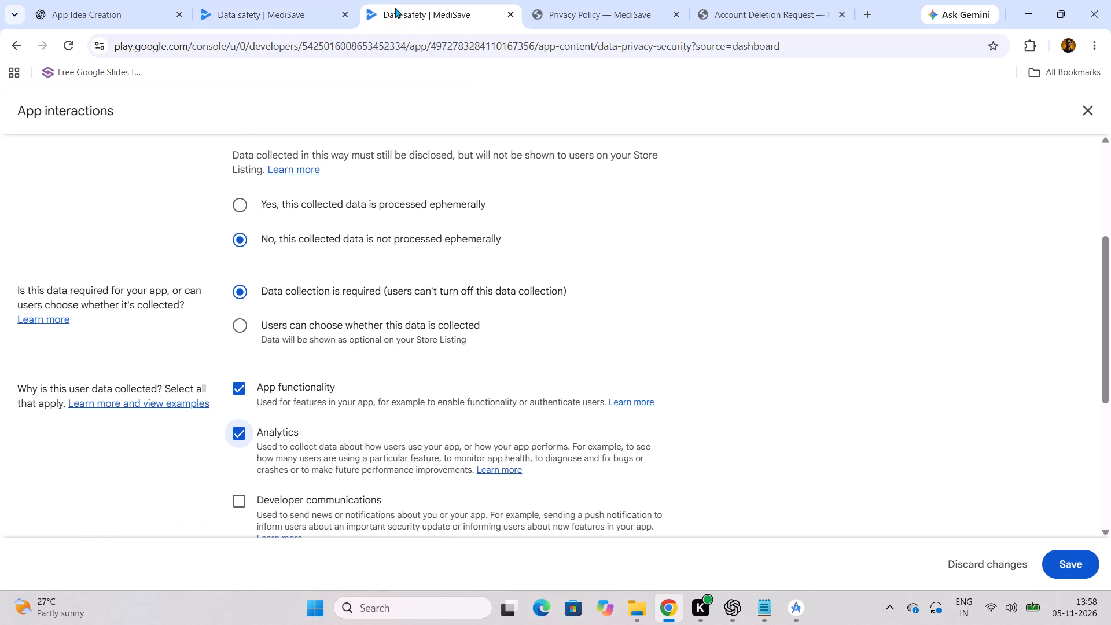
{"action": "left_click", "coordinate": [1075, 561]}
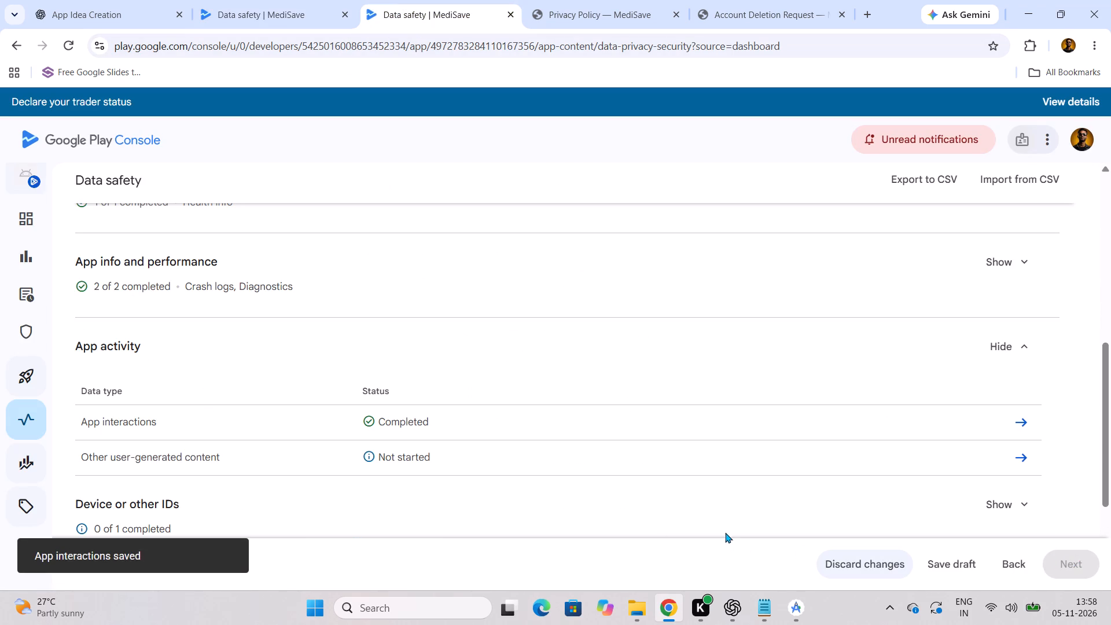
Open the new app's Other user-generated content questions under App activity and mark the data as Collected.
{"action": "left_click", "coordinate": [1020, 454]}
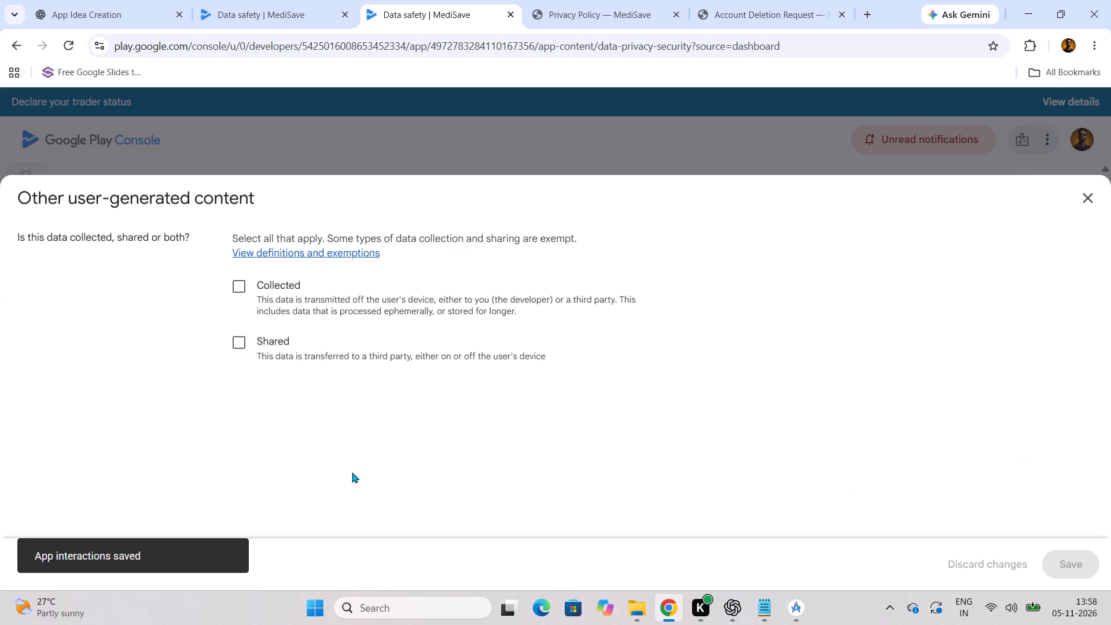
{"action": "left_click", "coordinate": [234, 291]}
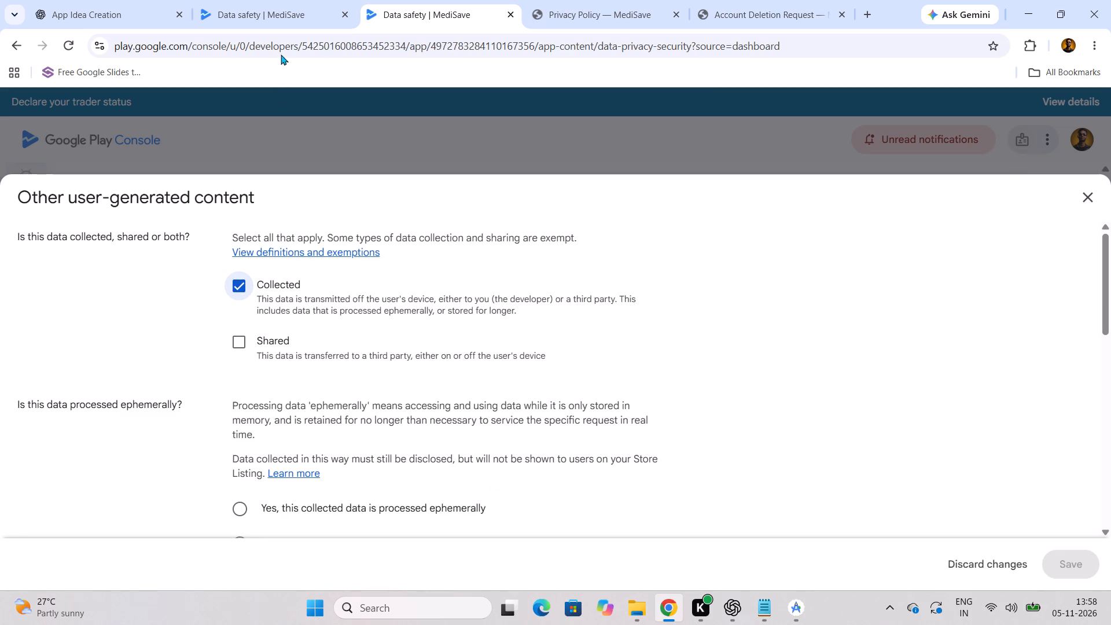
Check the existing declaration's Other user-generated content answers, and set the new app's to not processed ephemerally with collection optional for users.
{"action": "left_click", "coordinate": [284, 14]}
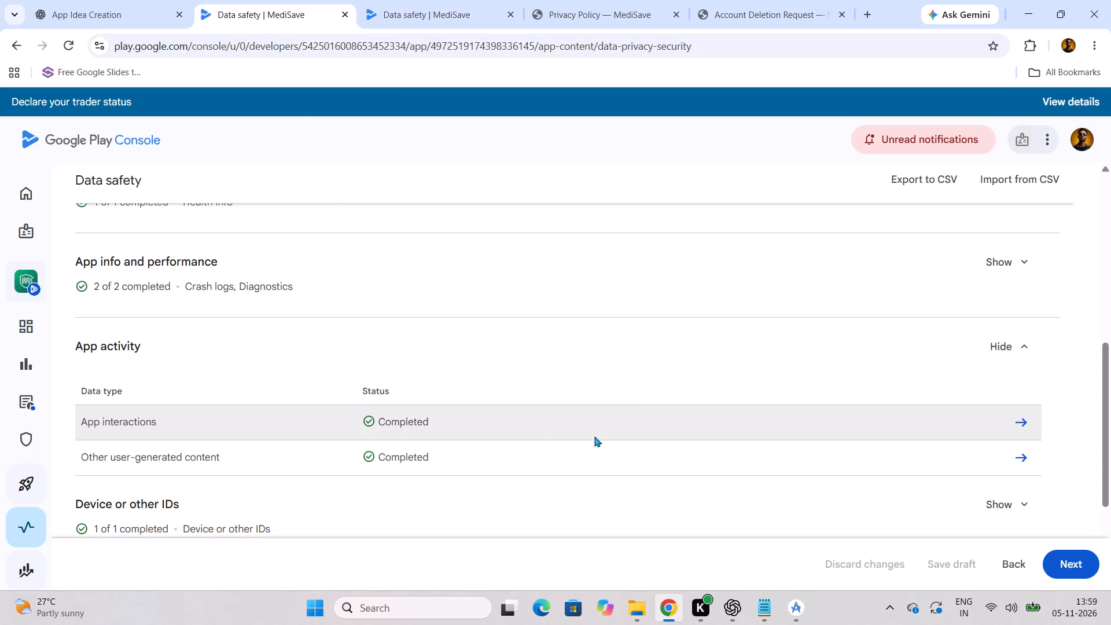
{"action": "left_click", "coordinate": [1031, 458]}
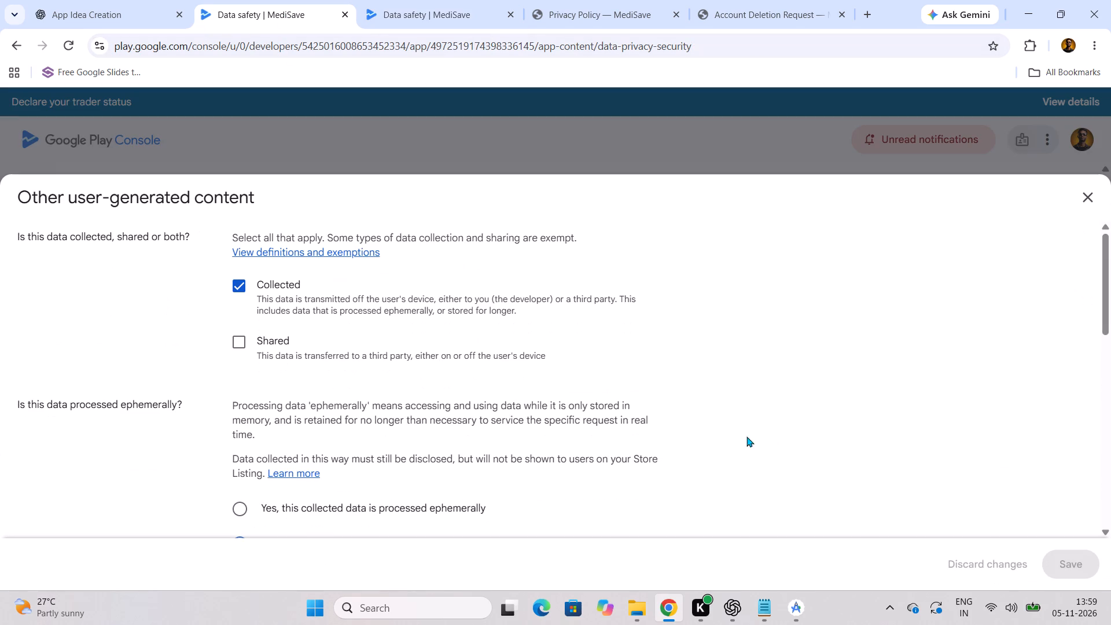
{"action": "scroll", "coordinate": [337, 377], "scroll_direction": "down", "scroll_amount": 2}
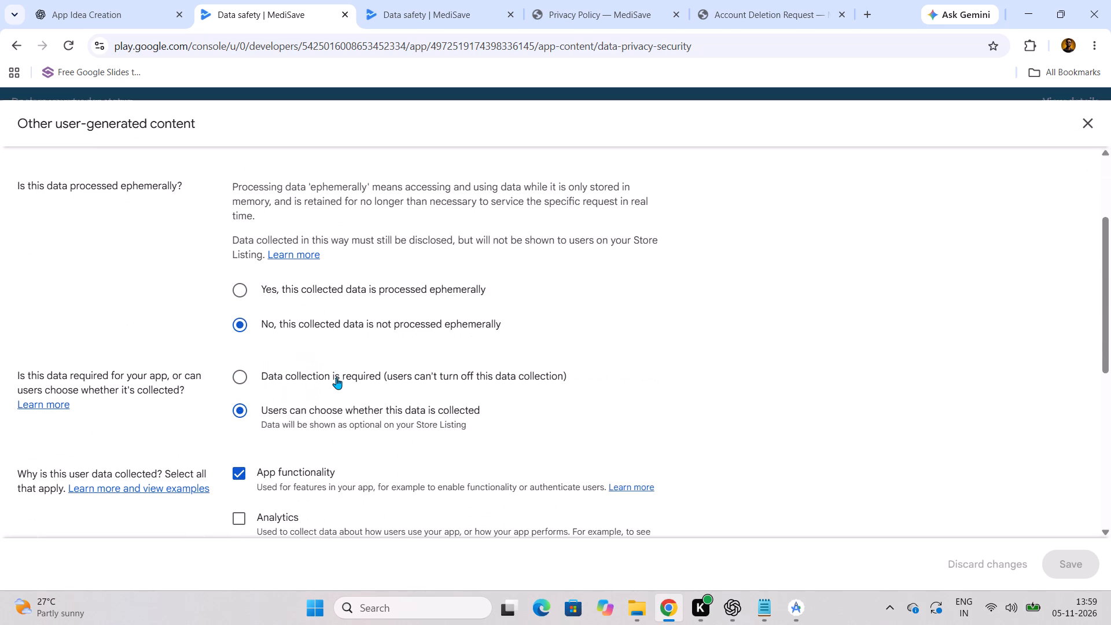
{"action": "left_click", "coordinate": [389, 23]}
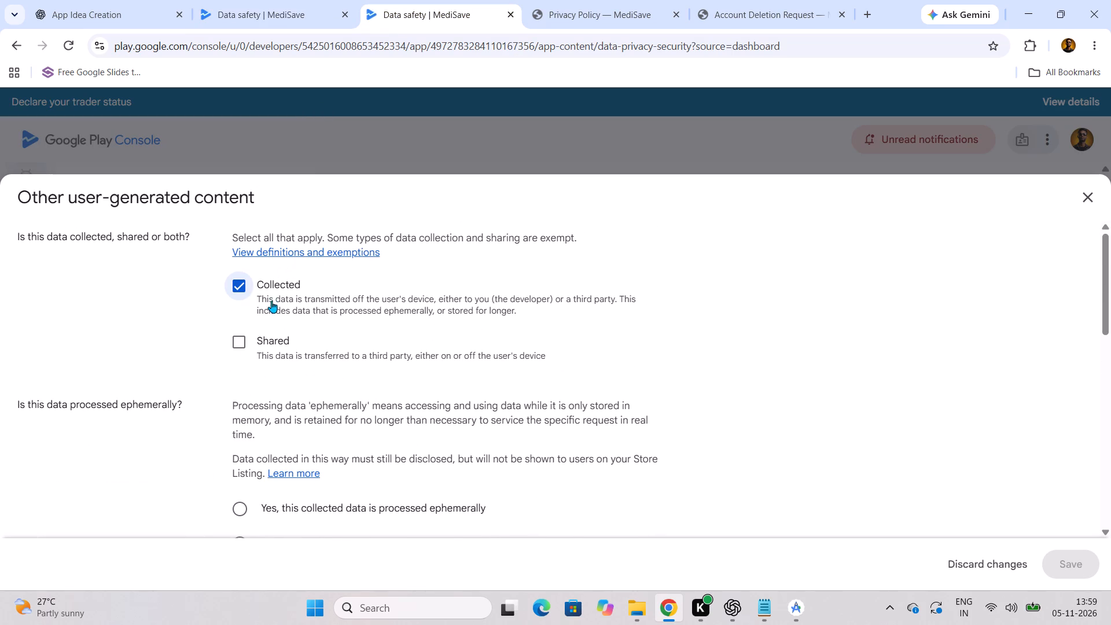
{"action": "scroll", "coordinate": [227, 367], "scroll_direction": "down", "scroll_amount": 2}
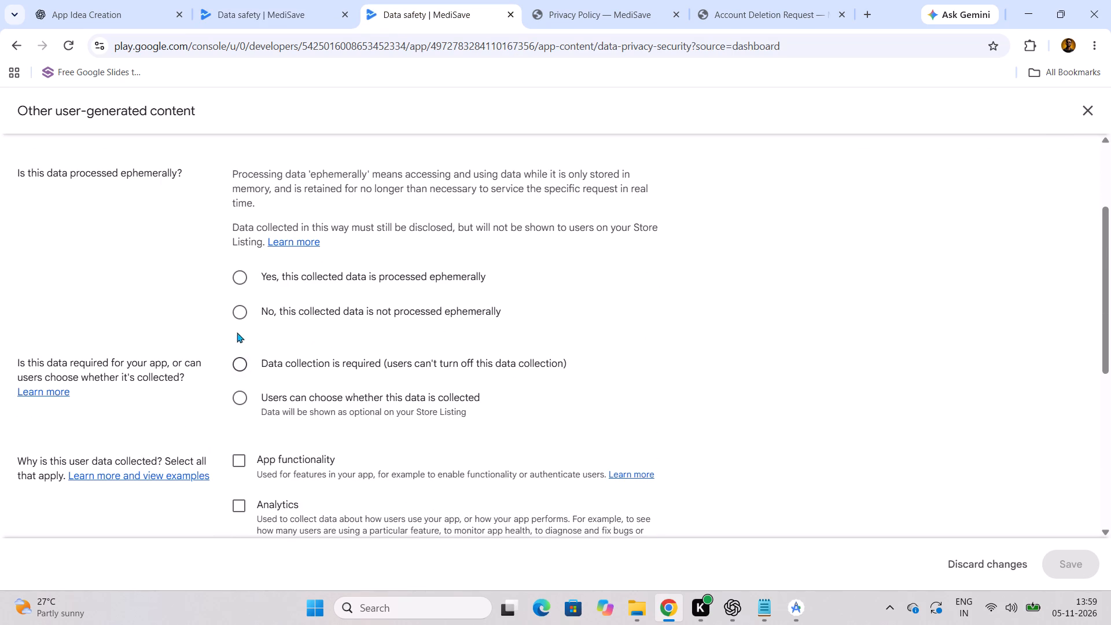
{"action": "left_click", "coordinate": [238, 313]}
{"action": "left_click", "coordinate": [238, 400]}
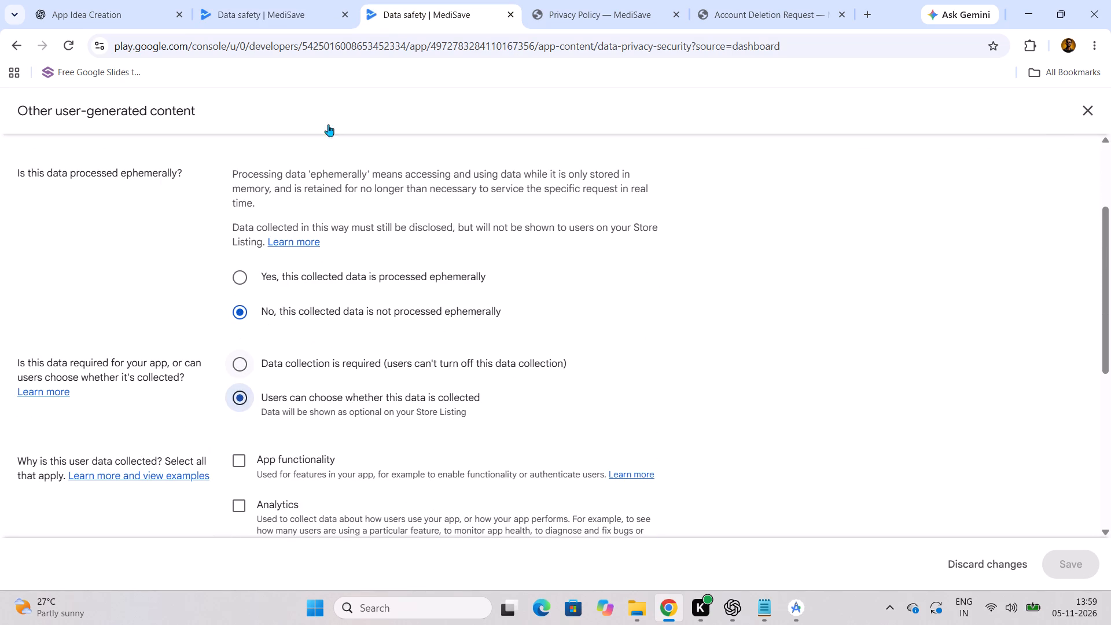
Select App functionality and Account management as the new app's Other user-generated content purposes, matching the existing declaration, and save.
{"action": "left_click", "coordinate": [255, 6]}
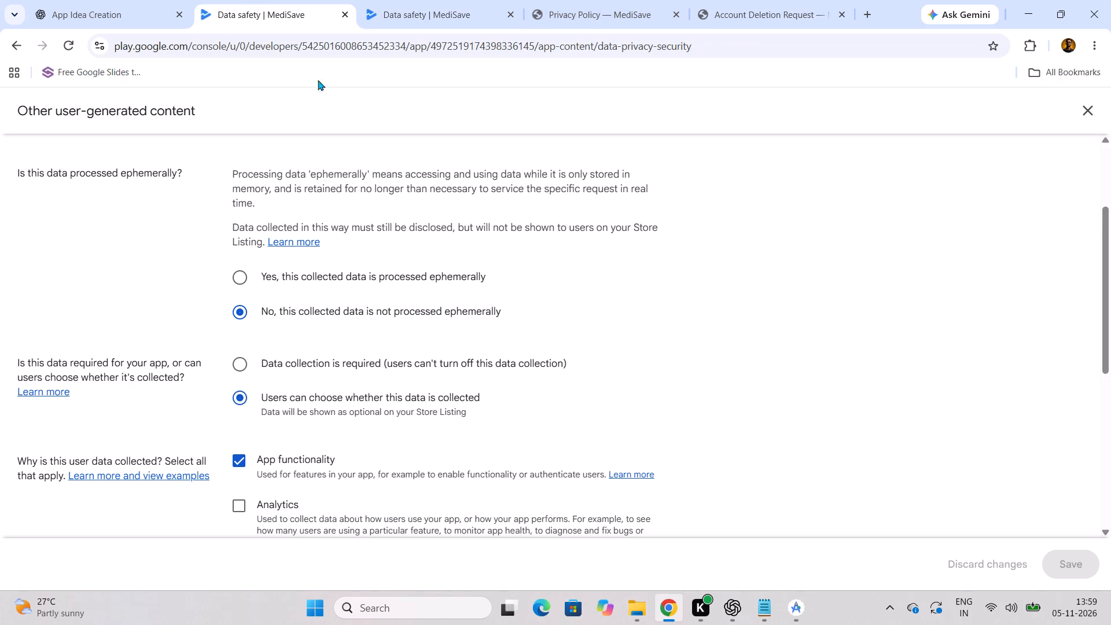
{"action": "scroll", "coordinate": [359, 300], "scroll_direction": "down", "scroll_amount": 6}
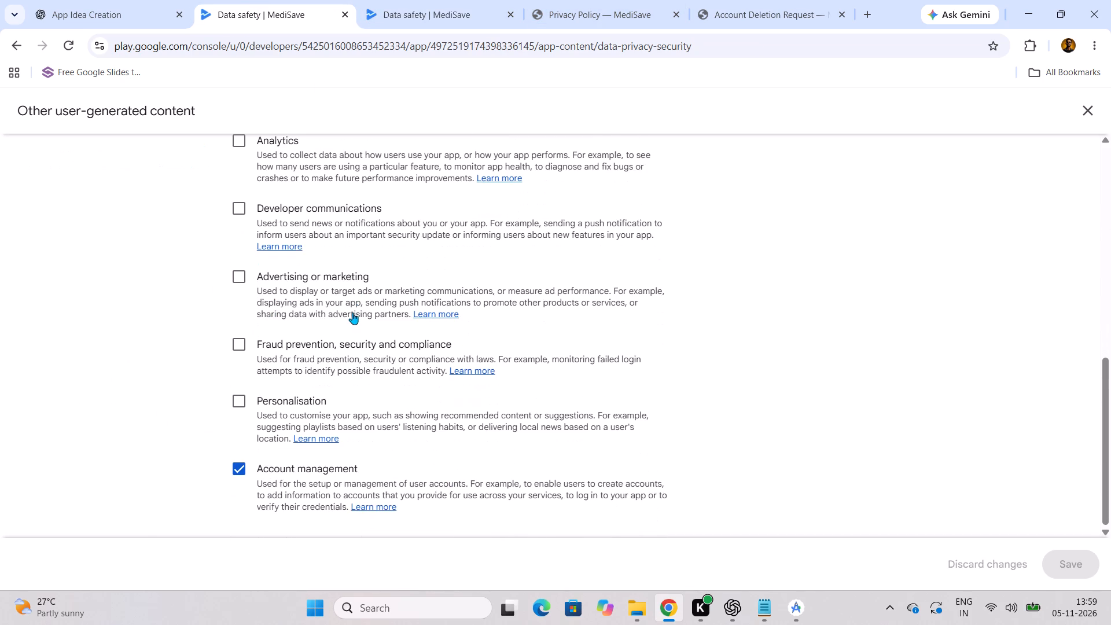
{"action": "left_click", "coordinate": [431, 14]}
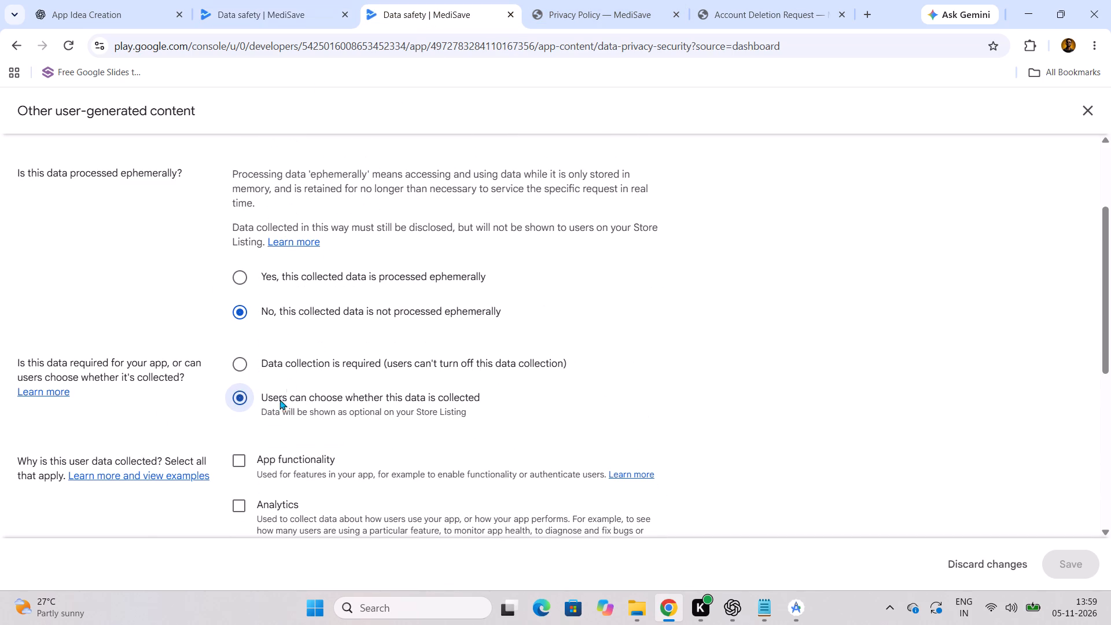
{"action": "left_click", "coordinate": [240, 458]}
{"action": "scroll", "coordinate": [240, 458], "scroll_direction": "down", "scroll_amount": 16}
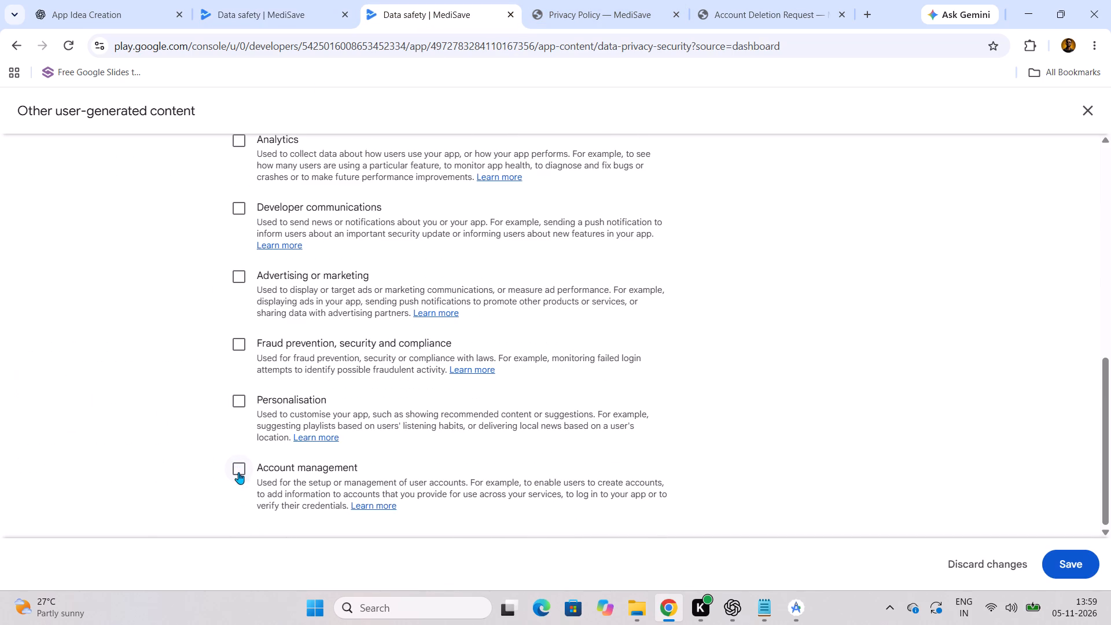
{"action": "left_click", "coordinate": [238, 472]}
{"action": "left_click", "coordinate": [1095, 562]}
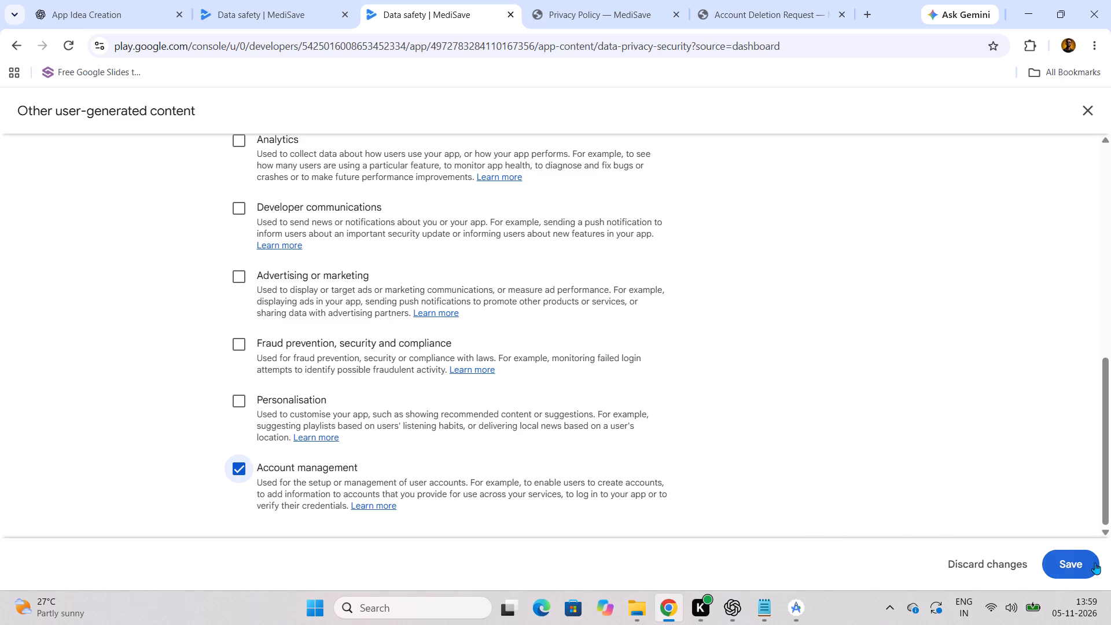
Open the new app's Device or other IDs questions and mark the data as Collected.
{"action": "scroll", "coordinate": [601, 442], "scroll_direction": "down", "scroll_amount": 3}
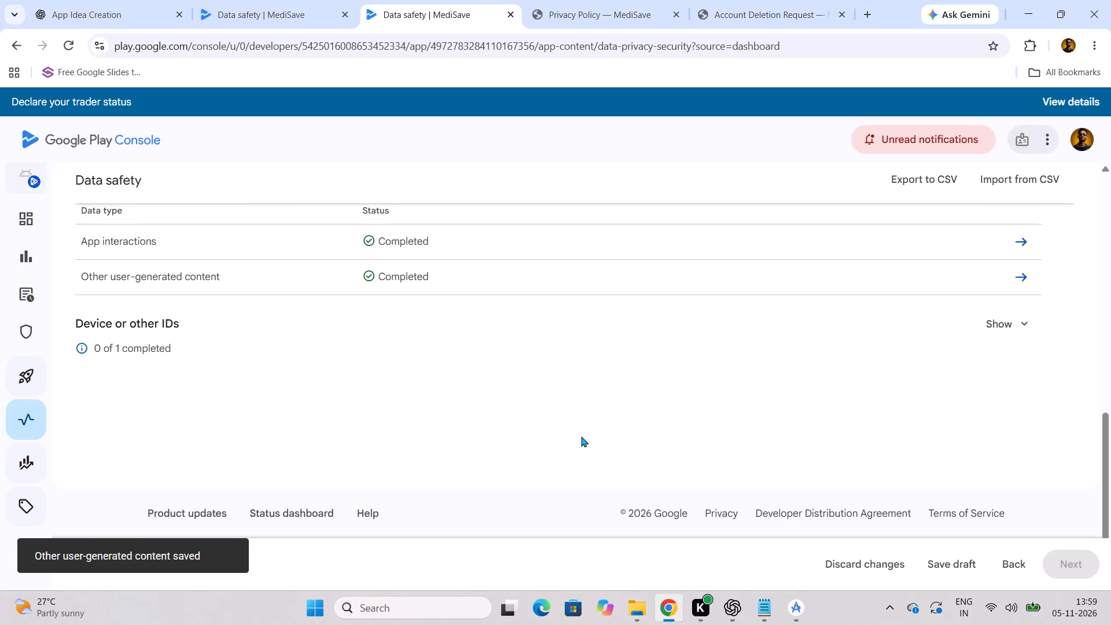
{"action": "left_click", "coordinate": [1015, 321]}
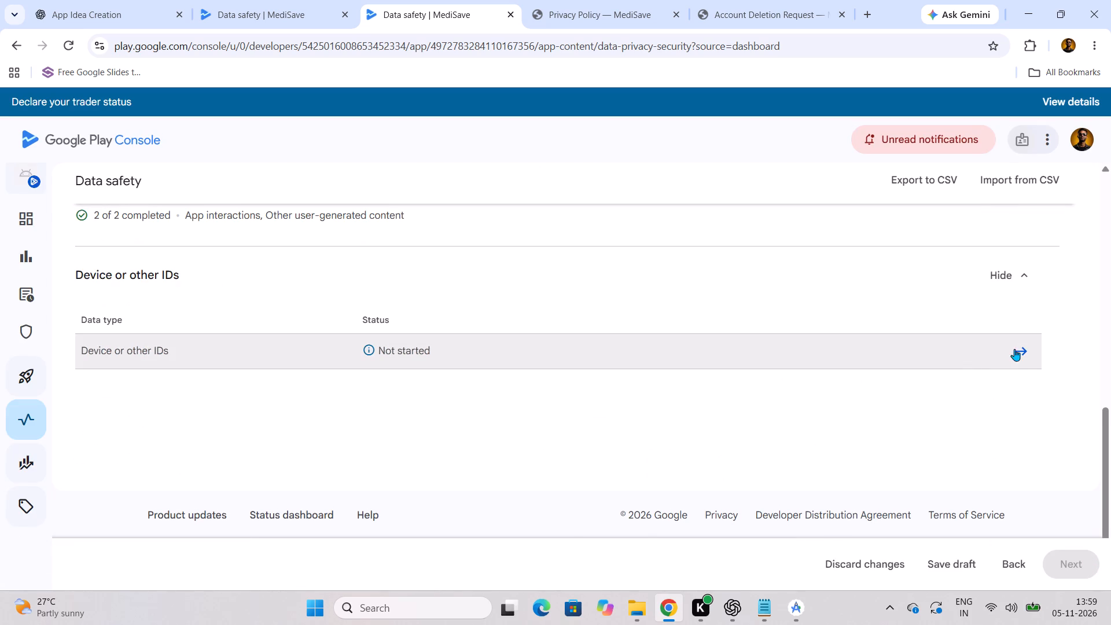
{"action": "left_click", "coordinate": [1026, 347]}
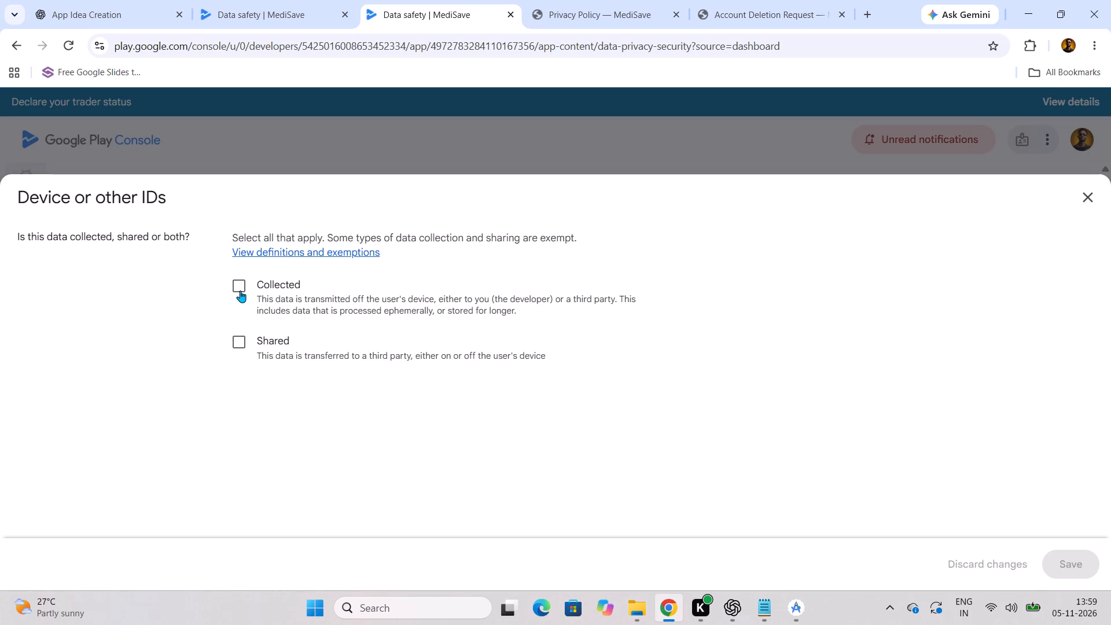
{"action": "left_click", "coordinate": [240, 291]}
Check the existing declaration's Device or other IDs answers, and set the new app's to not processed ephemerally and collection required.
{"action": "left_click", "coordinate": [257, 3]}
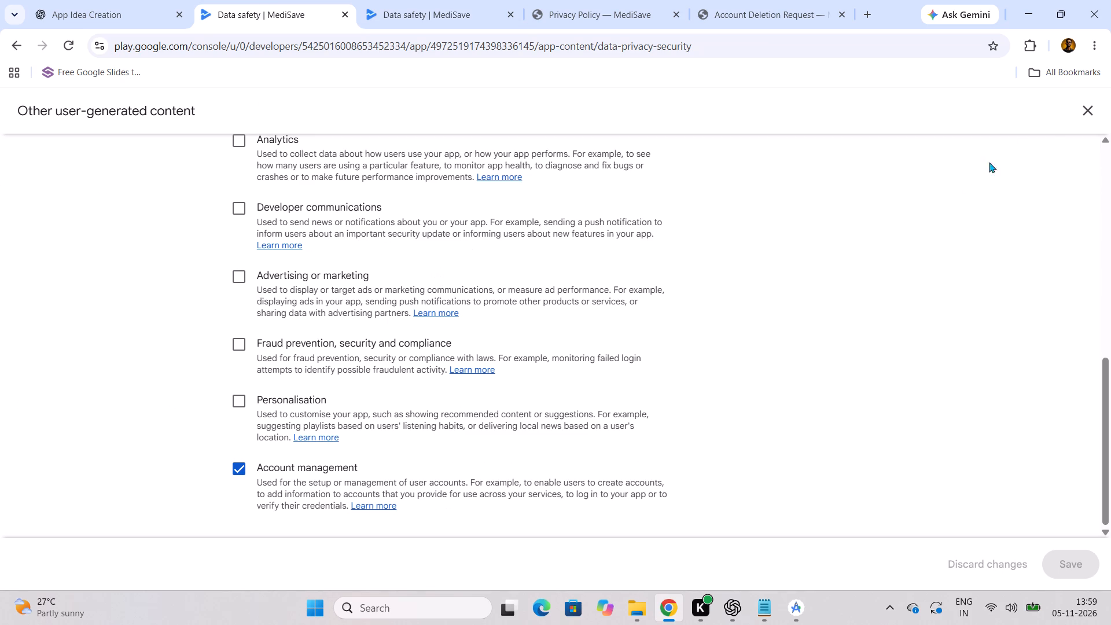
{"action": "left_click", "coordinate": [1097, 119]}
{"action": "scroll", "coordinate": [276, 492], "scroll_direction": "down", "scroll_amount": 2}
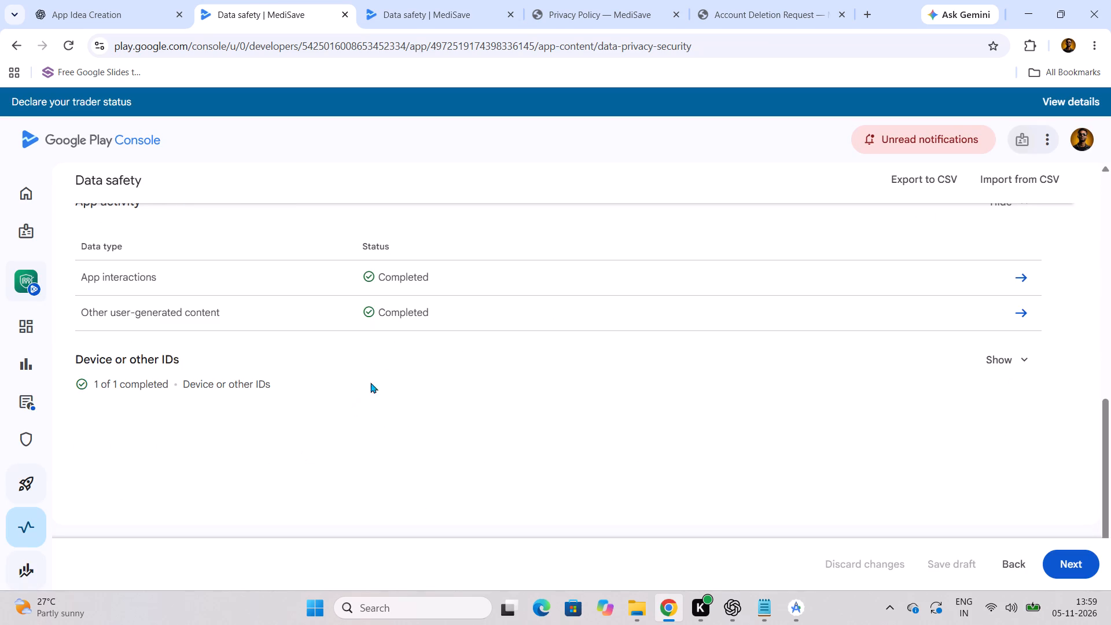
{"action": "left_click", "coordinate": [384, 372]}
{"action": "left_click", "coordinate": [1019, 361]}
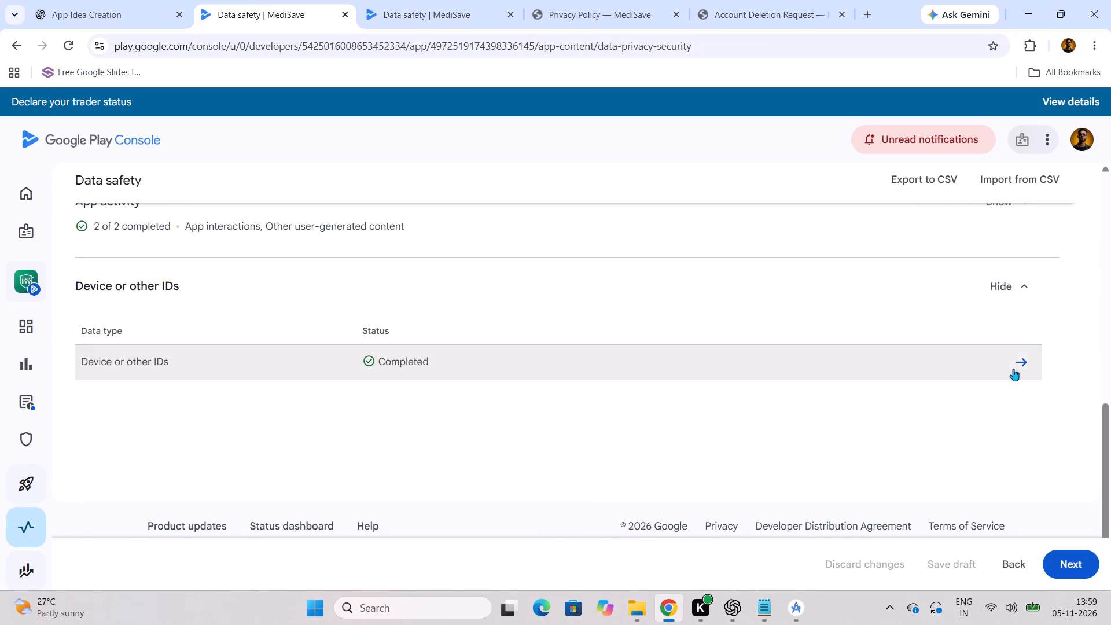
{"action": "left_click", "coordinate": [1024, 359]}
{"action": "scroll", "coordinate": [373, 455], "scroll_direction": "down", "scroll_amount": 2}
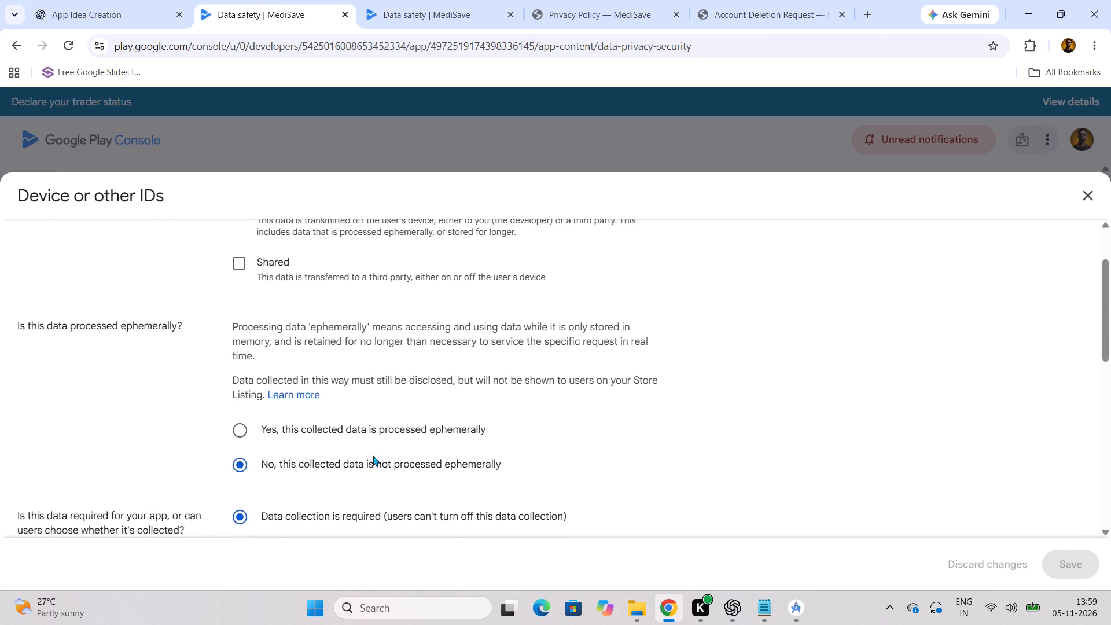
{"action": "left_click", "coordinate": [419, 19]}
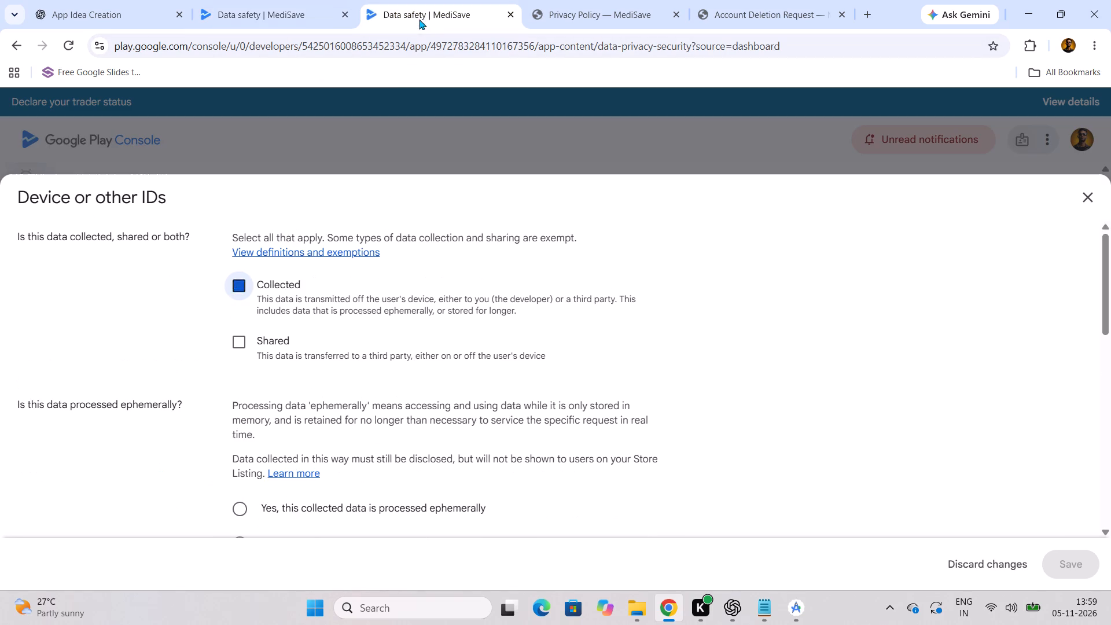
{"action": "scroll", "coordinate": [239, 503], "scroll_direction": "down", "scroll_amount": 1}
{"action": "left_click", "coordinate": [244, 455]}
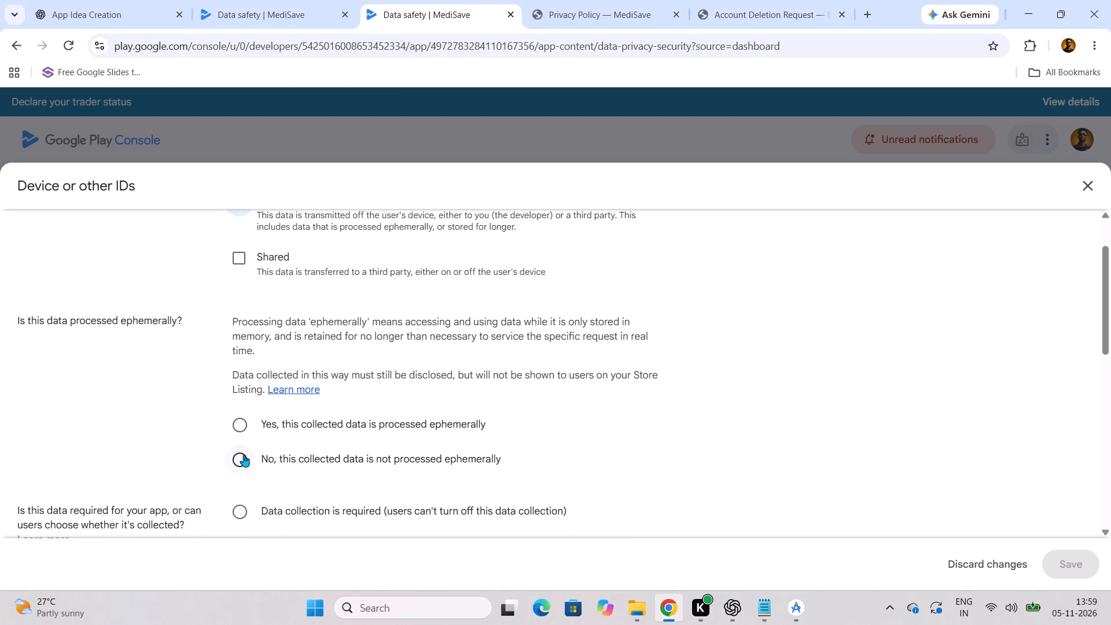
{"action": "left_click", "coordinate": [245, 454]}
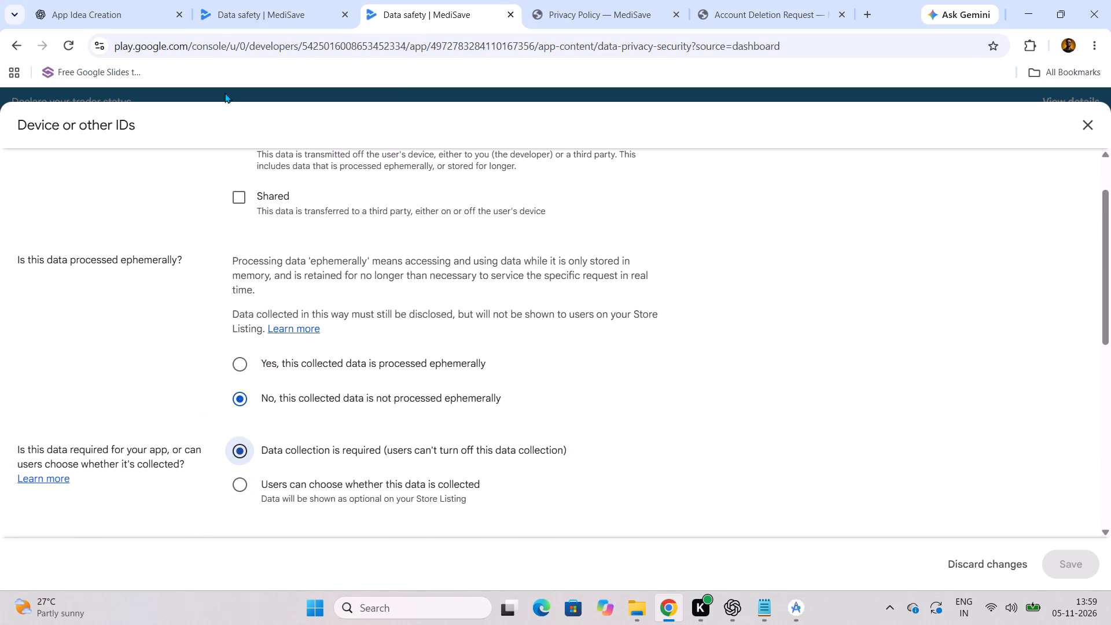
Check the existing declaration's Device or other IDs purposes, and select App functionality and Analytics for the new app.
{"action": "left_click", "coordinate": [282, 0]}
{"action": "scroll", "coordinate": [349, 155], "scroll_direction": "down", "scroll_amount": 4}
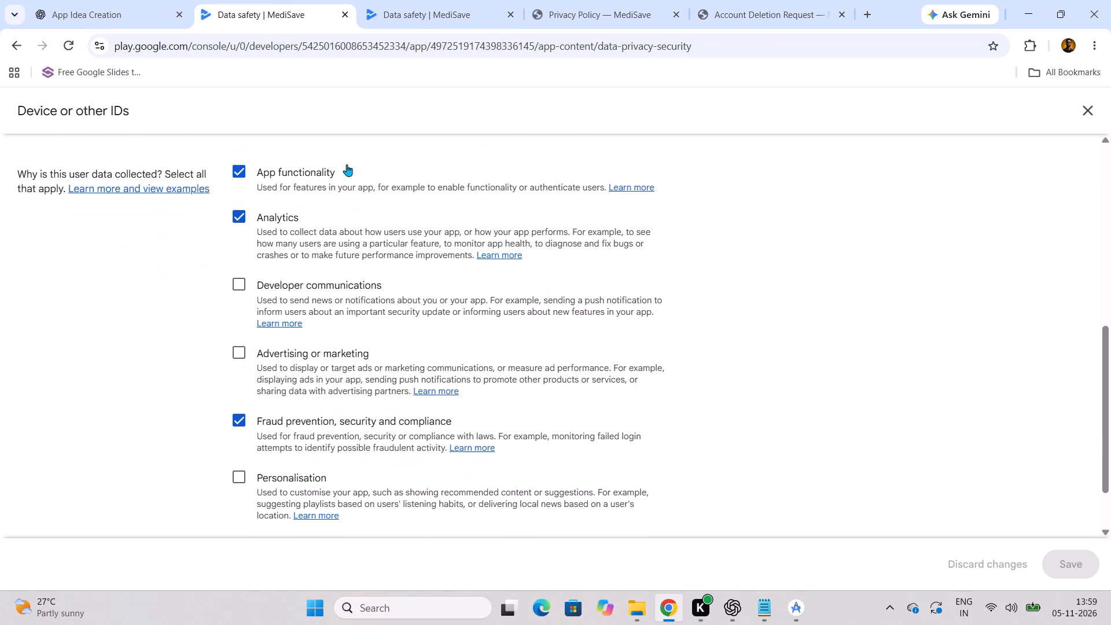
{"action": "left_click", "coordinate": [435, 13]}
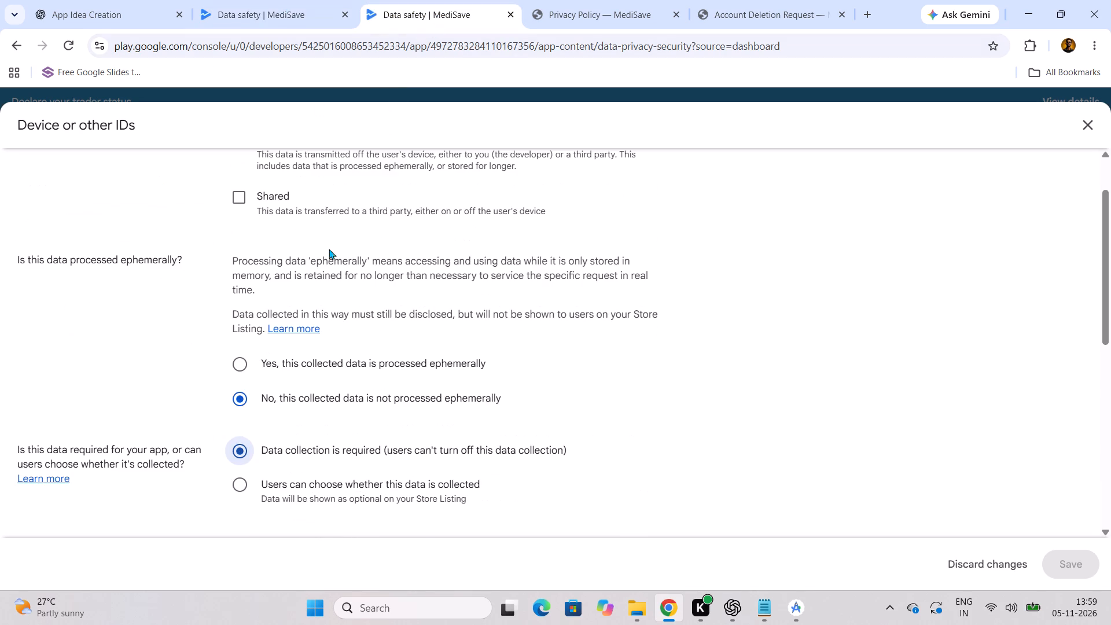
{"action": "scroll", "coordinate": [296, 344], "scroll_direction": "down", "scroll_amount": 2}
{"action": "left_click", "coordinate": [243, 384]}
{"action": "left_click", "coordinate": [239, 437]}
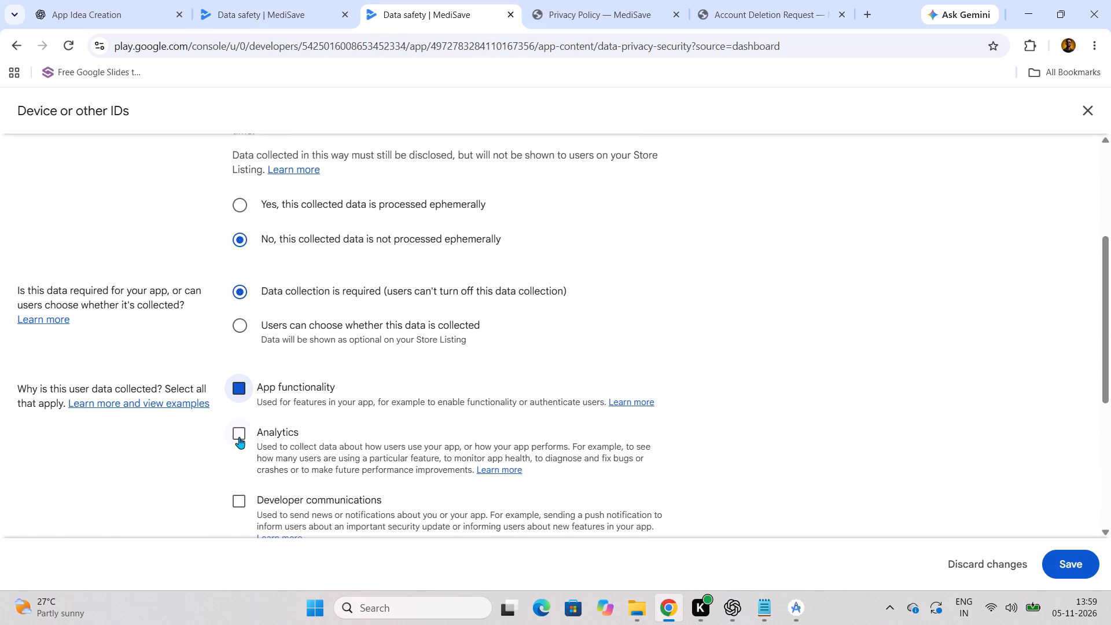
Recheck the existing purposes, add Fraud prevention, security and compliance and Account management to the new app's Device or other IDs, and save.
{"action": "left_click", "coordinate": [301, 10]}
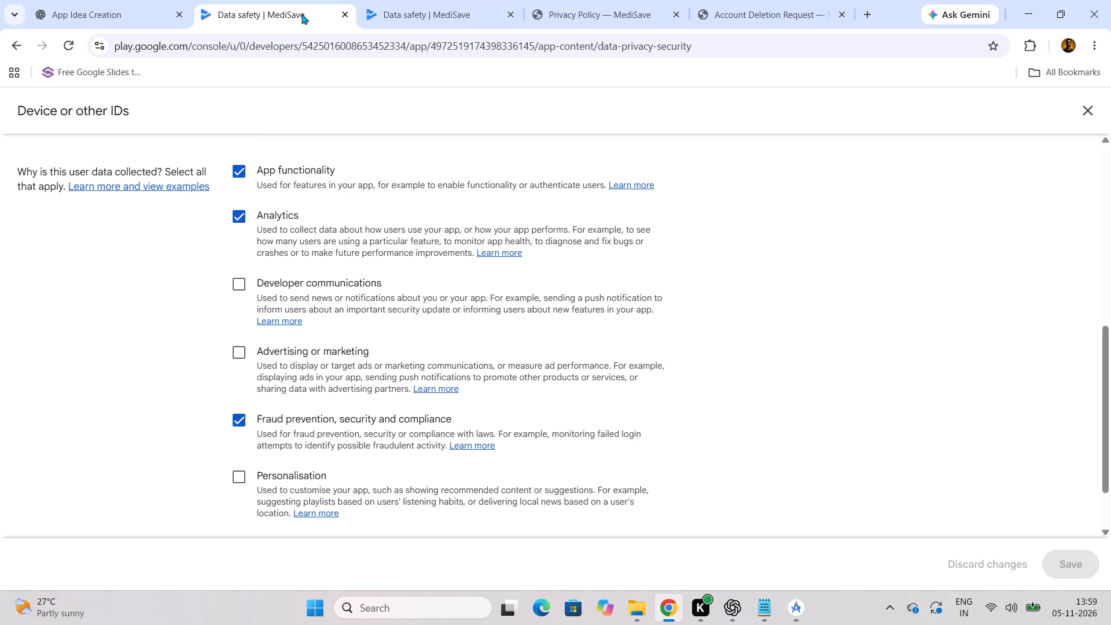
{"action": "scroll", "coordinate": [306, 183], "scroll_direction": "down", "scroll_amount": 4}
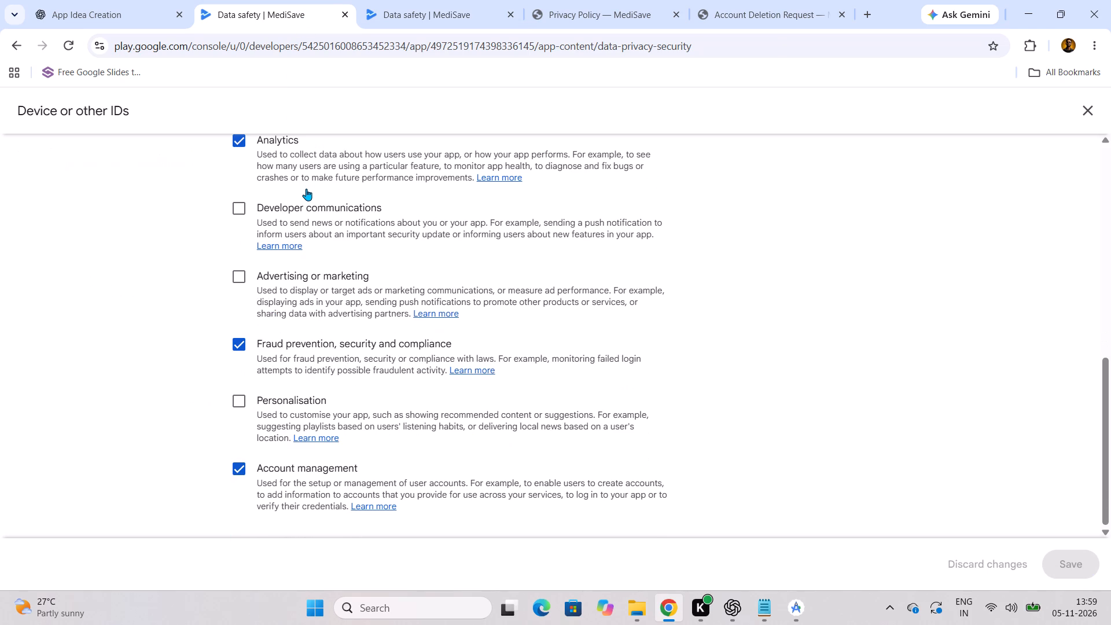
{"action": "left_click", "coordinate": [432, 21]}
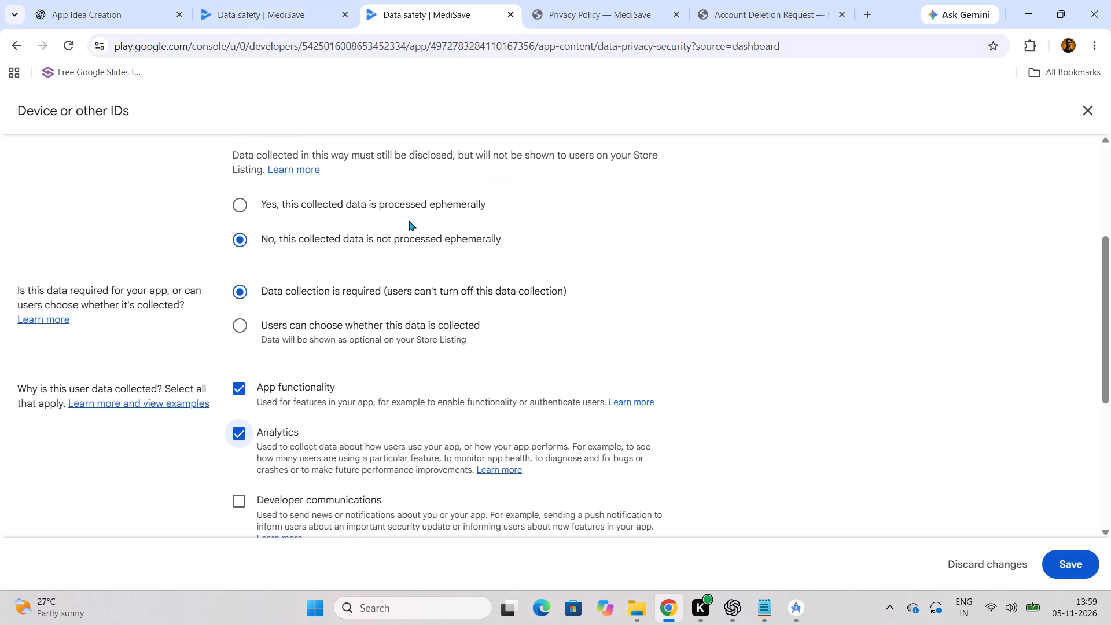
{"action": "scroll", "coordinate": [390, 300], "scroll_direction": "down", "scroll_amount": 6}
{"action": "left_click", "coordinate": [227, 358]}
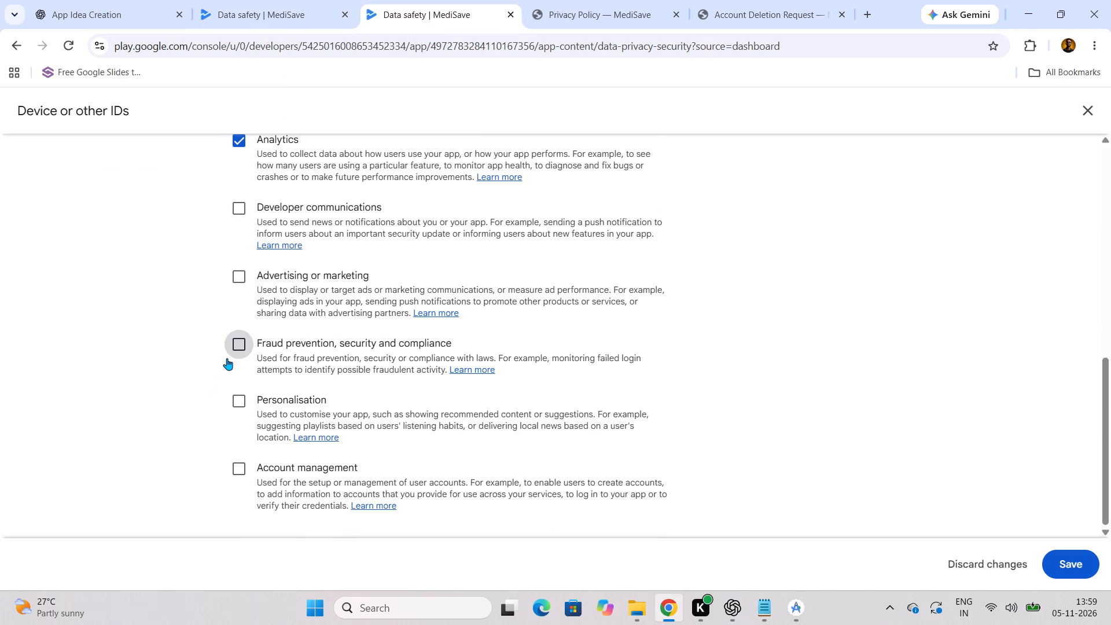
{"action": "left_click", "coordinate": [234, 473]}
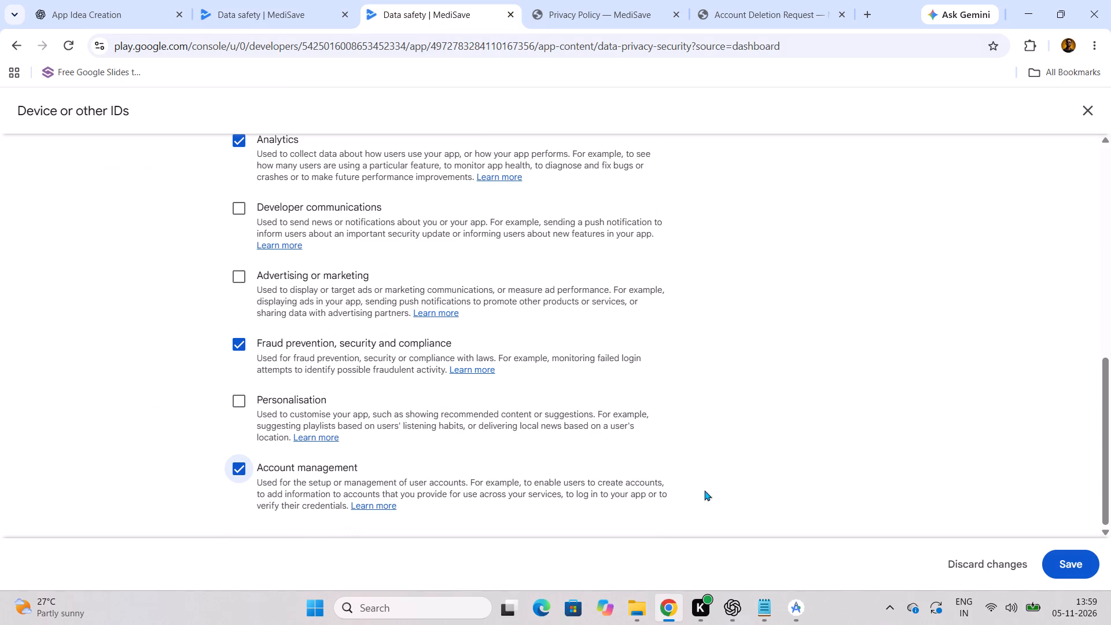
{"action": "left_click", "coordinate": [1062, 568]}
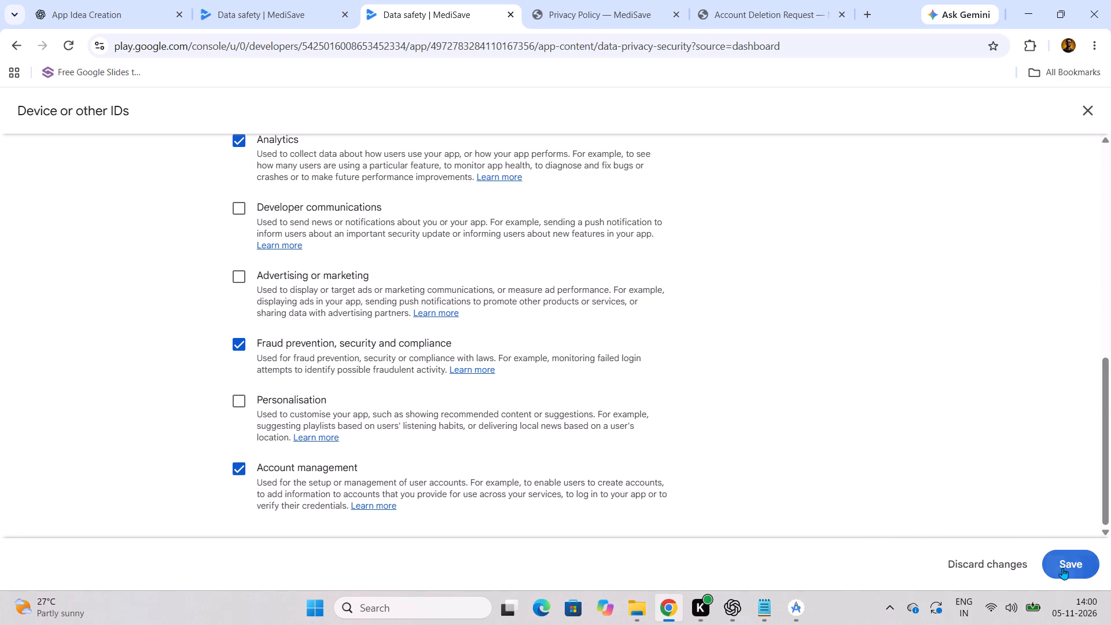
Open the new app's Name questions under Personal info and mark the data as Collected.
{"action": "scroll", "coordinate": [486, 411], "scroll_direction": "down", "scroll_amount": 5}
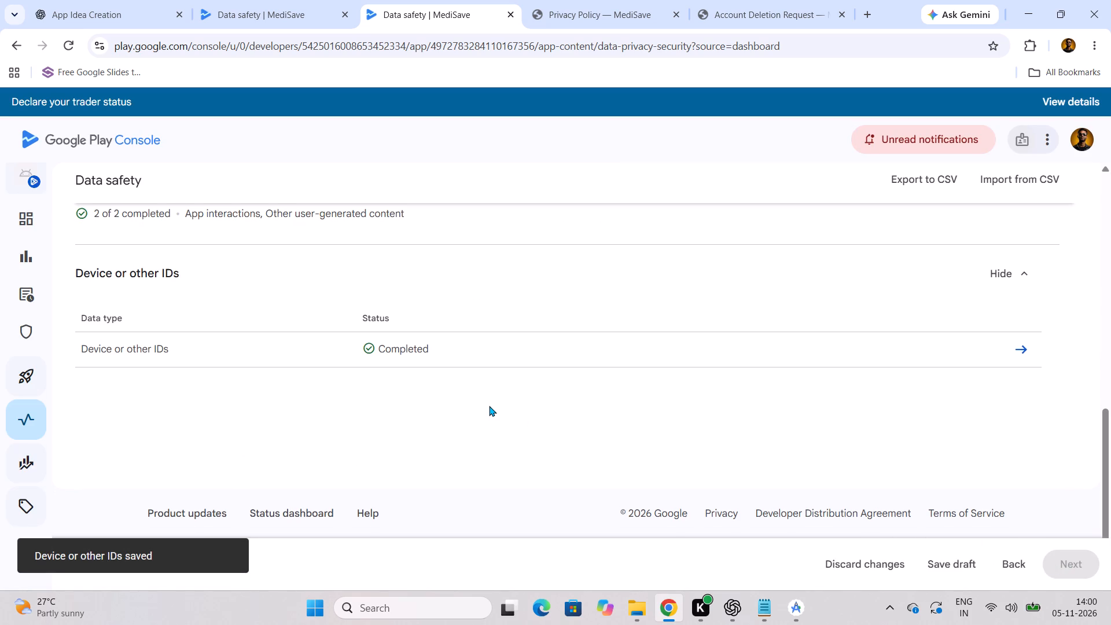
{"action": "scroll", "coordinate": [489, 406], "scroll_direction": "up", "scroll_amount": 1}
{"action": "scroll", "coordinate": [490, 406], "scroll_direction": "down", "scroll_amount": 4}
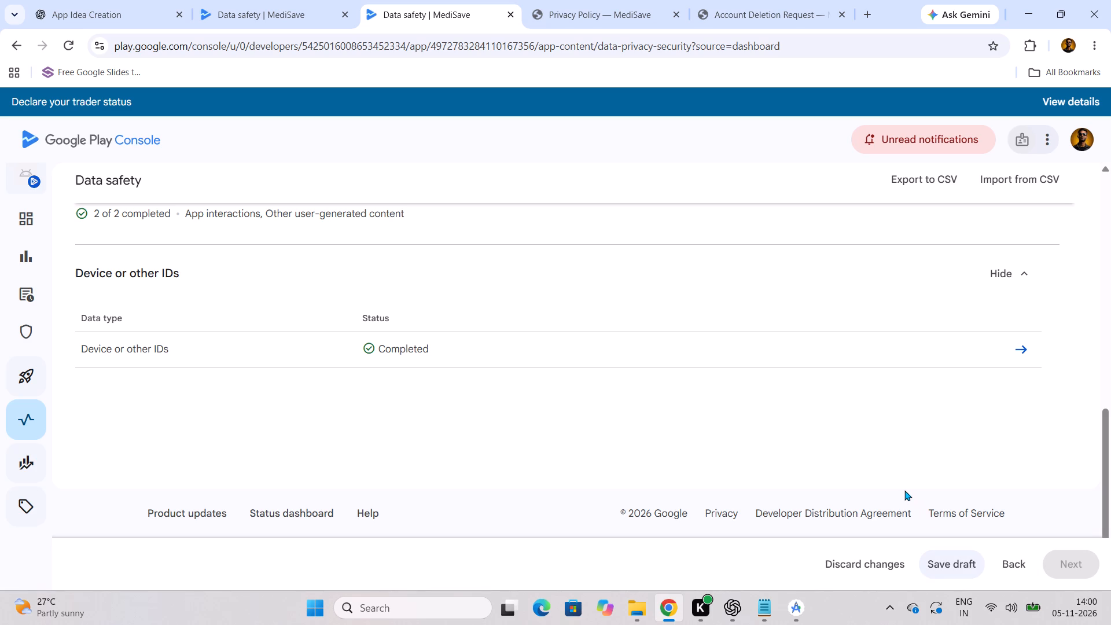
{"action": "scroll", "coordinate": [905, 490], "scroll_direction": "down", "scroll_amount": 3}
{"action": "scroll", "coordinate": [905, 490], "scroll_direction": "up", "scroll_amount": 6}
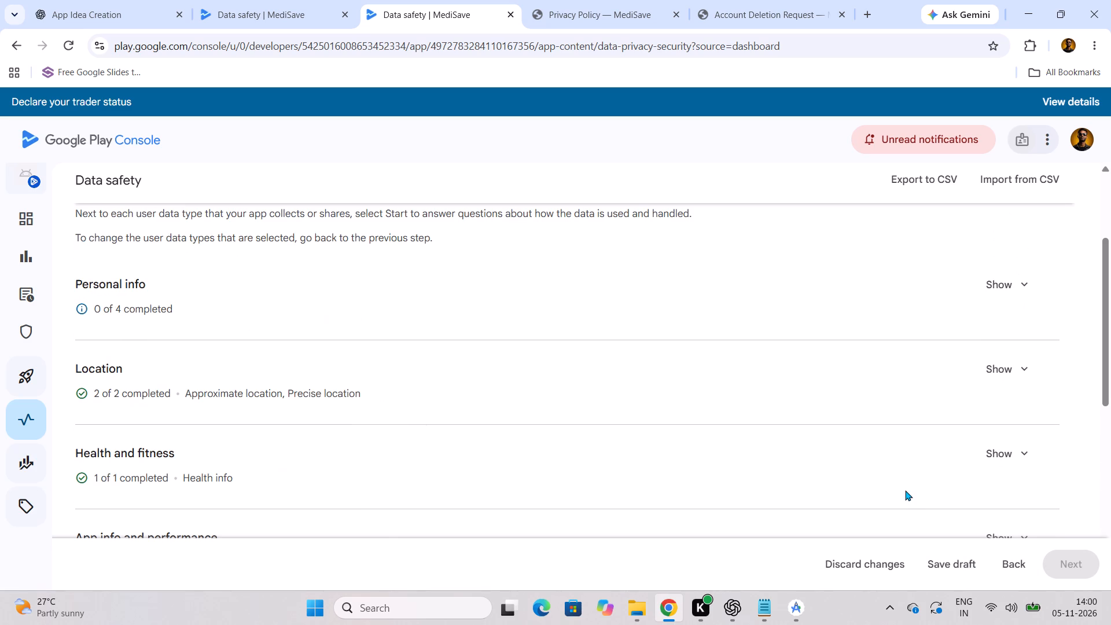
{"action": "left_click", "coordinate": [1034, 281]}
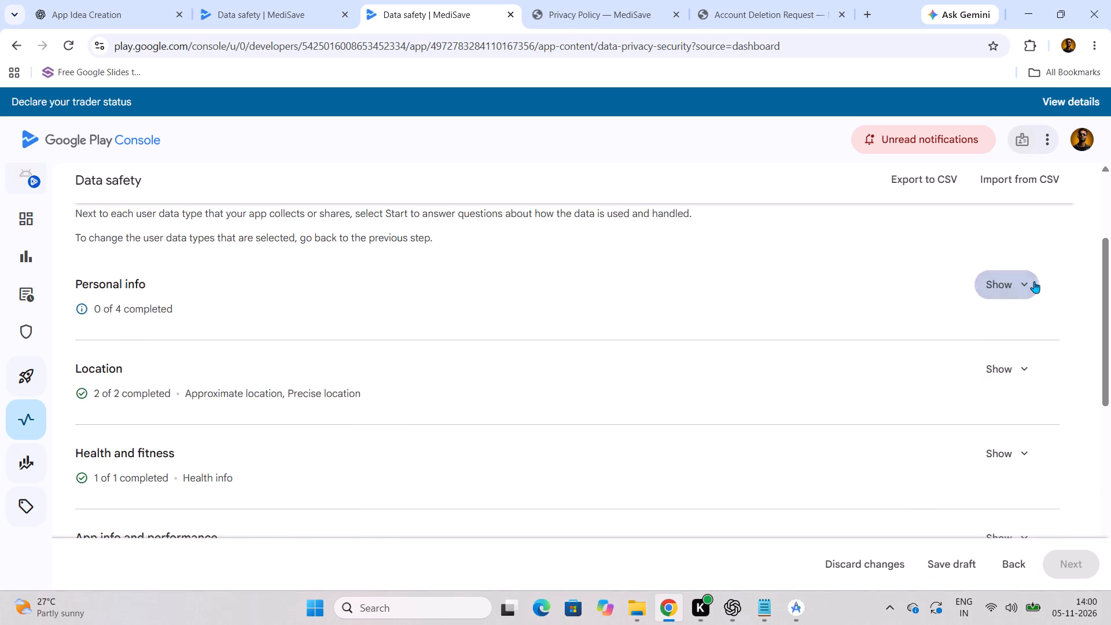
{"action": "left_click", "coordinate": [999, 361]}
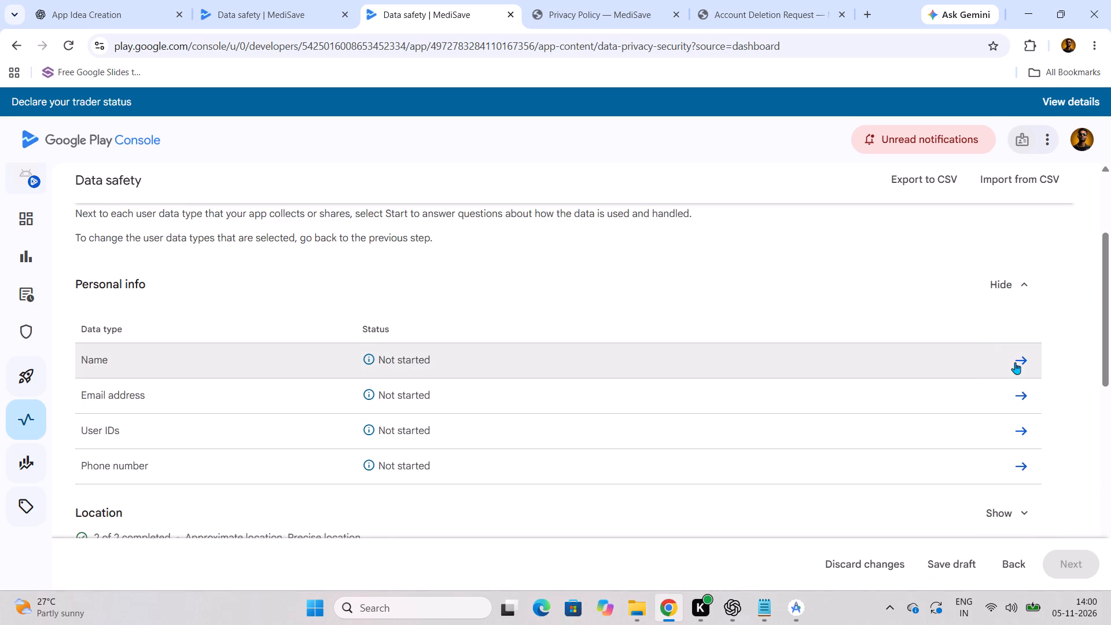
{"action": "left_click", "coordinate": [1017, 361]}
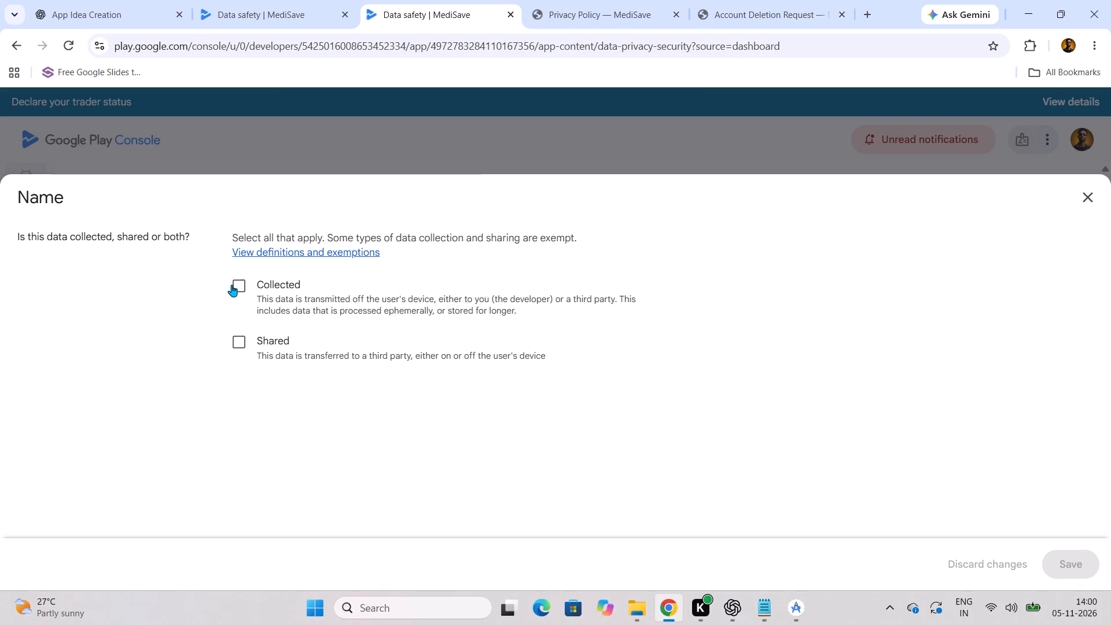
{"action": "left_click", "coordinate": [233, 285]}
Check the existing declaration's Name answers, and set the new app's to not processed ephemerally and users can choose whether it is collected.
{"action": "left_click", "coordinate": [270, 20]}
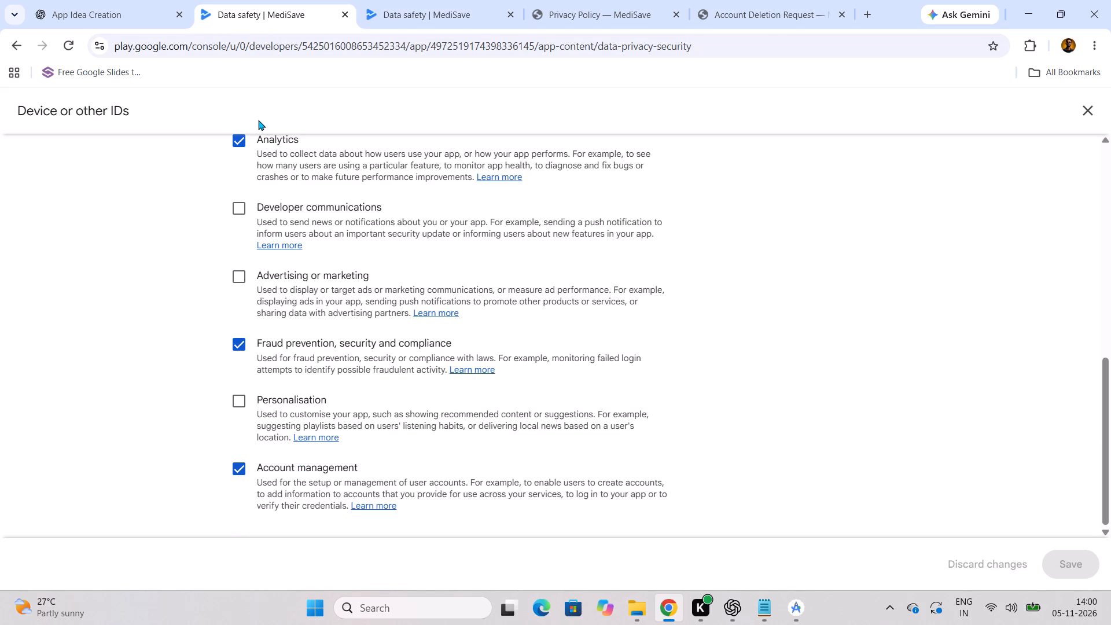
{"action": "left_click", "coordinate": [1095, 98]}
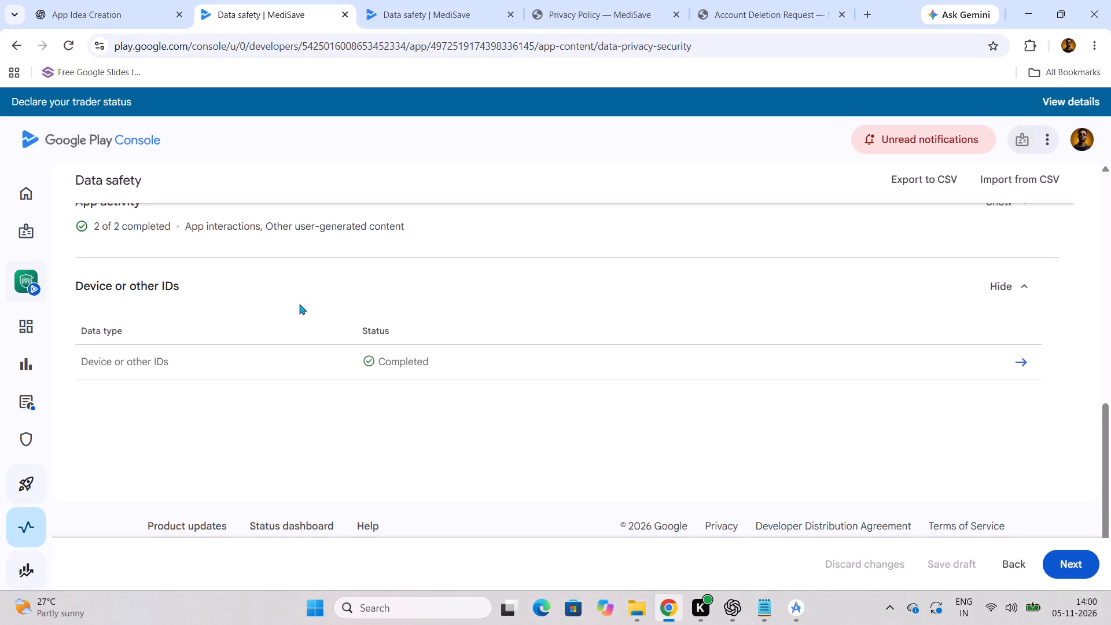
{"action": "scroll", "coordinate": [212, 352], "scroll_direction": "up", "scroll_amount": 8}
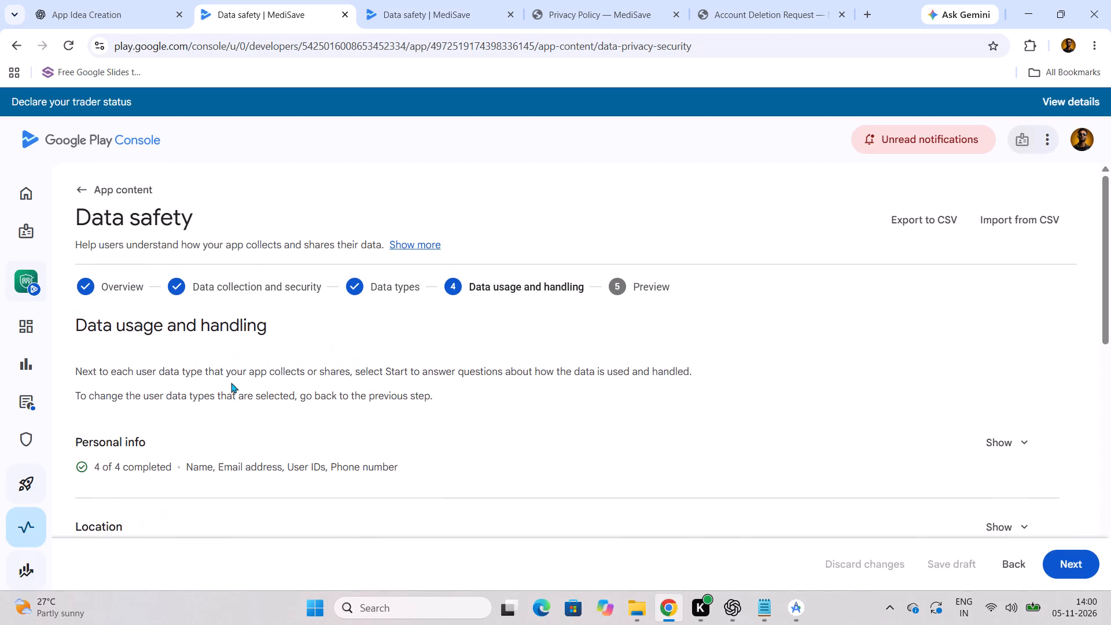
{"action": "left_click", "coordinate": [1035, 437]}
{"action": "scroll", "coordinate": [431, 421], "scroll_direction": "down", "scroll_amount": 2}
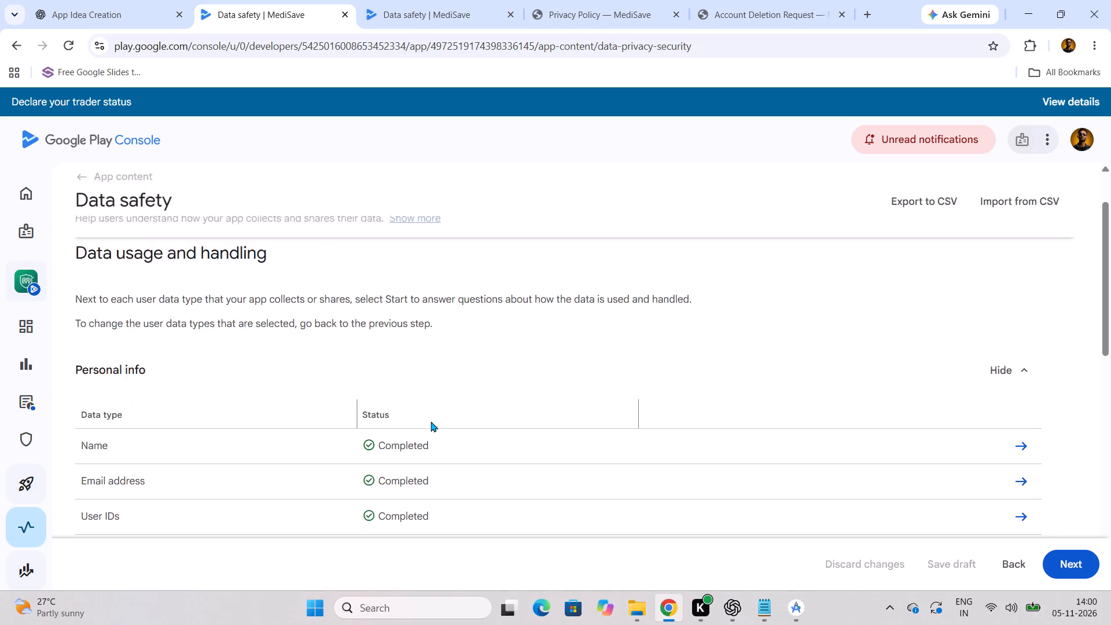
{"action": "left_click", "coordinate": [1024, 374]}
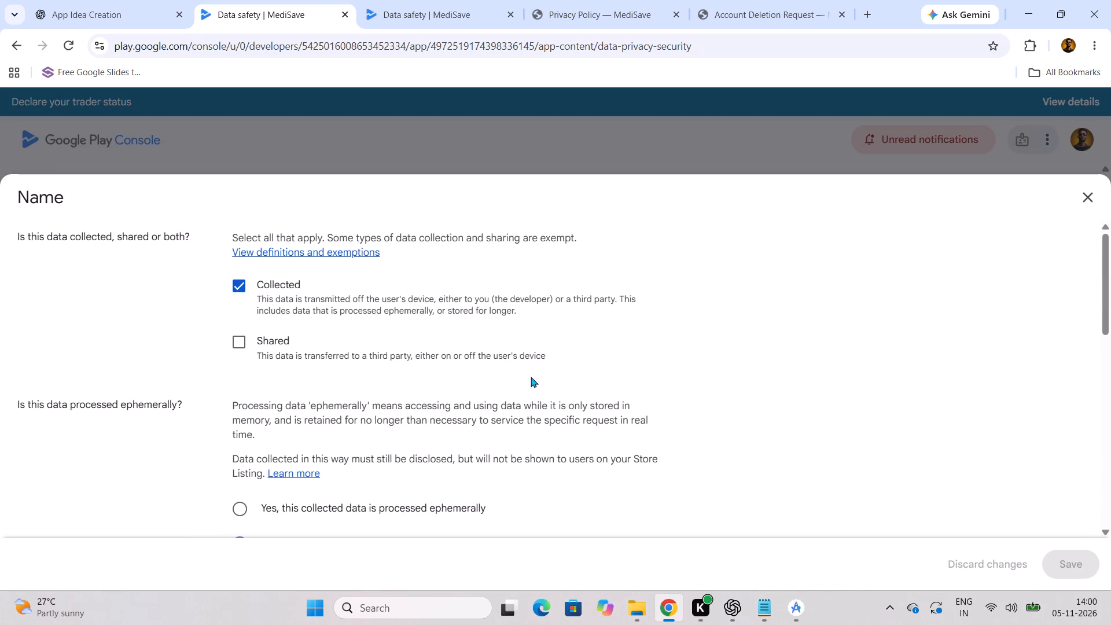
{"action": "scroll", "coordinate": [354, 340], "scroll_direction": "down", "scroll_amount": 4}
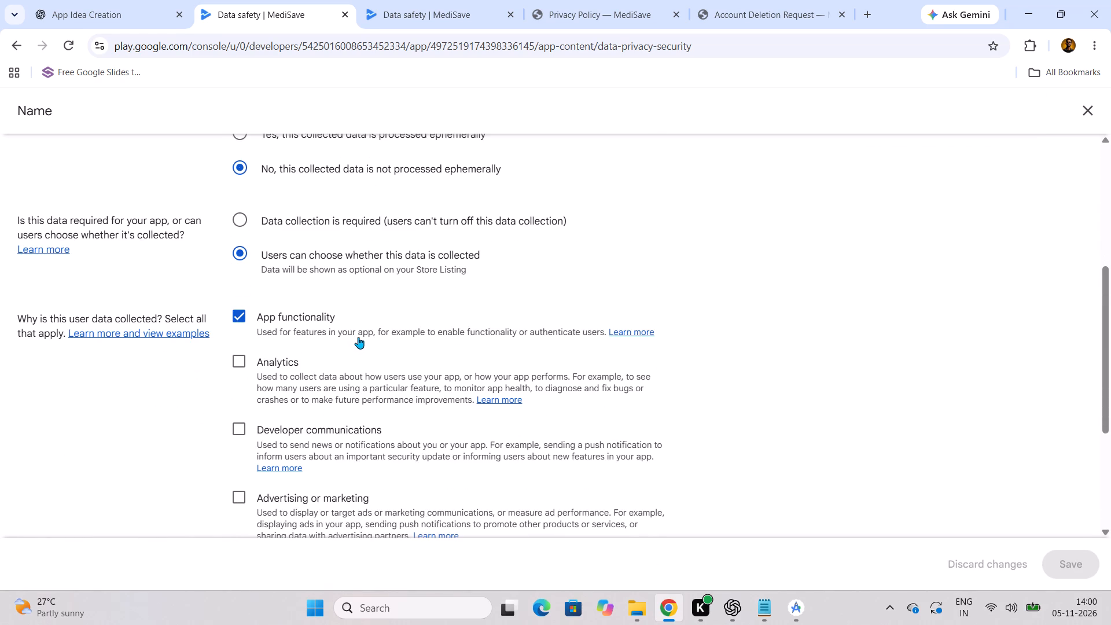
{"action": "left_click", "coordinate": [456, 15]}
{"action": "scroll", "coordinate": [242, 488], "scroll_direction": "down", "scroll_amount": 2}
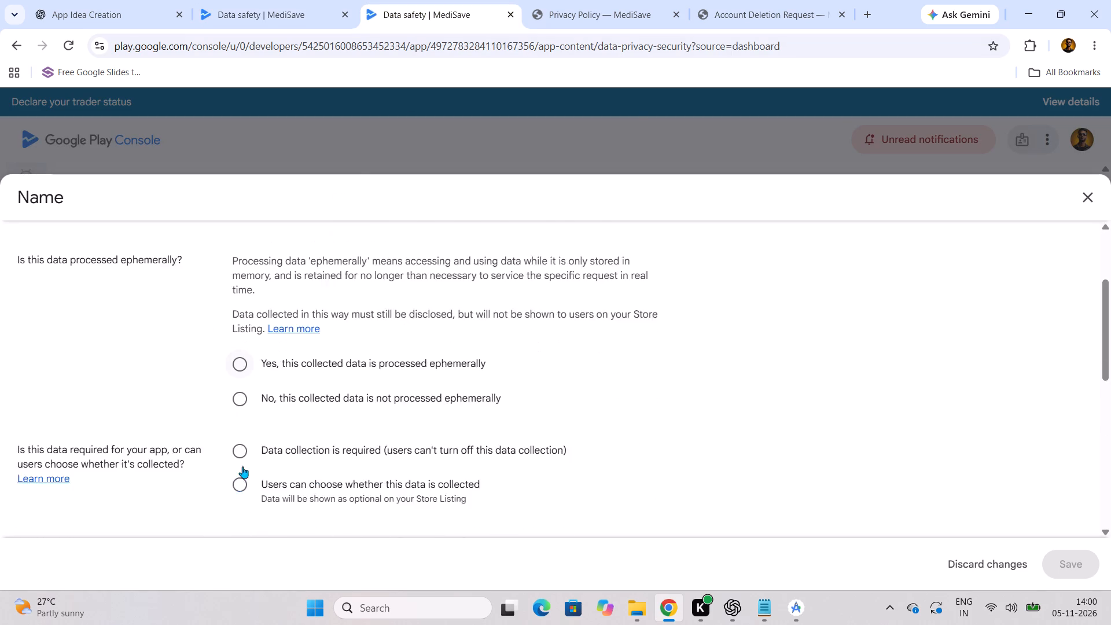
{"action": "left_click", "coordinate": [239, 311]}
{"action": "left_click", "coordinate": [242, 400]}
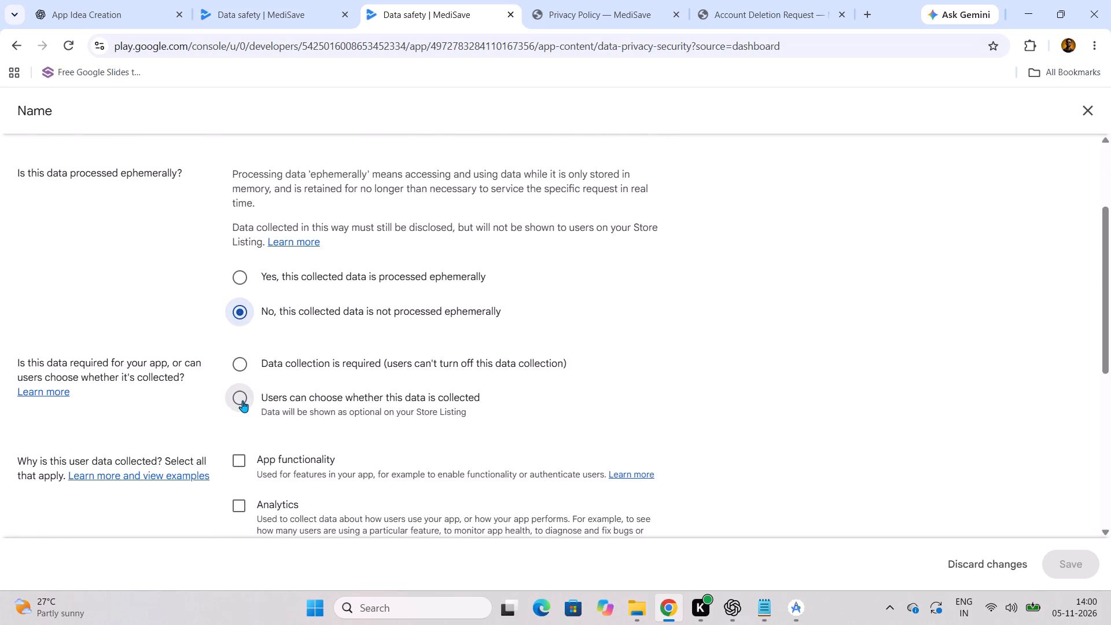
Check the existing declaration's Name purposes, select App functionality and Account management for the new app, and save.
{"action": "left_click", "coordinate": [253, 14]}
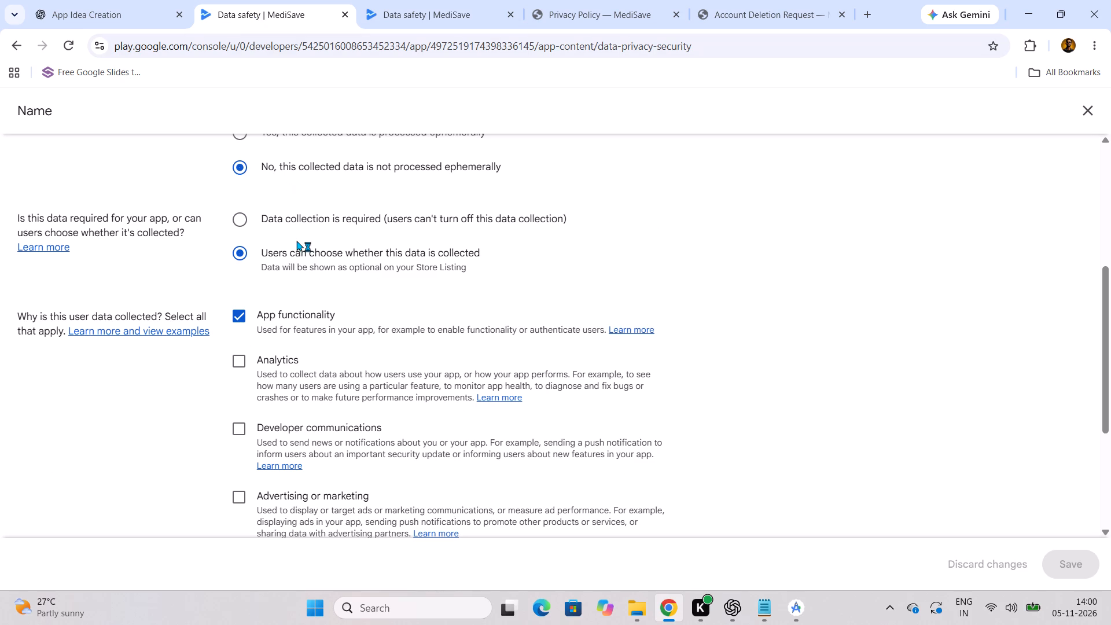
{"action": "scroll", "coordinate": [297, 243], "scroll_direction": "down", "scroll_amount": 5}
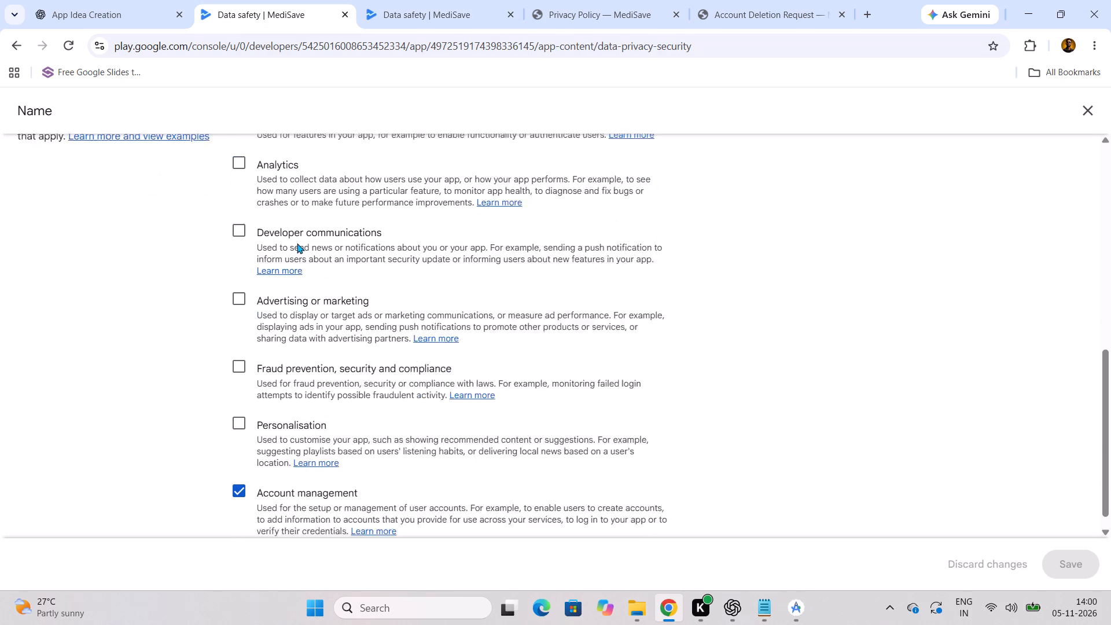
{"action": "left_click", "coordinate": [444, 17]}
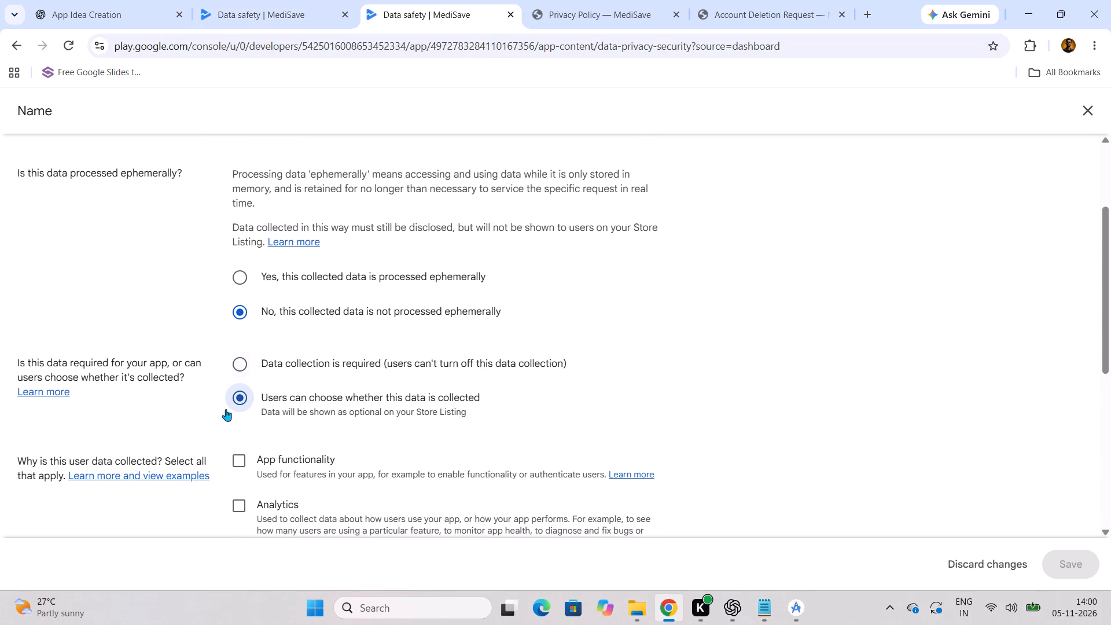
{"action": "scroll", "coordinate": [226, 412], "scroll_direction": "down", "scroll_amount": 2}
{"action": "left_click", "coordinate": [236, 323]}
{"action": "scroll", "coordinate": [238, 327], "scroll_direction": "down", "scroll_amount": 6}
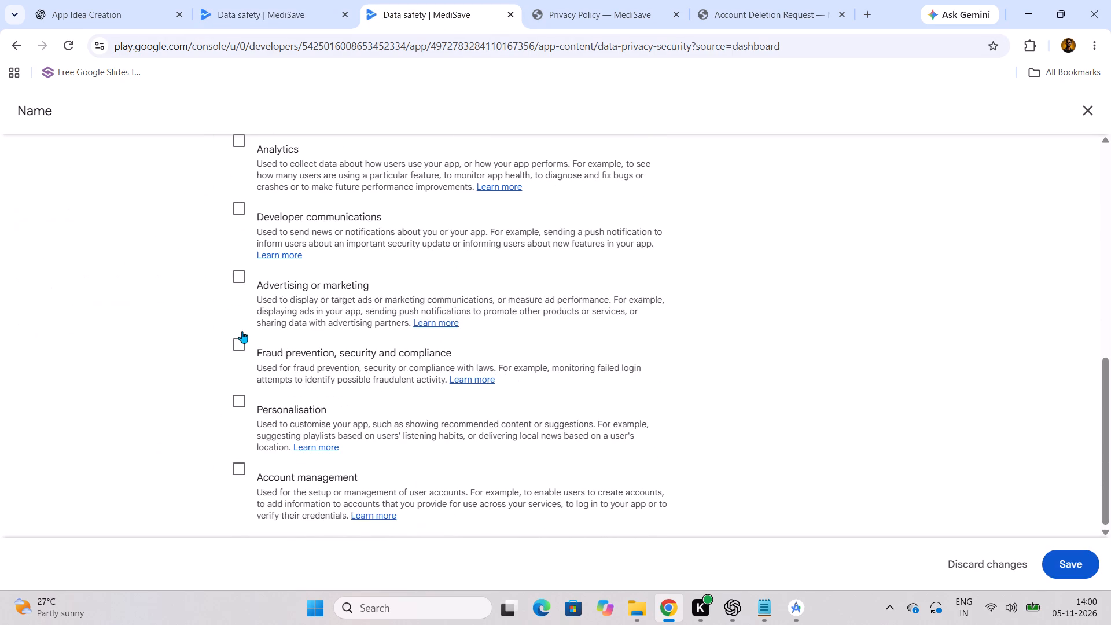
{"action": "scroll", "coordinate": [242, 331], "scroll_direction": "down", "scroll_amount": 6}
{"action": "left_click", "coordinate": [239, 474]}
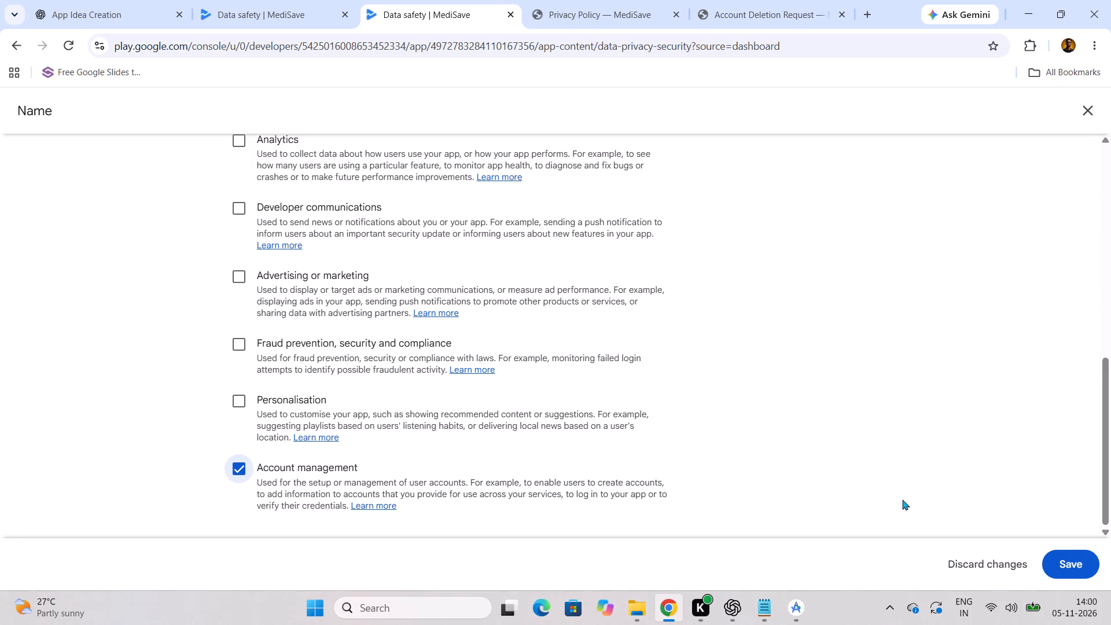
{"action": "left_click", "coordinate": [1076, 558]}
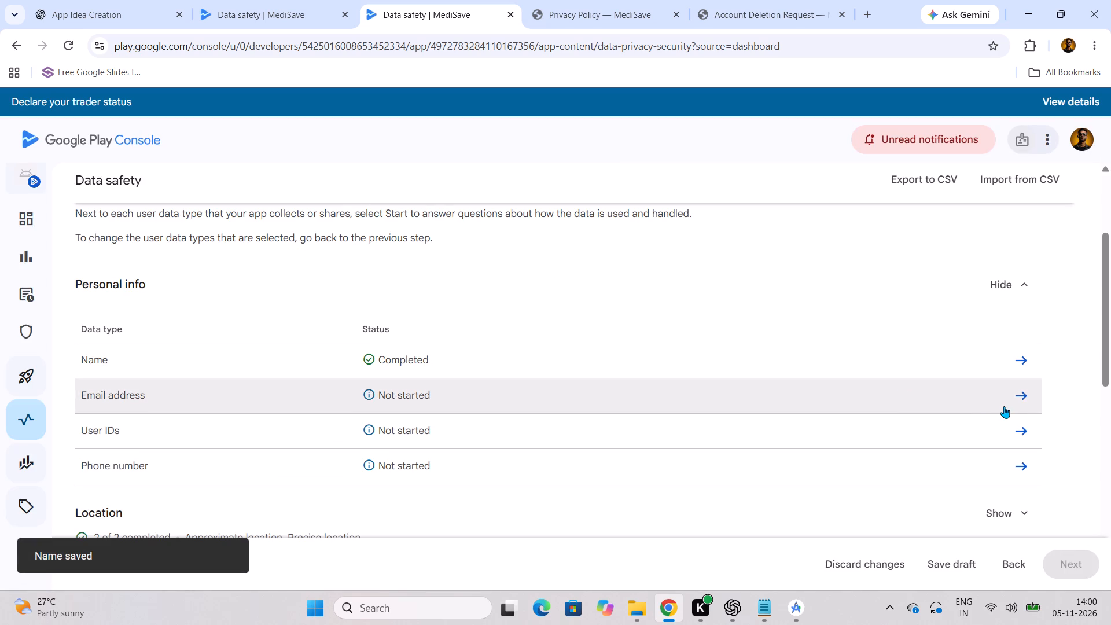
Following the existing declaration, mark the new app's Email address as Collected, not processed ephemerally, collection required, with App functionality as a purpose.
{"action": "left_click", "coordinate": [1022, 400]}
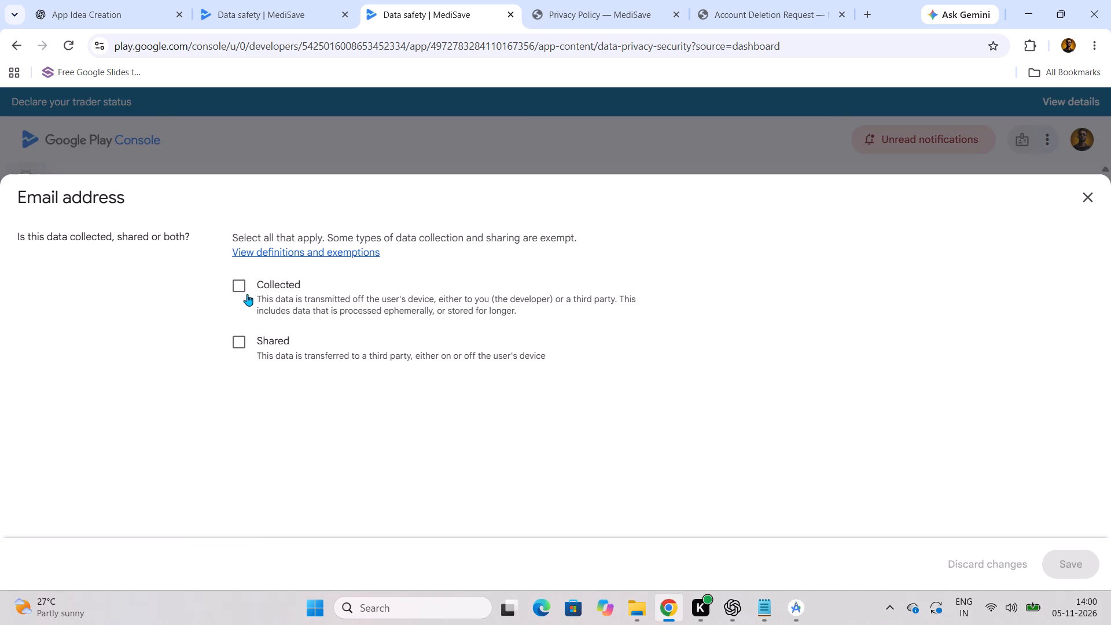
{"action": "left_click", "coordinate": [247, 294]}
{"action": "left_click", "coordinate": [245, 7]}
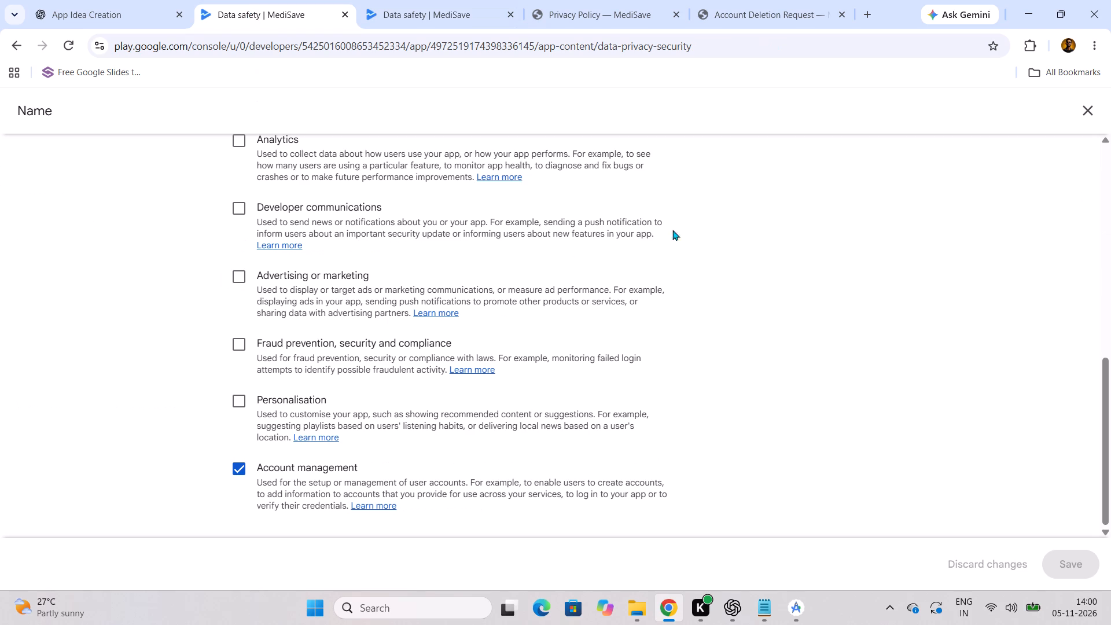
{"action": "left_click", "coordinate": [1088, 106]}
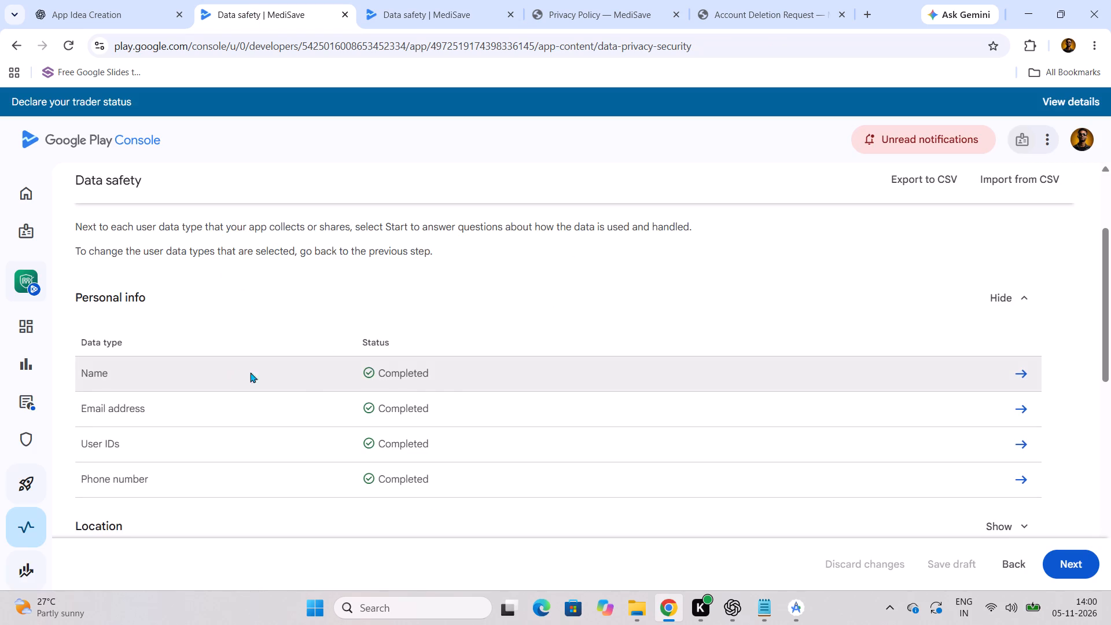
{"action": "left_click", "coordinate": [1022, 410]}
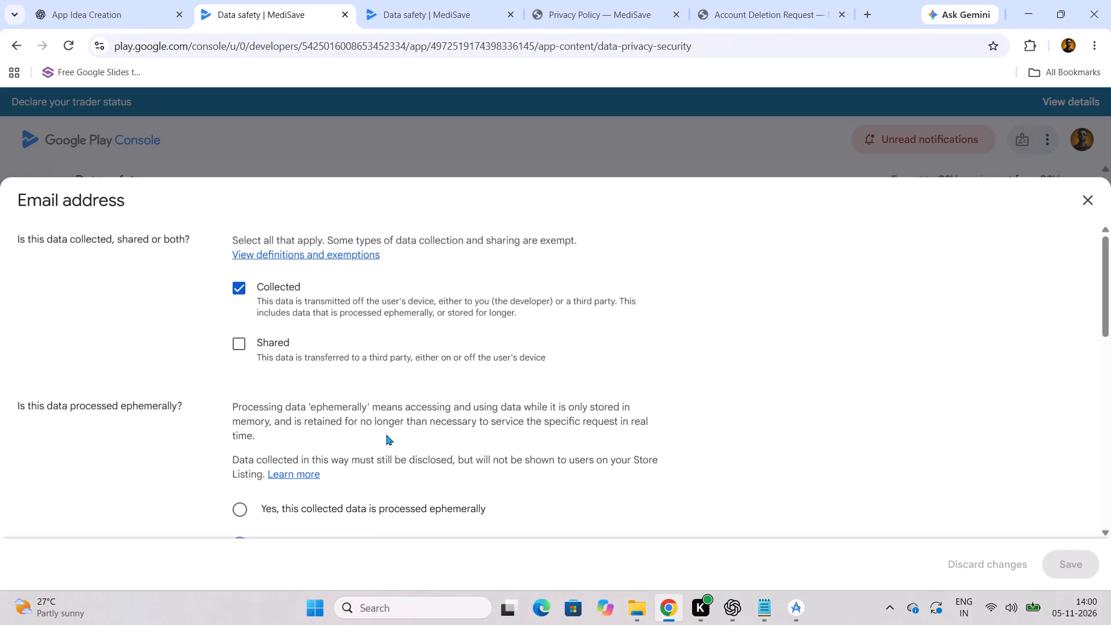
{"action": "scroll", "coordinate": [310, 400], "scroll_direction": "down", "scroll_amount": 2}
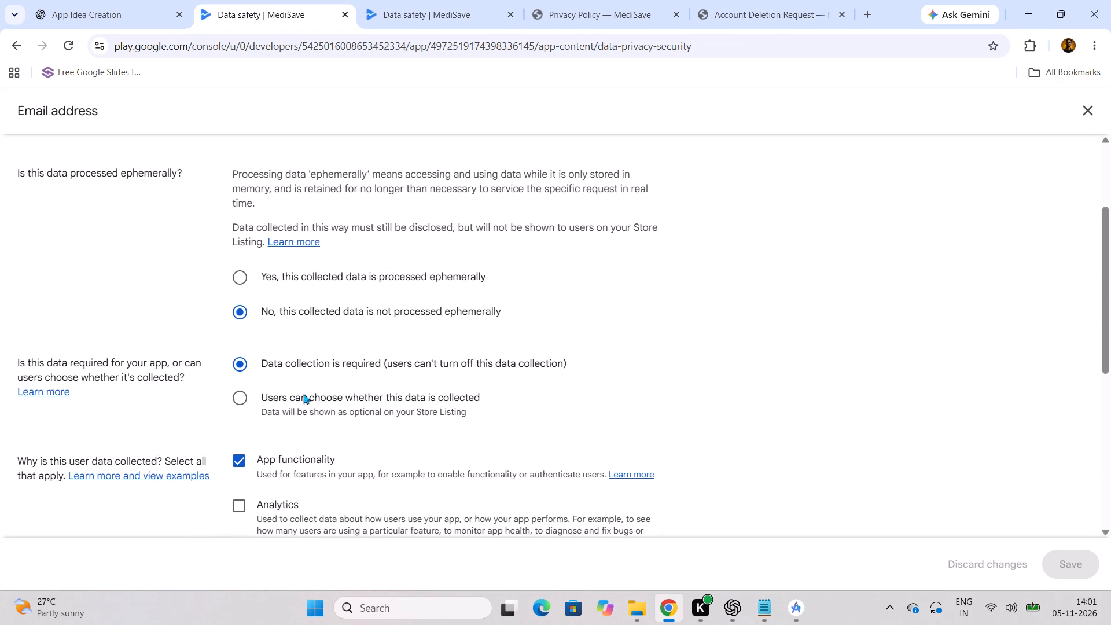
{"action": "left_click", "coordinate": [426, 8]}
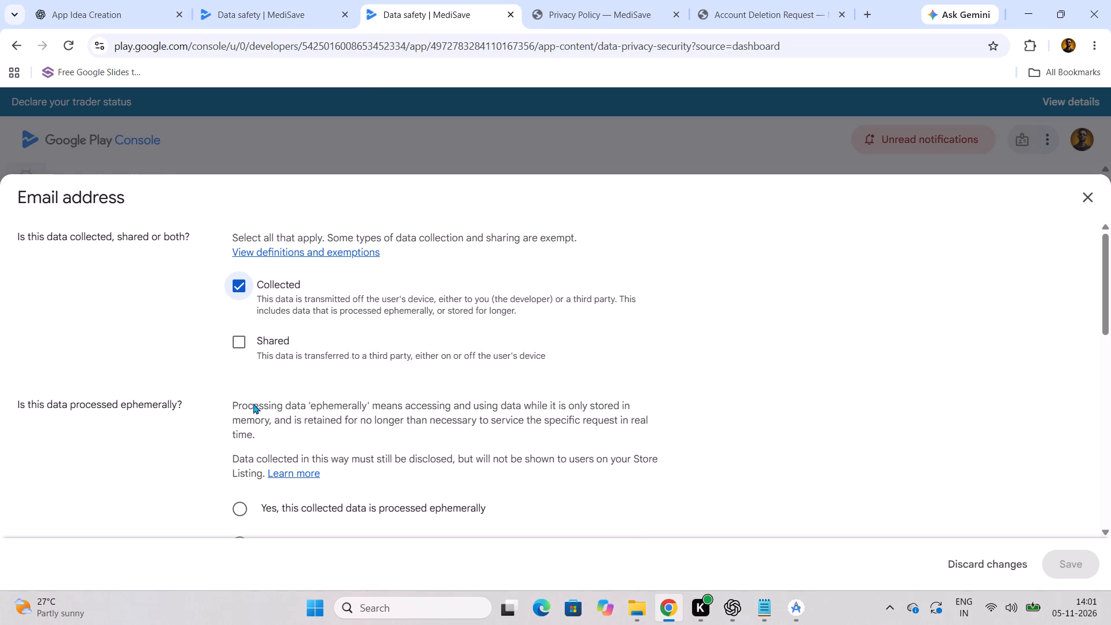
{"action": "scroll", "coordinate": [239, 511], "scroll_direction": "down", "scroll_amount": 1}
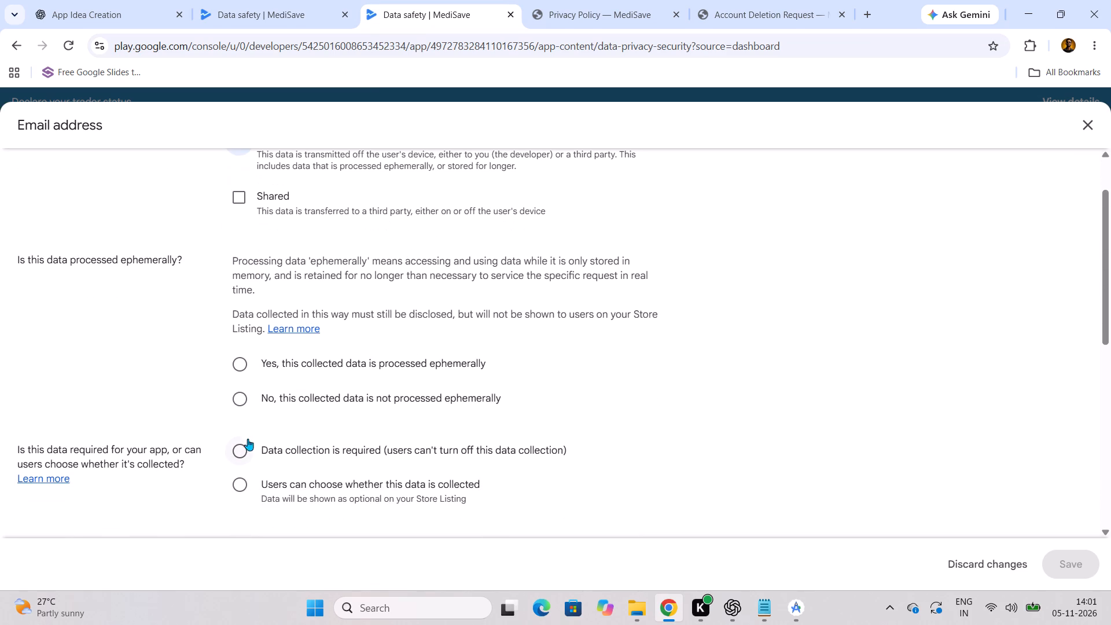
{"action": "left_click", "coordinate": [241, 401]}
{"action": "left_click", "coordinate": [237, 453]}
{"action": "scroll", "coordinate": [238, 454], "scroll_direction": "down", "scroll_amount": 1}
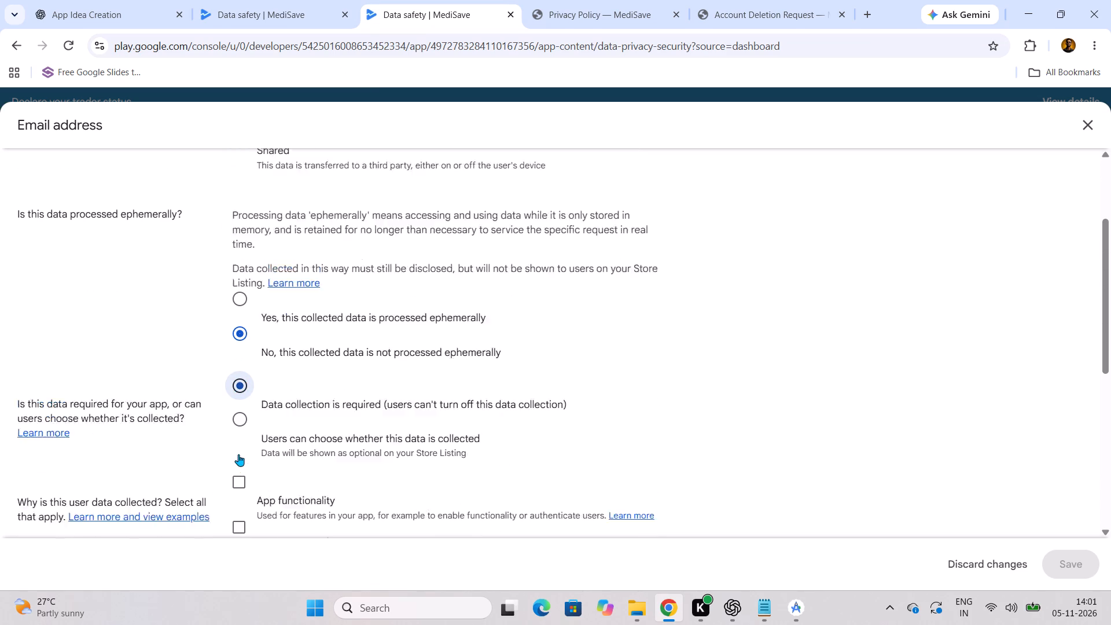
{"action": "left_click", "coordinate": [242, 475]}
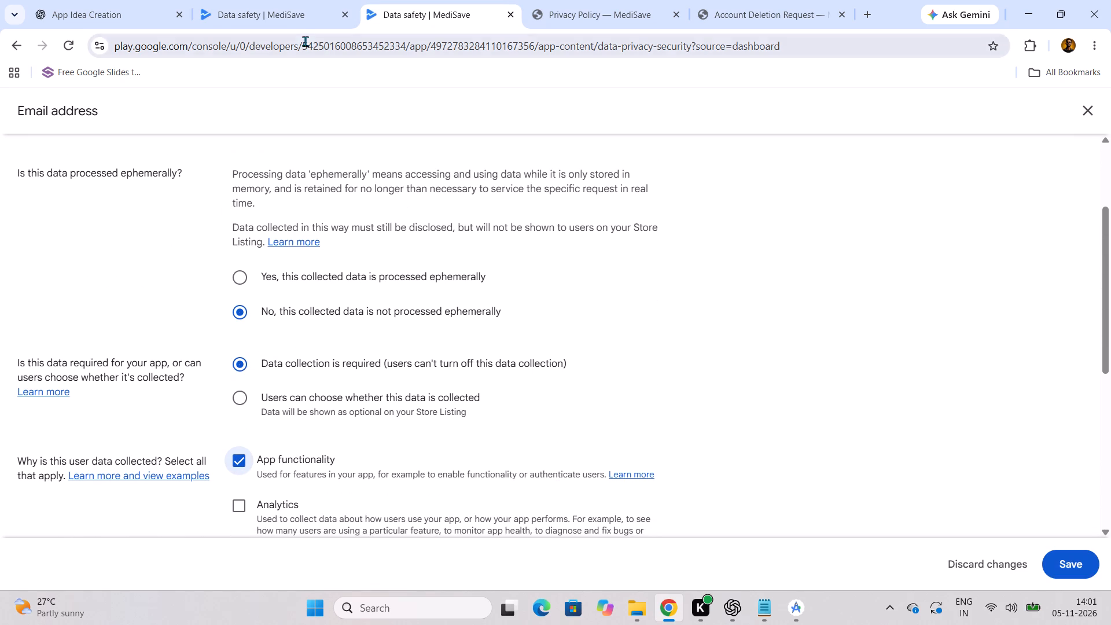
Check the existing Email address purposes, add Fraud prevention, security and compliance and Account management to the new app's, and save.
{"action": "left_click", "coordinate": [281, 10]}
{"action": "scroll", "coordinate": [328, 230], "scroll_direction": "down", "scroll_amount": 3}
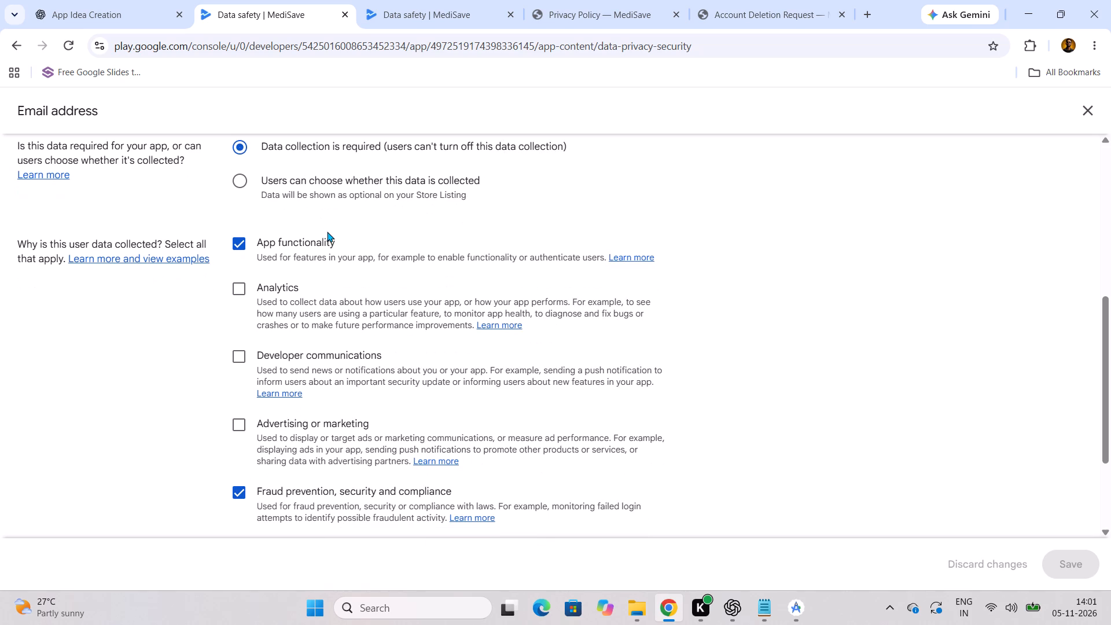
{"action": "scroll", "coordinate": [325, 244], "scroll_direction": "down", "scroll_amount": 2}
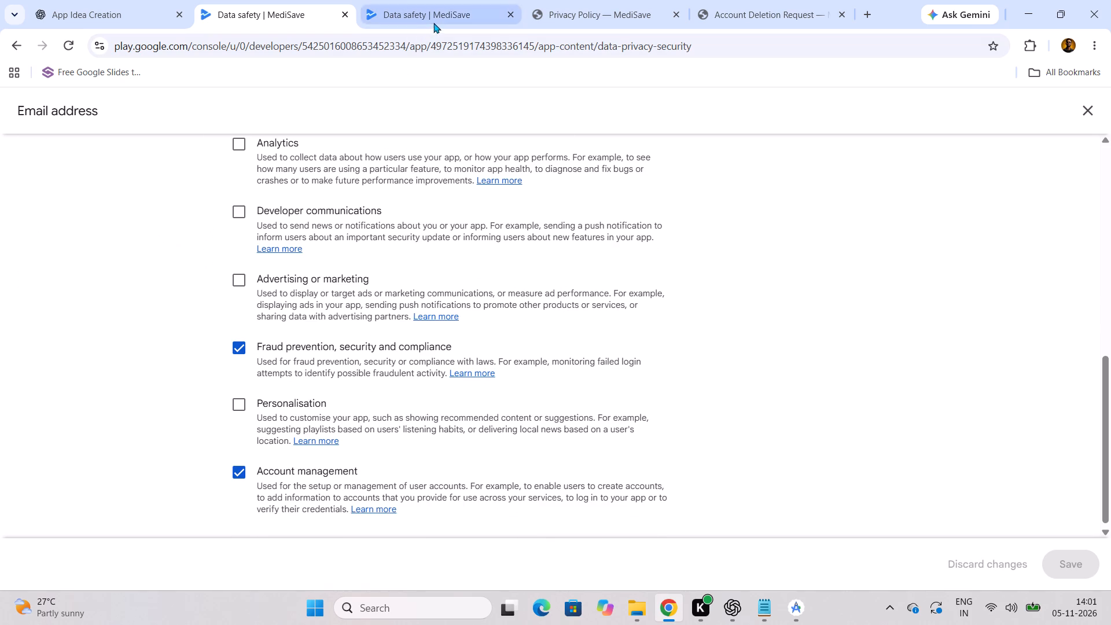
{"action": "left_click", "coordinate": [433, 23]}
{"action": "scroll", "coordinate": [248, 395], "scroll_direction": "down", "scroll_amount": 5}
{"action": "left_click", "coordinate": [241, 353]}
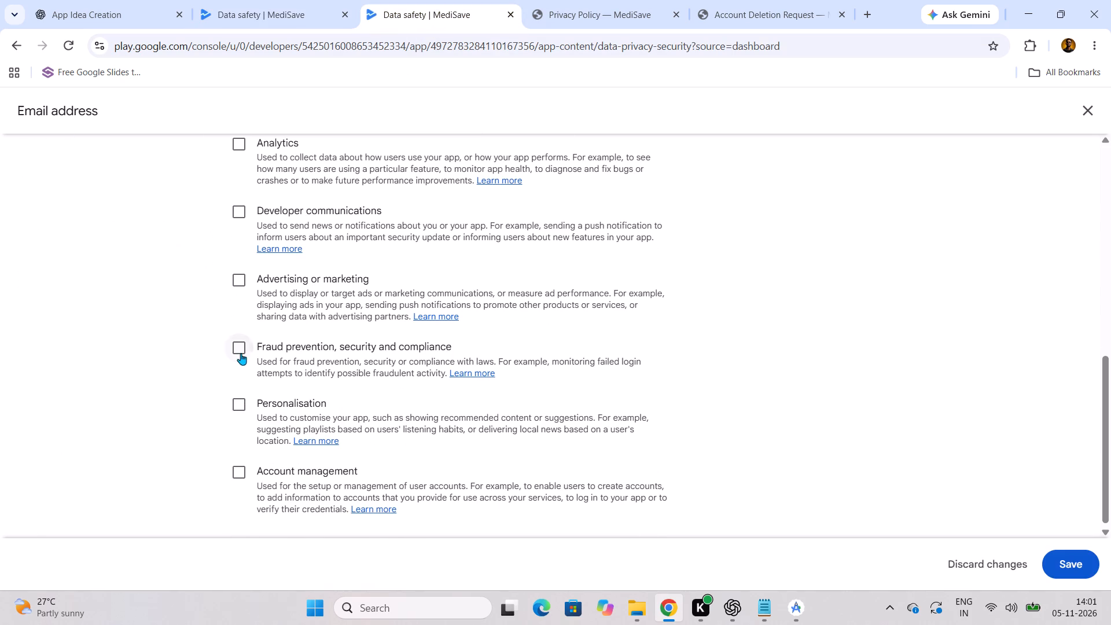
{"action": "left_click", "coordinate": [242, 470]}
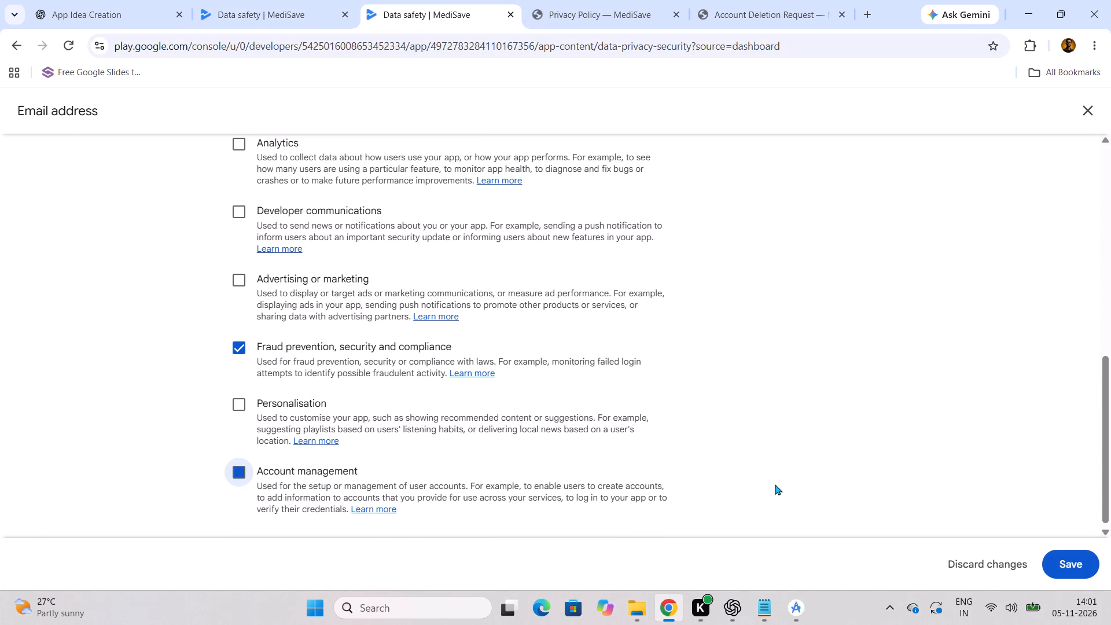
{"action": "left_click", "coordinate": [1070, 564]}
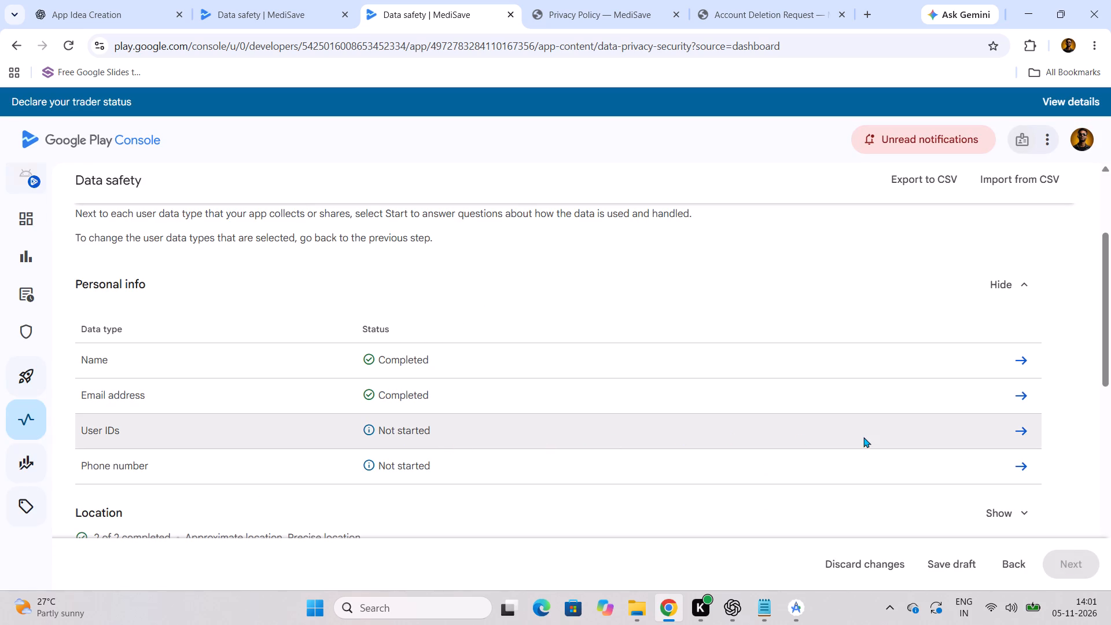
Following the existing declaration, mark the new app's User IDs as Collected, not processed ephemerally, collection required, with App functionality as a purpose.
{"action": "left_click", "coordinate": [1021, 429]}
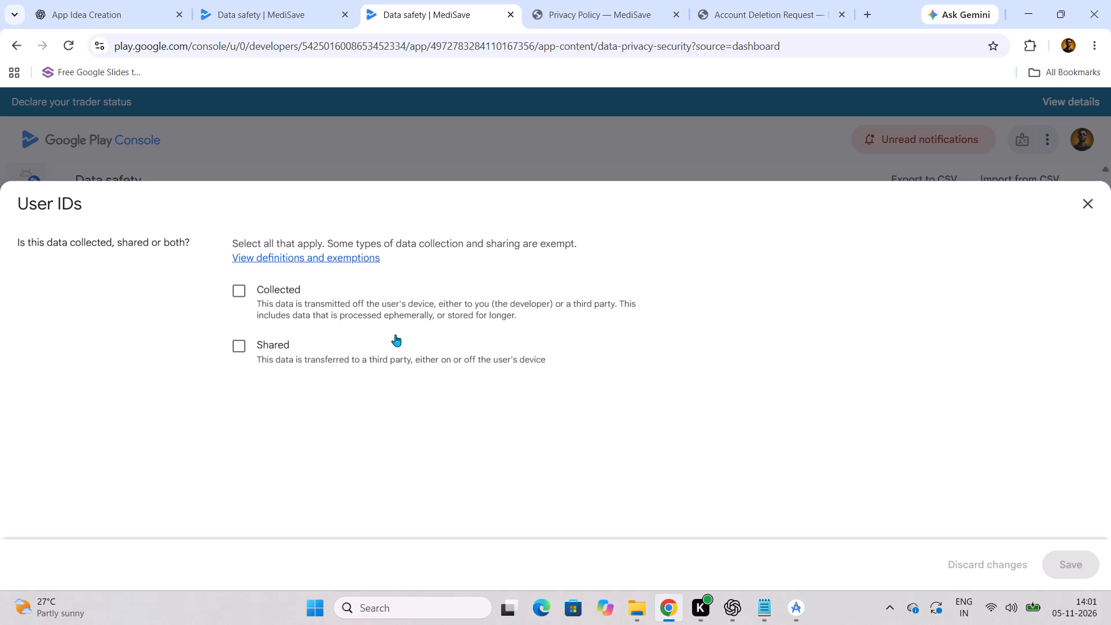
{"action": "left_click", "coordinate": [241, 293]}
{"action": "left_click", "coordinate": [262, 9]}
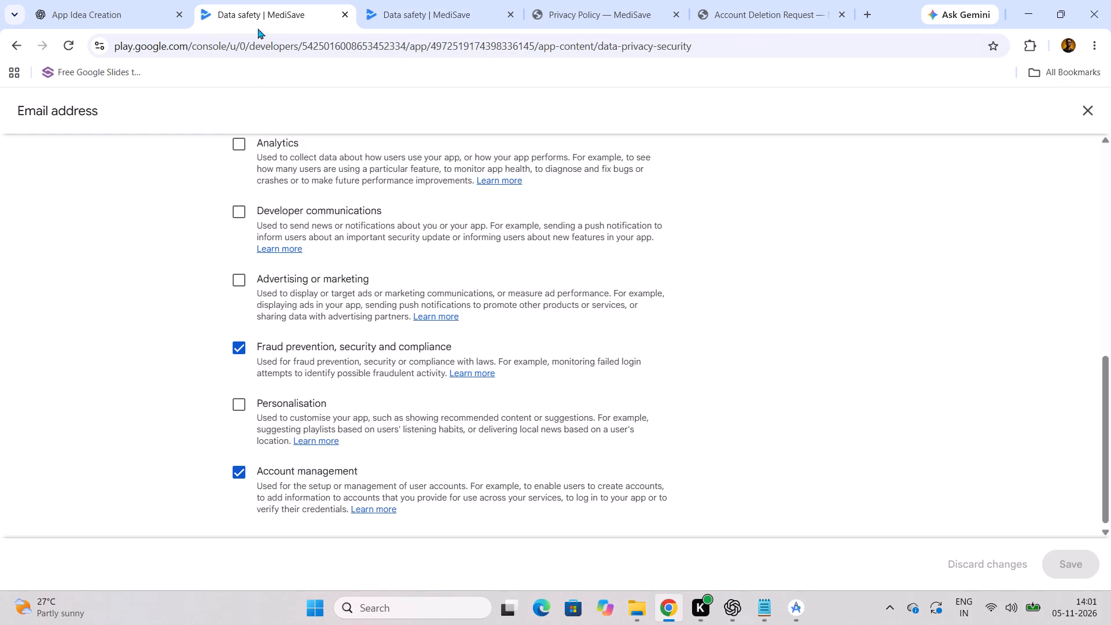
{"action": "left_click", "coordinate": [1093, 116]}
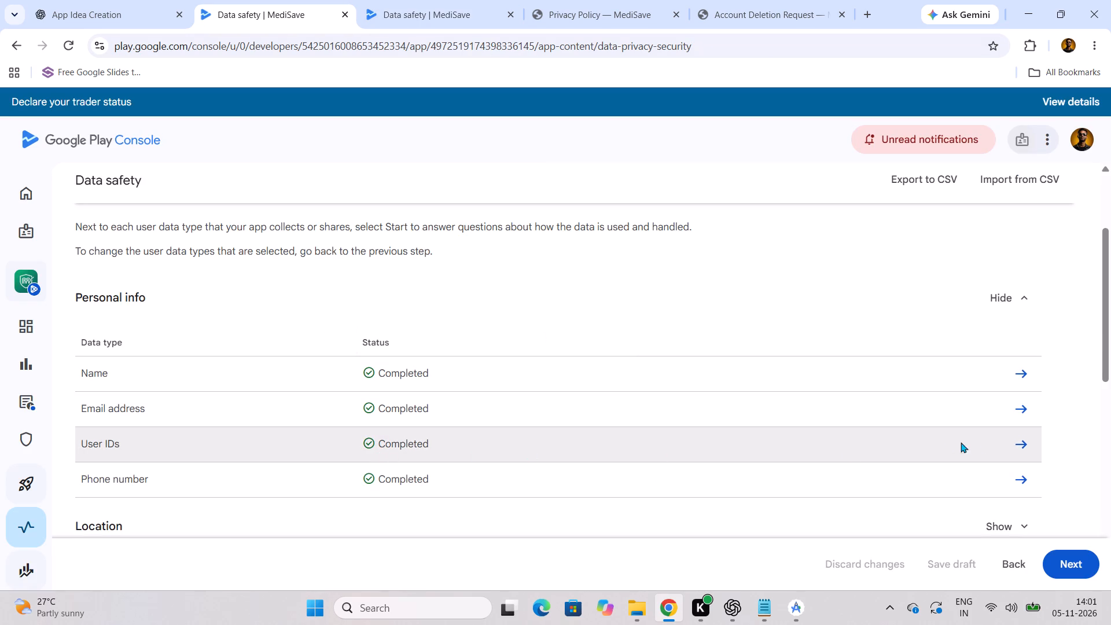
{"action": "left_click", "coordinate": [1019, 444]}
{"action": "scroll", "coordinate": [278, 393], "scroll_direction": "down", "scroll_amount": 2}
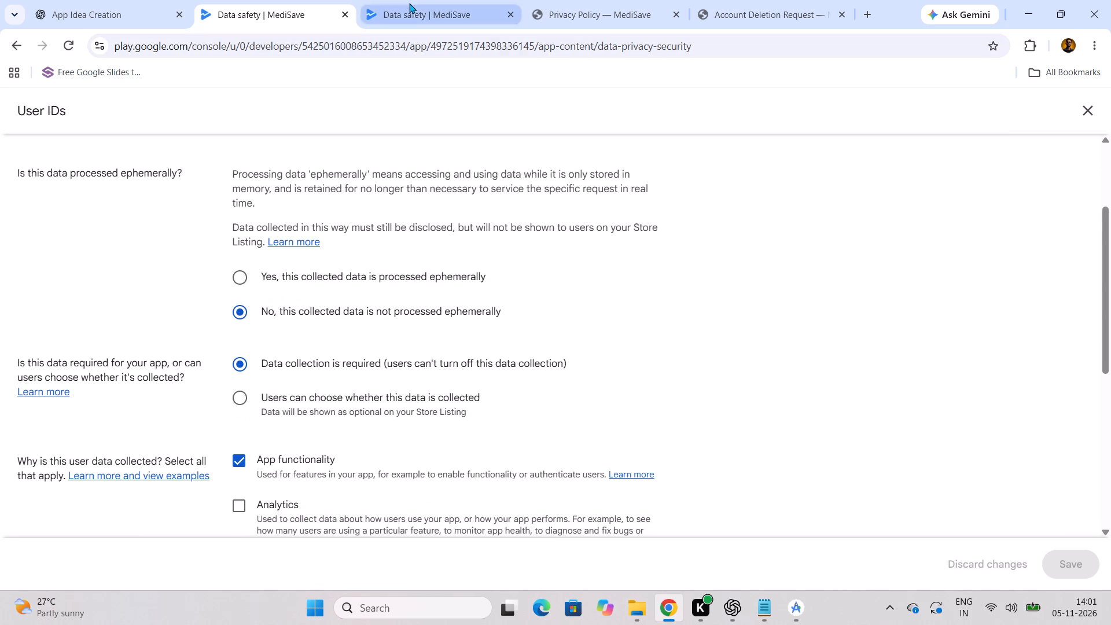
{"action": "left_click", "coordinate": [409, 3]}
{"action": "scroll", "coordinate": [236, 500], "scroll_direction": "down", "scroll_amount": 2}
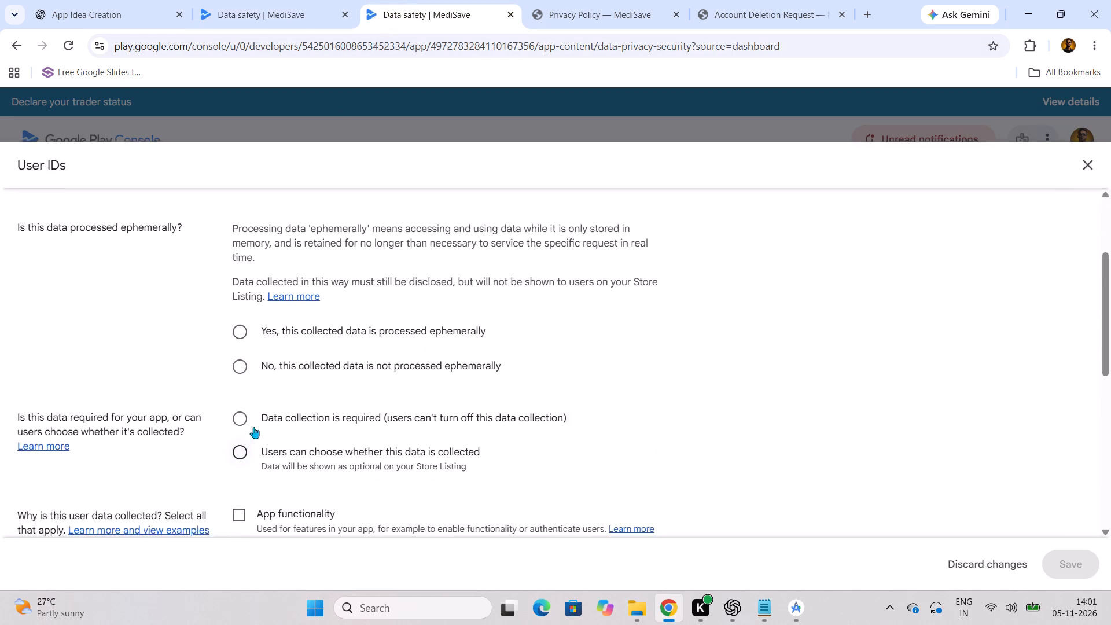
{"action": "left_click", "coordinate": [247, 310]}
{"action": "left_click", "coordinate": [243, 366]}
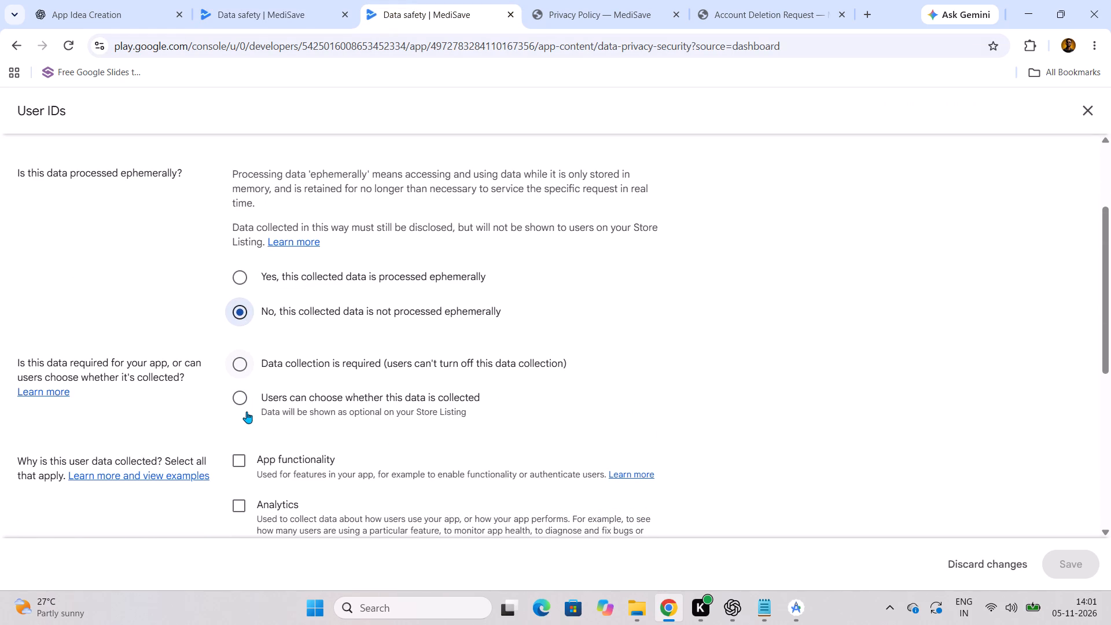
{"action": "left_click", "coordinate": [233, 464]}
Check the existing User IDs purposes, add Fraud prevention, security and compliance and Account management to the new app's, and save.
{"action": "left_click", "coordinate": [262, 13]}
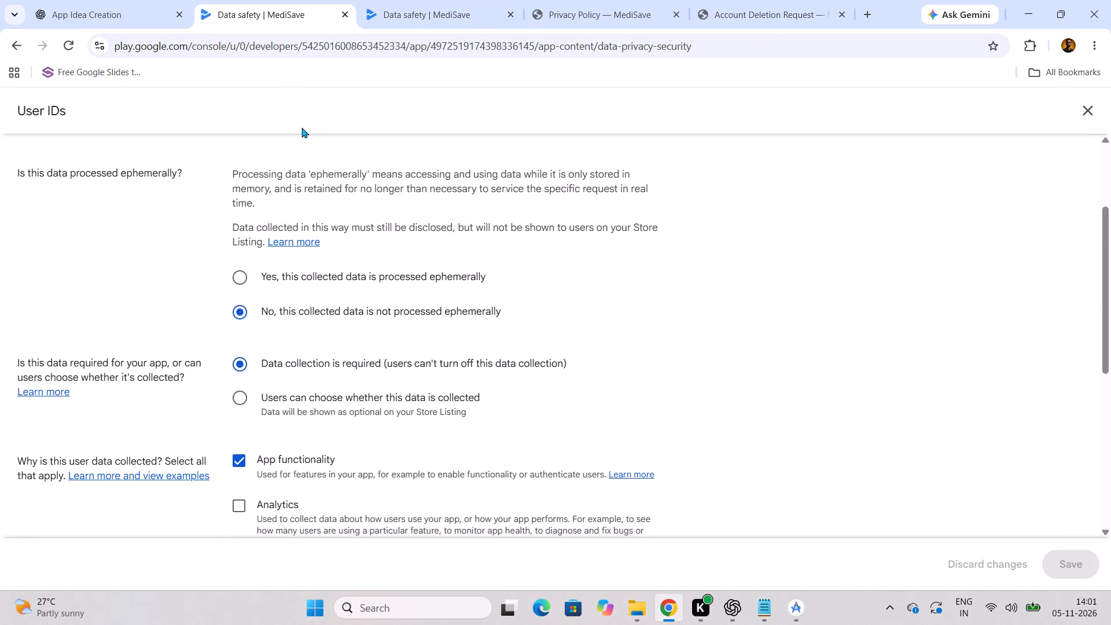
{"action": "scroll", "coordinate": [369, 340], "scroll_direction": "down", "scroll_amount": 5}
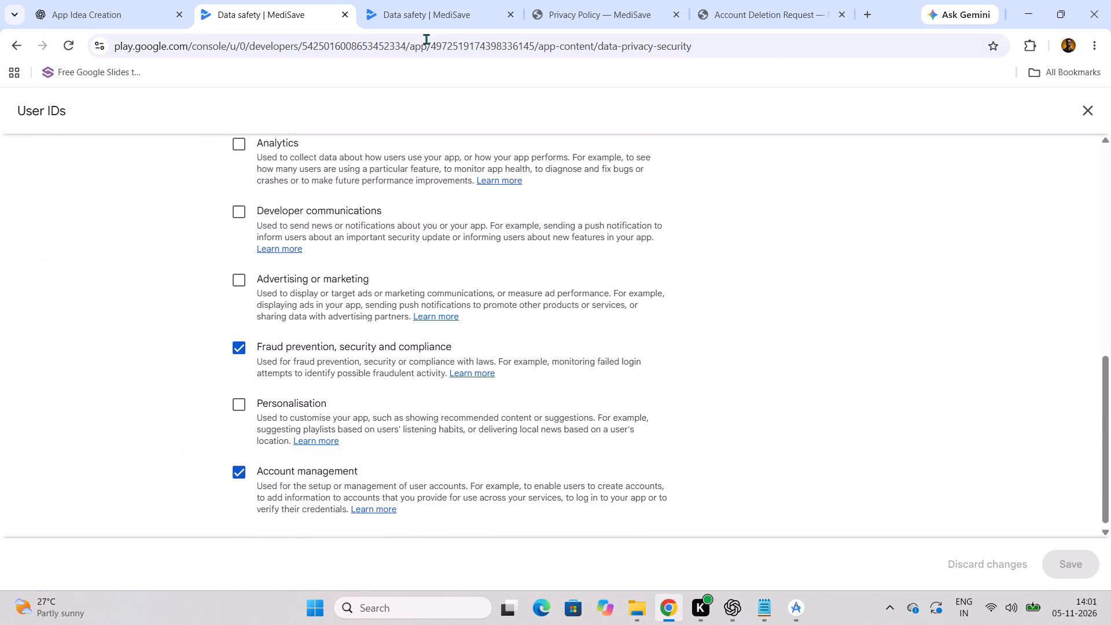
{"action": "left_click", "coordinate": [419, 8]}
{"action": "scroll", "coordinate": [399, 329], "scroll_direction": "down", "scroll_amount": 5}
{"action": "left_click", "coordinate": [250, 345]}
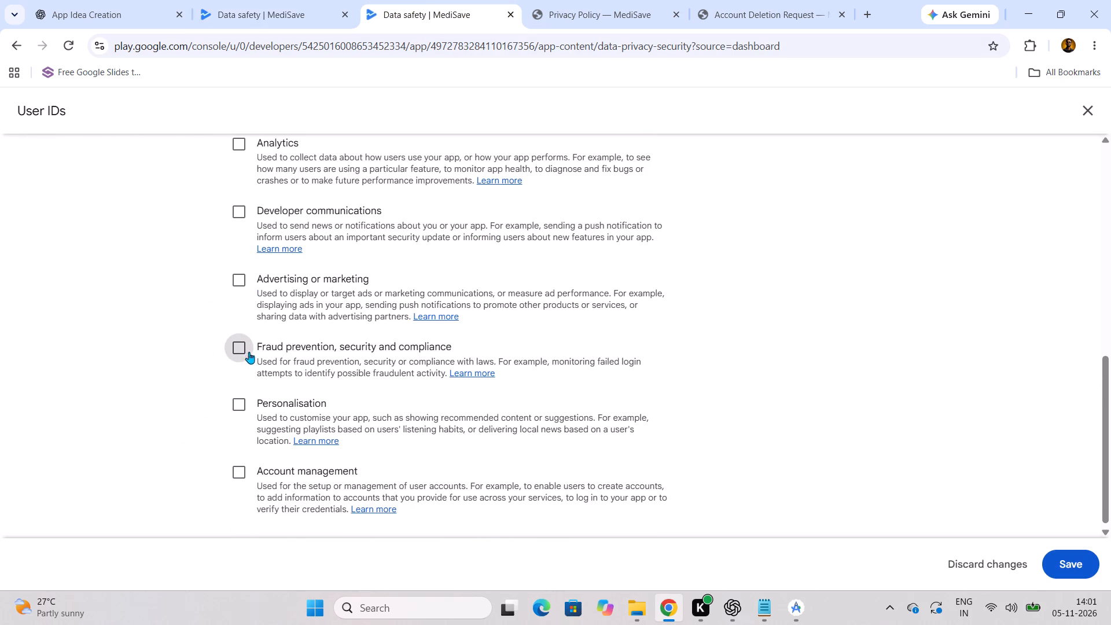
{"action": "left_click", "coordinate": [247, 473]}
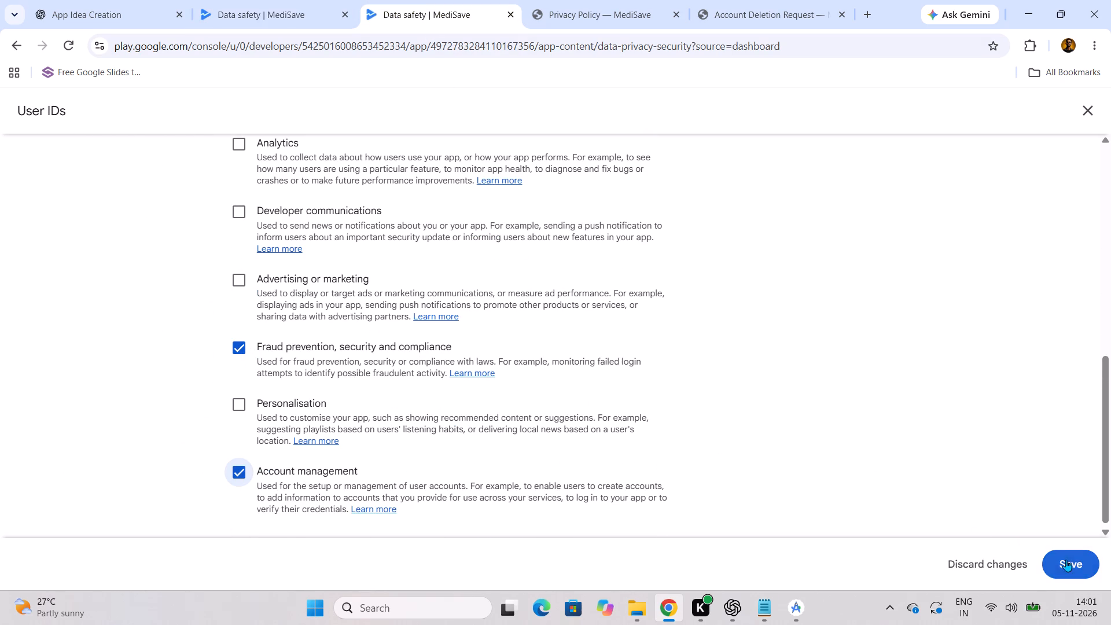
{"action": "left_click", "coordinate": [1068, 561]}
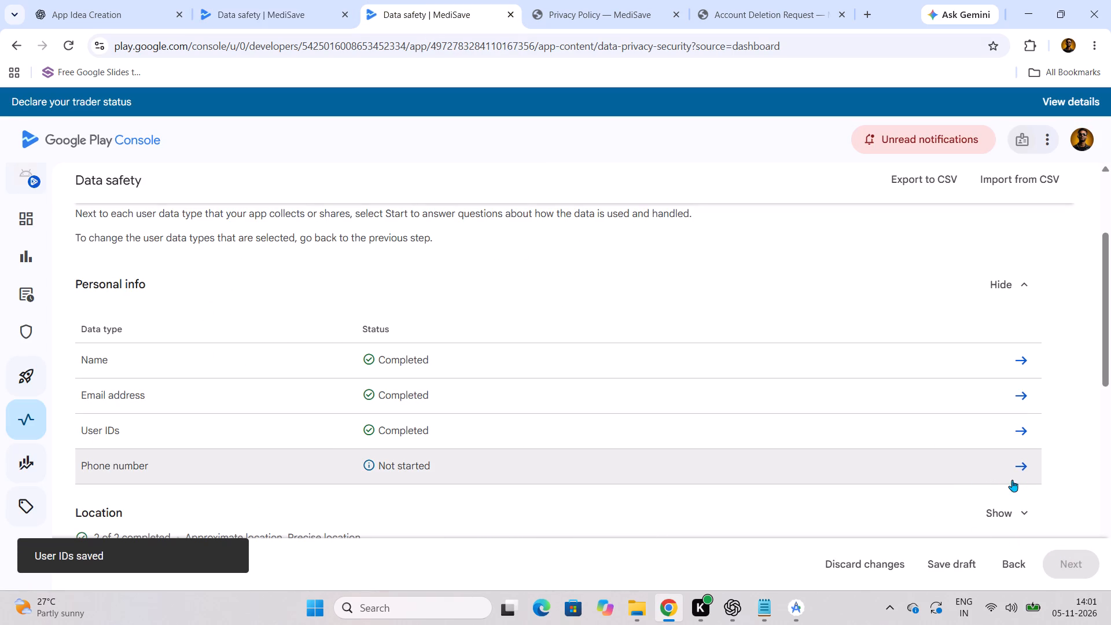
Mark the new app's Phone number as Collected, and open the existing declaration's Phone number answers for comparison.
{"action": "left_click", "coordinate": [1027, 476]}
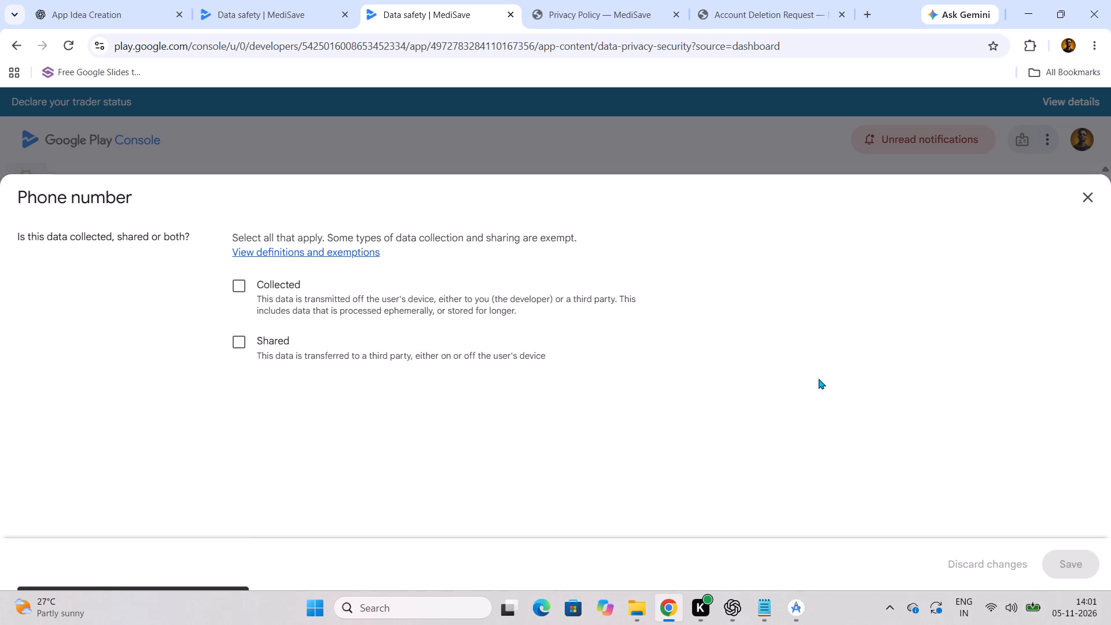
{"action": "left_click", "coordinate": [297, 284]}
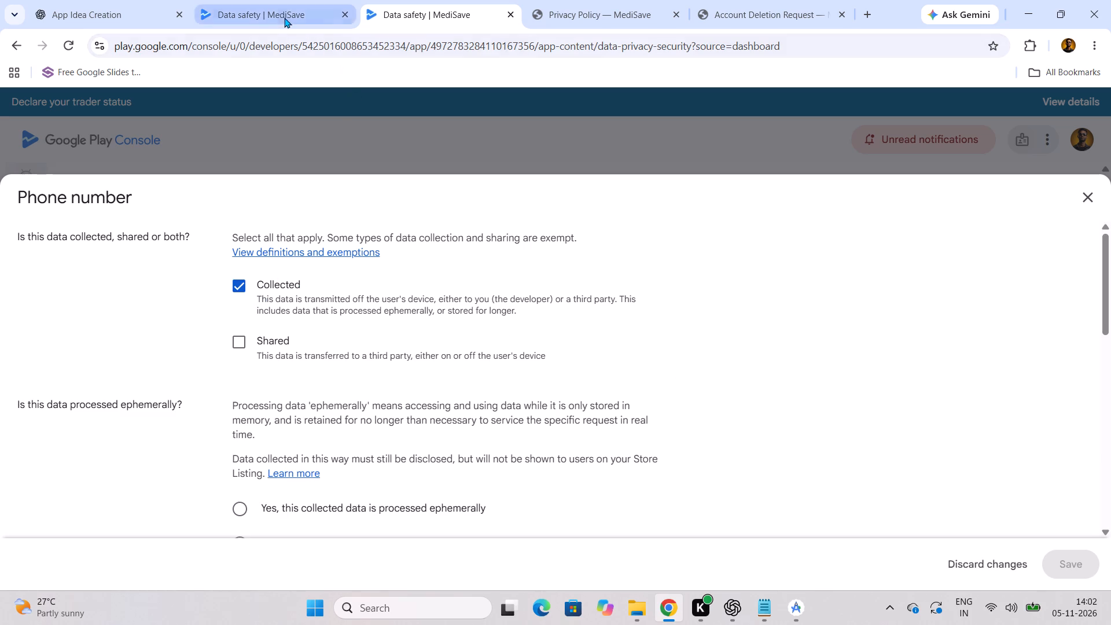
{"action": "left_click", "coordinate": [284, 14]}
{"action": "scroll", "coordinate": [417, 260], "scroll_direction": "up", "scroll_amount": 2}
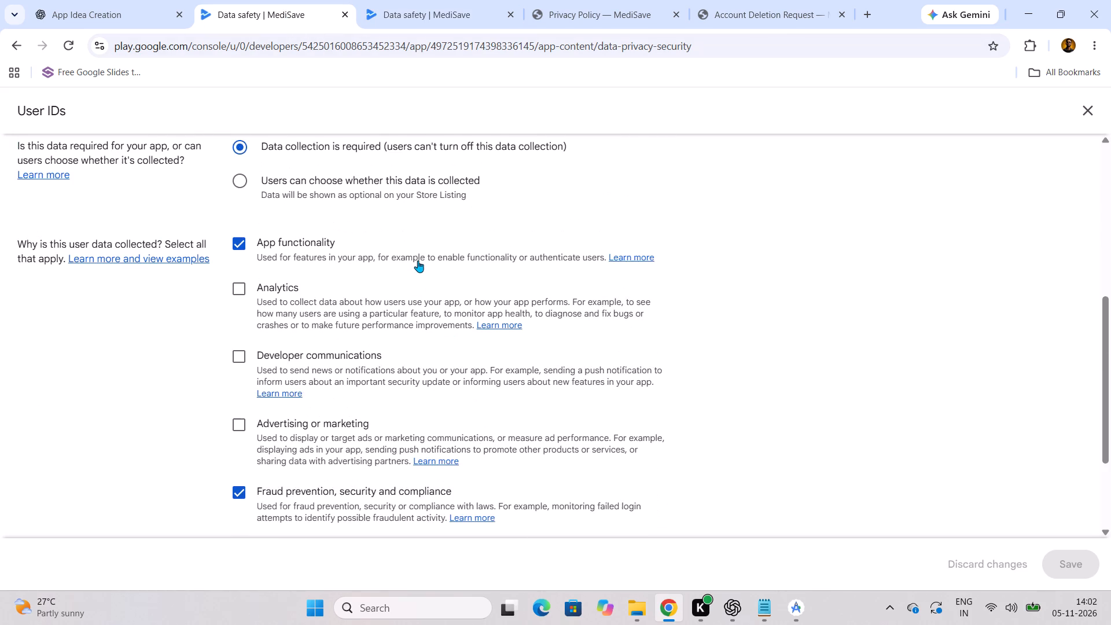
{"action": "scroll", "coordinate": [419, 262], "scroll_direction": "up", "scroll_amount": 13}
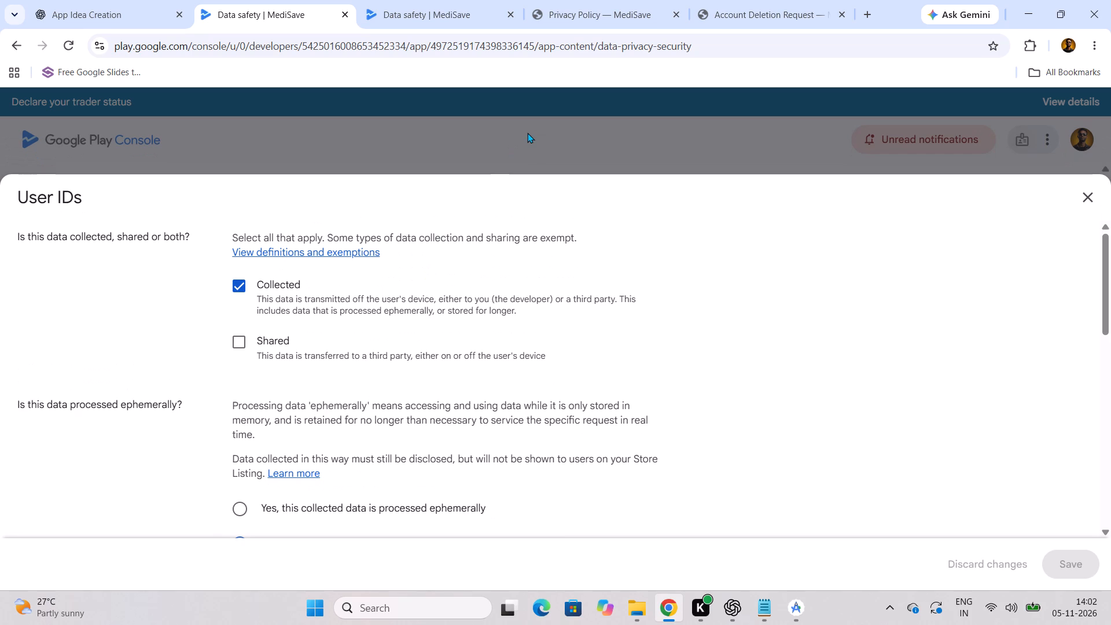
{"action": "left_click", "coordinate": [435, 0]}
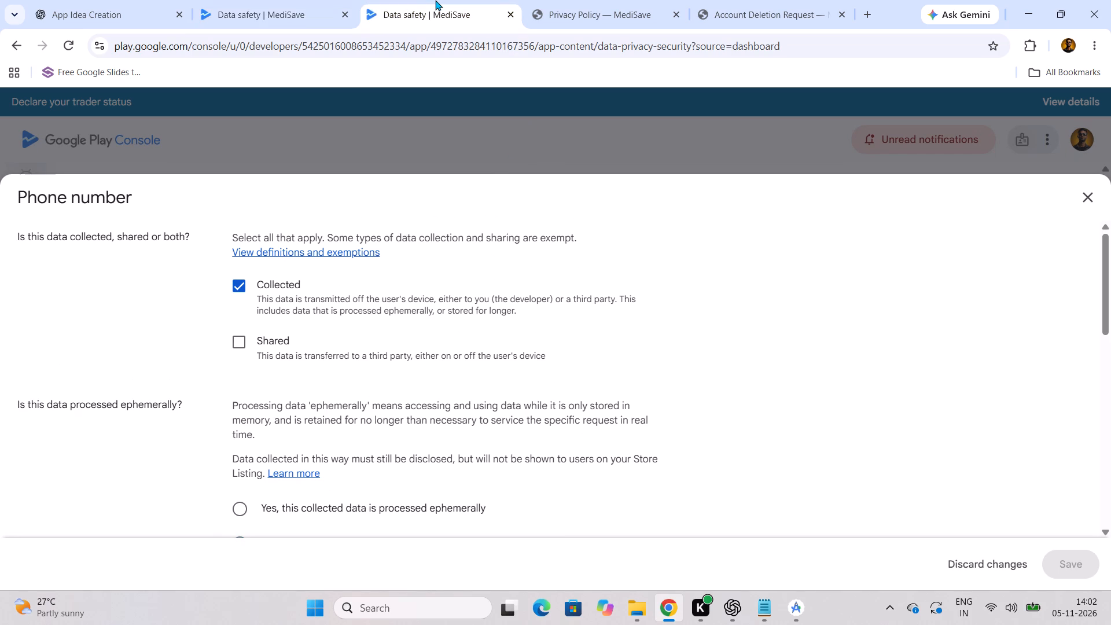
{"action": "left_click", "coordinate": [296, 13]}
{"action": "left_click", "coordinate": [395, 144]}
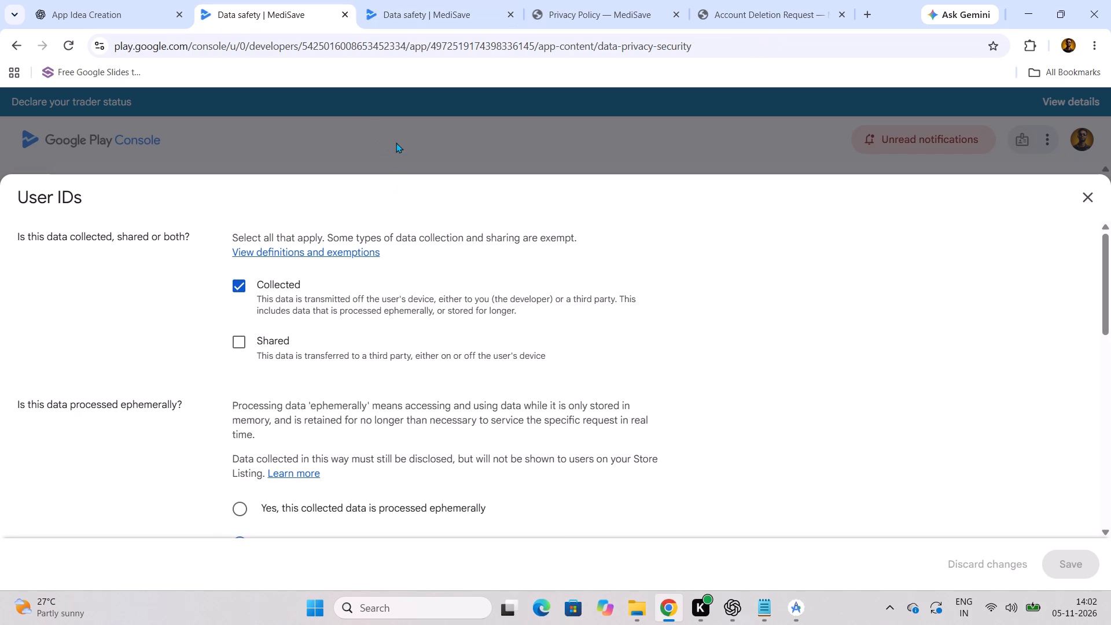
{"action": "left_click", "coordinate": [1084, 196]}
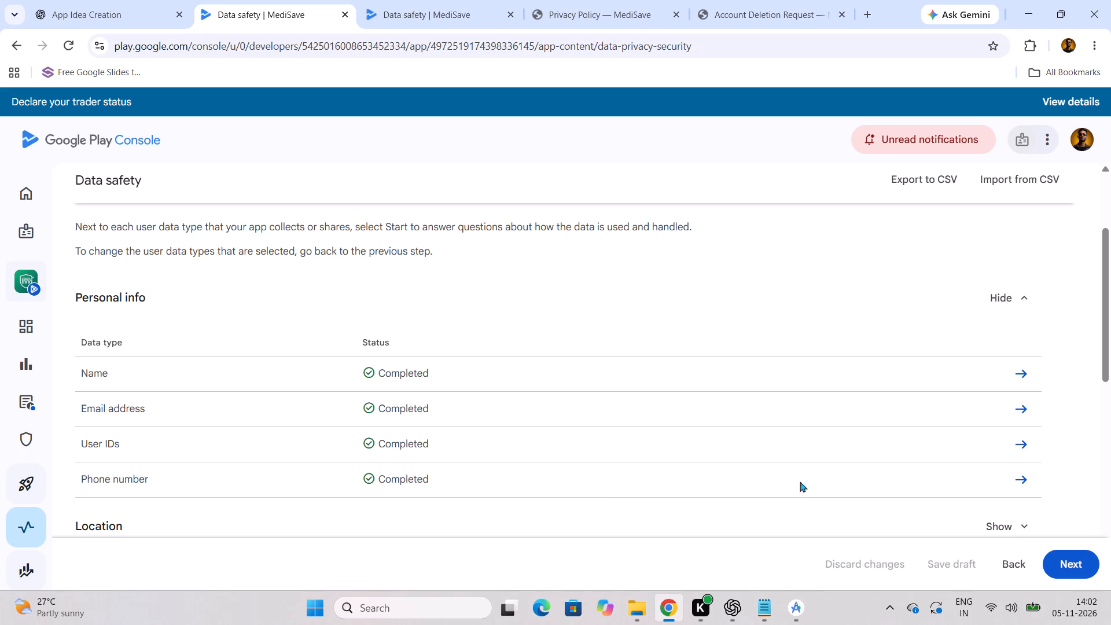
{"action": "left_click", "coordinate": [1018, 483]}
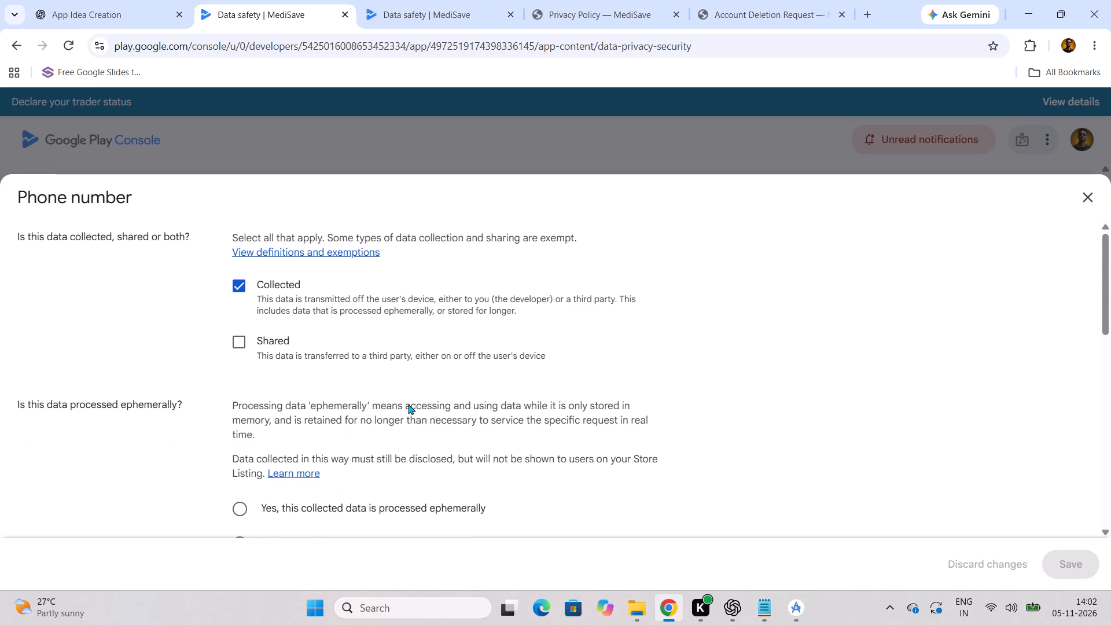
{"action": "scroll", "coordinate": [408, 403], "scroll_direction": "down", "scroll_amount": 2}
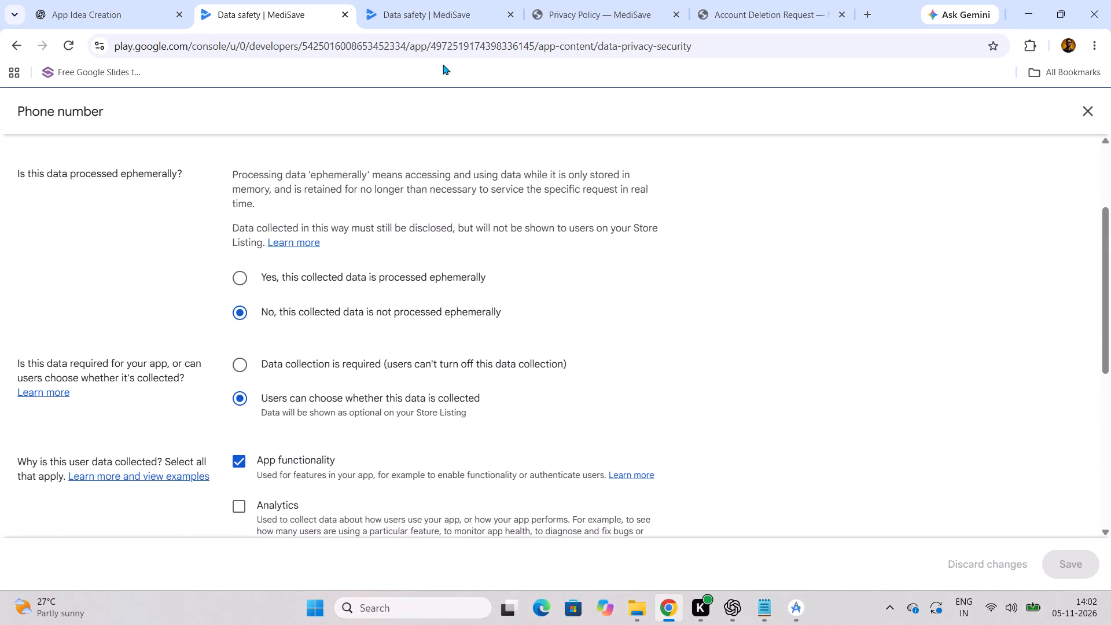
Set the new app's Phone number to not processed ephemerally, users can choose whether it is collected, with App functionality as a purpose.
{"action": "left_click", "coordinate": [441, 16]}
{"action": "scroll", "coordinate": [244, 492], "scroll_direction": "down", "scroll_amount": 2}
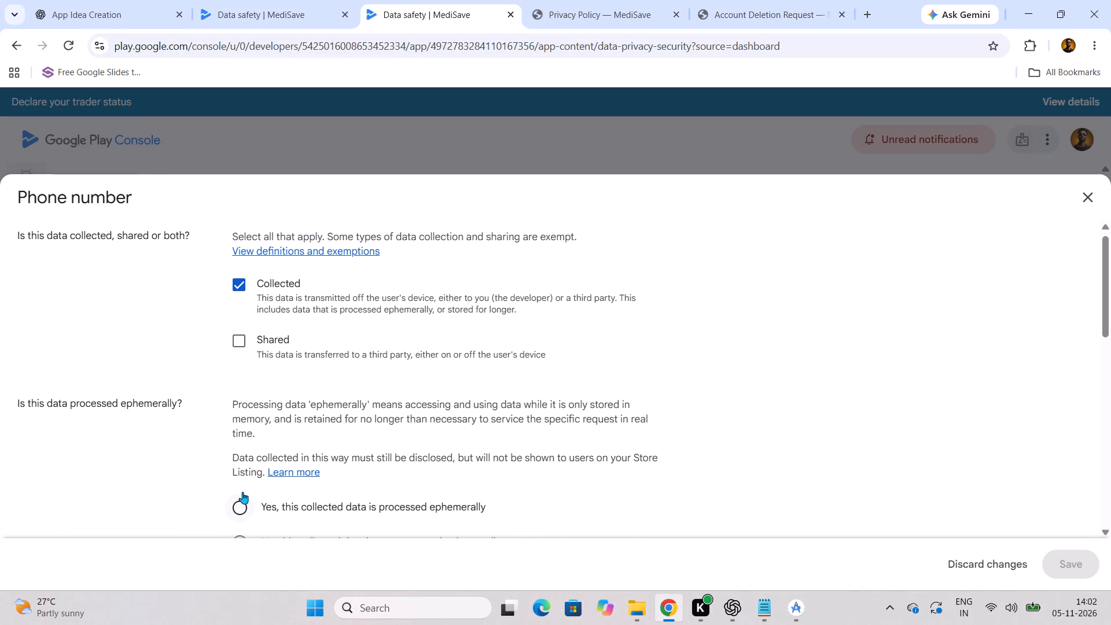
{"action": "left_click", "coordinate": [242, 306]}
{"action": "left_click", "coordinate": [242, 403]}
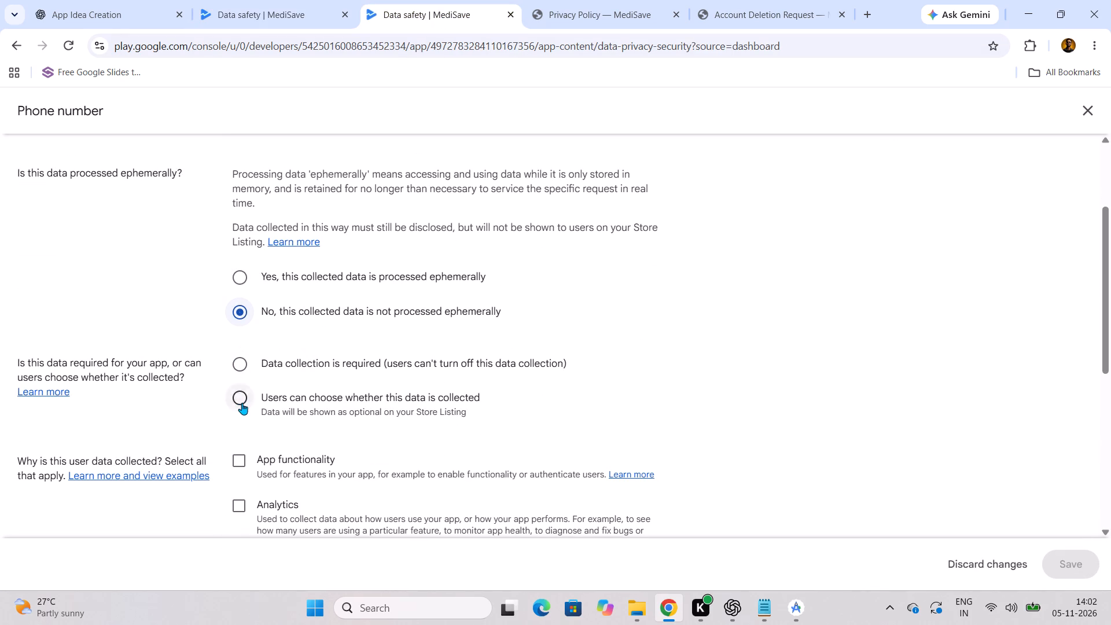
{"action": "left_click", "coordinate": [240, 459]}
Check the existing Phone number purposes, add Fraud prevention, security and compliance and Account management to the new app's, and save.
{"action": "left_click", "coordinate": [323, 16]}
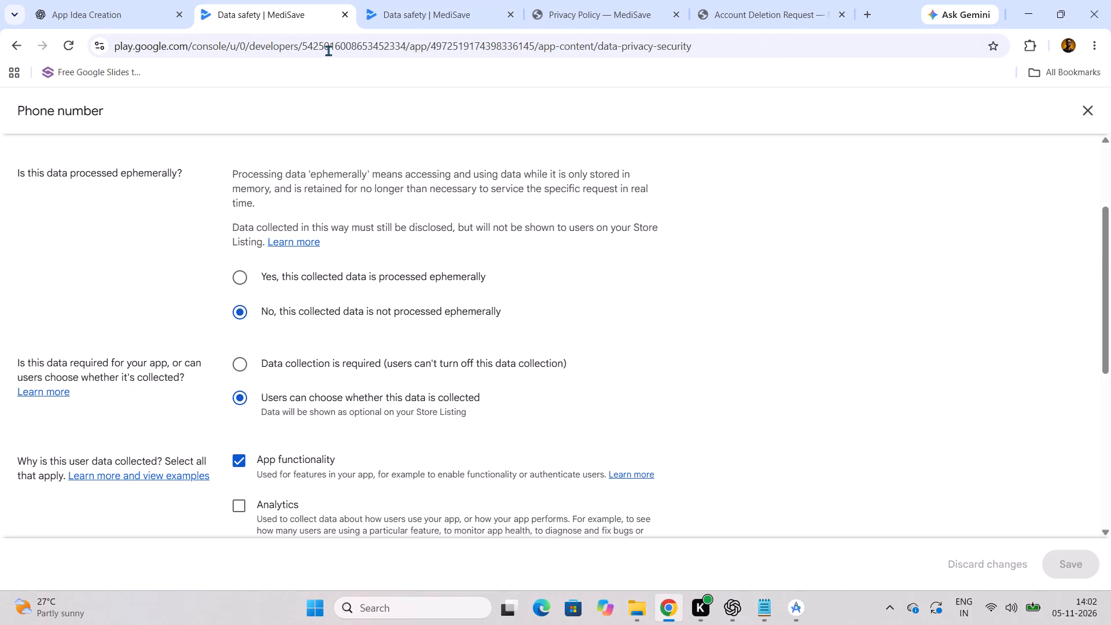
{"action": "scroll", "coordinate": [333, 190], "scroll_direction": "down", "scroll_amount": 7}
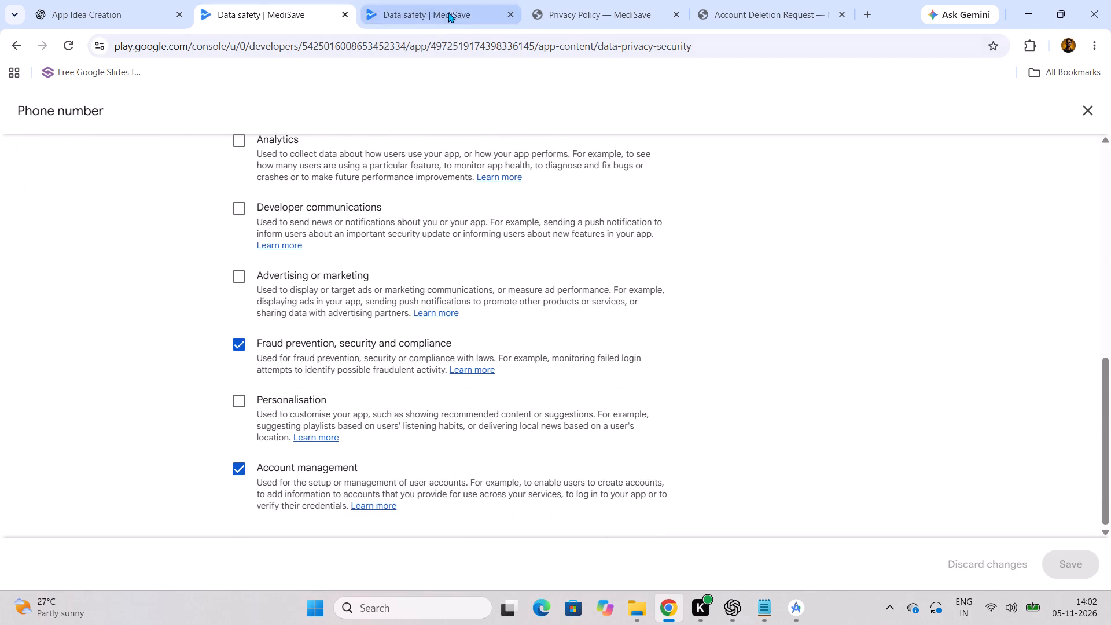
{"action": "left_click", "coordinate": [447, 11]}
{"action": "scroll", "coordinate": [286, 432], "scroll_direction": "down", "scroll_amount": 4}
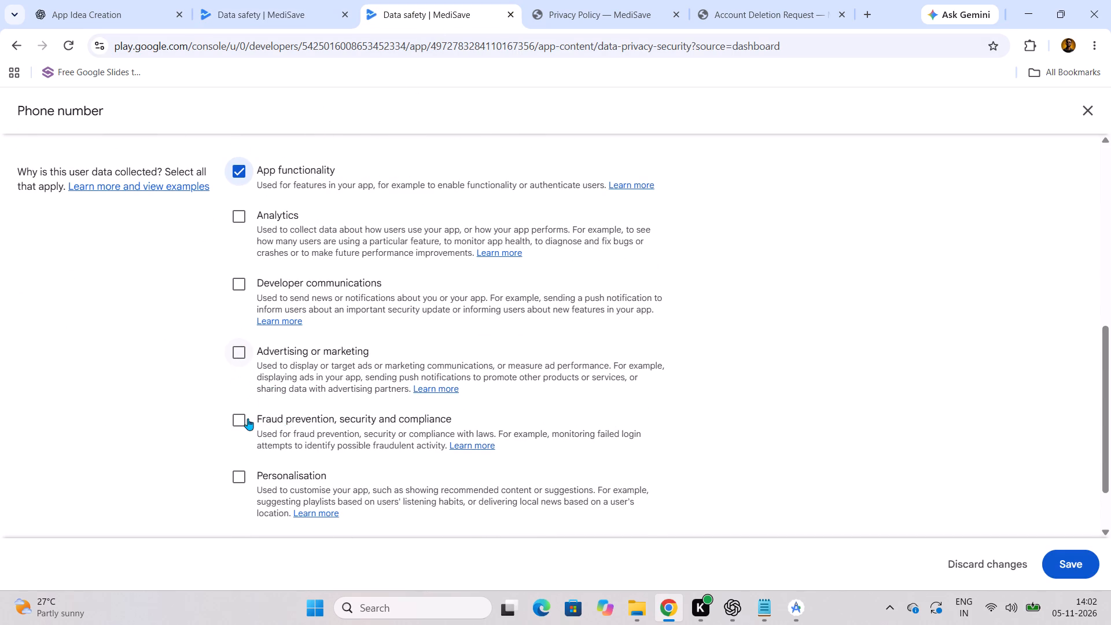
{"action": "left_click", "coordinate": [248, 422]}
{"action": "scroll", "coordinate": [247, 422], "scroll_direction": "down", "scroll_amount": 5}
{"action": "left_click", "coordinate": [238, 466]}
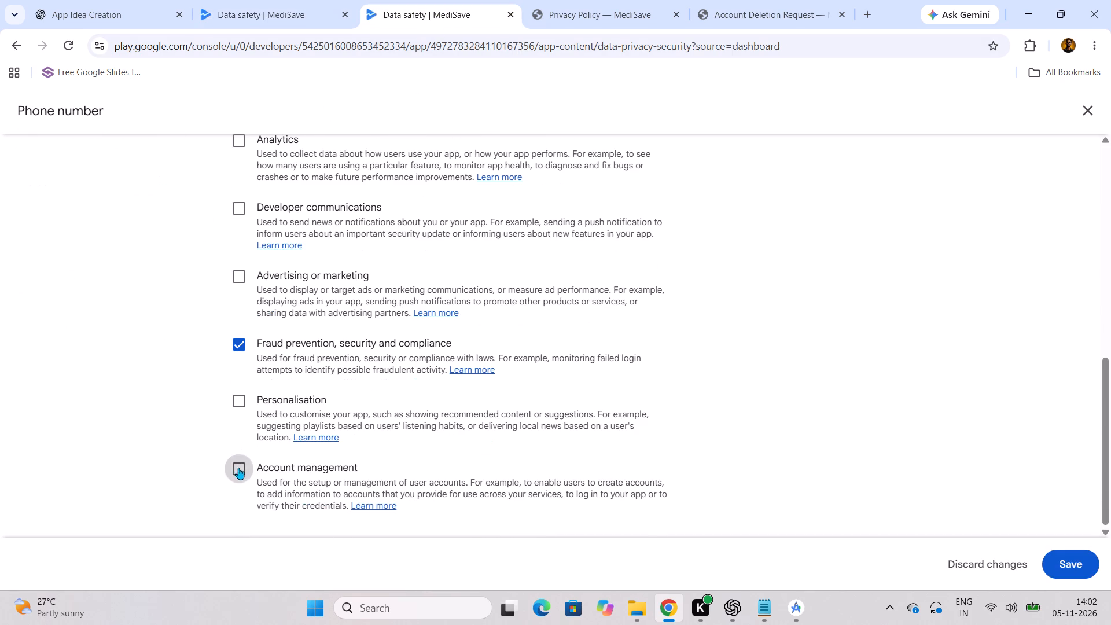
{"action": "left_click", "coordinate": [1085, 560]}
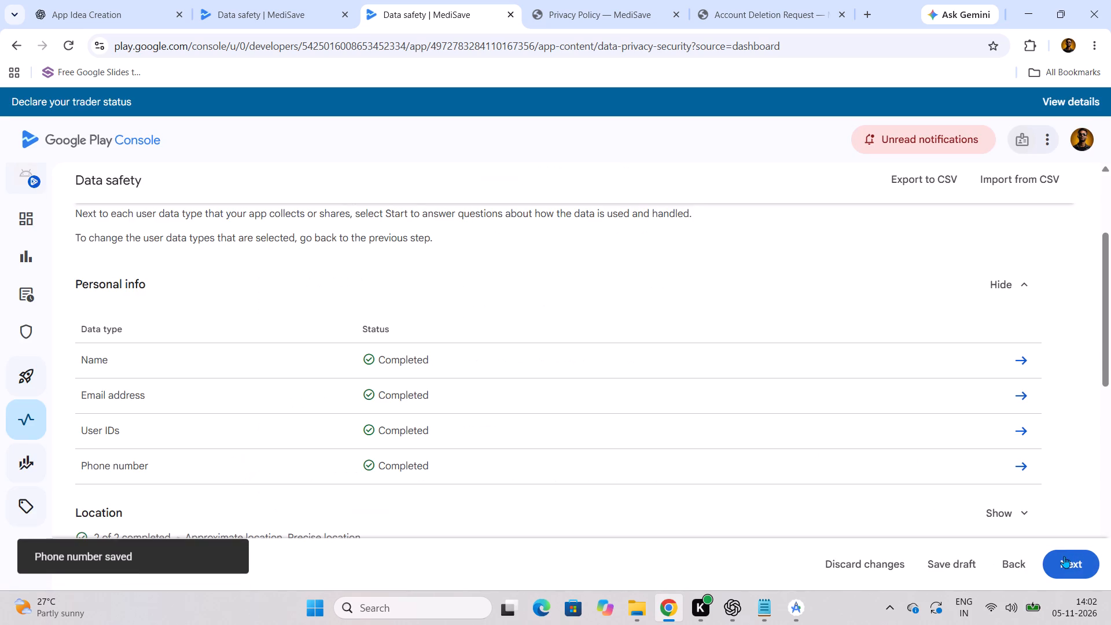
Proceed to the new app's Store Listing preview, review the data safety summary through to the privacy policy, and save the declaration.
{"action": "left_click", "coordinate": [1079, 564]}
{"action": "scroll", "coordinate": [772, 434], "scroll_direction": "down", "scroll_amount": 2}
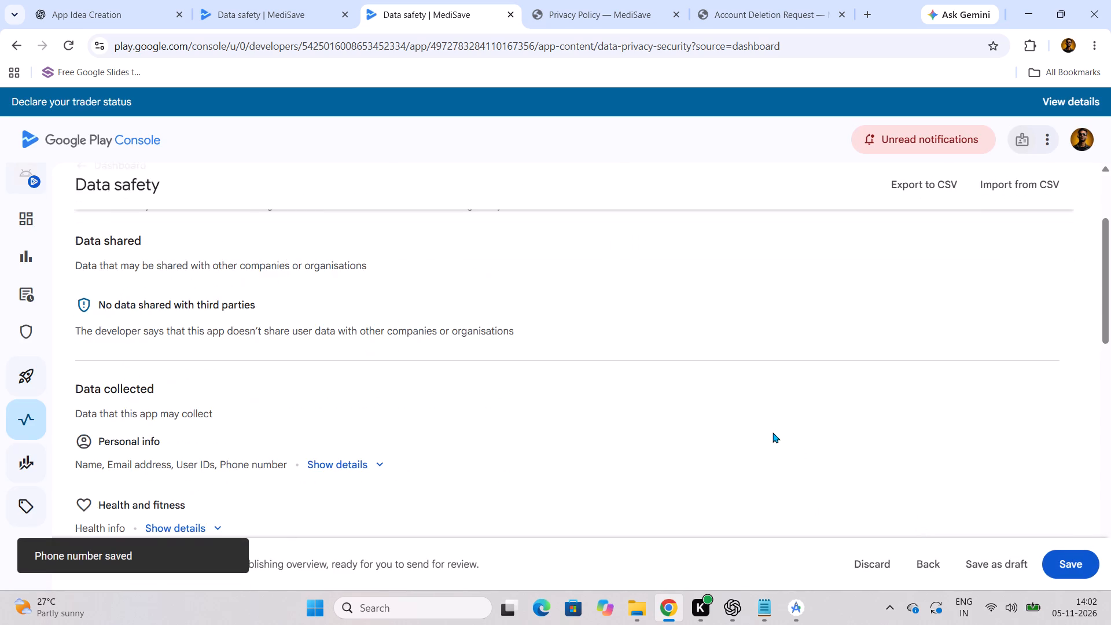
{"action": "scroll", "coordinate": [772, 429], "scroll_direction": "down", "scroll_amount": 6}
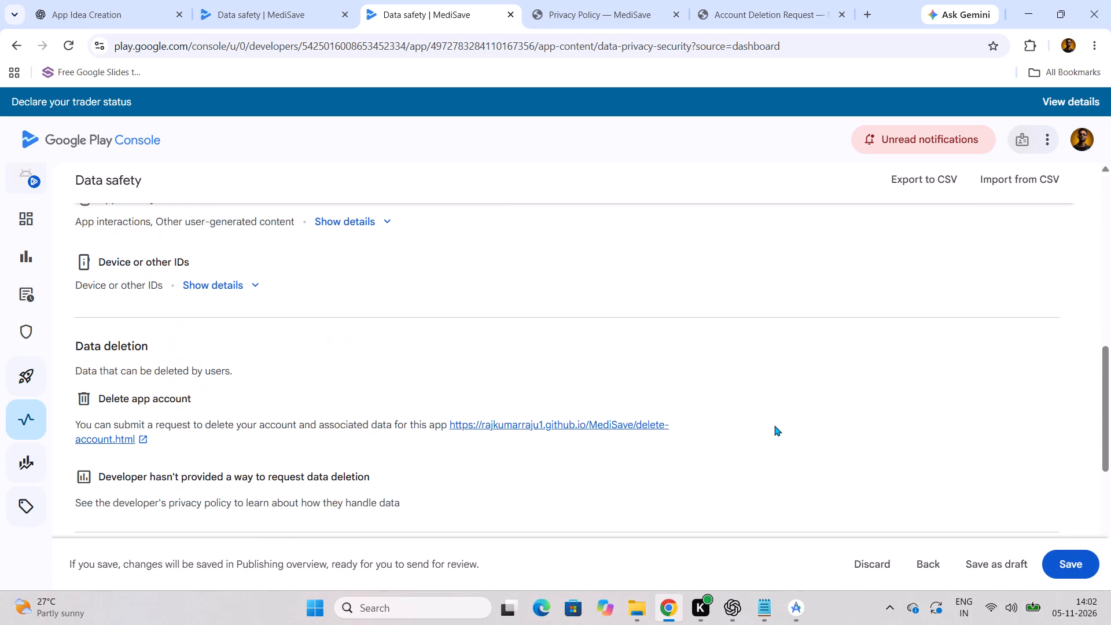
{"action": "scroll", "coordinate": [536, 411], "scroll_direction": "down", "scroll_amount": 3}
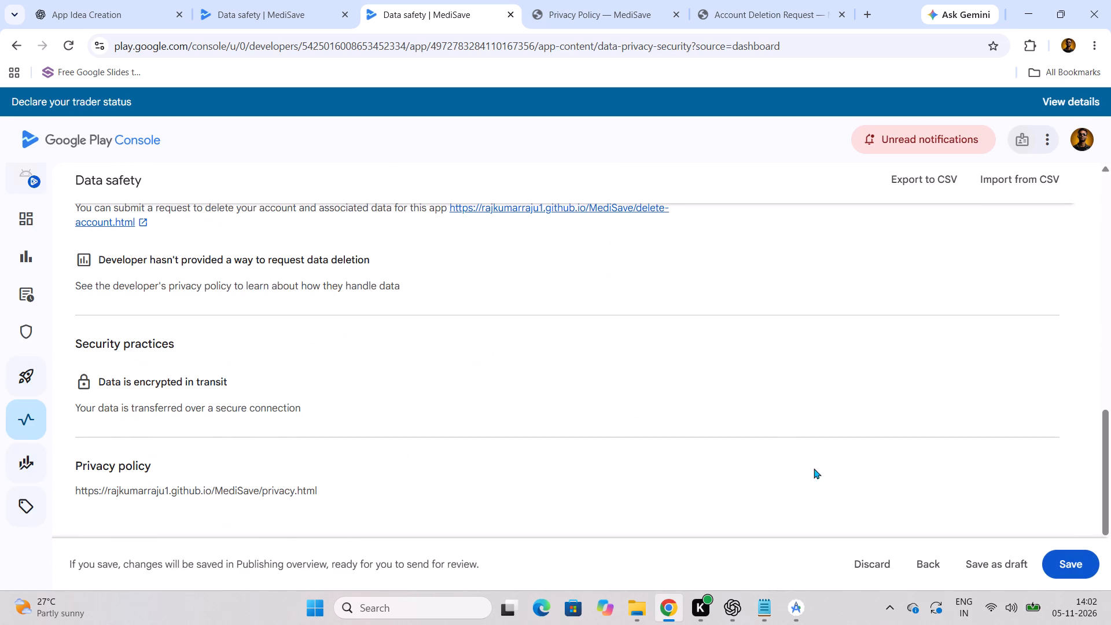
{"action": "left_click", "coordinate": [1068, 568]}
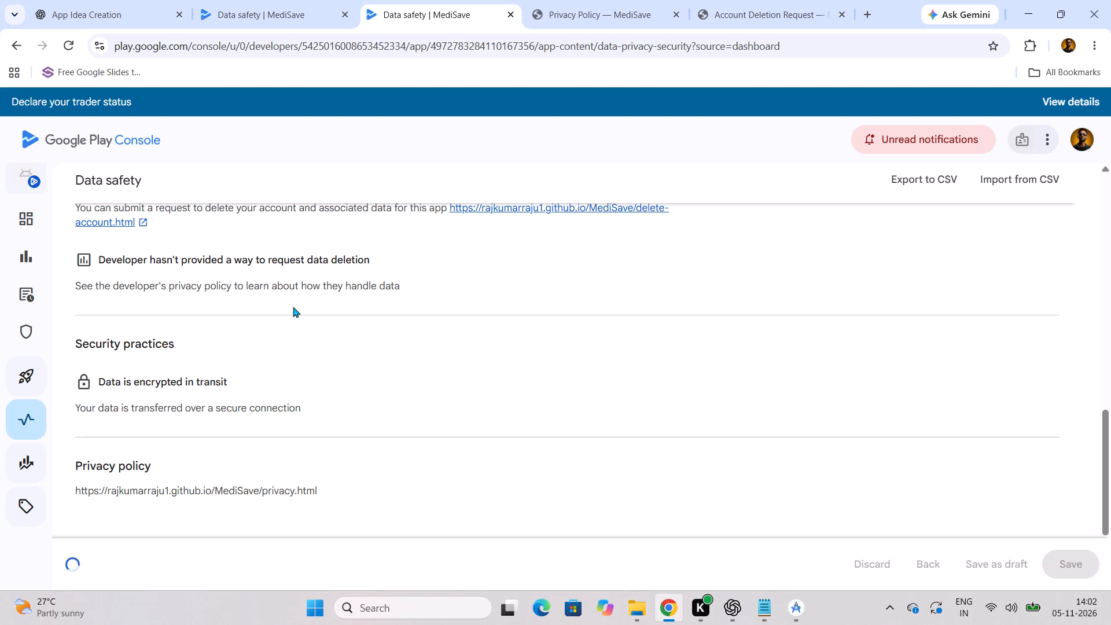
{"action": "left_click", "coordinate": [539, 384]}
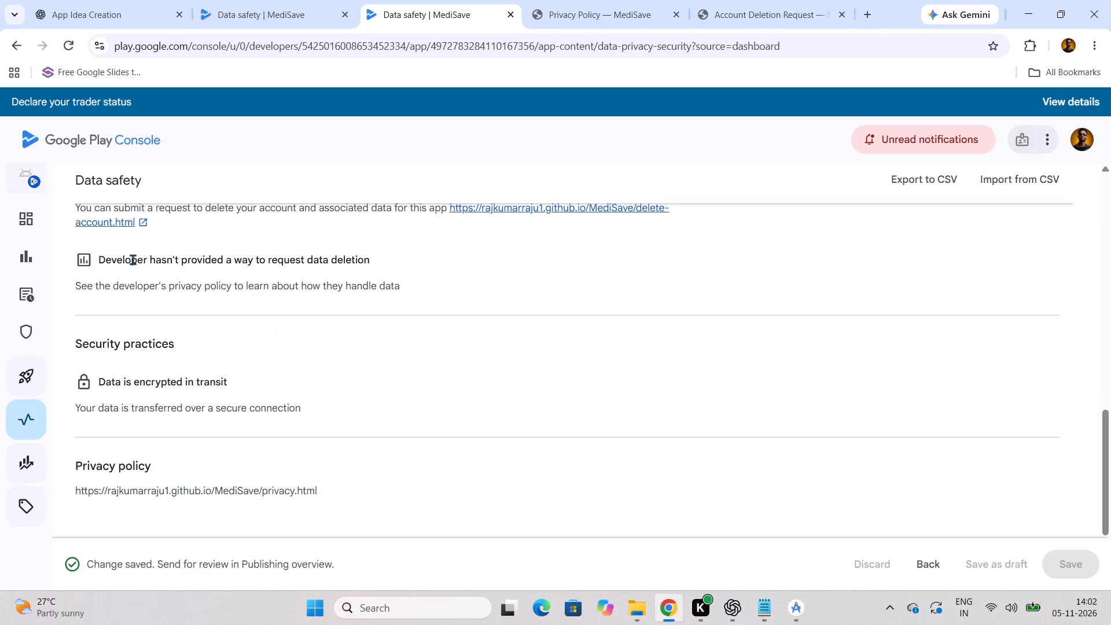
Return to the new app's dashboard and go to the remaining app content set-up tasks.
{"action": "scroll", "coordinate": [133, 274], "scroll_direction": "up", "scroll_amount": 14}
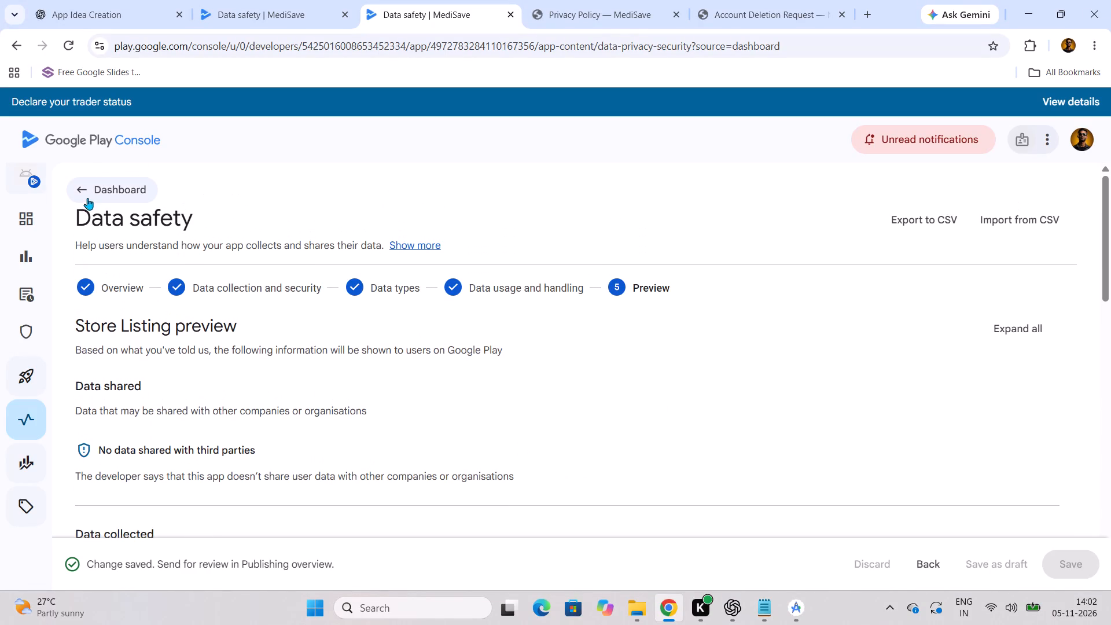
{"action": "left_click", "coordinate": [83, 197]}
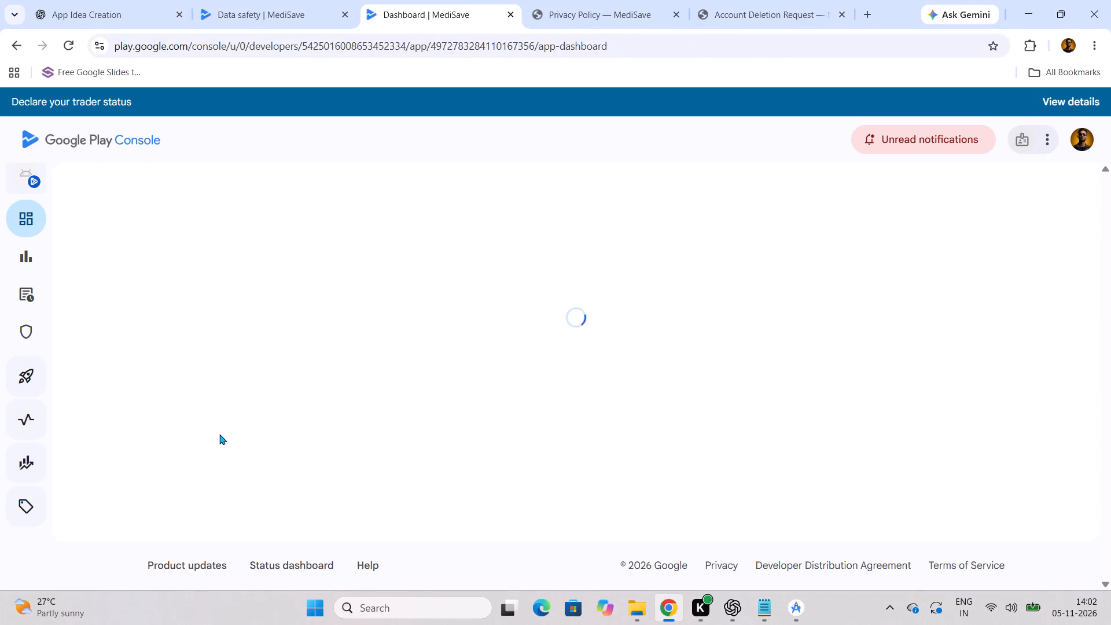
{"action": "scroll", "coordinate": [225, 441], "scroll_direction": "down", "scroll_amount": 4}
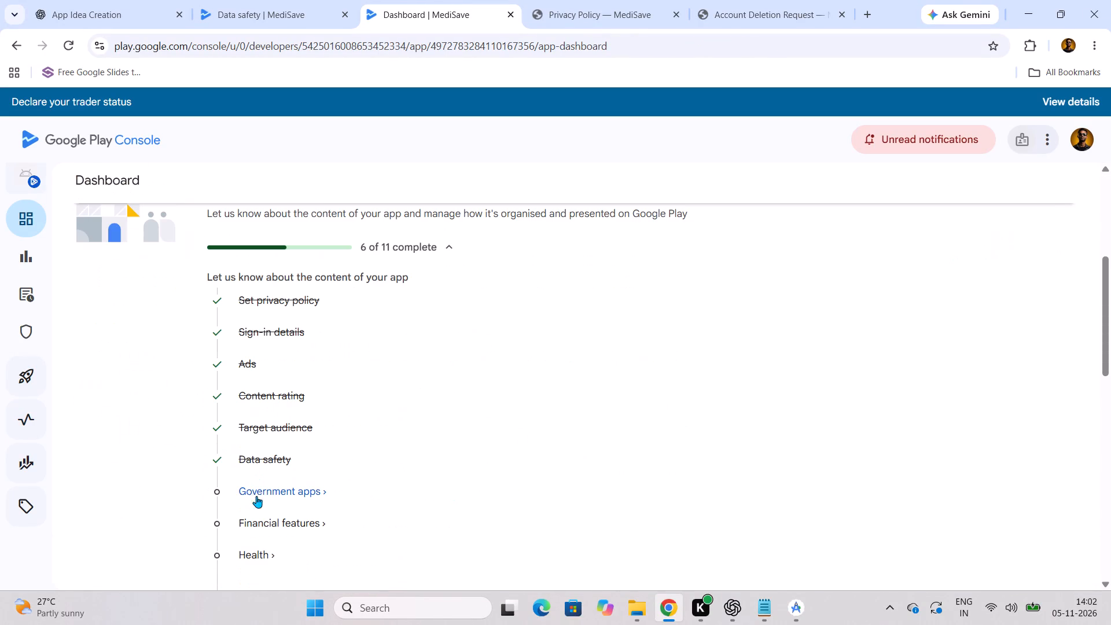
Complete the Government apps declaration with No for being developed by or for a government, and save without going to Publishing overview.
{"action": "left_click", "coordinate": [286, 487]}
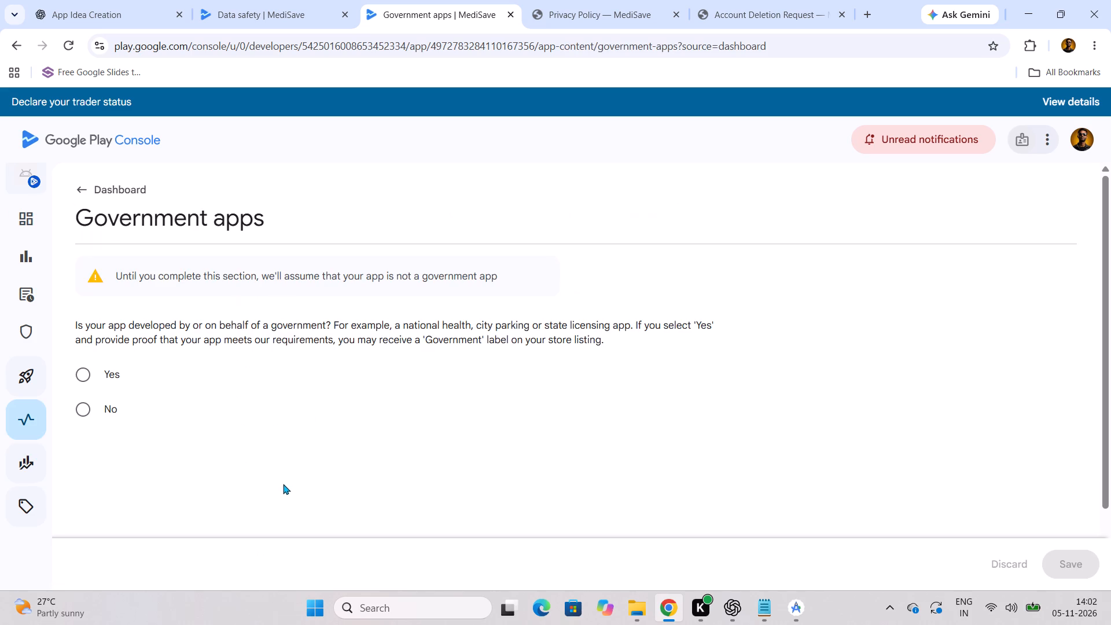
{"action": "left_click", "coordinate": [84, 411]}
{"action": "scroll", "coordinate": [647, 483], "scroll_direction": "down", "scroll_amount": 1}
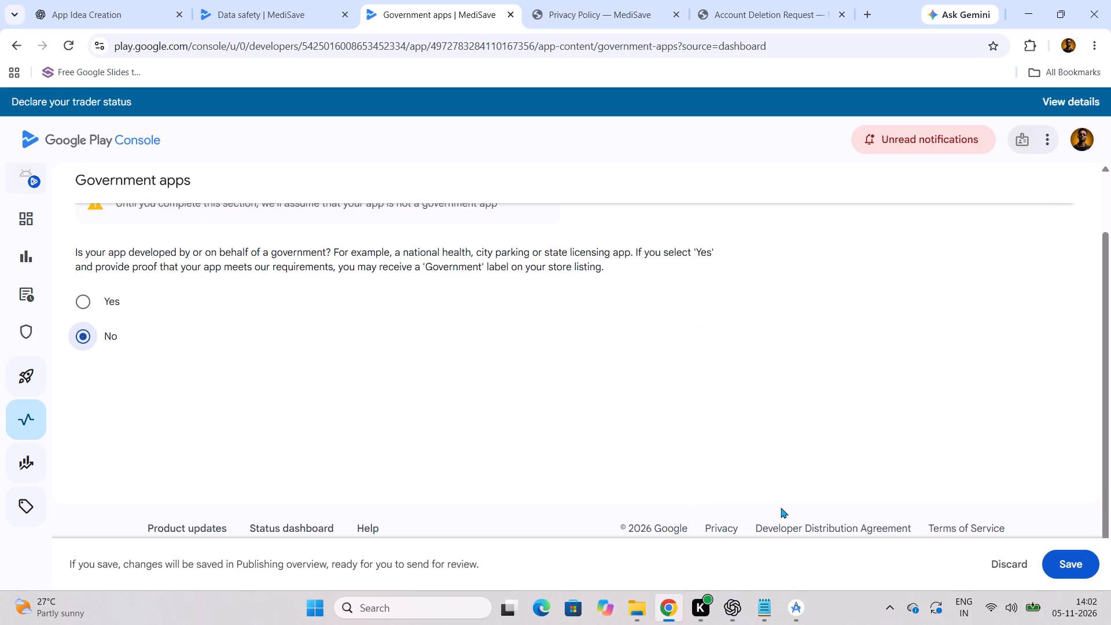
{"action": "left_click", "coordinate": [1042, 556]}
{"action": "left_click", "coordinate": [561, 381]}
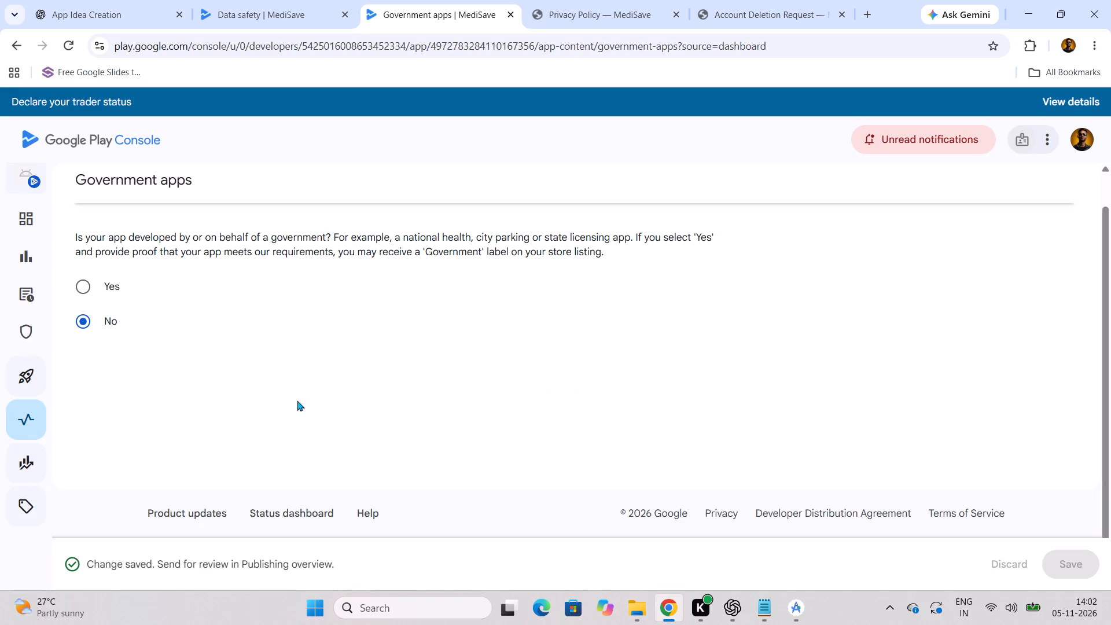
Return to the new app's dashboard and open the Financial features declaration from the remaining set-up tasks.
{"action": "scroll", "coordinate": [153, 271], "scroll_direction": "up", "scroll_amount": 4}
{"action": "left_click", "coordinate": [90, 201]}
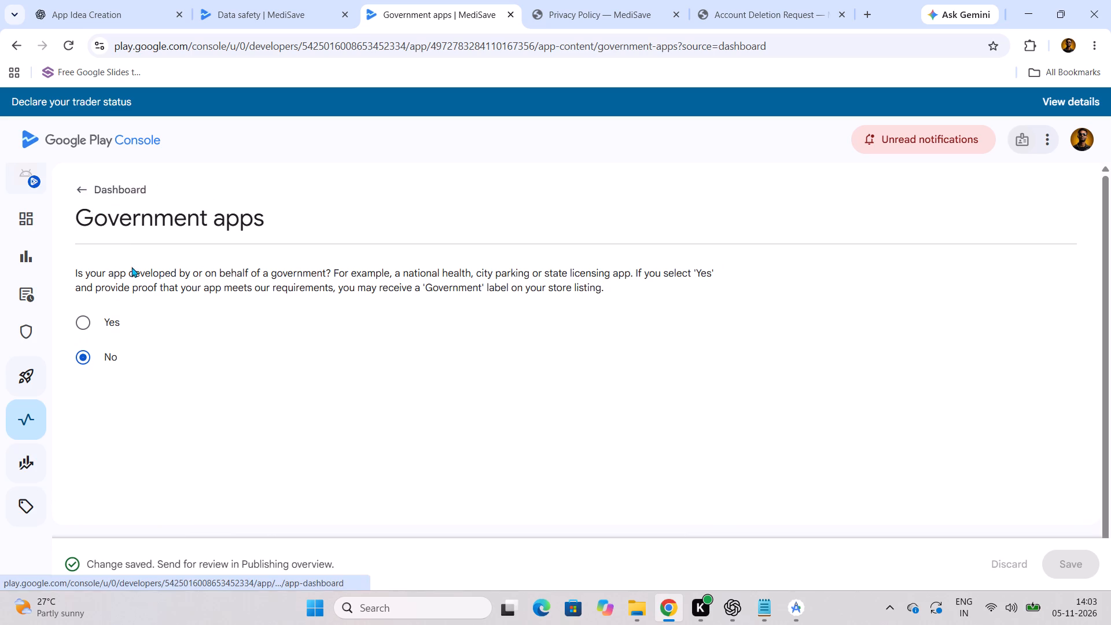
{"action": "scroll", "coordinate": [183, 405], "scroll_direction": "down", "scroll_amount": 5}
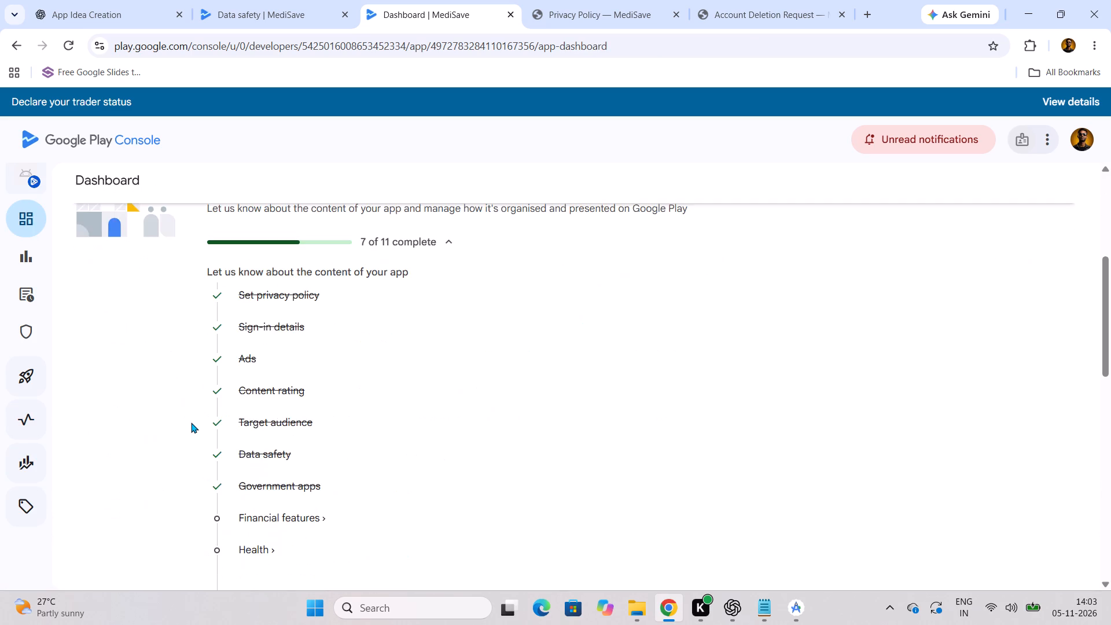
{"action": "scroll", "coordinate": [194, 428], "scroll_direction": "down", "scroll_amount": 2}
{"action": "left_click", "coordinate": [273, 377]}
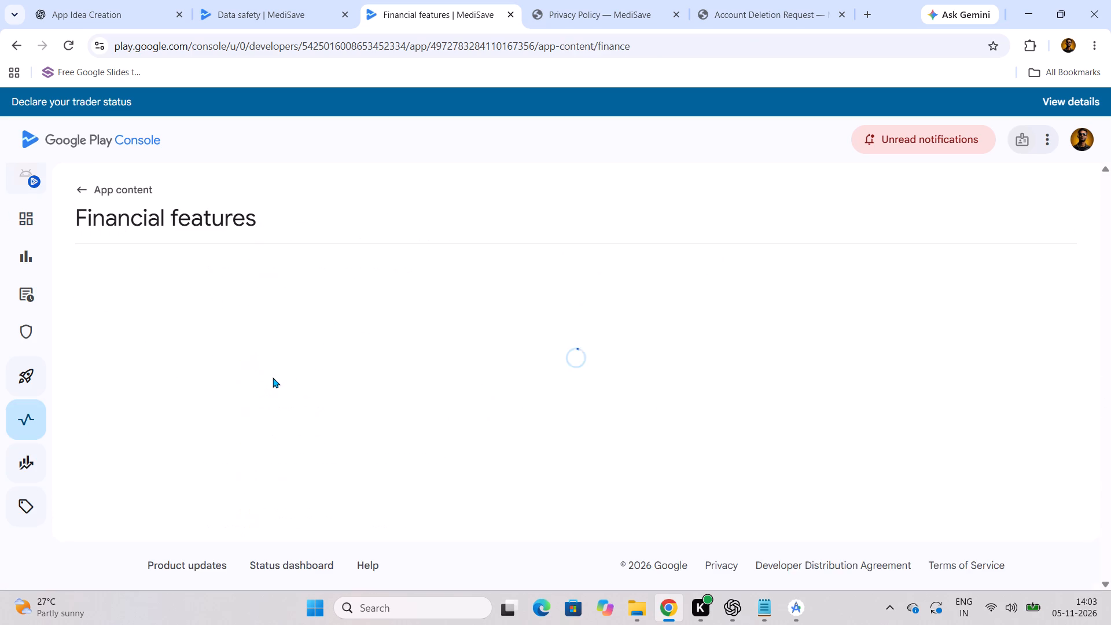
Review the financial feature options, declare that the app doesn't provide any financial features, and save without going to Publishing overview.
{"action": "scroll", "coordinate": [311, 413], "scroll_direction": "down", "scroll_amount": 3}
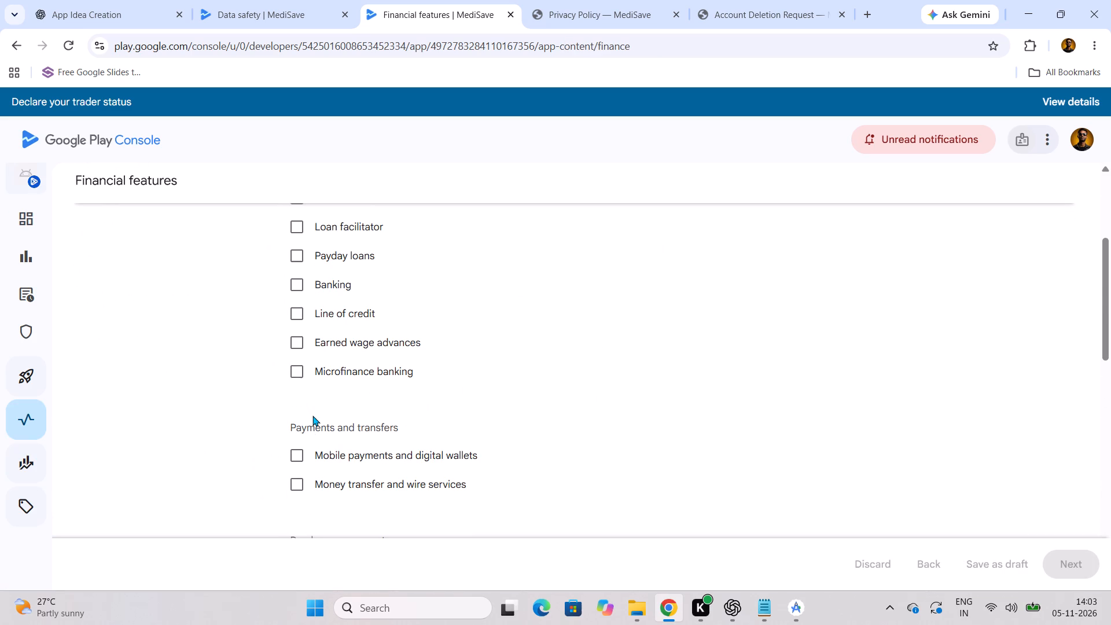
{"action": "scroll", "coordinate": [316, 417], "scroll_direction": "down", "scroll_amount": 1}
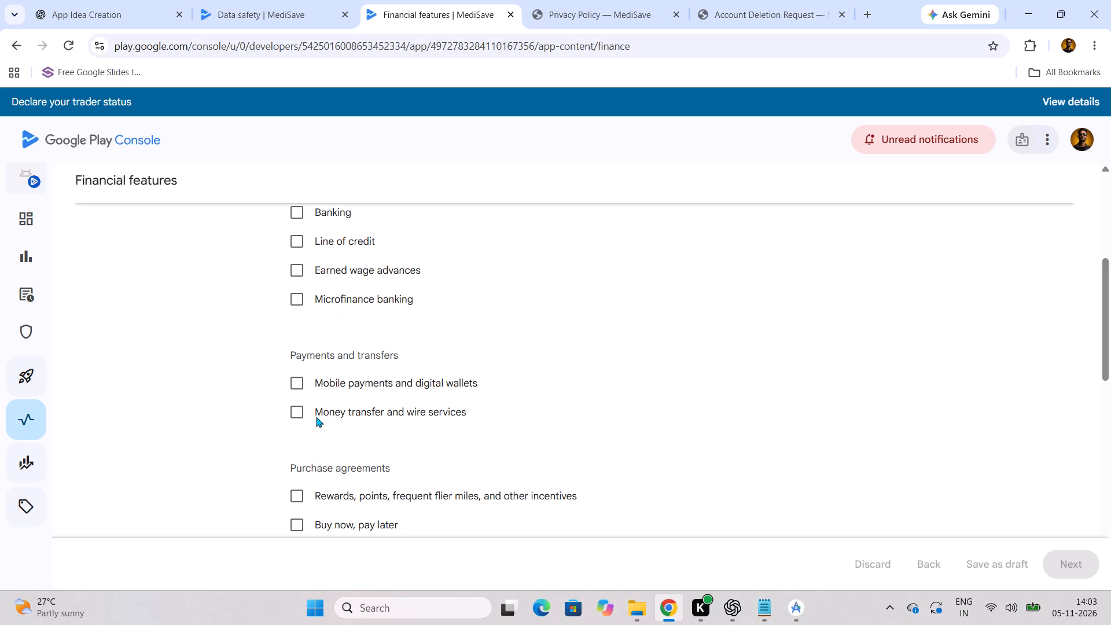
{"action": "scroll", "coordinate": [317, 417], "scroll_direction": "up", "scroll_amount": 1}
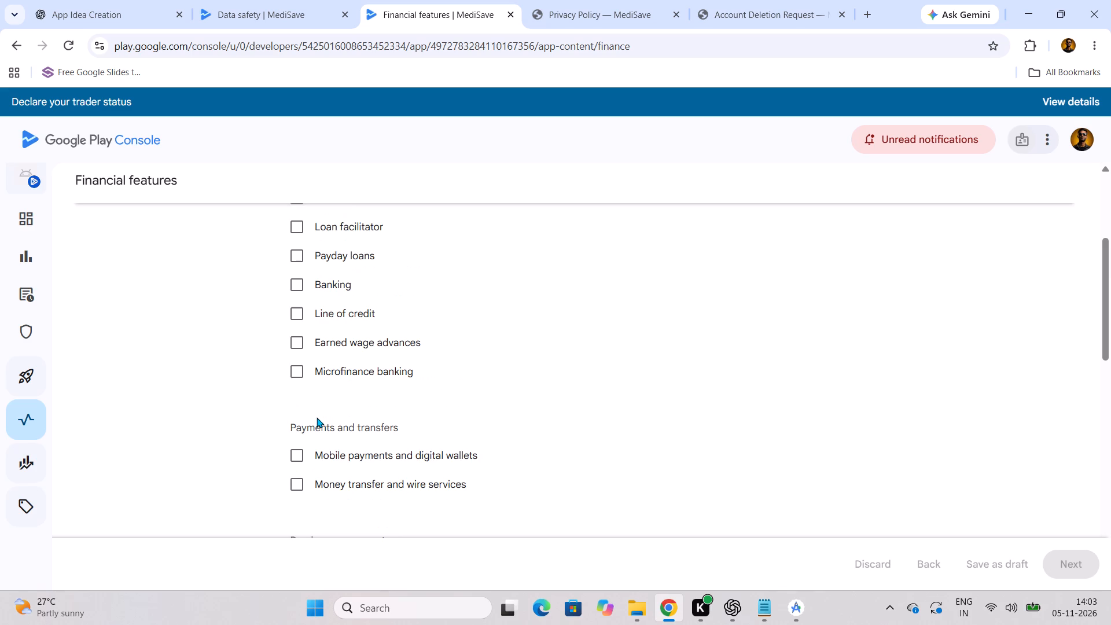
{"action": "scroll", "coordinate": [318, 417], "scroll_direction": "up", "scroll_amount": 3}
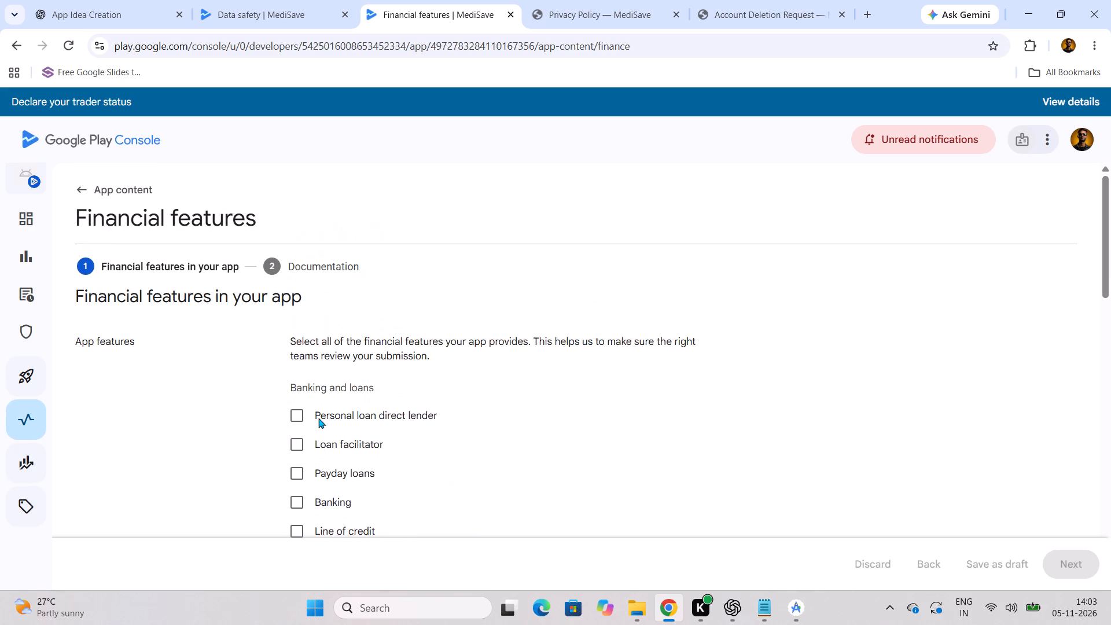
{"action": "scroll", "coordinate": [319, 419], "scroll_direction": "down", "scroll_amount": 8}
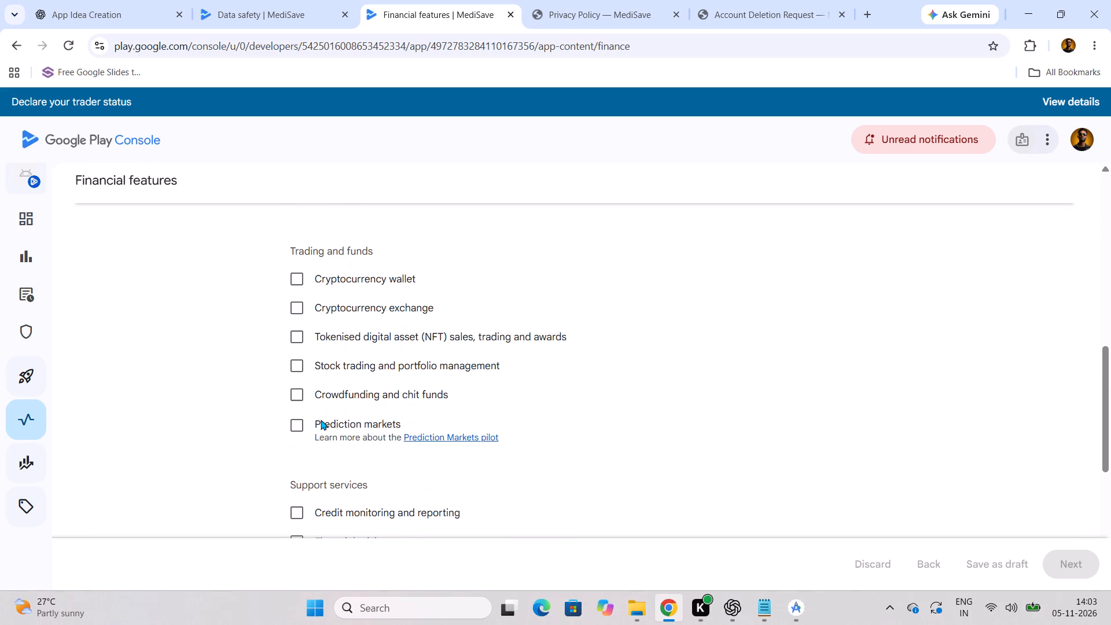
{"action": "scroll", "coordinate": [321, 420], "scroll_direction": "down", "scroll_amount": 3}
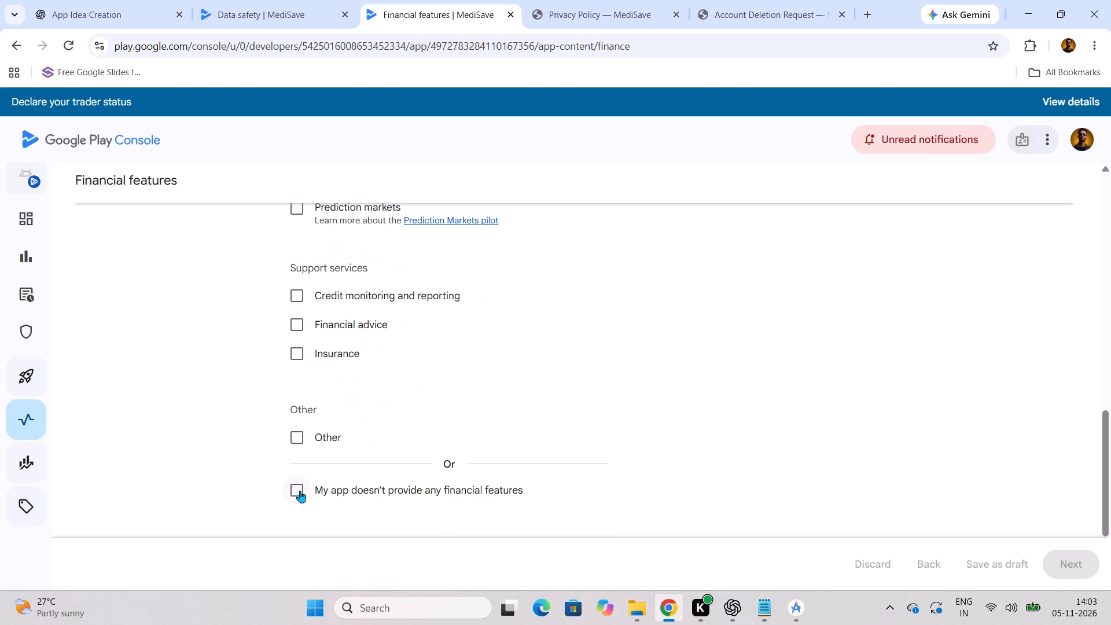
{"action": "left_click", "coordinate": [296, 490]}
{"action": "scroll", "coordinate": [296, 490], "scroll_direction": "down", "scroll_amount": 3}
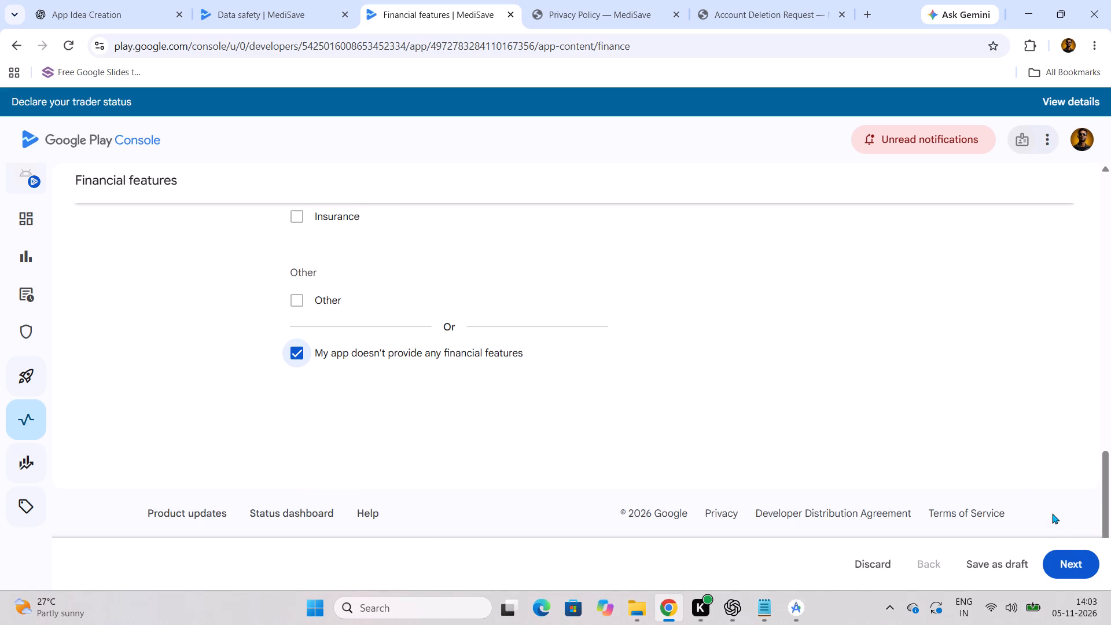
{"action": "left_click", "coordinate": [1064, 562]}
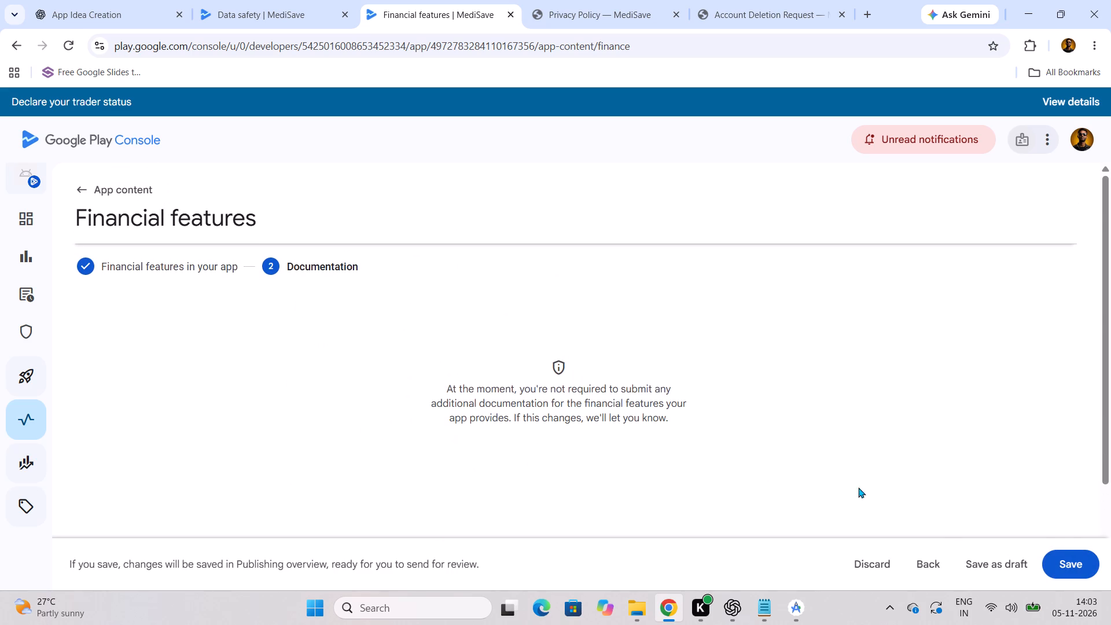
{"action": "left_click", "coordinate": [1058, 556]}
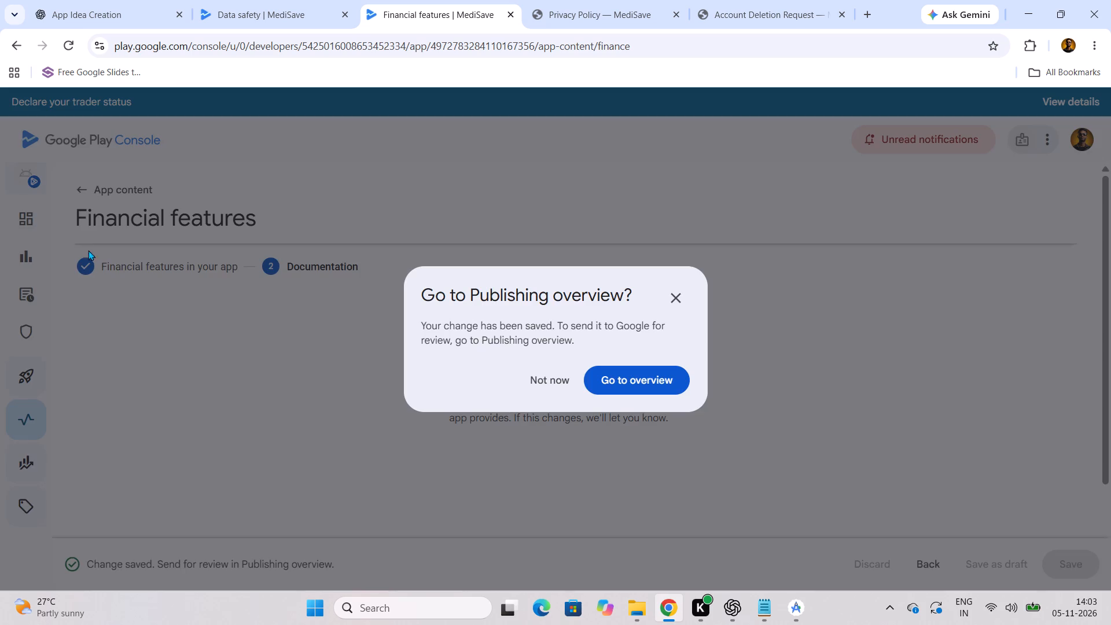
{"action": "left_click", "coordinate": [529, 388]}
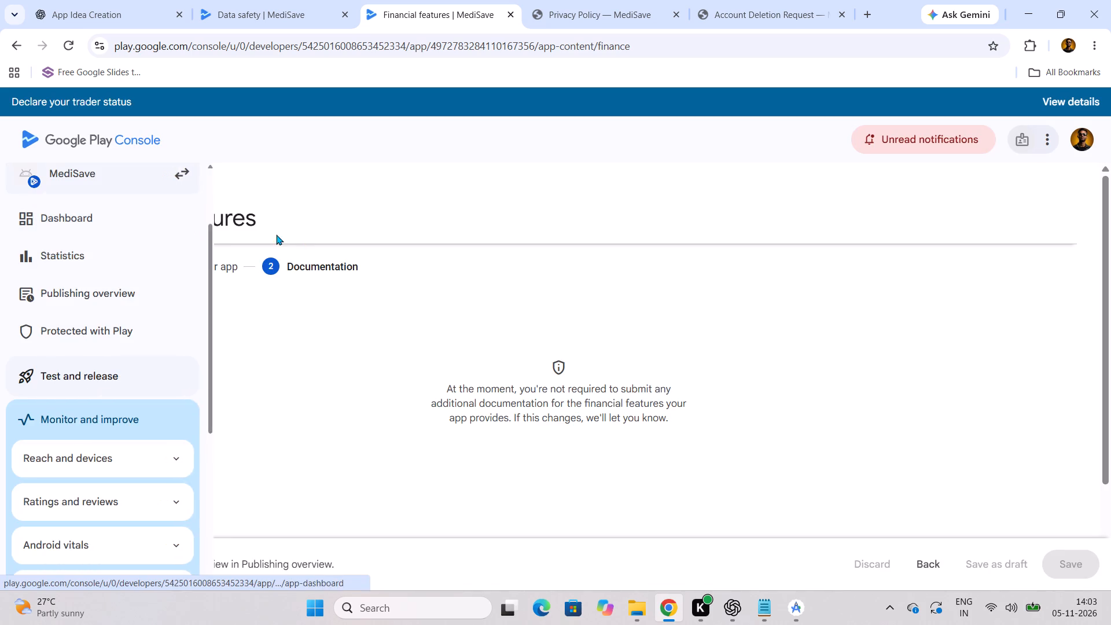
Start the Advertising ID declaration from App content, answer No to using an advertising ID, and save it.
{"action": "left_click", "coordinate": [88, 188]}
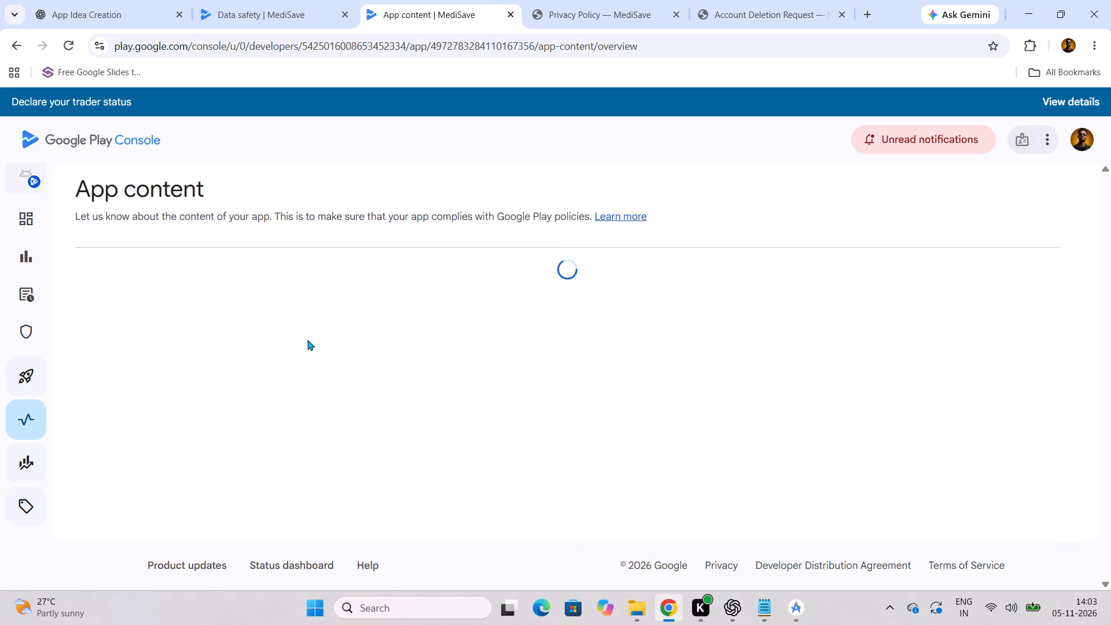
{"action": "scroll", "coordinate": [308, 341], "scroll_direction": "down", "scroll_amount": 3}
{"action": "scroll", "coordinate": [275, 370], "scroll_direction": "up", "scroll_amount": 1}
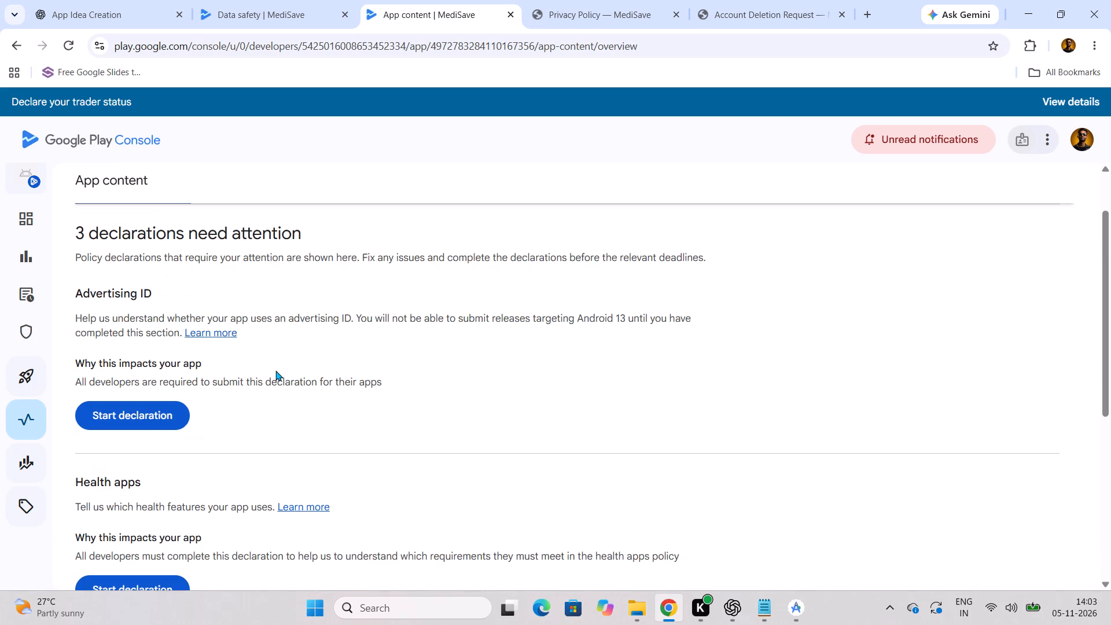
{"action": "scroll", "coordinate": [203, 407], "scroll_direction": "down", "scroll_amount": 2}
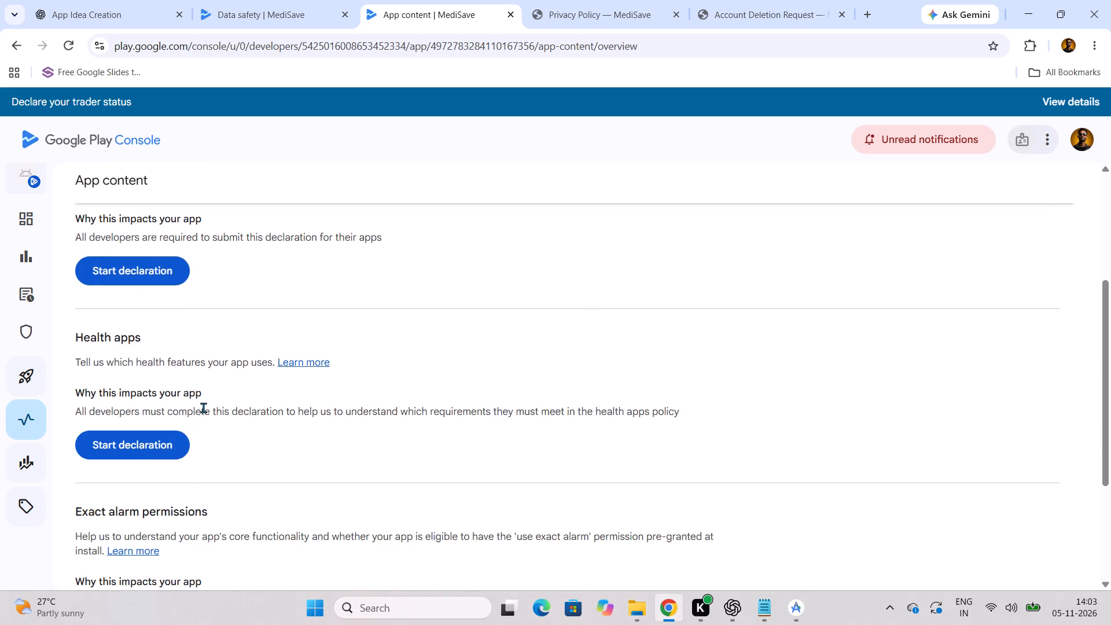
{"action": "scroll", "coordinate": [203, 407], "scroll_direction": "up", "scroll_amount": 2}
{"action": "left_click", "coordinate": [145, 420]}
{"action": "scroll", "coordinate": [405, 442], "scroll_direction": "down", "scroll_amount": 2}
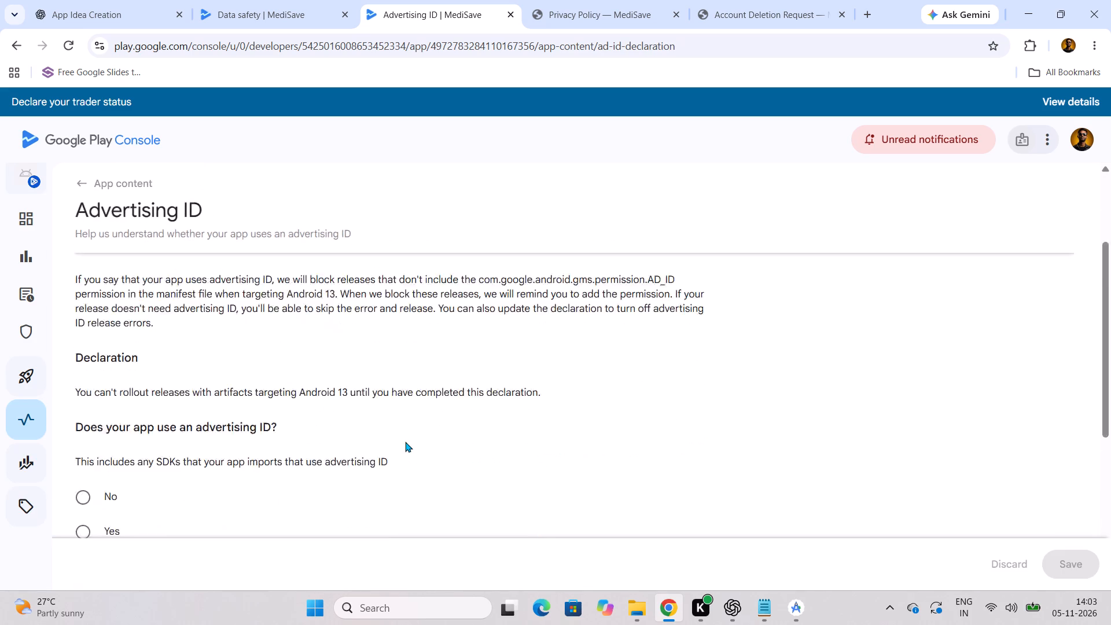
{"action": "scroll", "coordinate": [405, 442], "scroll_direction": "down", "scroll_amount": 2}
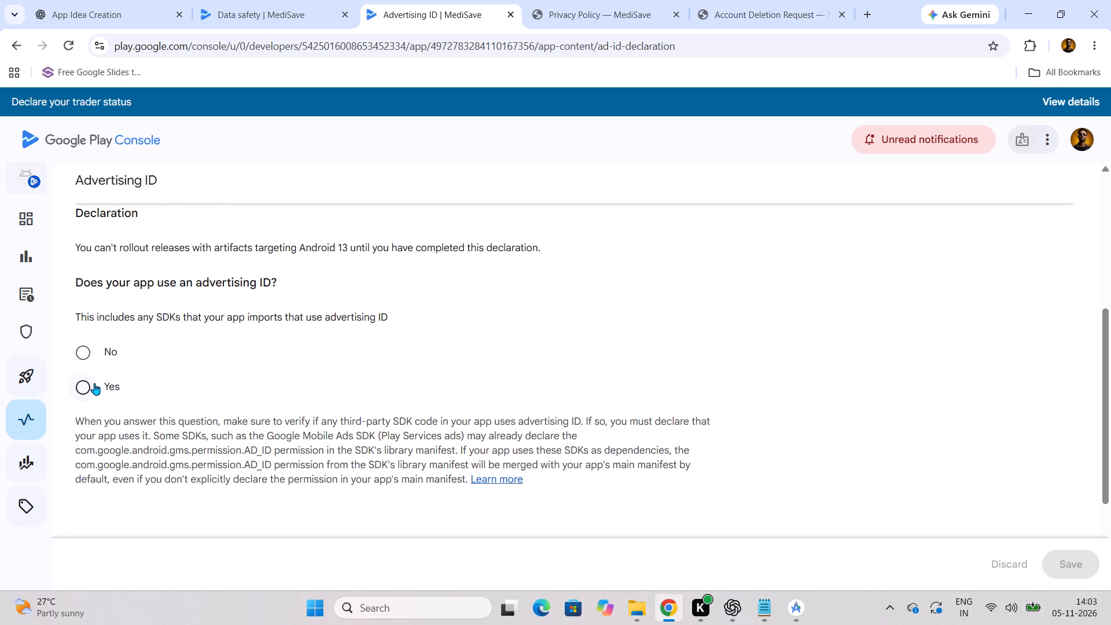
{"action": "left_click", "coordinate": [84, 355]}
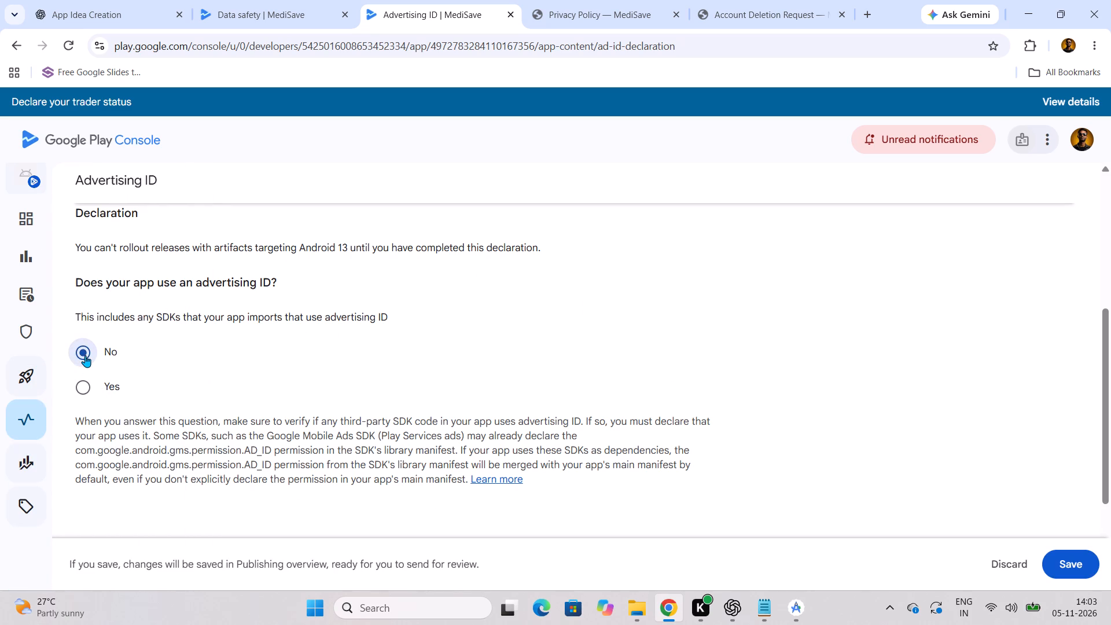
{"action": "scroll", "coordinate": [145, 355], "scroll_direction": "down", "scroll_amount": 3}
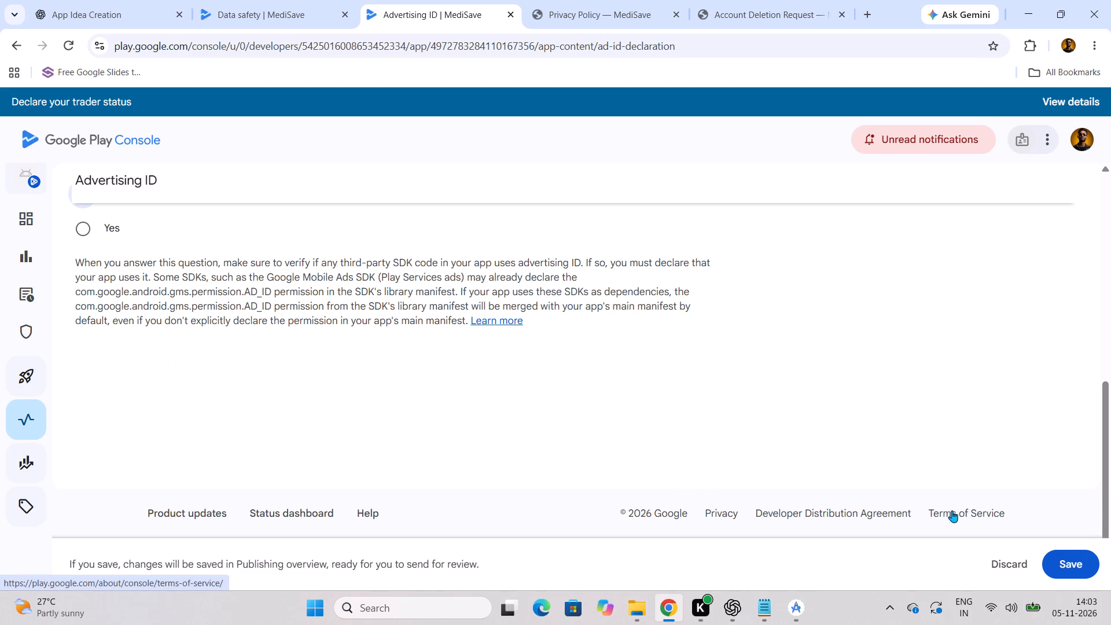
{"action": "scroll", "coordinate": [717, 464], "scroll_direction": "up", "scroll_amount": 2}
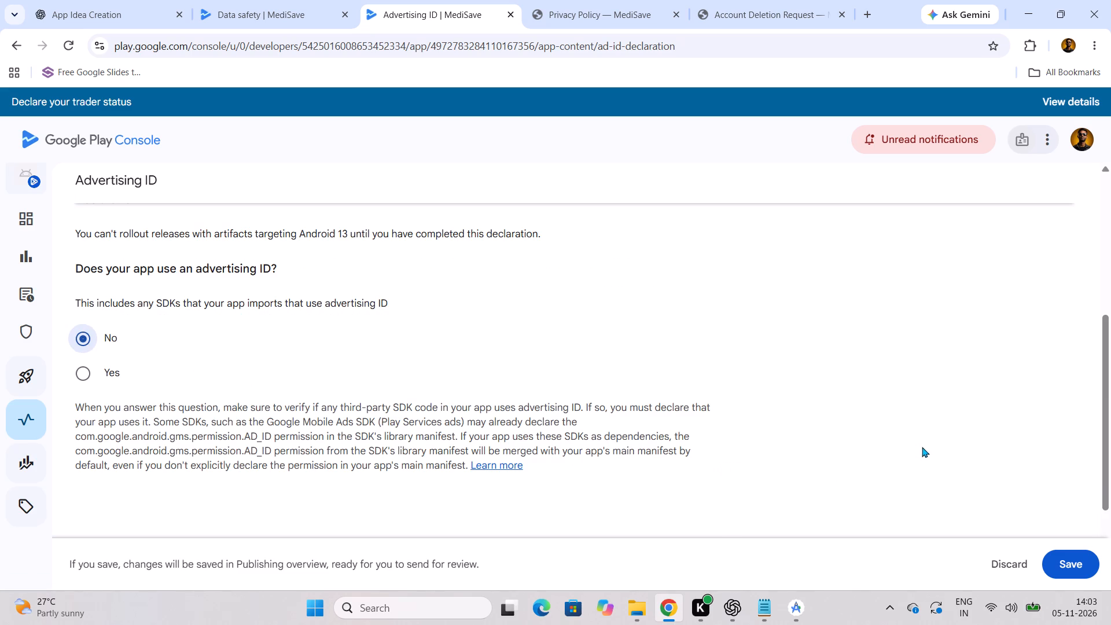
{"action": "left_click", "coordinate": [1064, 568]}
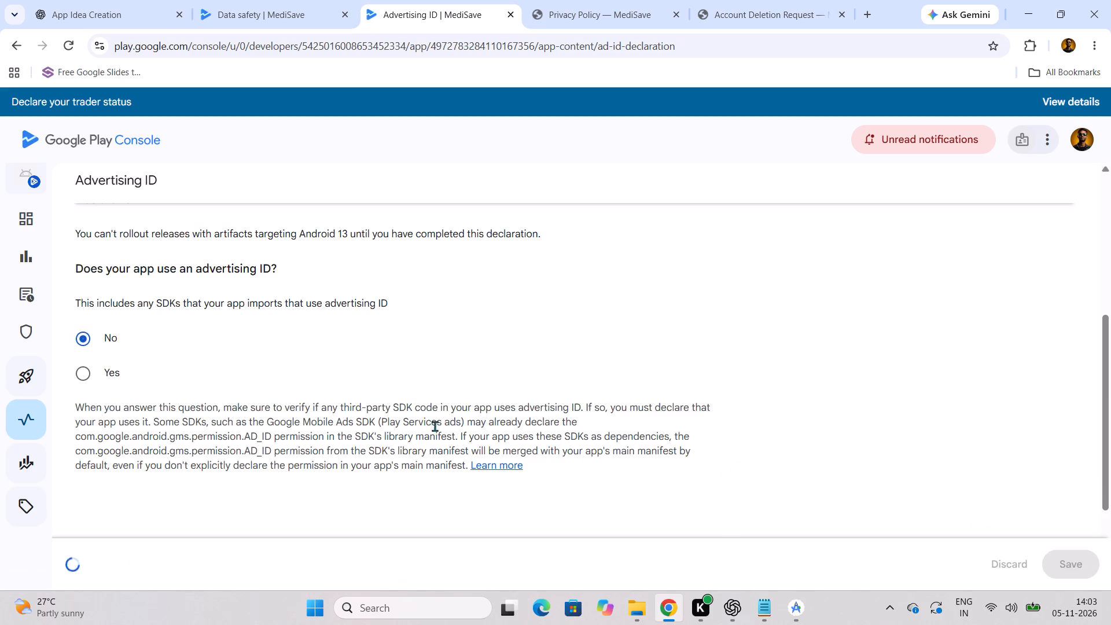
{"action": "left_click", "coordinate": [547, 392]}
Return to App content, start the Health apps declaration, select Activity and fitness, and review the other health and medical features.
{"action": "scroll", "coordinate": [145, 212], "scroll_direction": "up", "scroll_amount": 2}
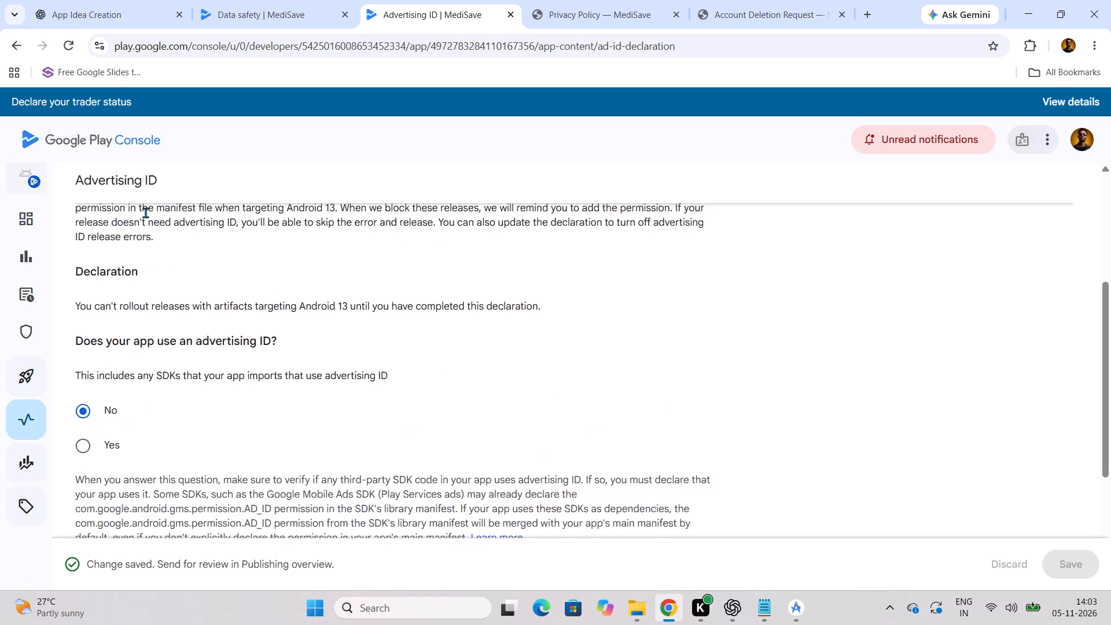
{"action": "scroll", "coordinate": [145, 212], "scroll_direction": "up", "scroll_amount": 2}
{"action": "left_click", "coordinate": [81, 177]}
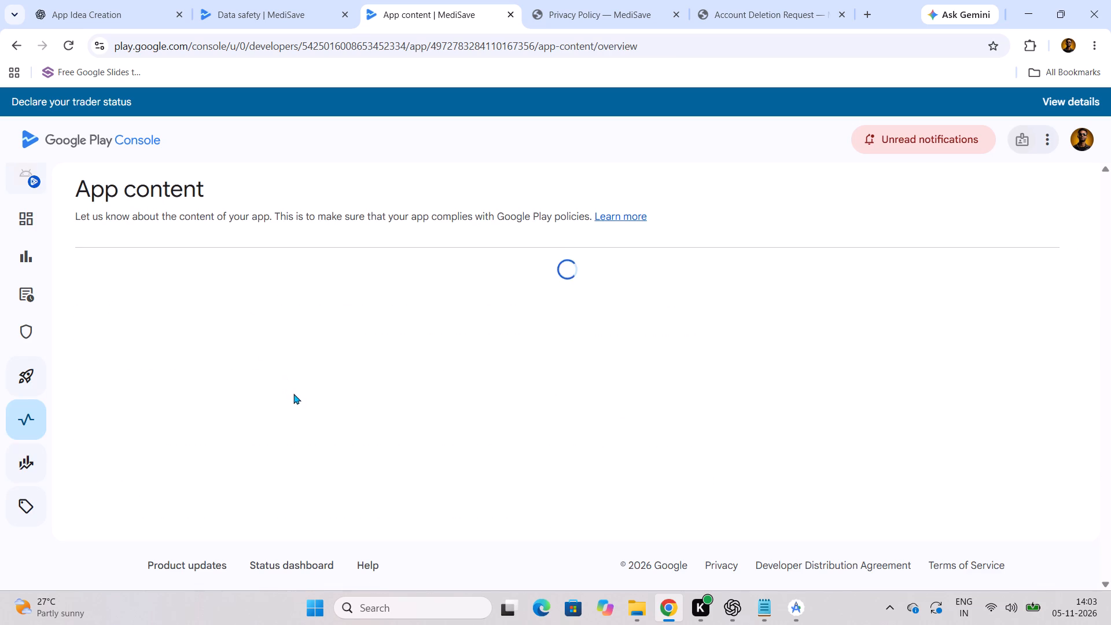
{"action": "scroll", "coordinate": [295, 395], "scroll_direction": "down", "scroll_amount": 2}
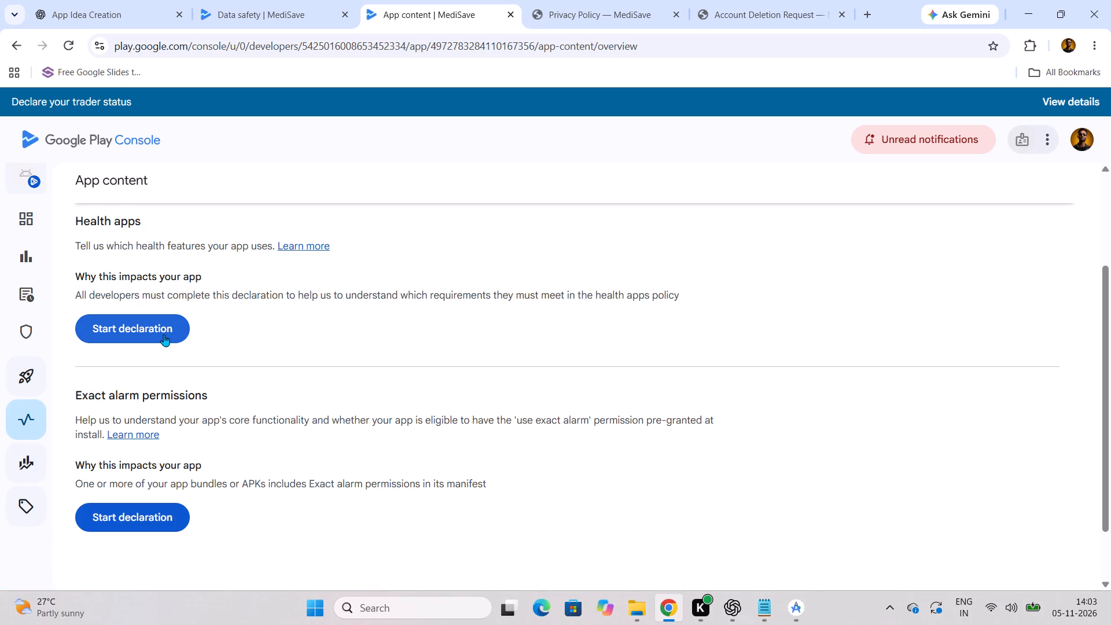
{"action": "left_click", "coordinate": [164, 334]}
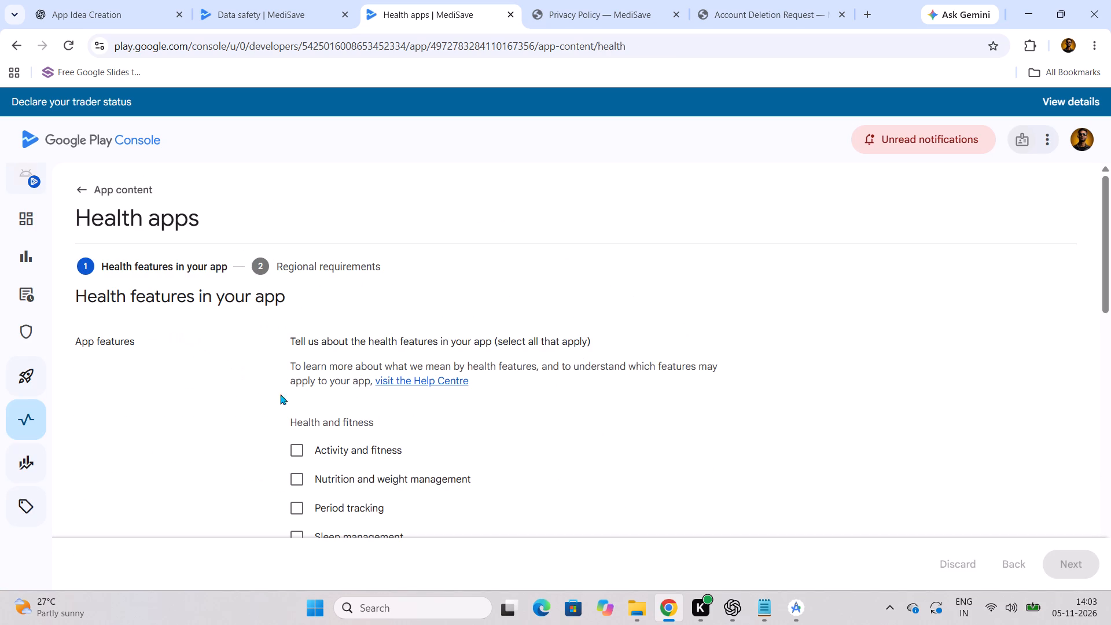
{"action": "left_click", "coordinate": [297, 451]}
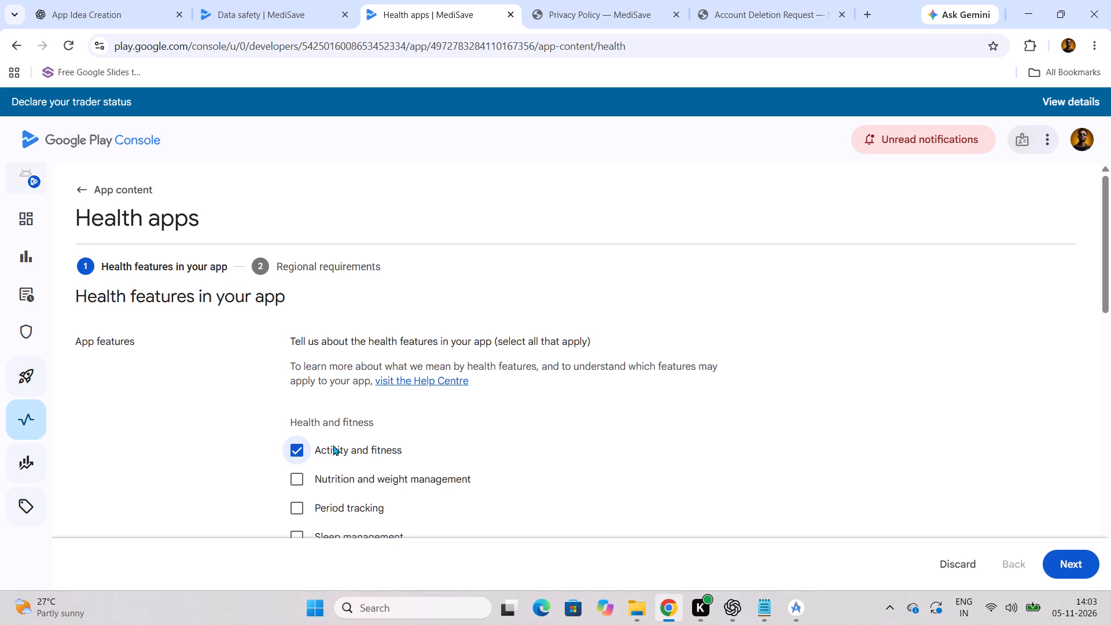
{"action": "scroll", "coordinate": [333, 445], "scroll_direction": "down", "scroll_amount": 1}
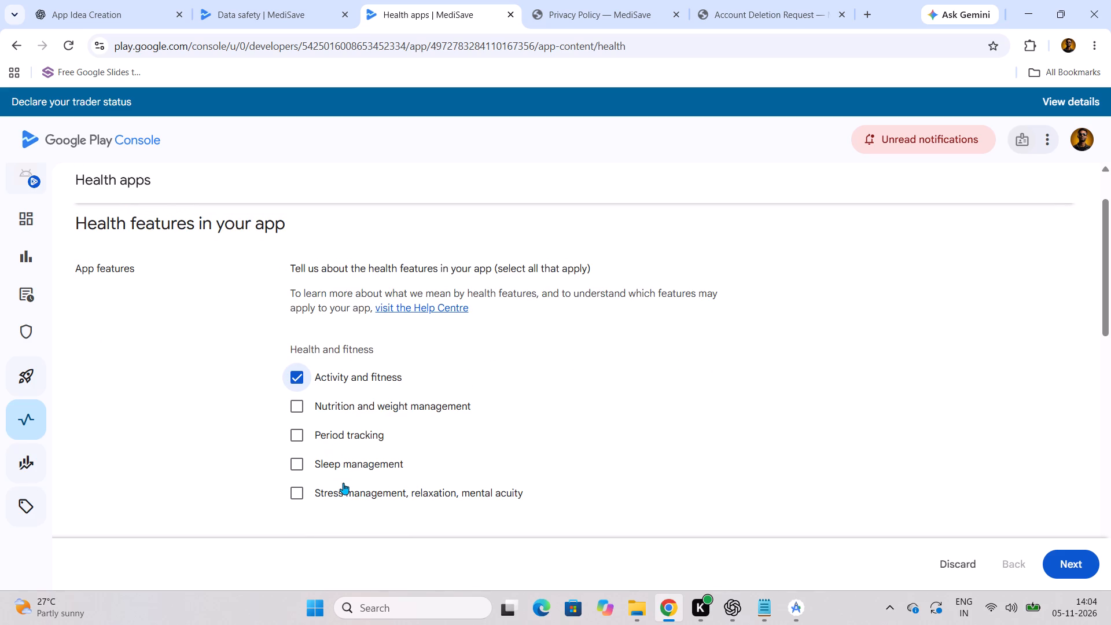
{"action": "scroll", "coordinate": [767, 492], "scroll_direction": "down", "scroll_amount": 3}
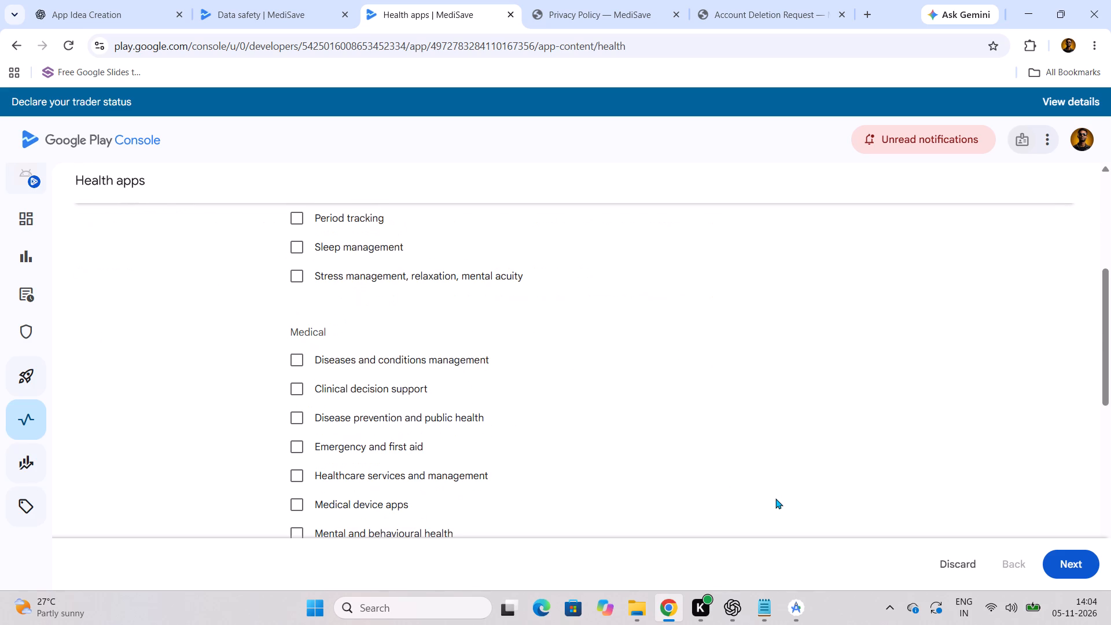
{"action": "scroll", "coordinate": [598, 466], "scroll_direction": "up", "scroll_amount": 3}
{"action": "scroll", "coordinate": [495, 440], "scroll_direction": "down", "scroll_amount": 3}
Switch to Notepad and check the store category and tag notes against the health and medical features offered in the declaration.
{"action": "left_click", "coordinate": [749, 614]}
{"action": "scroll", "coordinate": [596, 406], "scroll_direction": "down", "scroll_amount": 1}
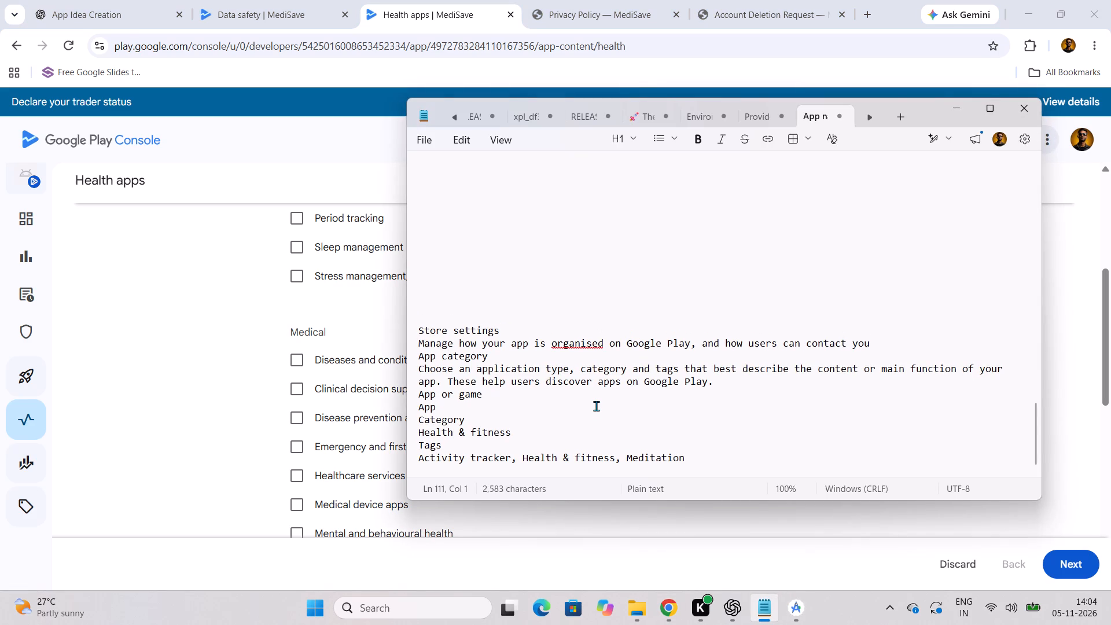
{"action": "scroll", "coordinate": [595, 405], "scroll_direction": "down", "scroll_amount": 2}
{"action": "scroll", "coordinate": [387, 417], "scroll_direction": "up", "scroll_amount": 2}
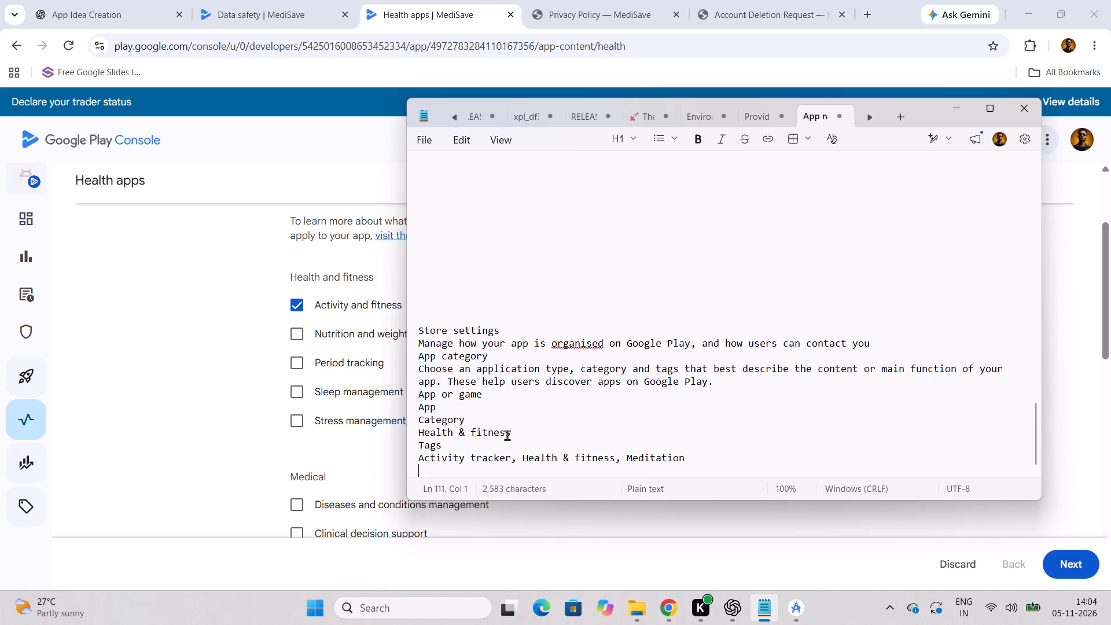
{"action": "scroll", "coordinate": [507, 435], "scroll_direction": "down", "scroll_amount": 1}
{"action": "scroll", "coordinate": [351, 451], "scroll_direction": "down", "scroll_amount": 1}
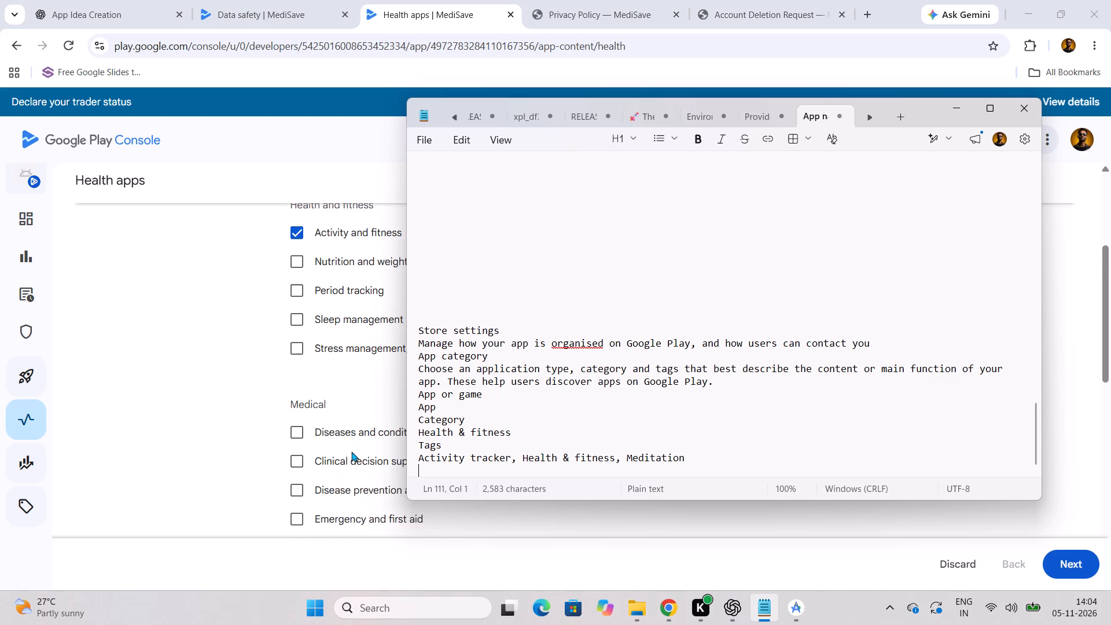
{"action": "scroll", "coordinate": [351, 451], "scroll_direction": "down", "scroll_amount": 2}
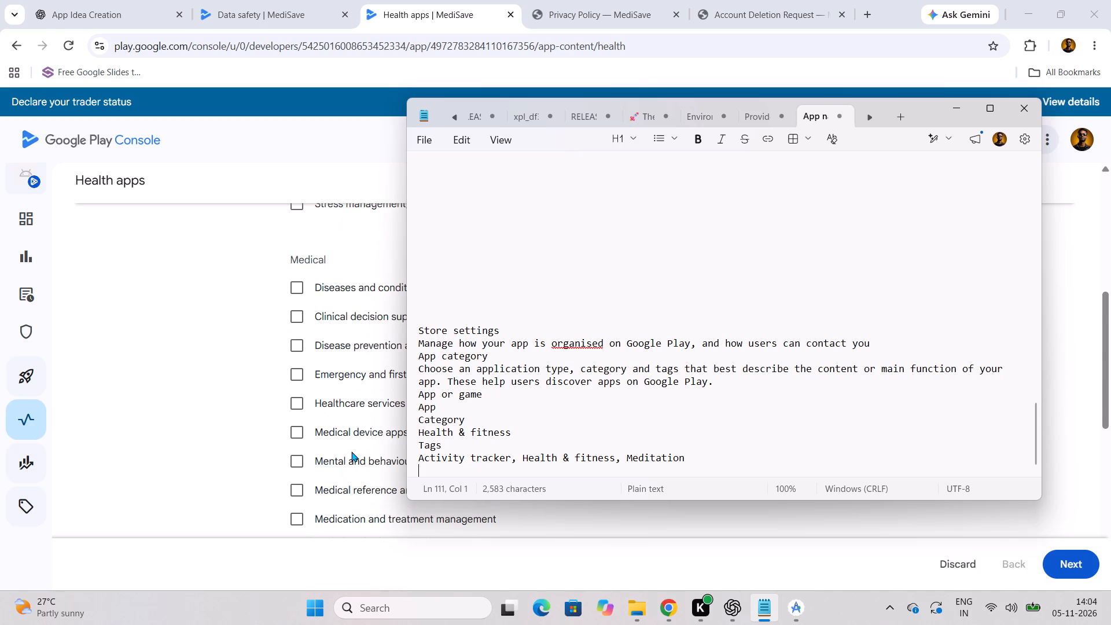
{"action": "scroll", "coordinate": [351, 451], "scroll_direction": "down", "scroll_amount": 1}
{"action": "left_click", "coordinate": [180, 442]}
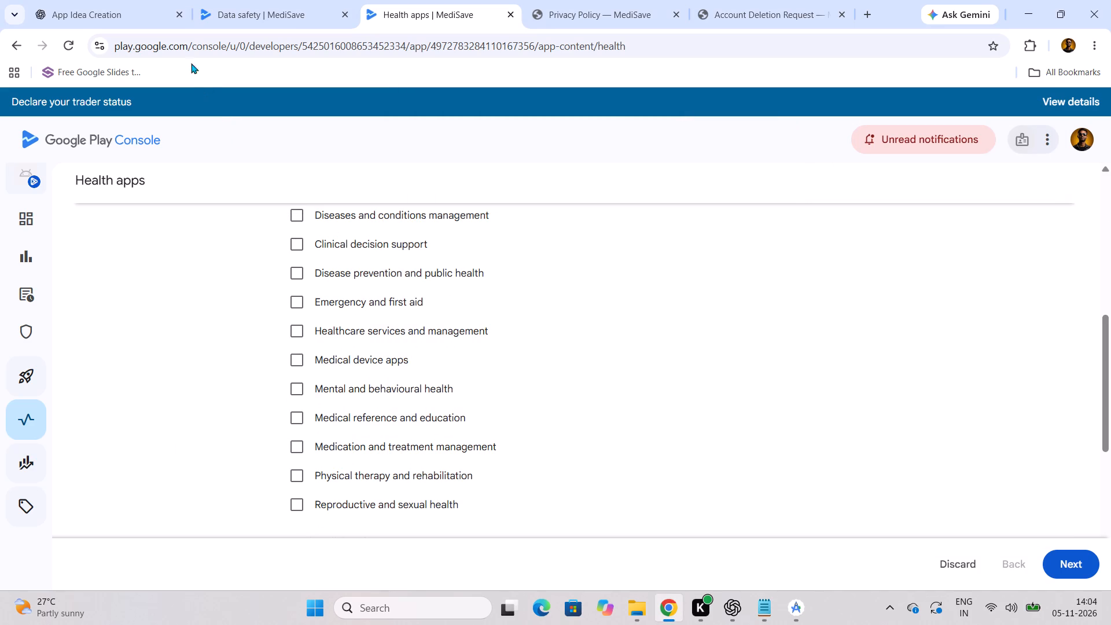
Switch to the earlier MediSave app, close its Phone number data form, return to App content, and examine the actioned declarations.
{"action": "left_click", "coordinate": [268, 0]}
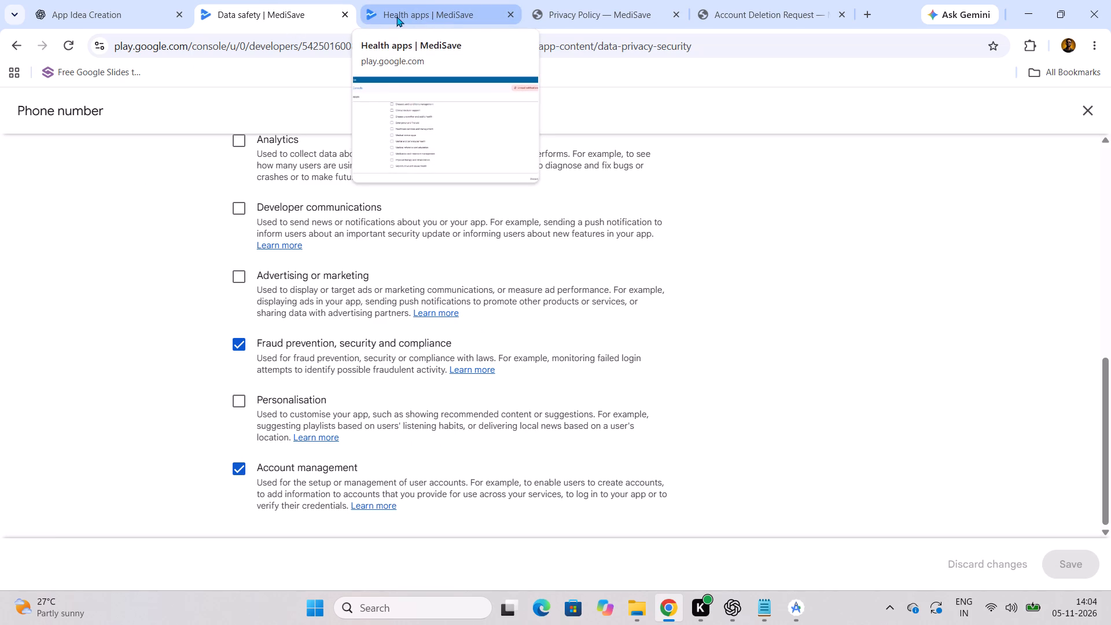
{"action": "scroll", "coordinate": [278, 210], "scroll_direction": "up", "scroll_amount": 5}
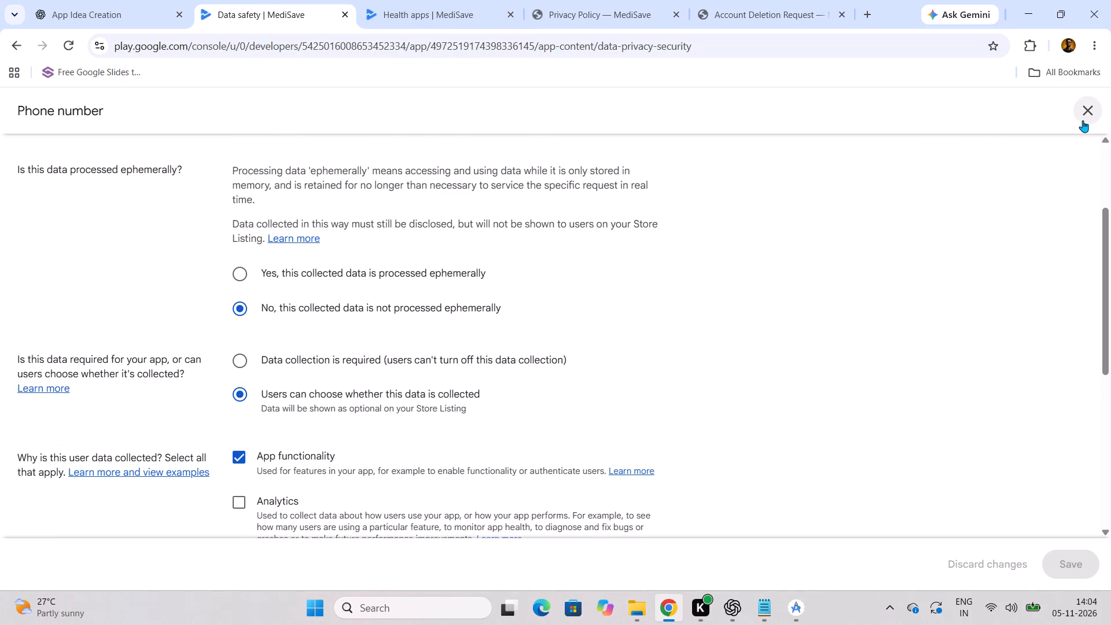
{"action": "left_click", "coordinate": [1084, 120]}
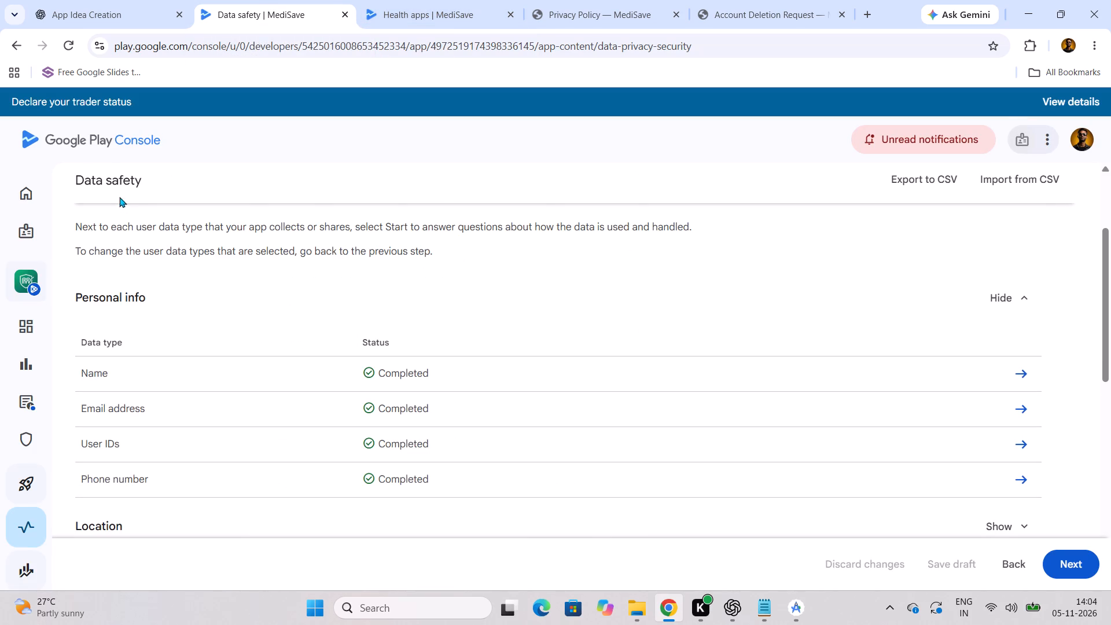
{"action": "scroll", "coordinate": [122, 243], "scroll_direction": "up", "scroll_amount": 5}
{"action": "left_click", "coordinate": [76, 186]}
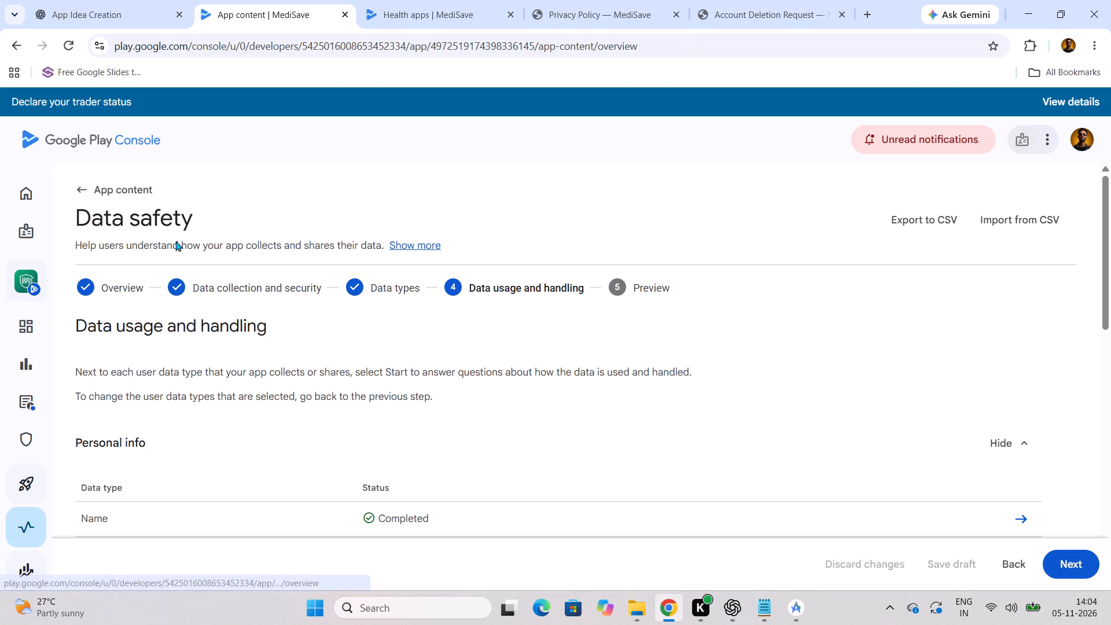
{"action": "left_click", "coordinate": [256, 267]}
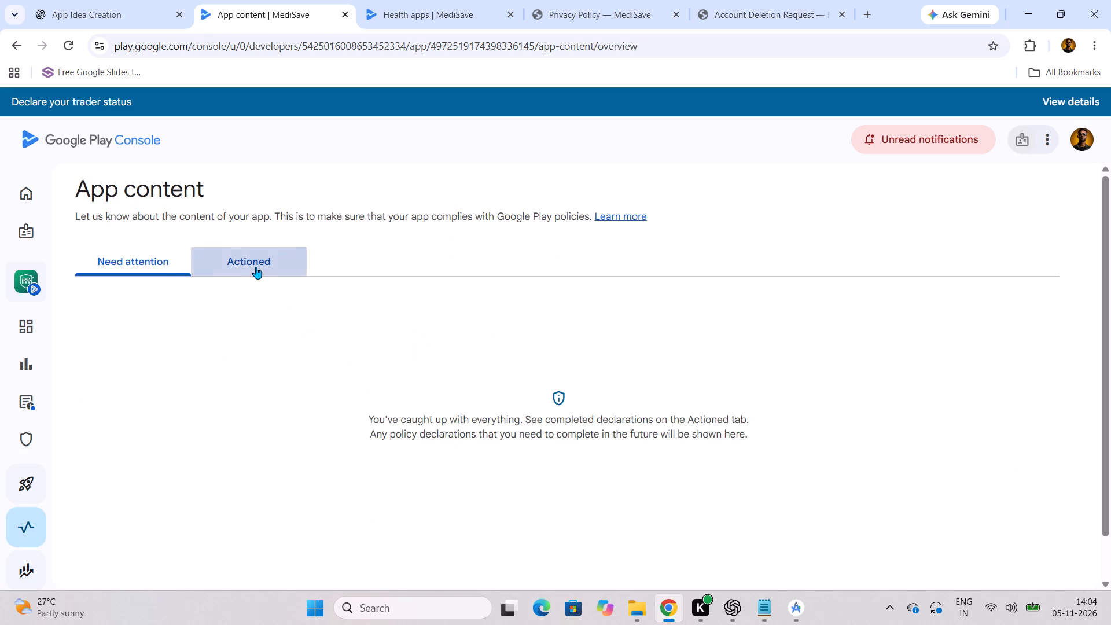
{"action": "scroll", "coordinate": [306, 385], "scroll_direction": "down", "scroll_amount": 1}
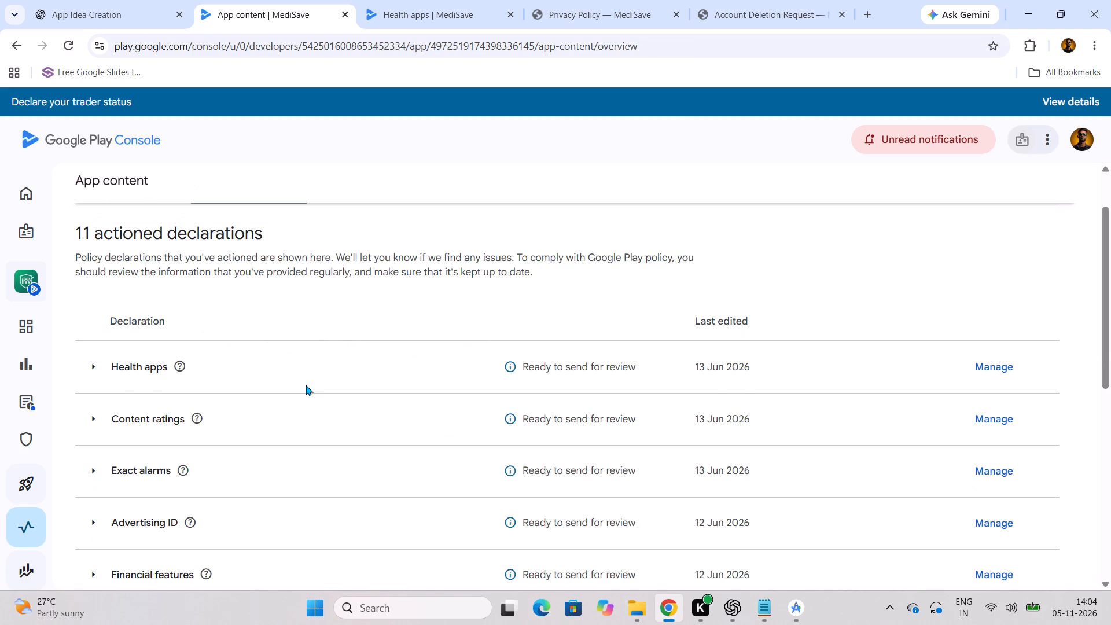
{"action": "scroll", "coordinate": [306, 385], "scroll_direction": "down", "scroll_amount": 2}
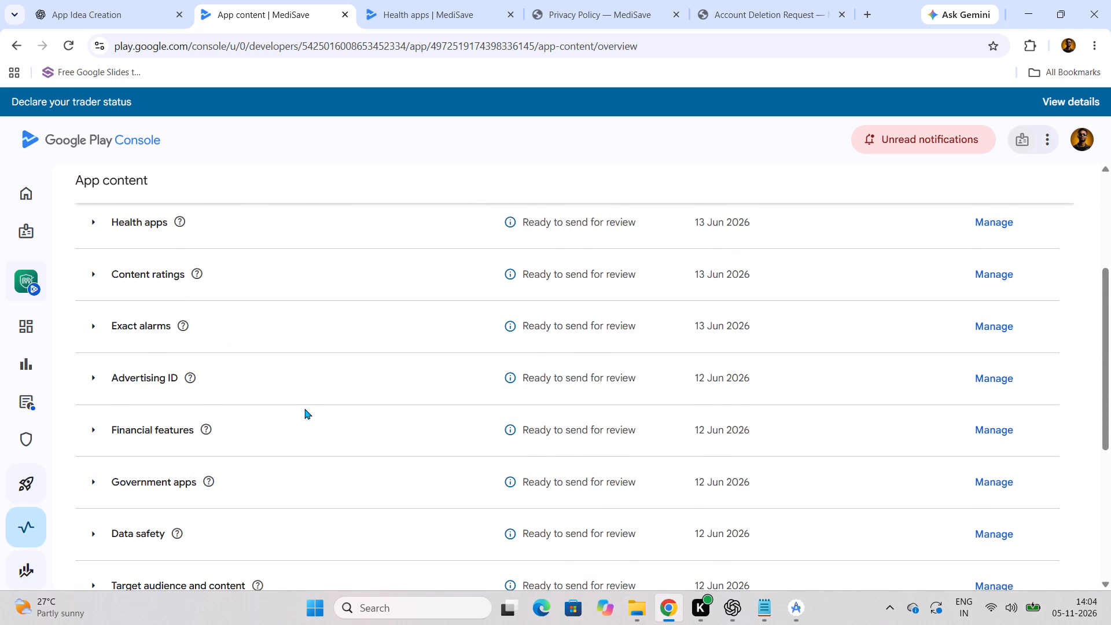
{"action": "scroll", "coordinate": [304, 409], "scroll_direction": "down", "scroll_amount": 3}
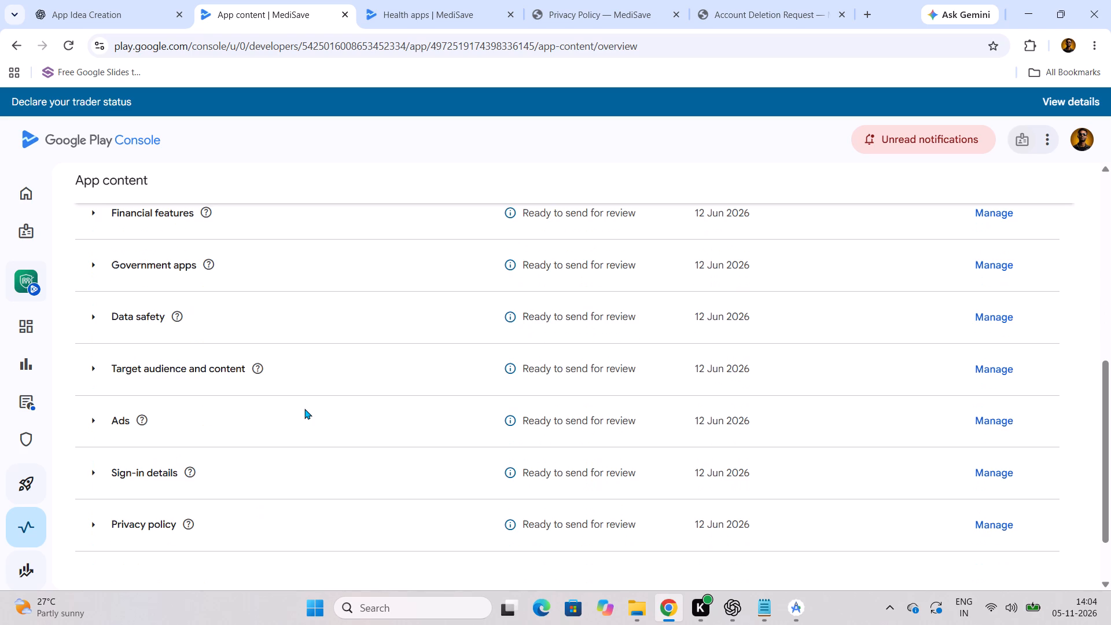
{"action": "scroll", "coordinate": [255, 412], "scroll_direction": "up", "scroll_amount": 1}
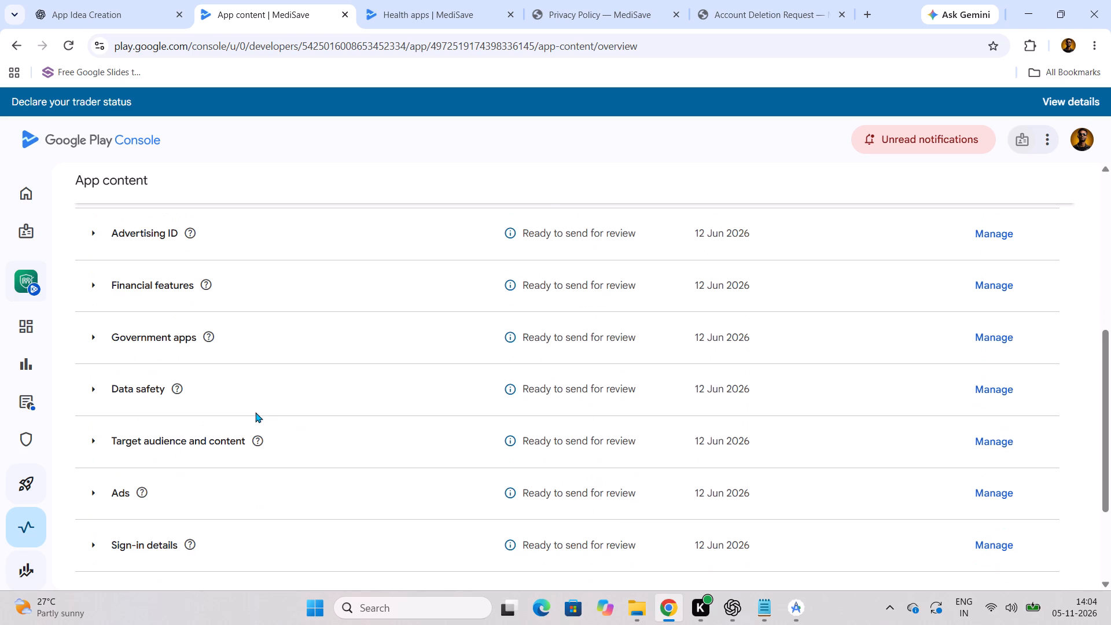
{"action": "scroll", "coordinate": [255, 412], "scroll_direction": "up", "scroll_amount": 2}
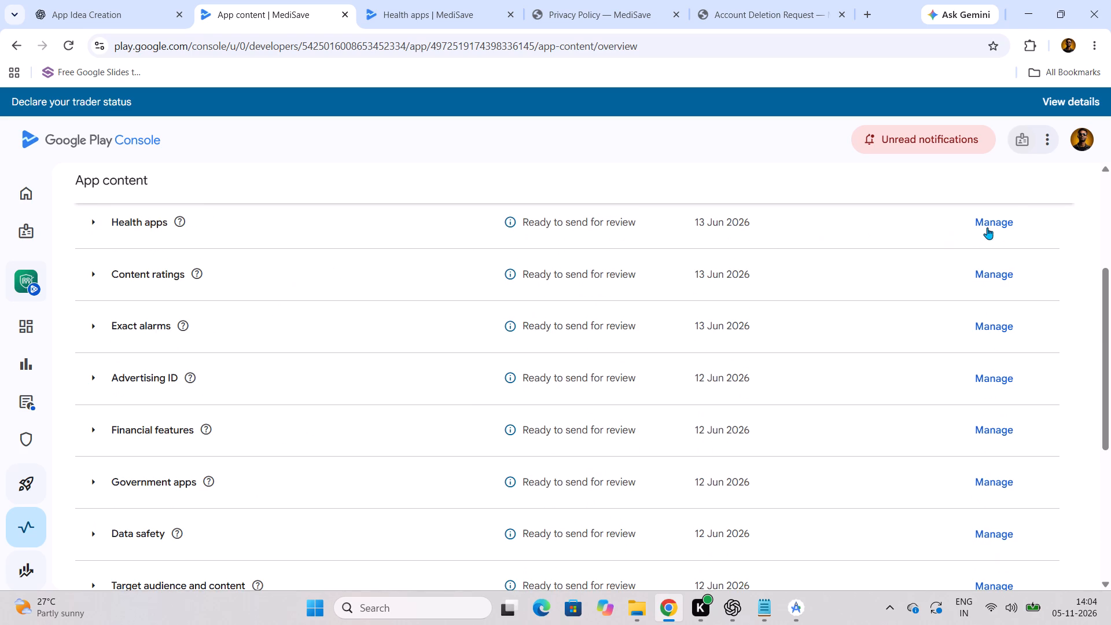
Open the earlier app's Health apps declaration and check which health and medical features are selected.
{"action": "left_click", "coordinate": [987, 227]}
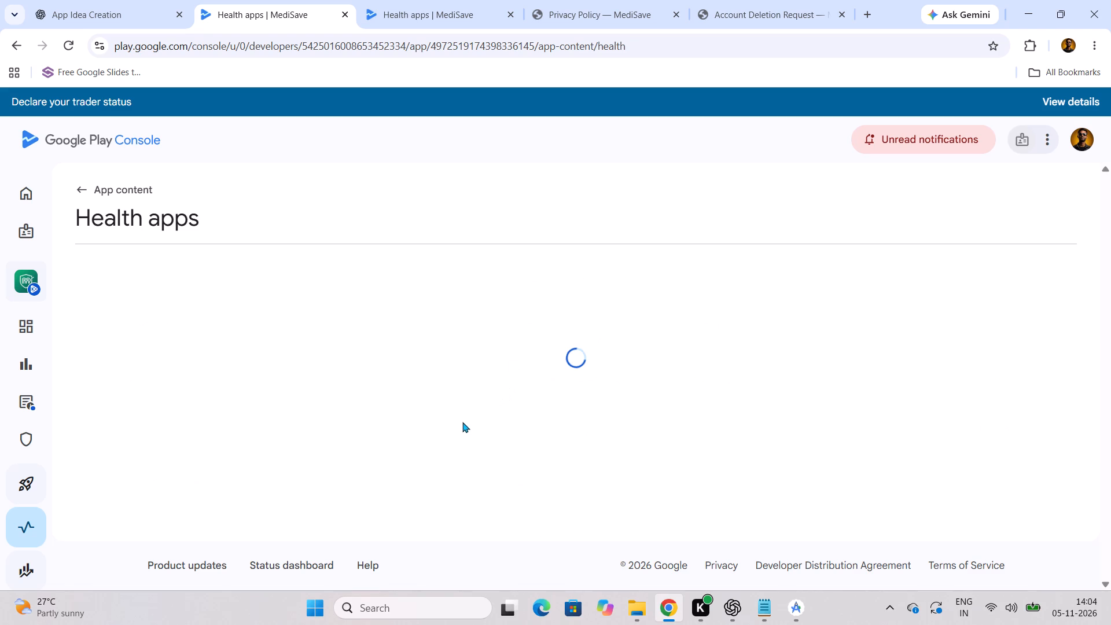
{"action": "scroll", "coordinate": [462, 422], "scroll_direction": "down", "scroll_amount": 7}
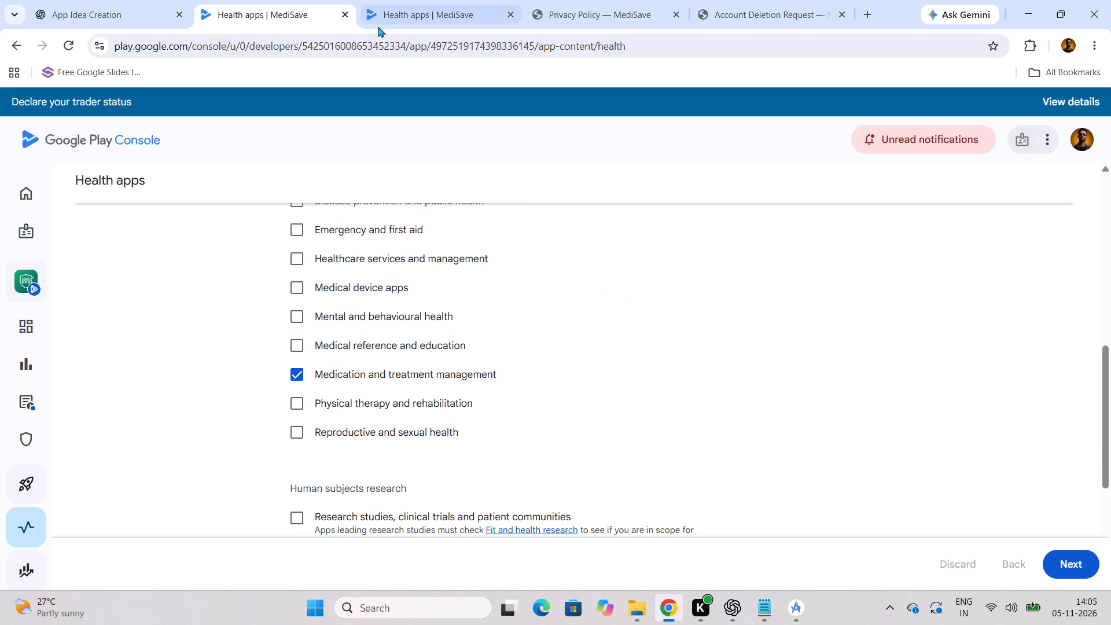
In the new app's Health apps declaration, replace Activity and fitness with Medication and treatment management, and save without going to Publishing overview.
{"action": "left_click", "coordinate": [393, 20]}
{"action": "scroll", "coordinate": [276, 288], "scroll_direction": "up", "scroll_amount": 4}
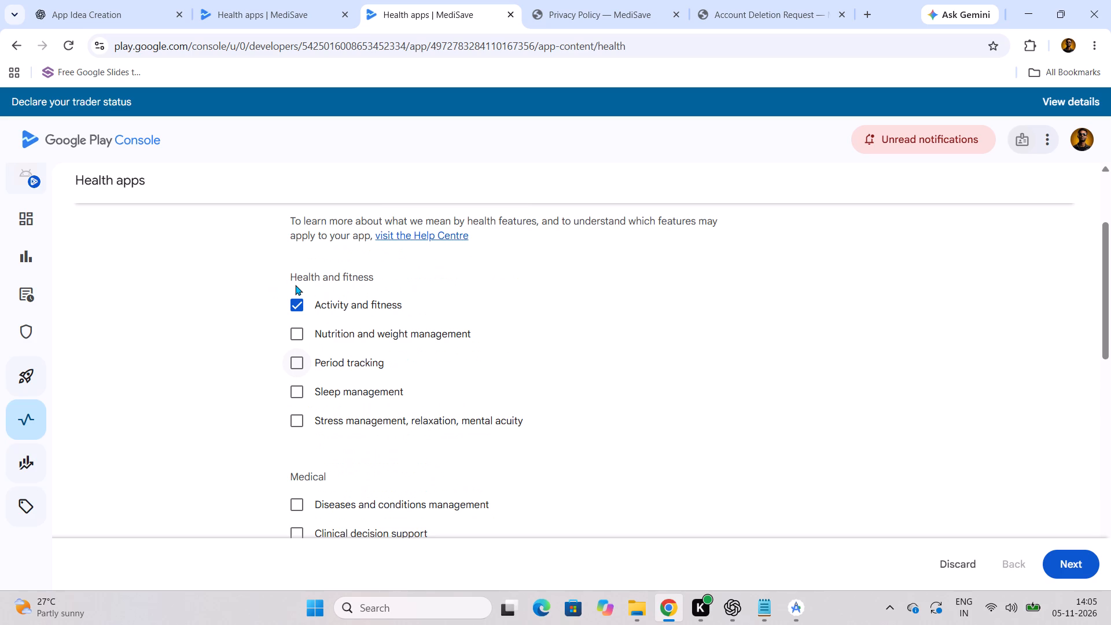
{"action": "left_click", "coordinate": [299, 307]}
{"action": "scroll", "coordinate": [312, 318], "scroll_direction": "down", "scroll_amount": 5}
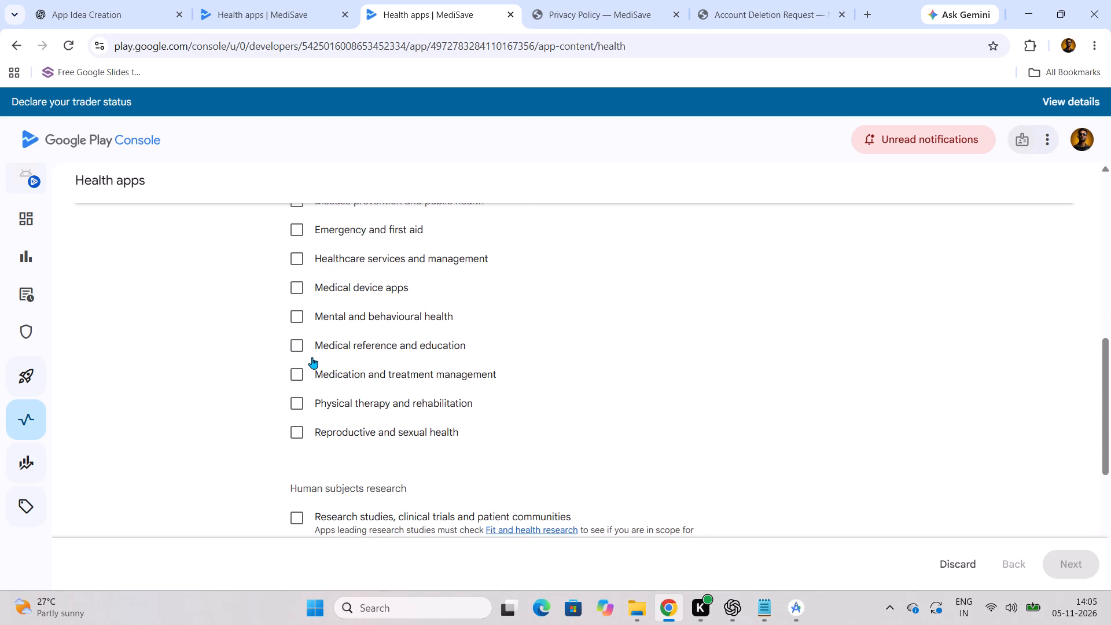
{"action": "left_click", "coordinate": [299, 374]}
{"action": "scroll", "coordinate": [379, 392], "scroll_direction": "down", "scroll_amount": 5}
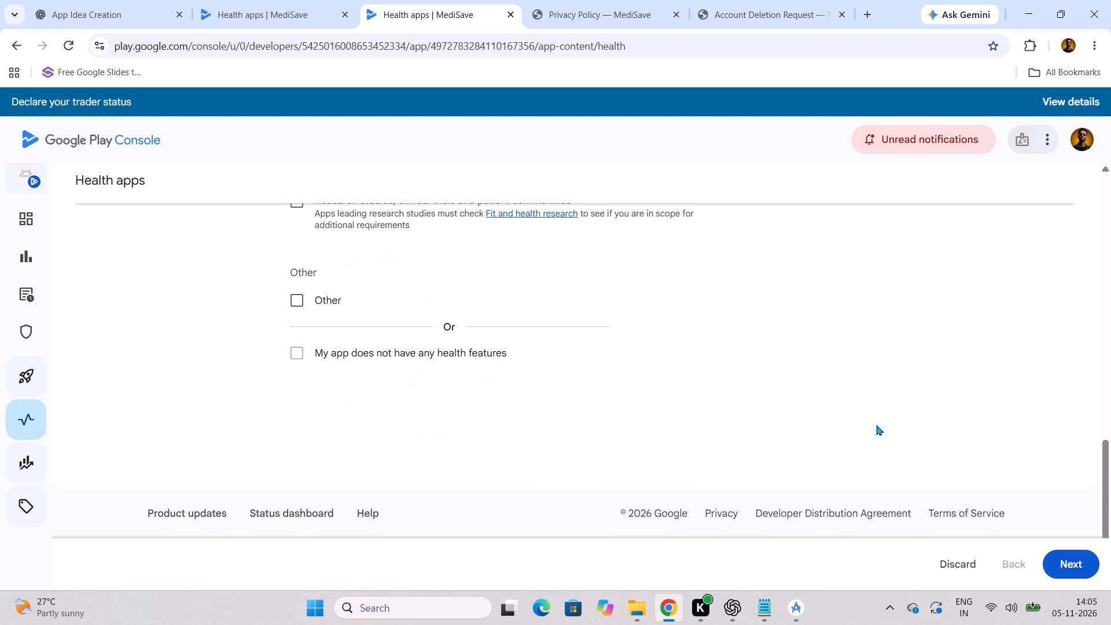
{"action": "left_click", "coordinate": [1070, 570]}
{"action": "left_click", "coordinate": [1066, 561]}
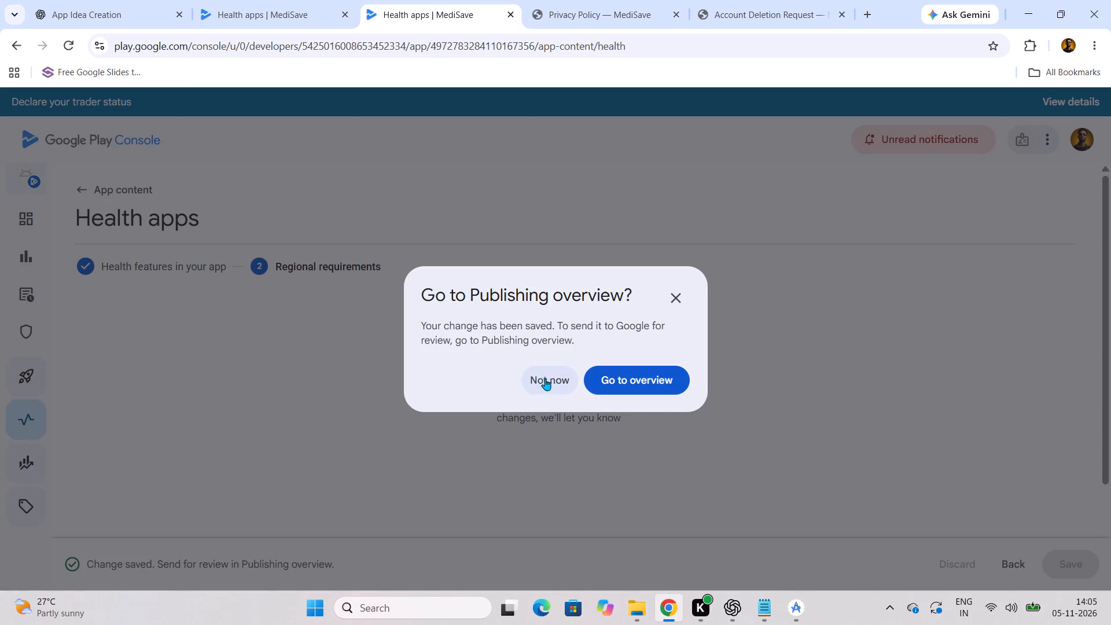
{"action": "left_click", "coordinate": [545, 378]}
Return to the new app's App content and start the Exact alarm permissions declaration.
{"action": "left_click", "coordinate": [97, 195]}
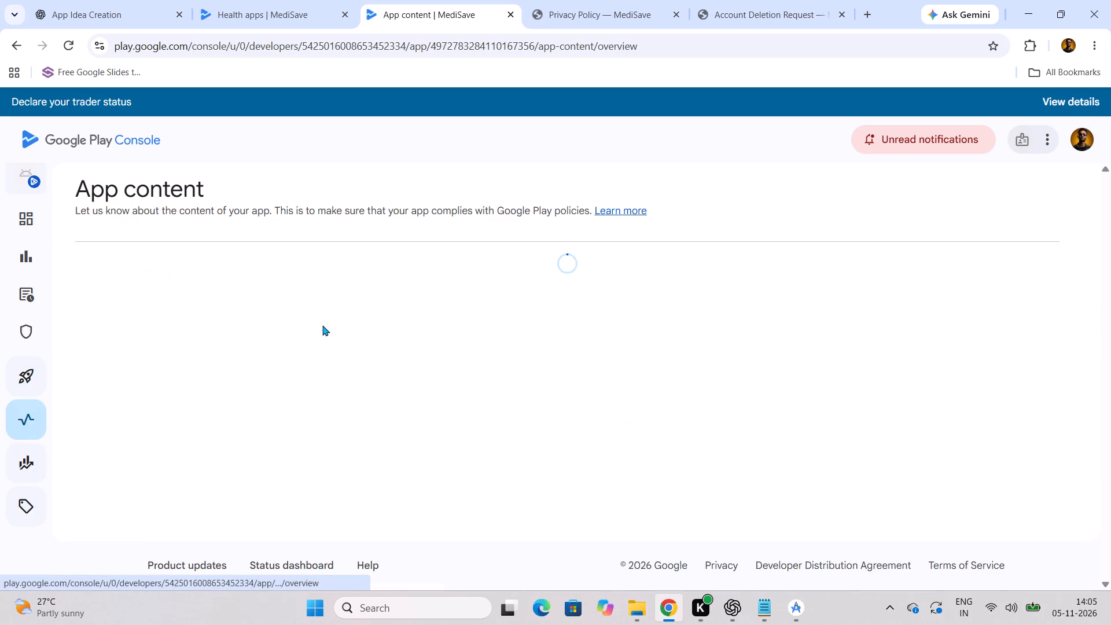
{"action": "scroll", "coordinate": [336, 341], "scroll_direction": "down", "scroll_amount": 2}
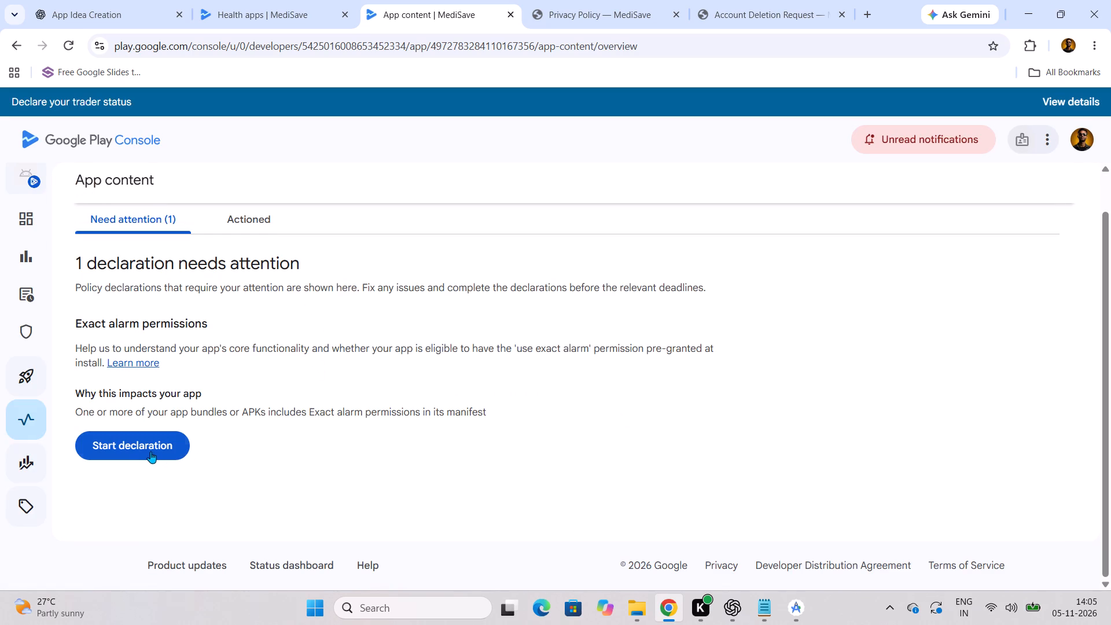
{"action": "left_click", "coordinate": [150, 451]}
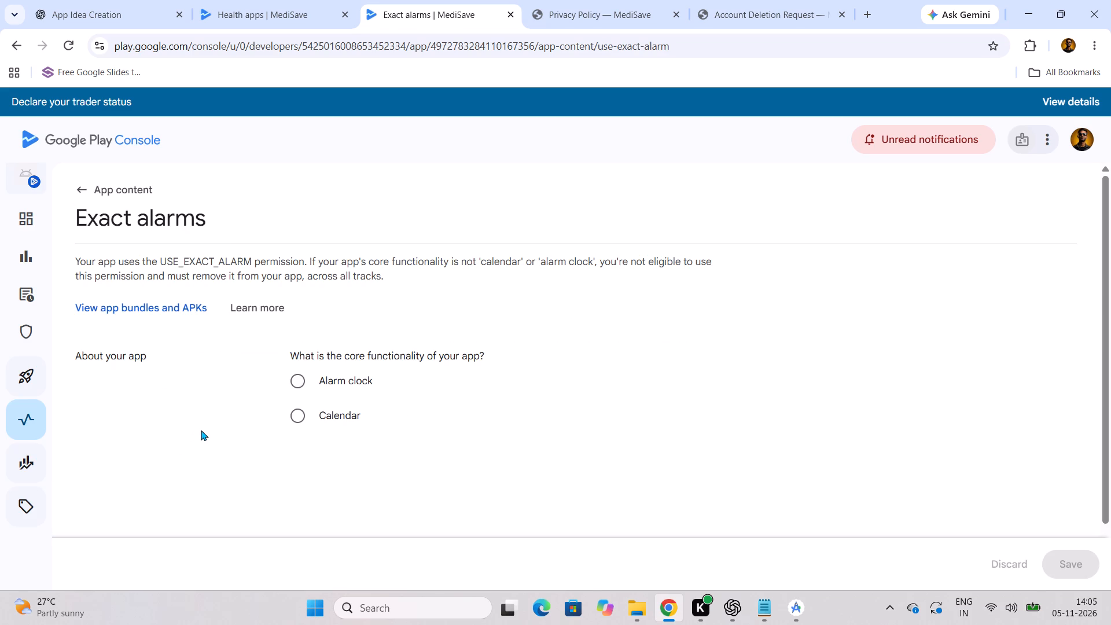
Open the earlier MediSave app's Exact alarms declaration from its actioned declarations to check the core functionality answer.
{"action": "left_click", "coordinate": [306, 6]}
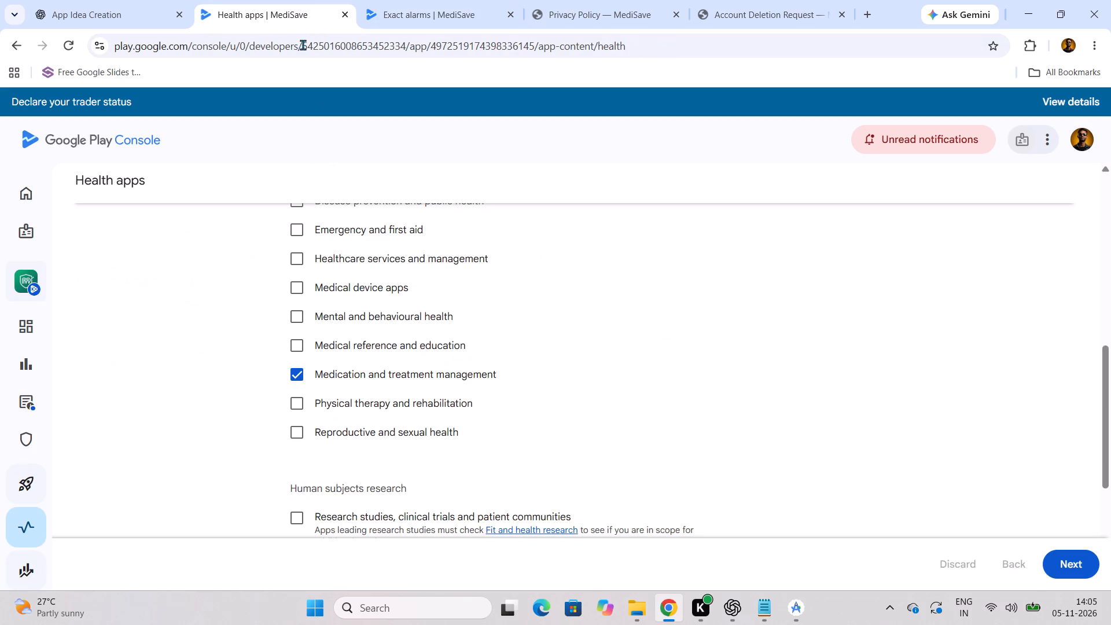
{"action": "scroll", "coordinate": [718, 305], "scroll_direction": "up", "scroll_amount": 6}
{"action": "scroll", "coordinate": [293, 313], "scroll_direction": "up", "scroll_amount": 2}
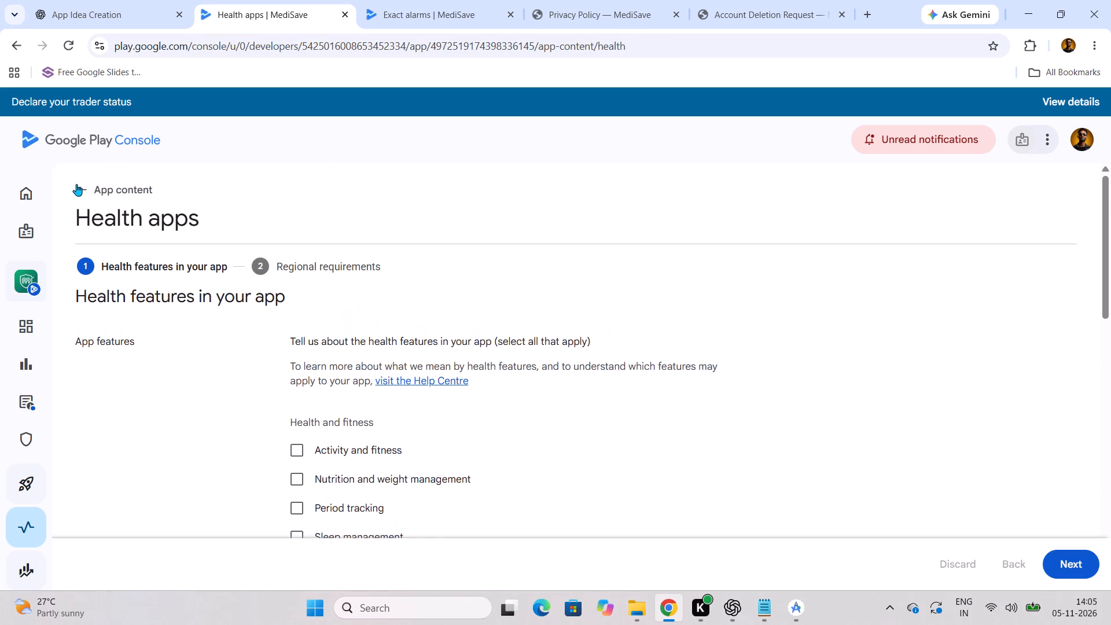
{"action": "left_click", "coordinate": [80, 188]}
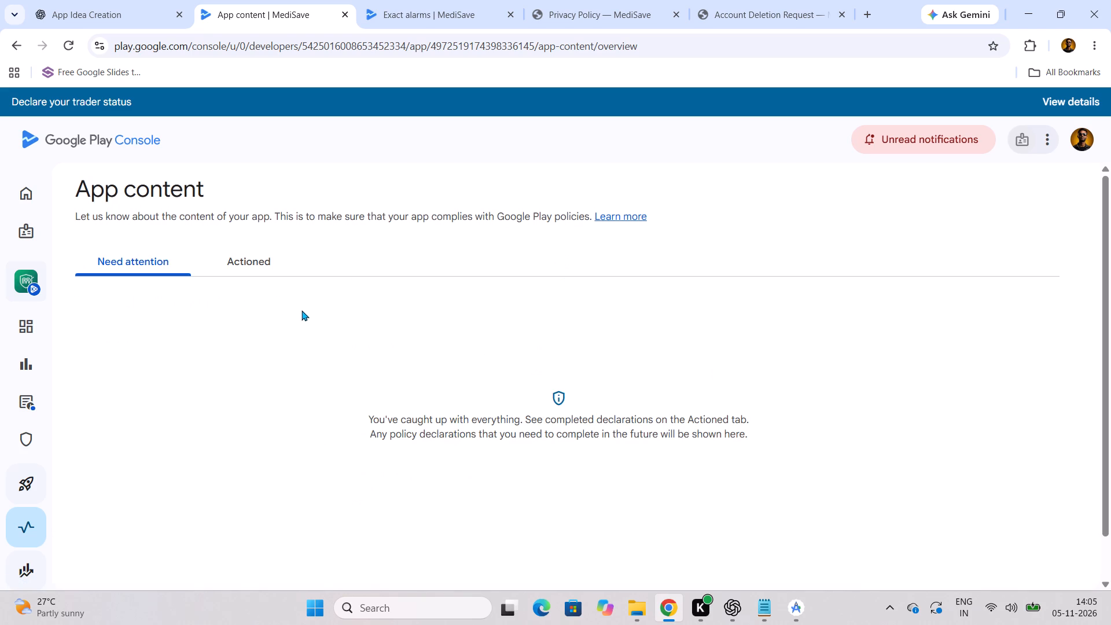
{"action": "left_click", "coordinate": [257, 268]}
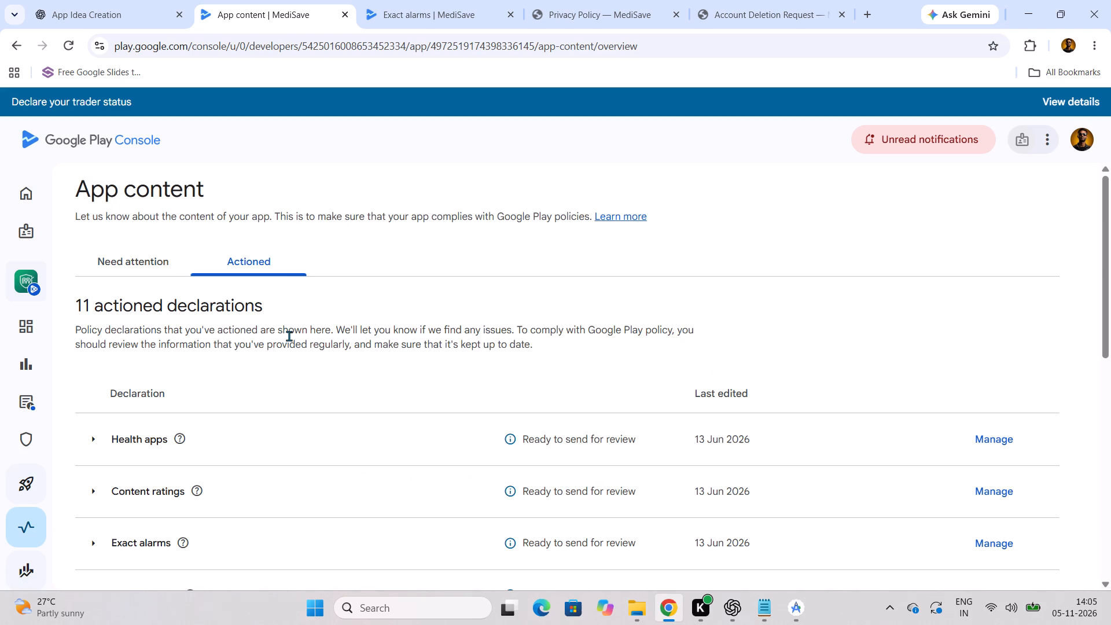
{"action": "left_click", "coordinate": [1011, 543]}
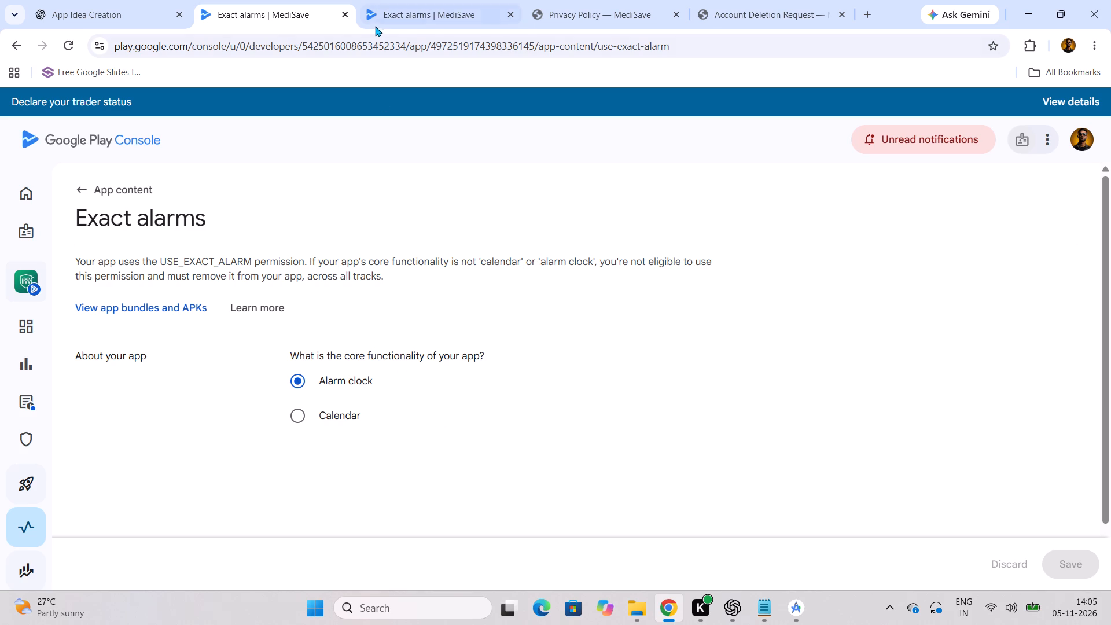
Declare Alarm clock as the new app's core functionality in Exact alarms, and save without going to Publishing overview.
{"action": "left_click", "coordinate": [388, 15]}
{"action": "left_click", "coordinate": [329, 378]}
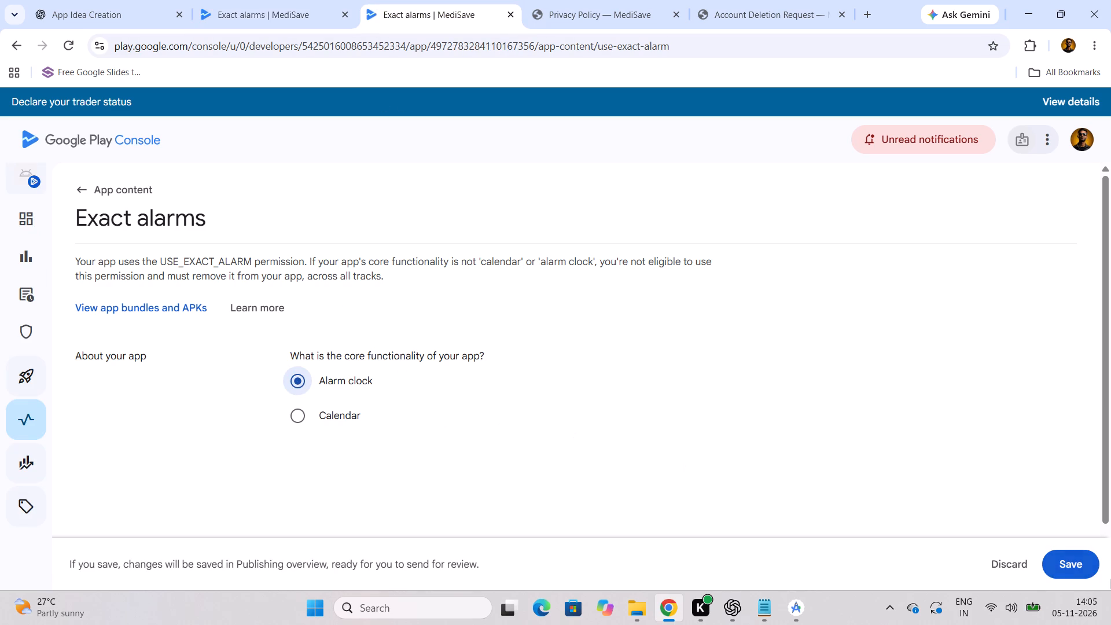
{"action": "left_click", "coordinate": [1070, 572]}
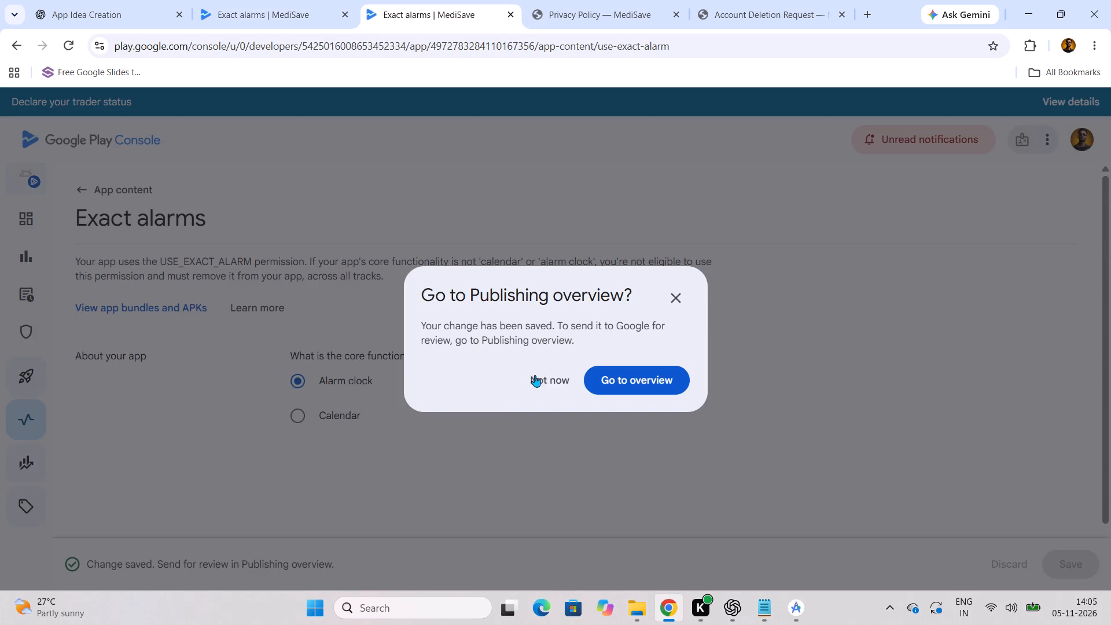
{"action": "left_click", "coordinate": [543, 376]}
{"action": "scroll", "coordinate": [311, 367], "scroll_direction": "down", "scroll_amount": 5}
{"action": "scroll", "coordinate": [233, 345], "scroll_direction": "up", "scroll_amount": 4}
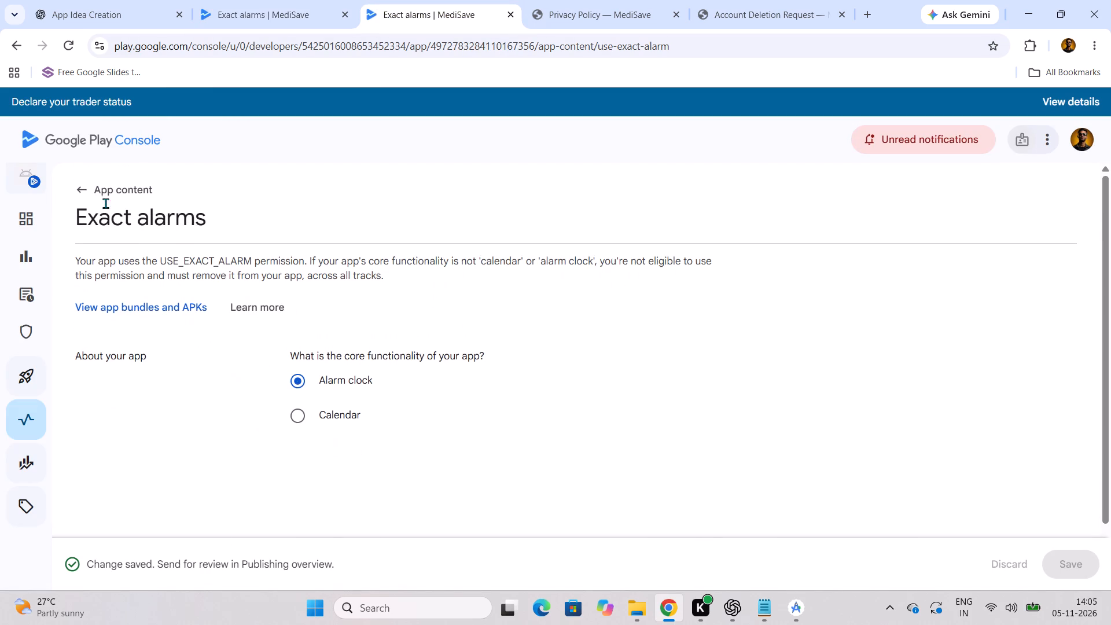
Return to the new app's App content and review its list of actioned declarations.
{"action": "left_click", "coordinate": [93, 198]}
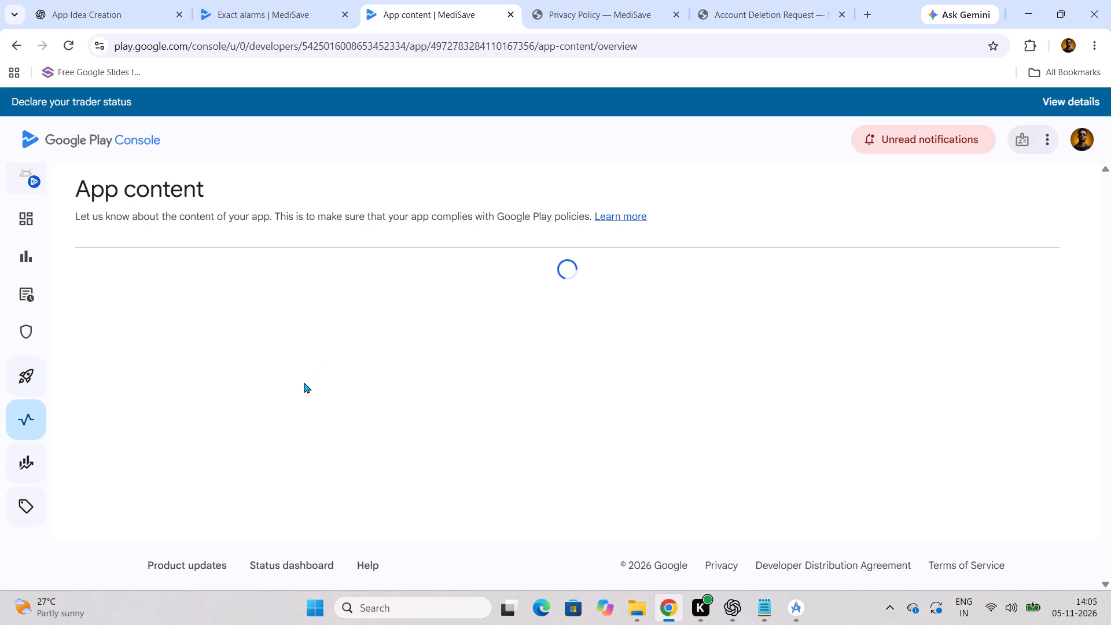
{"action": "left_click", "coordinate": [251, 256]}
{"action": "scroll", "coordinate": [310, 352], "scroll_direction": "down", "scroll_amount": 4}
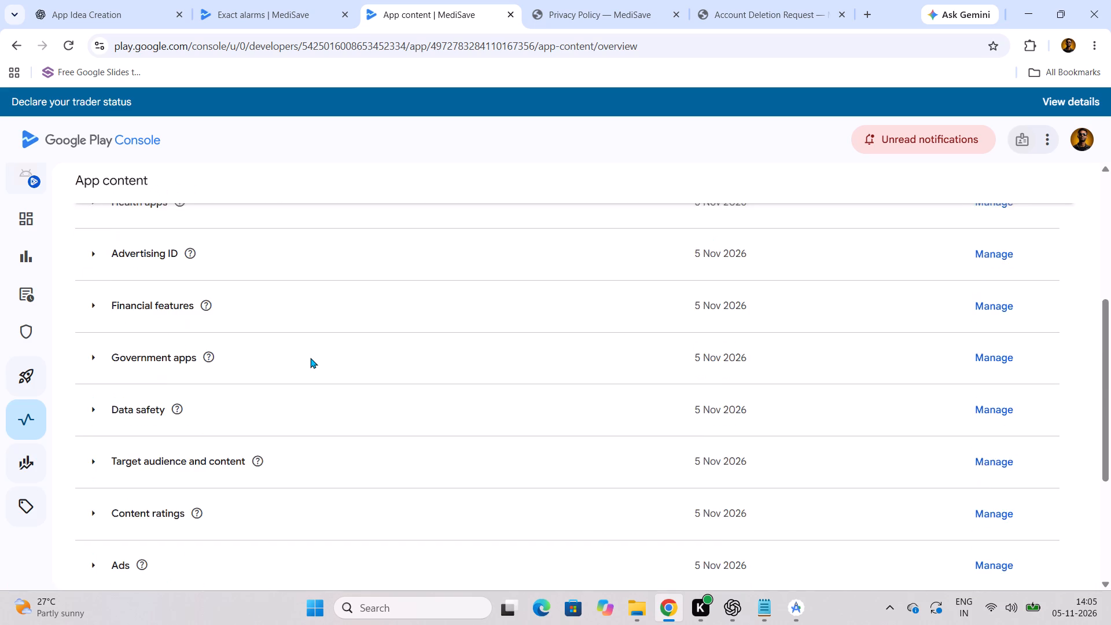
{"action": "scroll", "coordinate": [310, 358], "scroll_direction": "down", "scroll_amount": 3}
{"action": "scroll", "coordinate": [309, 367], "scroll_direction": "up", "scroll_amount": 4}
{"action": "scroll", "coordinate": [239, 284], "scroll_direction": "up", "scroll_amount": 9}
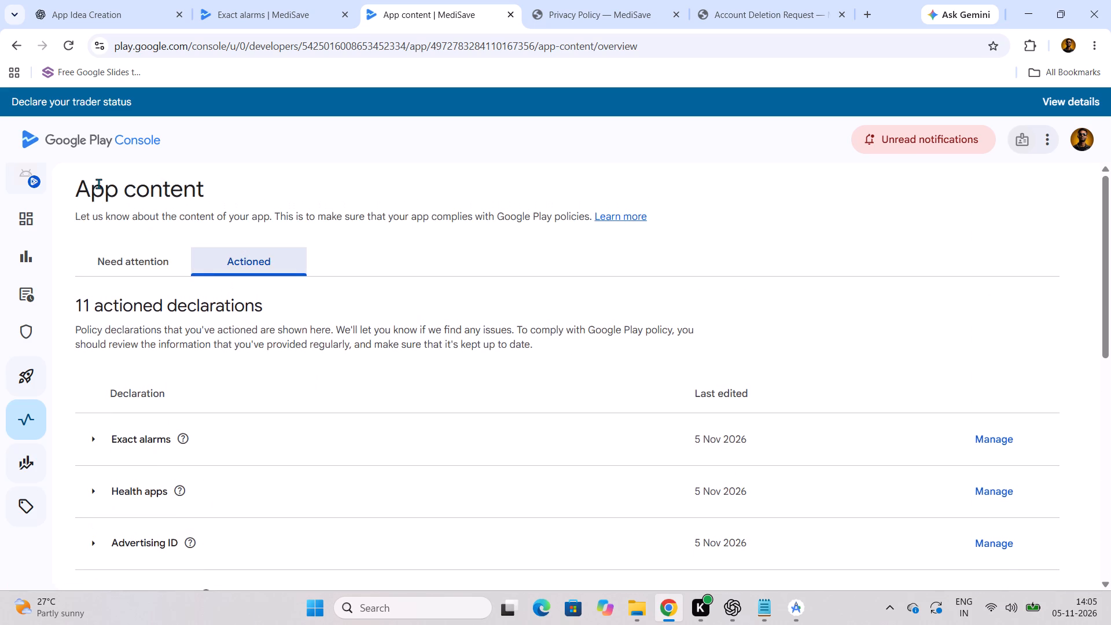
From the new app's dashboard, open the set-up task for selecting an app category and providing contact details.
{"action": "left_click", "coordinate": [75, 219]}
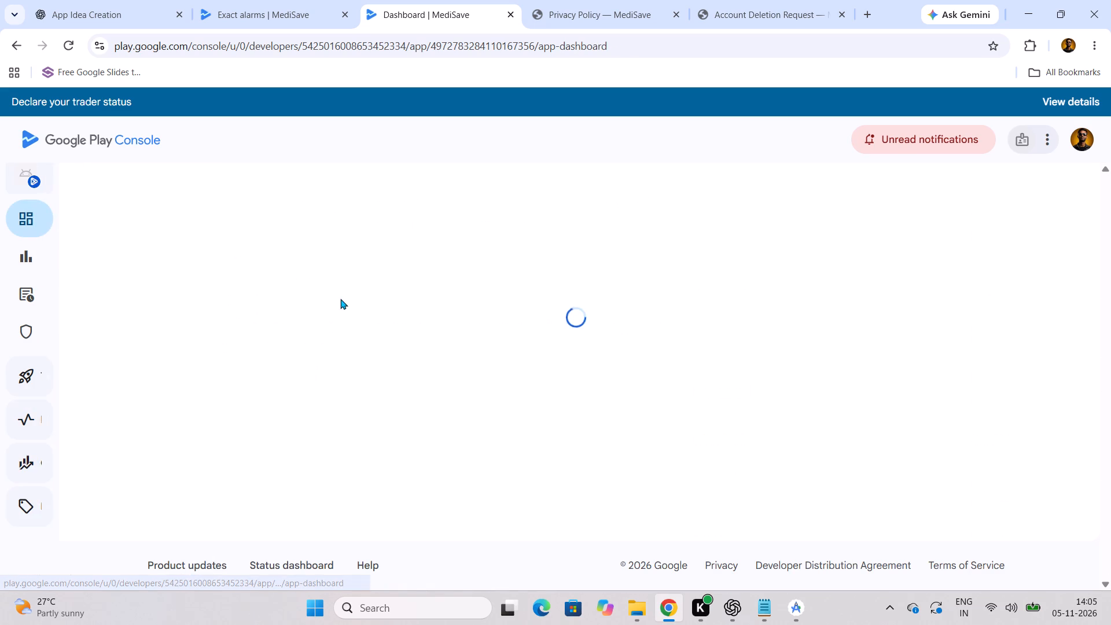
{"action": "scroll", "coordinate": [385, 338], "scroll_direction": "down", "scroll_amount": 2}
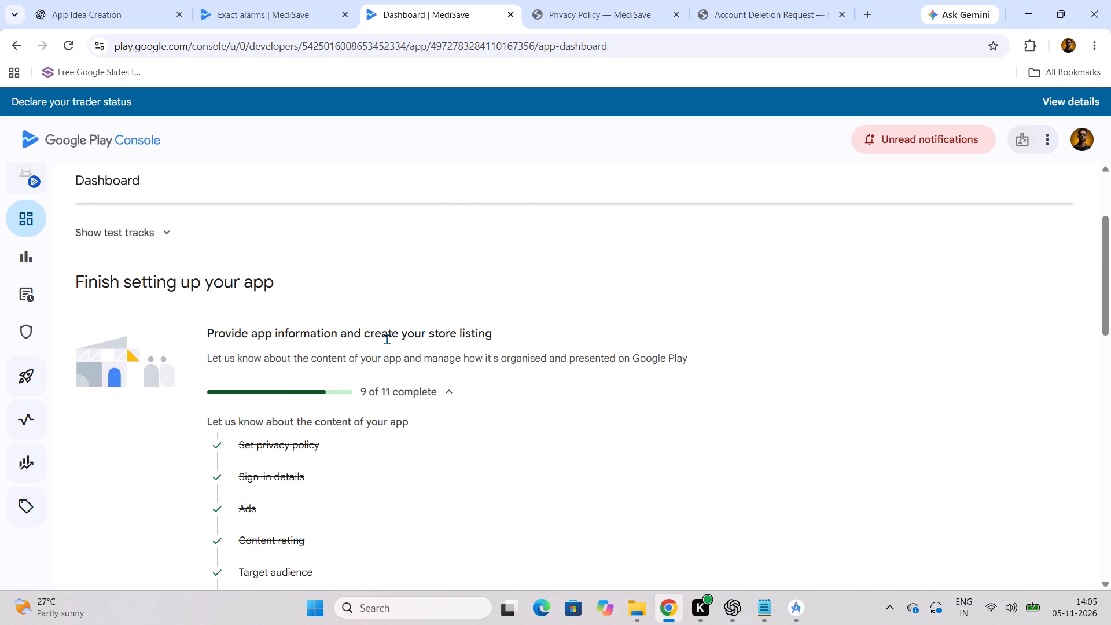
{"action": "scroll", "coordinate": [387, 339], "scroll_direction": "down", "scroll_amount": 4}
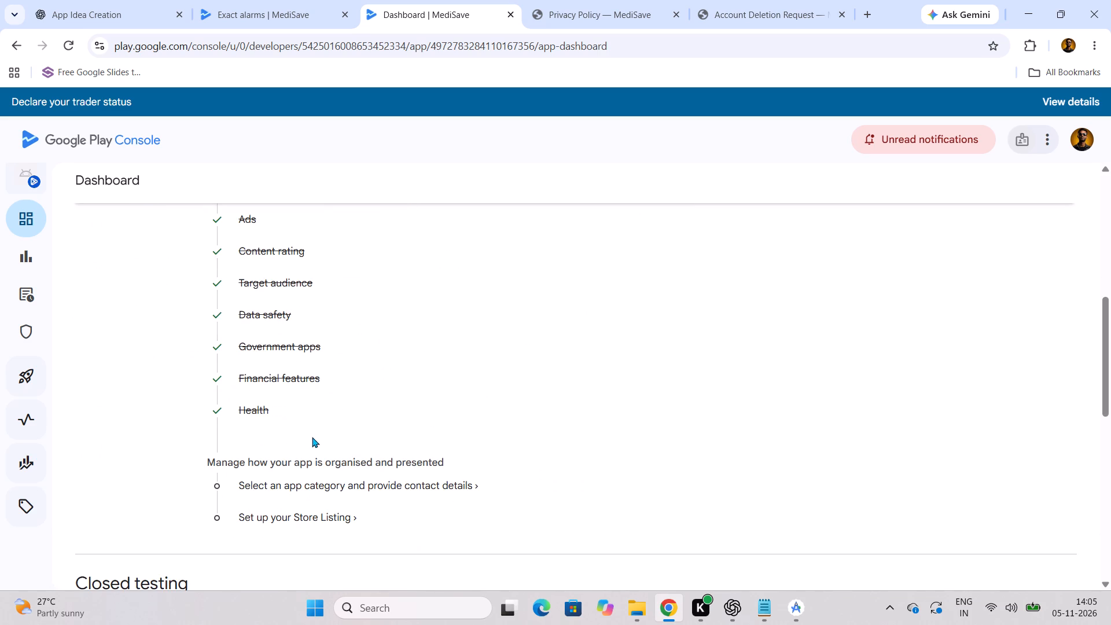
{"action": "left_click", "coordinate": [351, 487]}
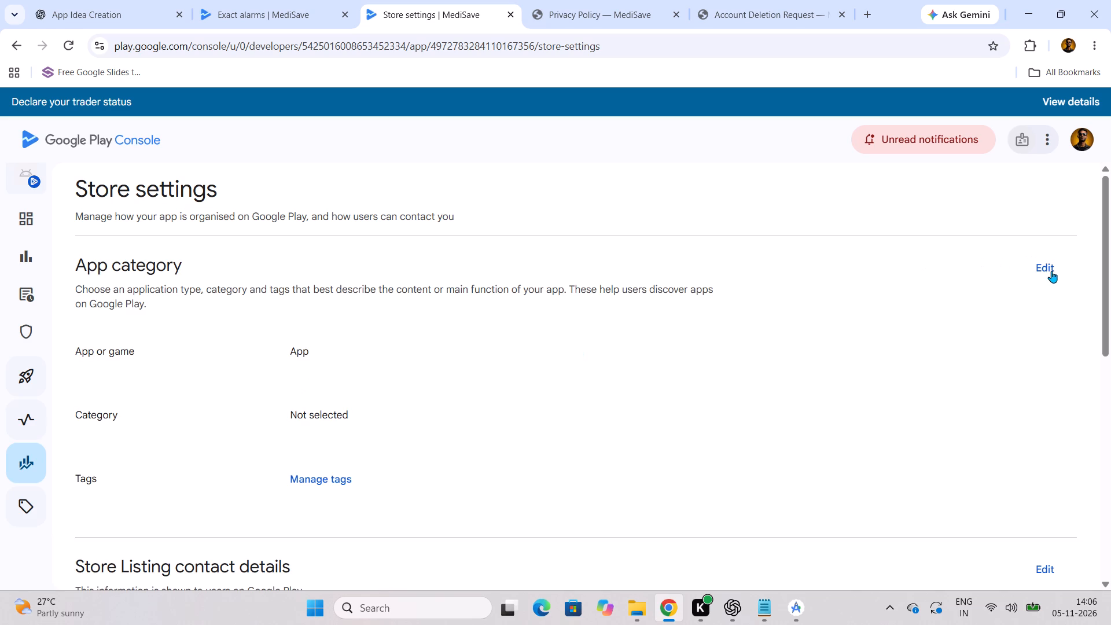
Set the new app's category to Health & fitness, keeping the type as App, and save the app category.
{"action": "left_click", "coordinate": [1052, 271]}
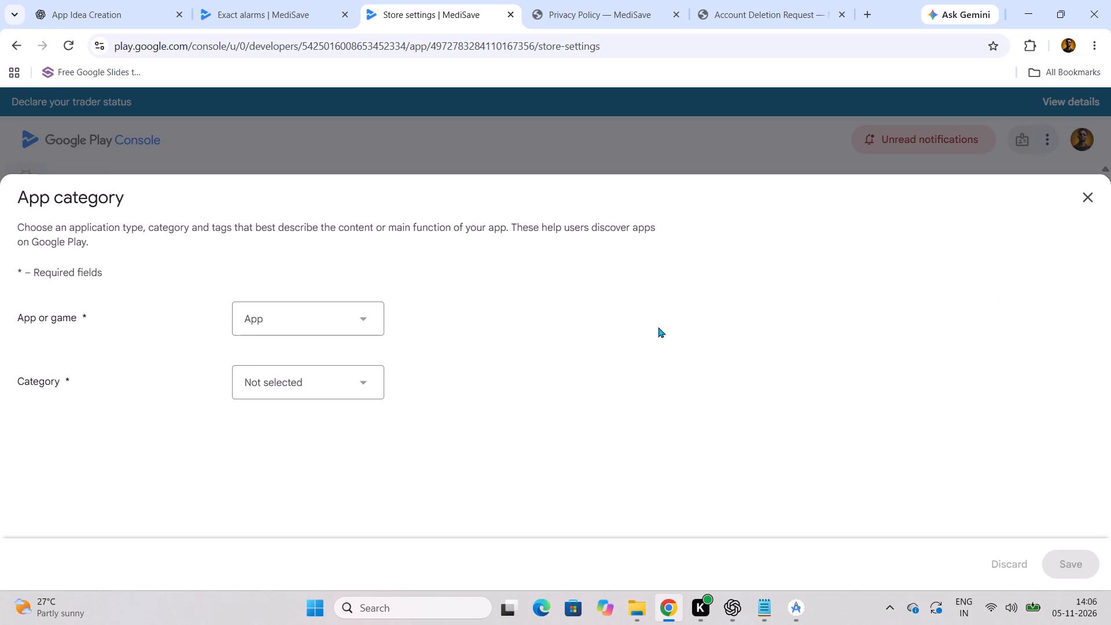
{"action": "left_click", "coordinate": [355, 312]}
{"action": "left_click", "coordinate": [346, 332]}
{"action": "left_click", "coordinate": [338, 381]}
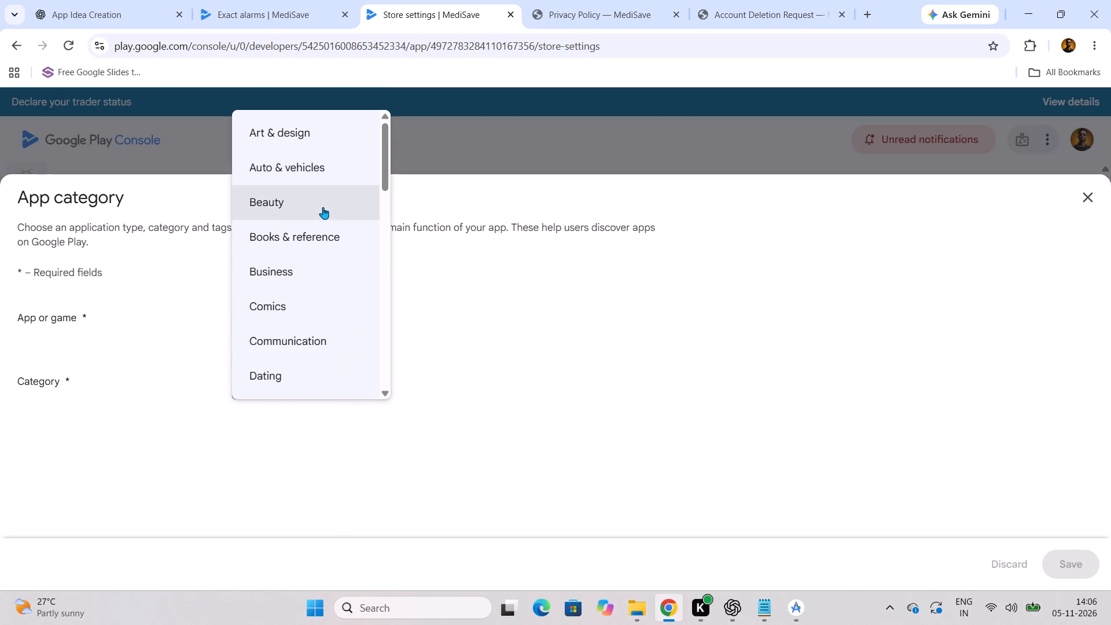
{"action": "scroll", "coordinate": [316, 275], "scroll_direction": "down", "scroll_amount": 2}
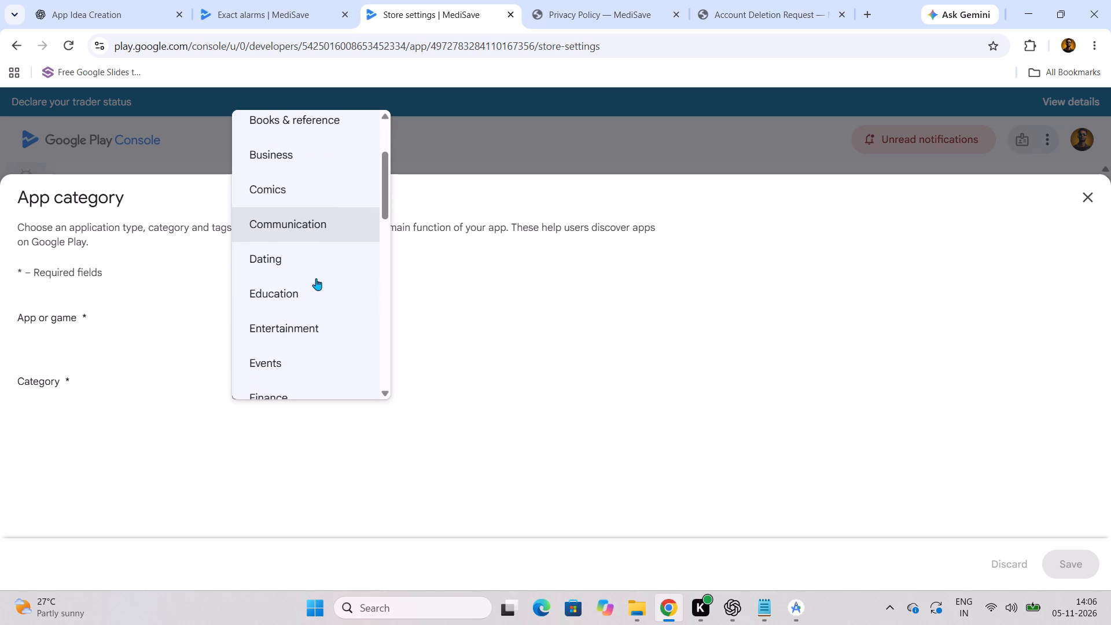
{"action": "scroll", "coordinate": [315, 278], "scroll_direction": "down", "scroll_amount": 2}
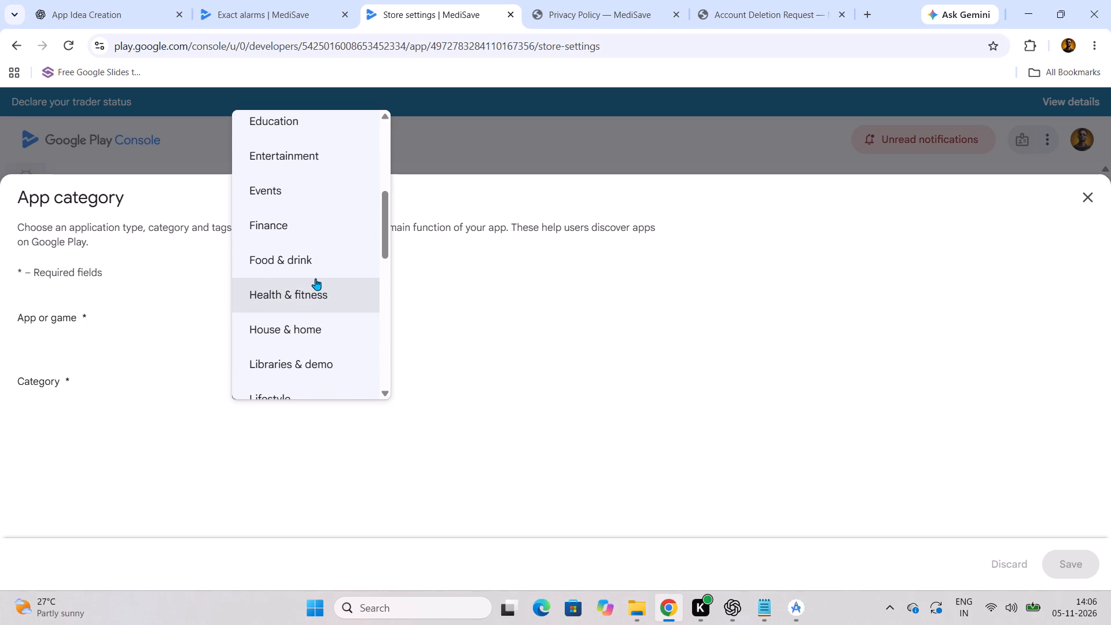
{"action": "left_click", "coordinate": [311, 299]}
{"action": "scroll", "coordinate": [306, 373], "scroll_direction": "down", "scroll_amount": 1}
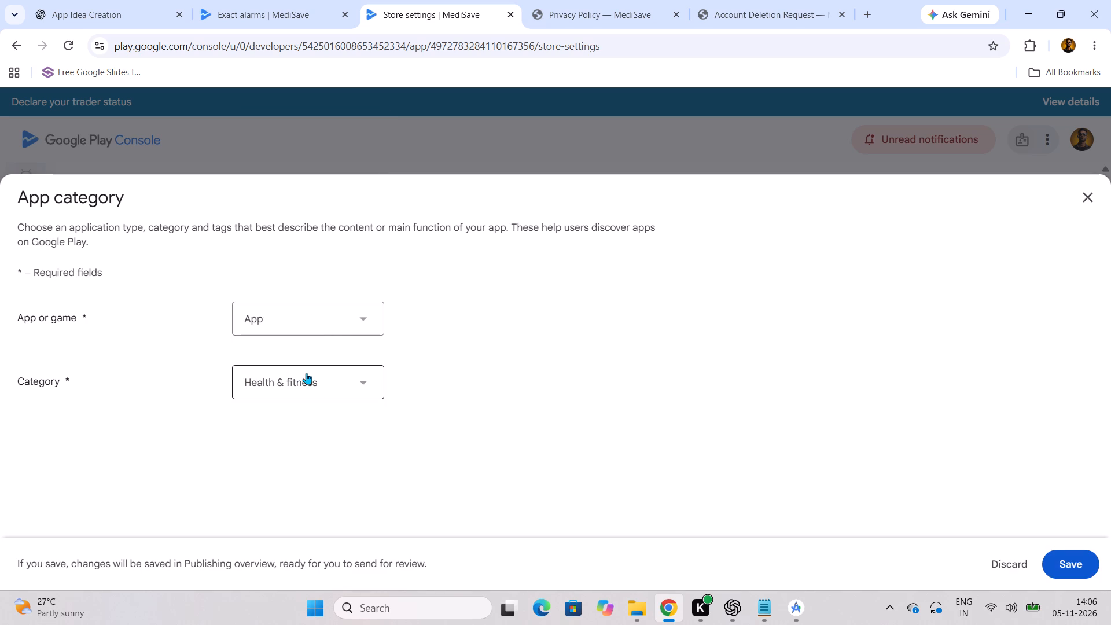
{"action": "left_click", "coordinate": [317, 374]}
{"action": "scroll", "coordinate": [321, 354], "scroll_direction": "down", "scroll_amount": 2}
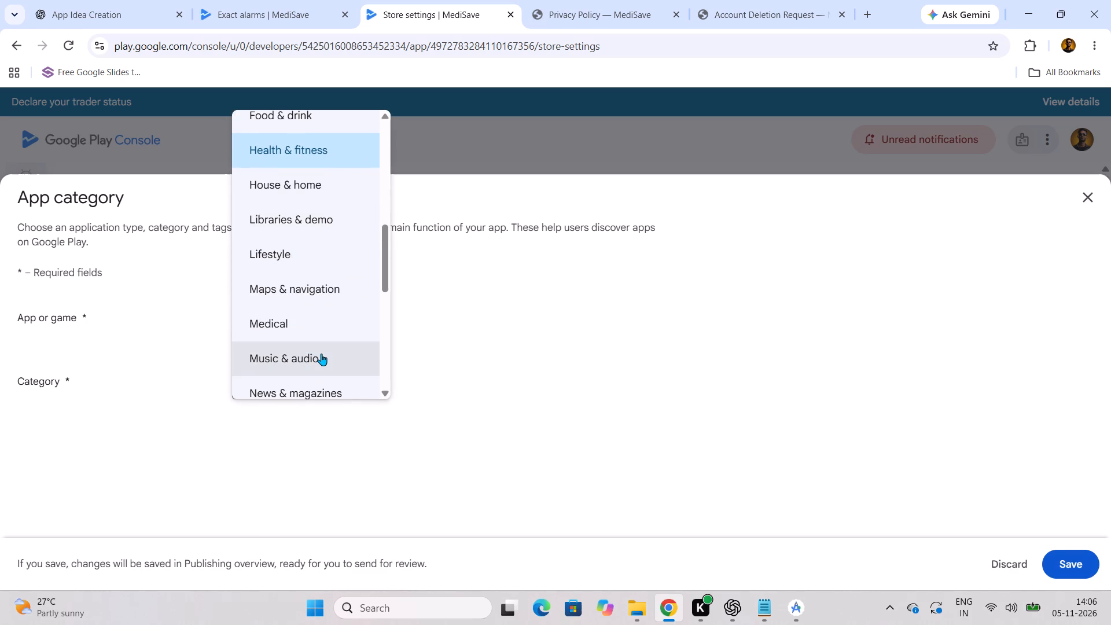
{"action": "scroll", "coordinate": [321, 353], "scroll_direction": "down", "scroll_amount": 1}
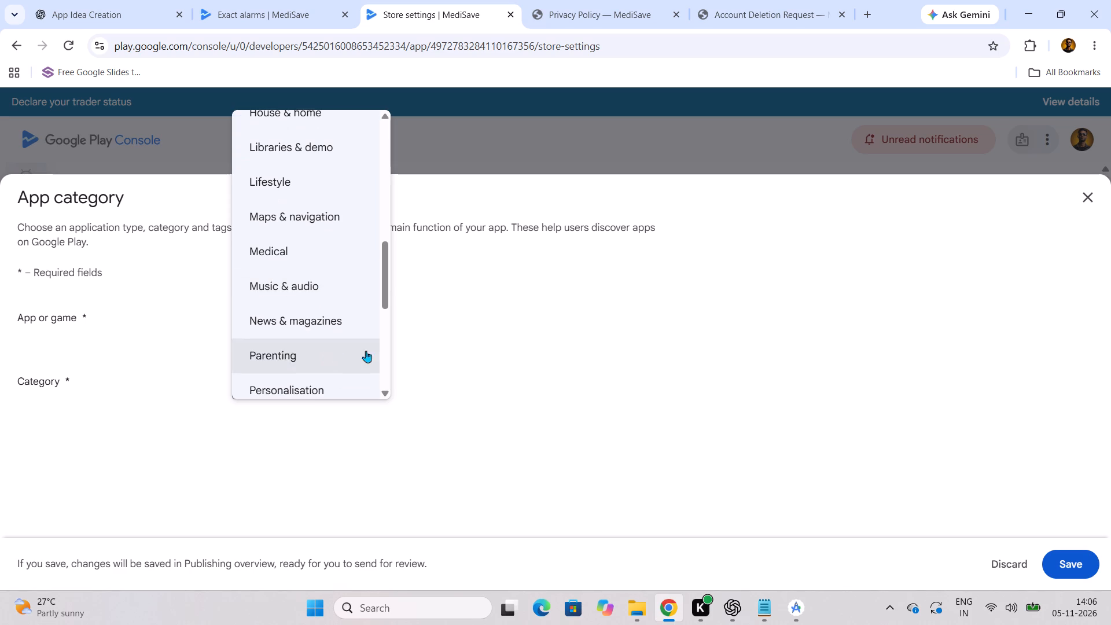
{"action": "left_click", "coordinate": [564, 385]}
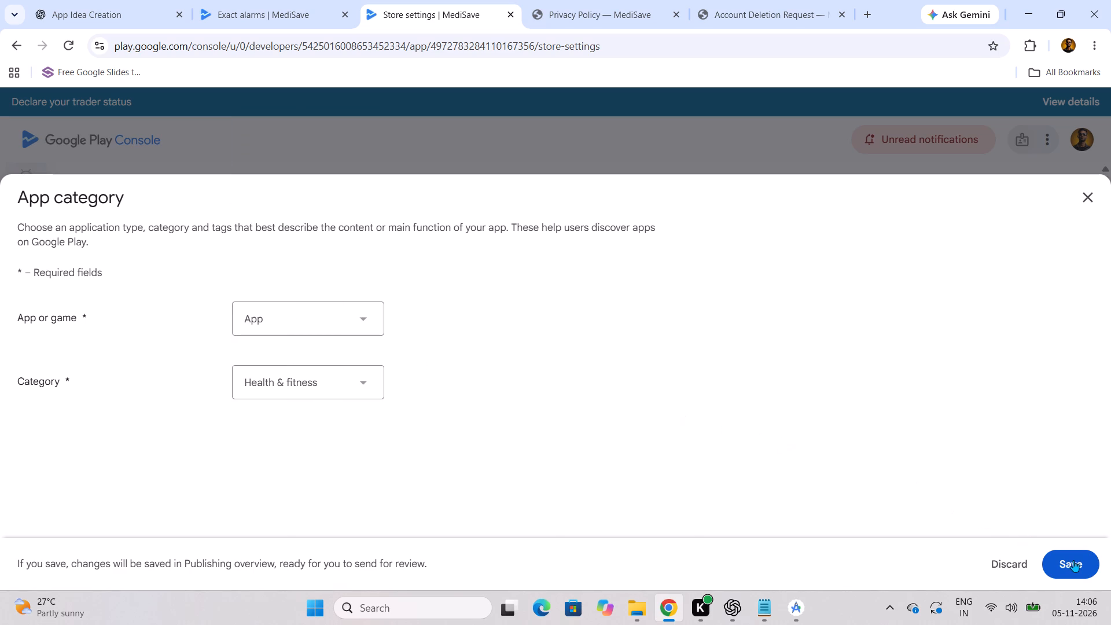
{"action": "left_click", "coordinate": [1074, 560]}
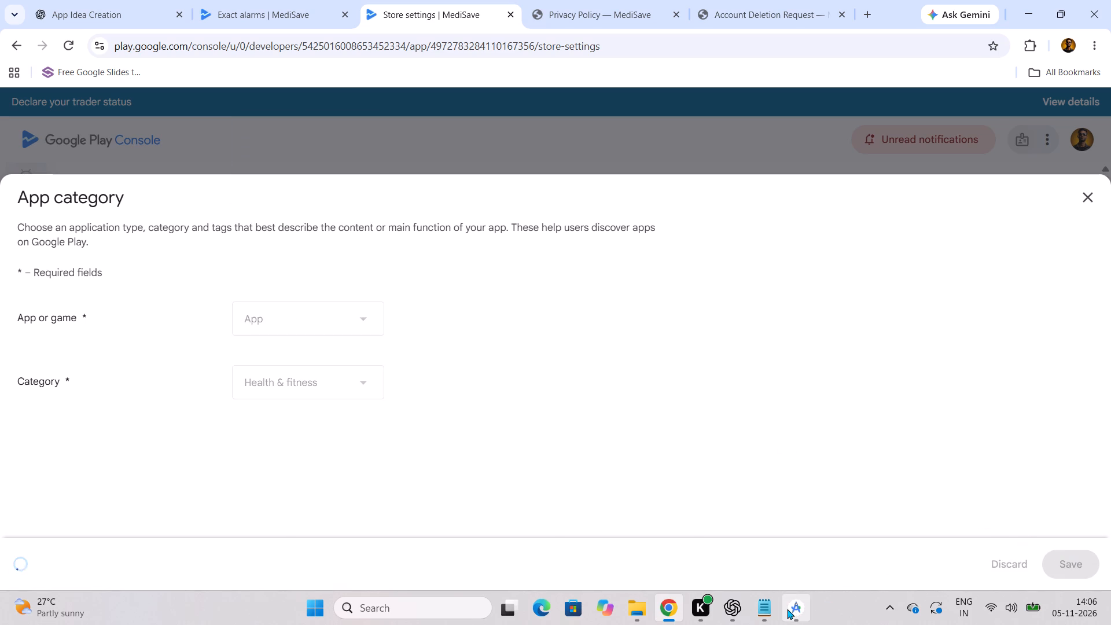
{"action": "left_click", "coordinate": [555, 380]}
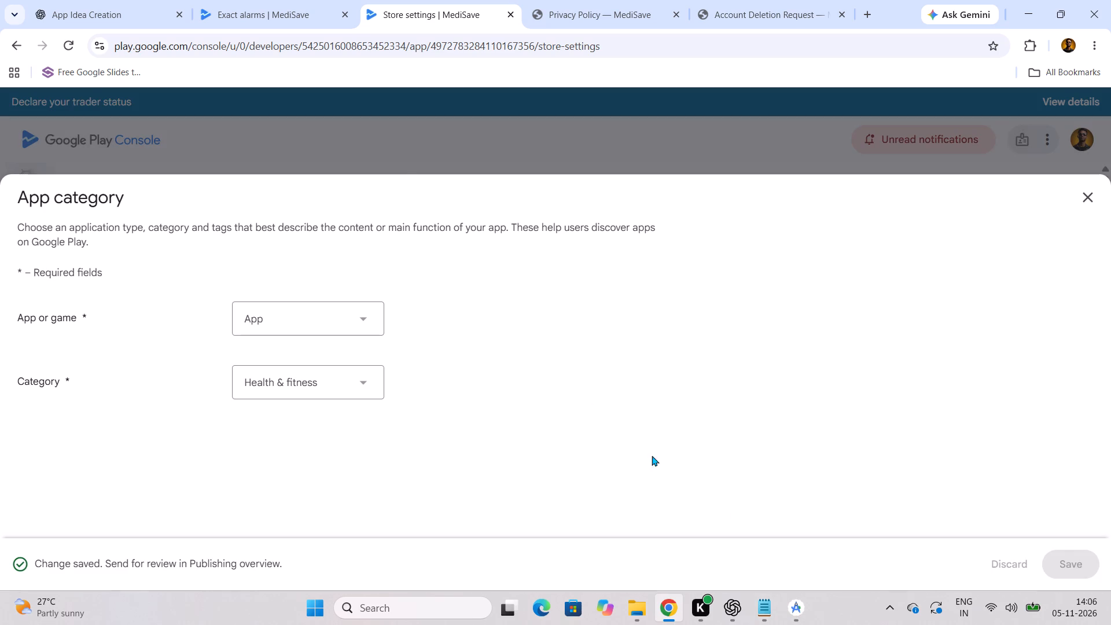
Check the app category against the store settings notes in Notepad, and close the App category editor.
{"action": "left_click", "coordinate": [763, 606]}
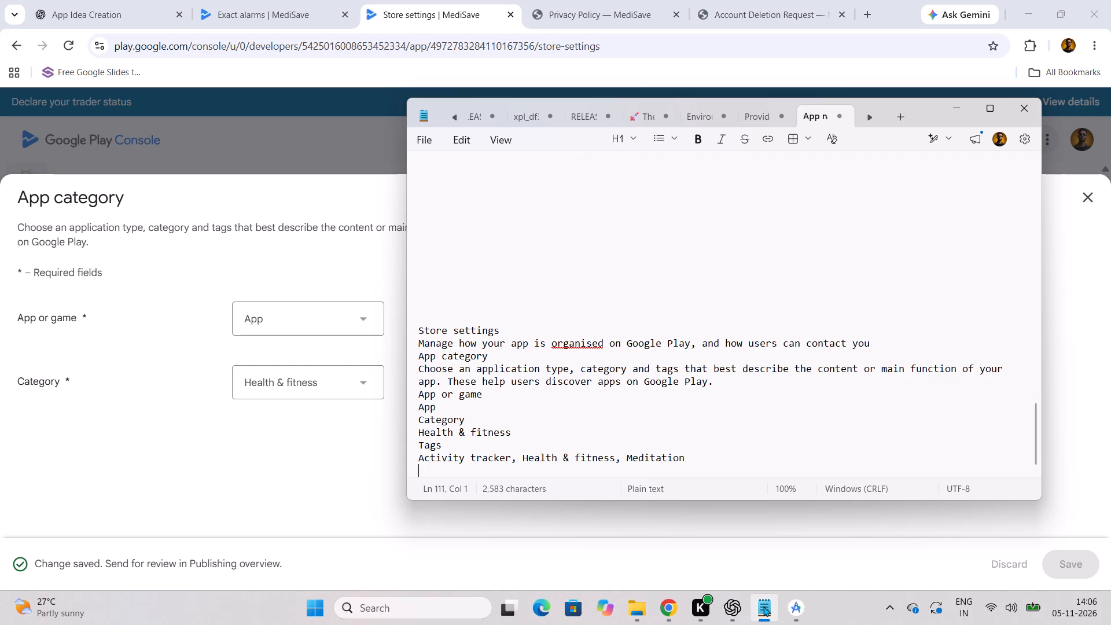
{"action": "left_click", "coordinate": [763, 606]}
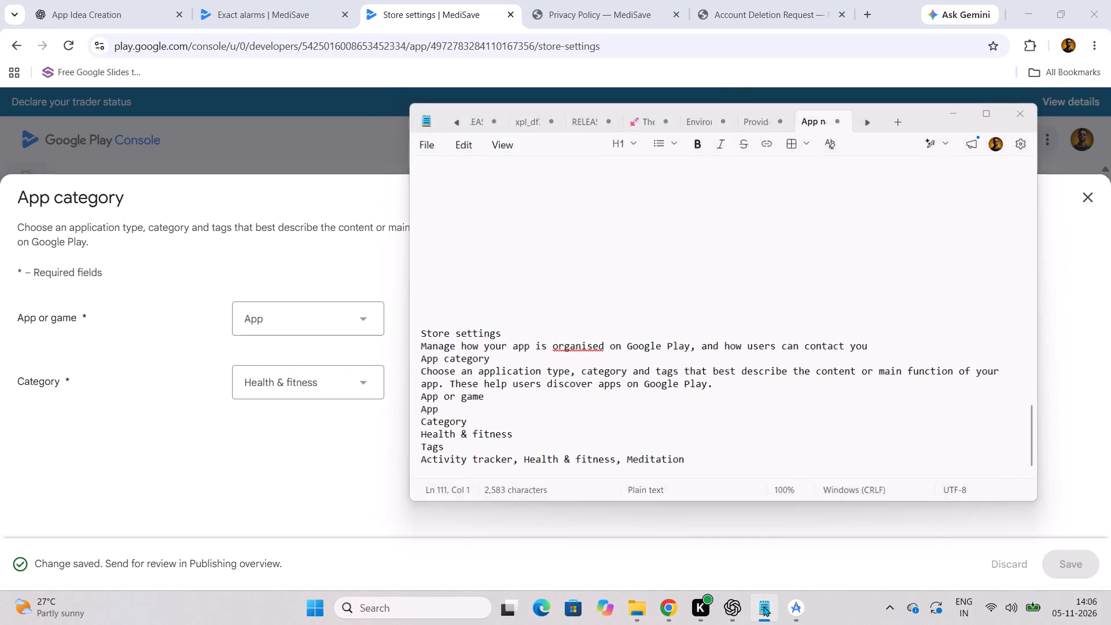
{"action": "scroll", "coordinate": [637, 455], "scroll_direction": "down", "scroll_amount": 3}
{"action": "scroll", "coordinate": [636, 455], "scroll_direction": "up", "scroll_amount": 3}
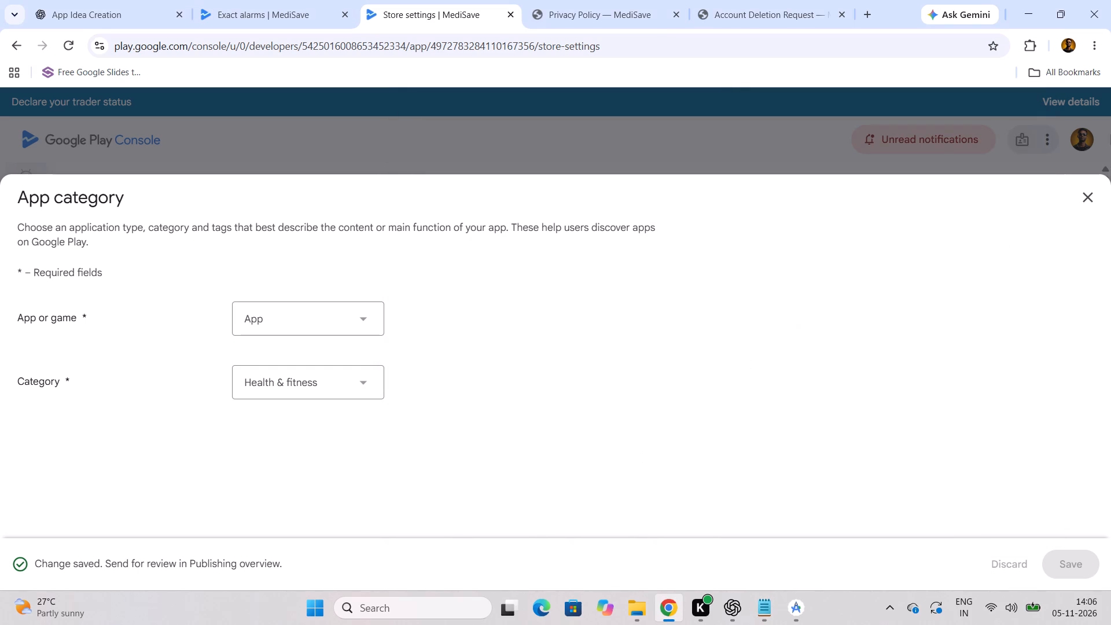
{"action": "left_click", "coordinate": [1086, 199]}
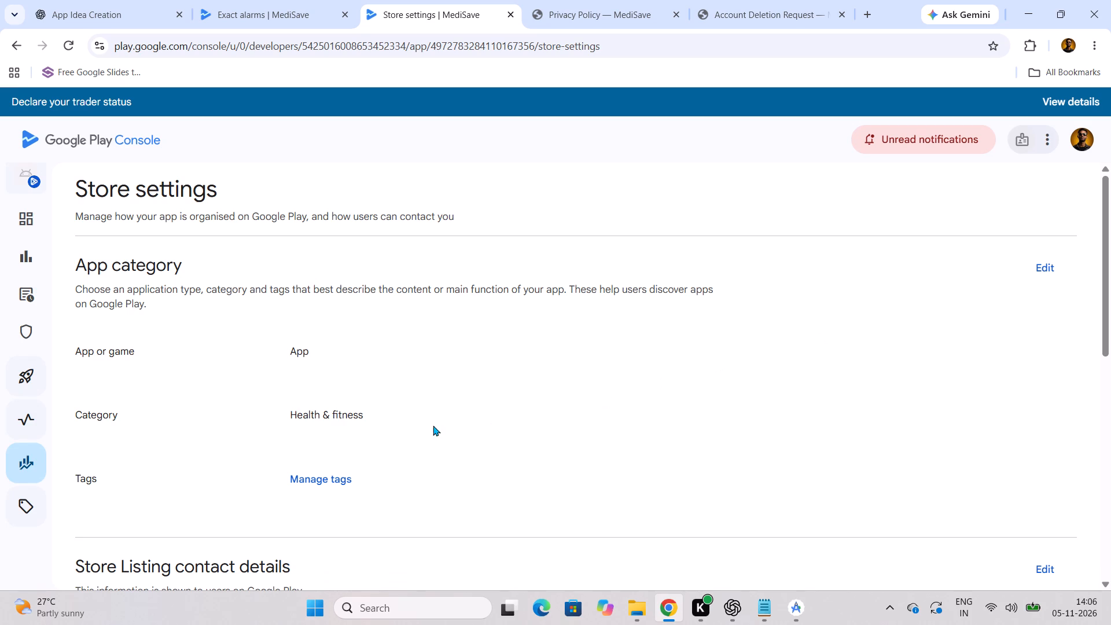
Copy the tags line "Activity tracker, Health & fitness, Meditation" from the store settings notes in Notepad.
{"action": "left_click", "coordinate": [767, 611]}
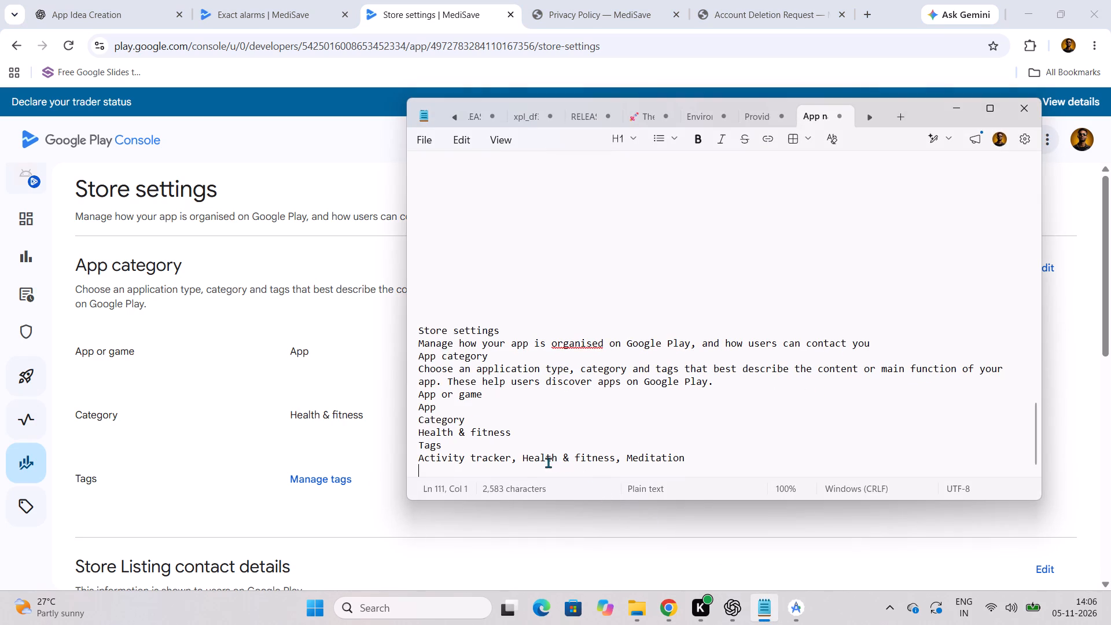
{"action": "scroll", "coordinate": [484, 454], "scroll_direction": "down", "scroll_amount": 1}
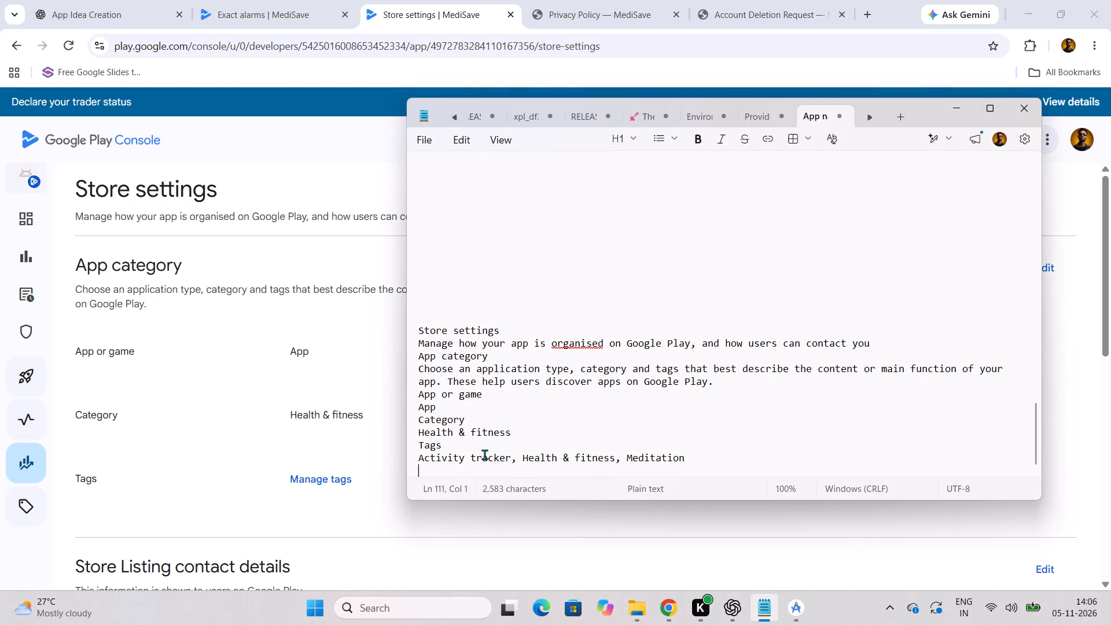
{"action": "left_click_drag", "start_coordinate": [707, 458], "coordinate": [440, 462]}
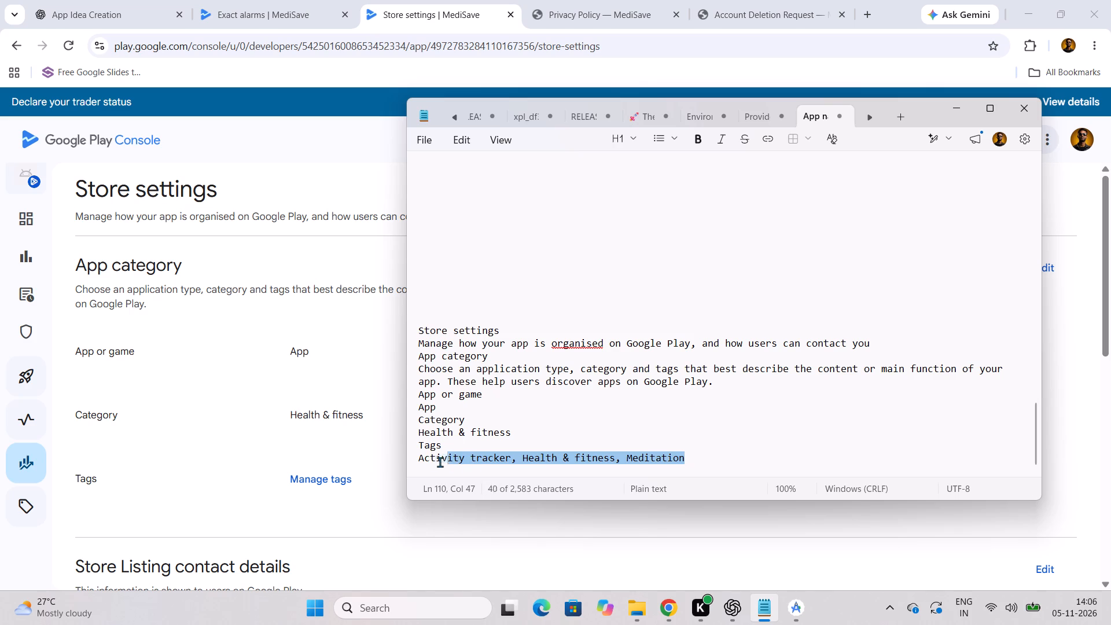
{"action": "left_click_drag", "start_coordinate": [440, 462], "coordinate": [415, 468]}
{"action": "key", "text": "ctrl+c"}
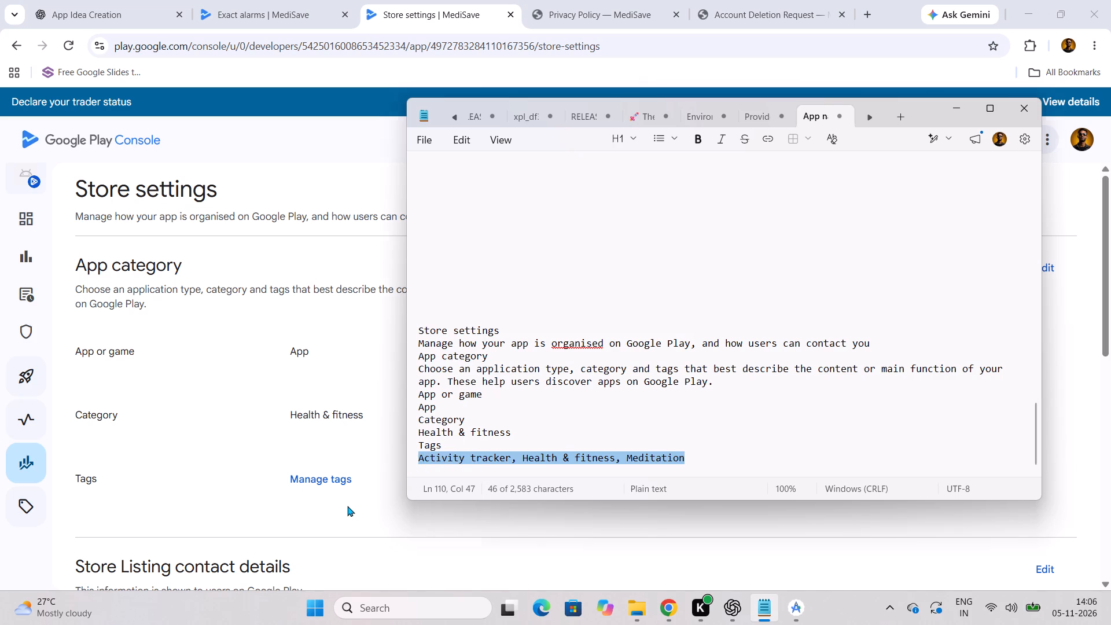
Back in Play Console, open tag management for the new app, search for Activity tracker and select that tag.
{"action": "left_click", "coordinate": [347, 506]}
{"action": "left_click", "coordinate": [331, 481]}
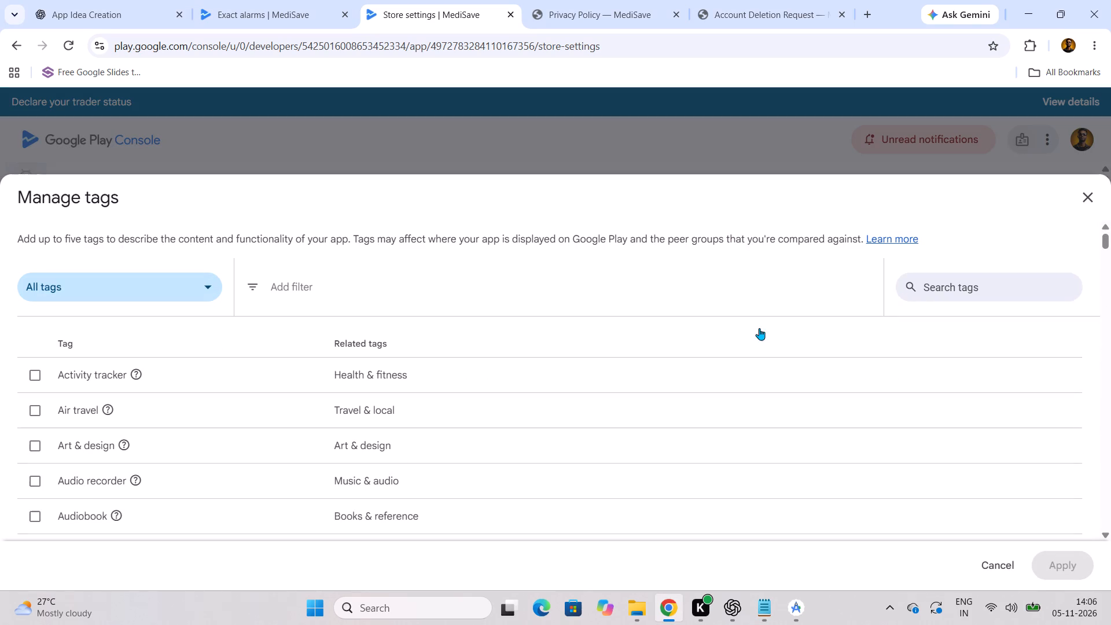
{"action": "left_click", "coordinate": [965, 290]}
{"action": "key", "text": "ctrl+v"}
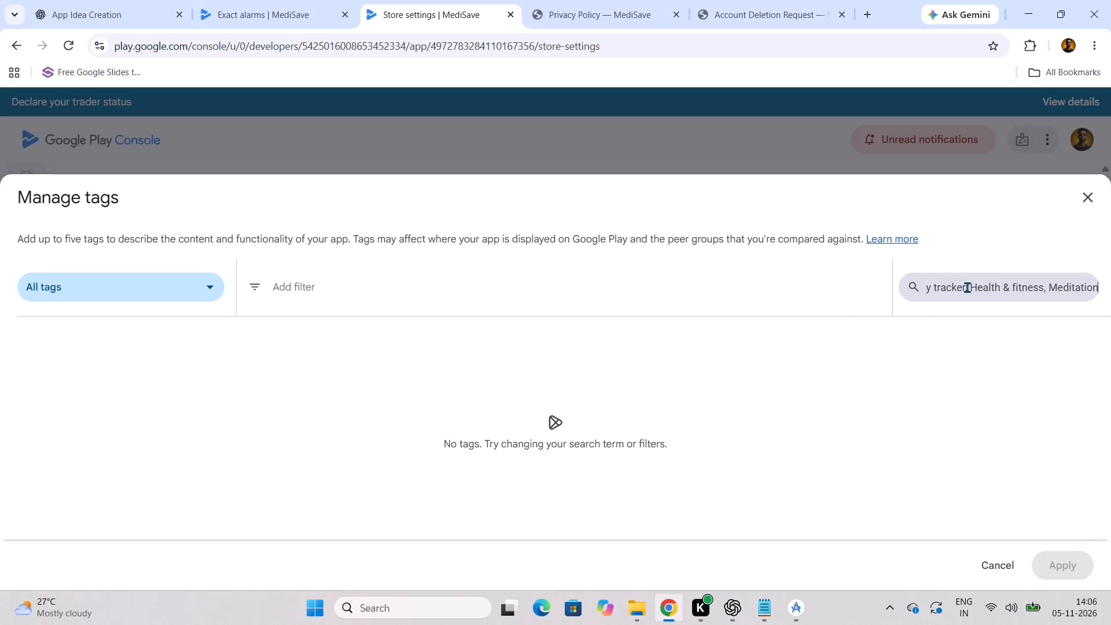
{"action": "left_click_drag", "start_coordinate": [966, 287], "coordinate": [1110, 289]}
{"action": "key", "text": "space"}
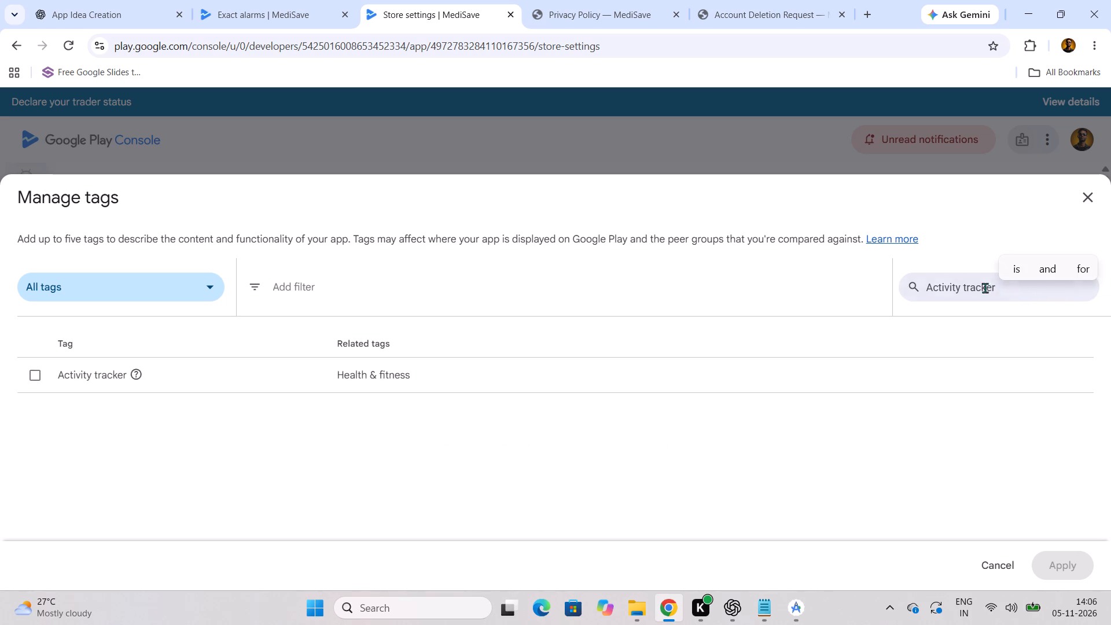
{"action": "left_click", "coordinate": [36, 377]}
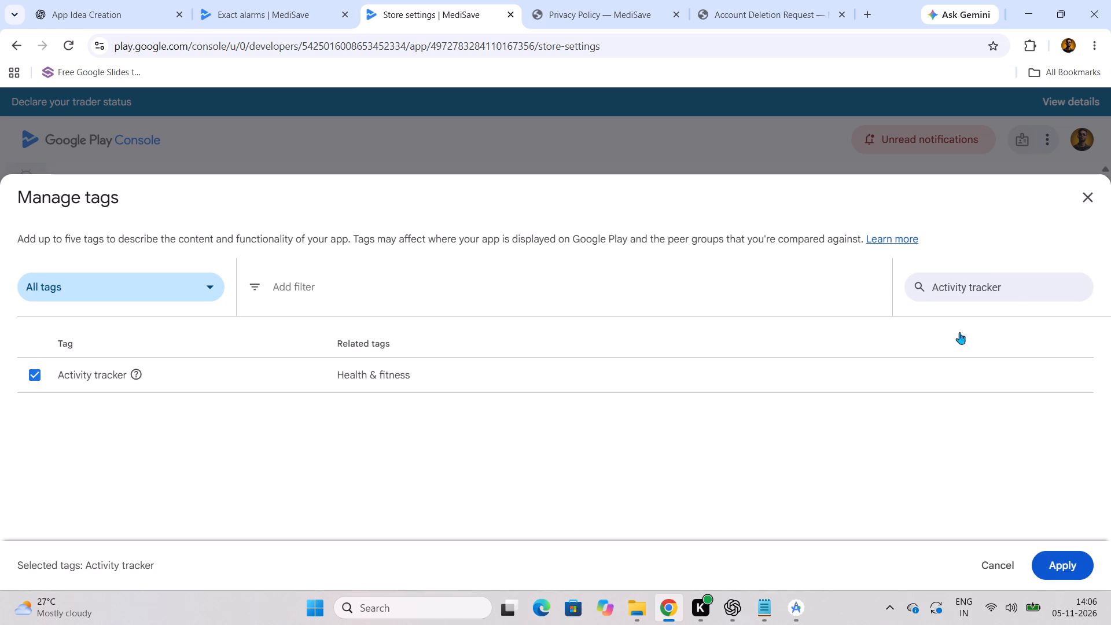
Search the tags for Health & fitness using the copied tags text, and select the Health & fitness tag.
{"action": "left_click_drag", "start_coordinate": [1020, 286], "coordinate": [895, 311]}
{"action": "key", "text": "space"}
{"action": "key", "text": "ctrl+v"}
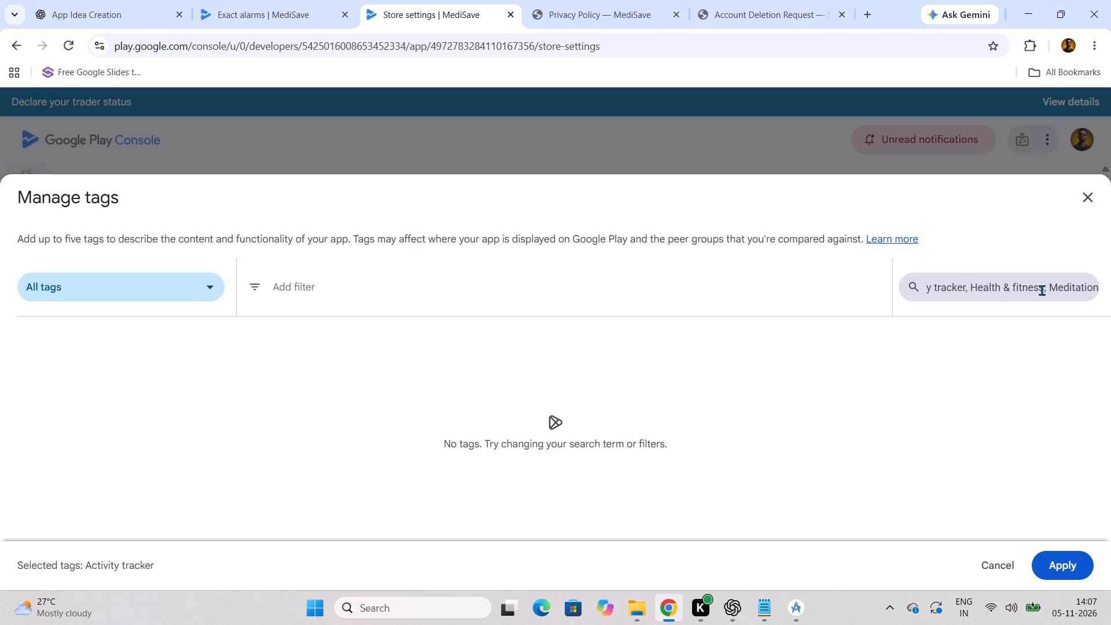
{"action": "left_click_drag", "start_coordinate": [1043, 290], "coordinate": [1110, 295]}
{"action": "key", "text": "space"}
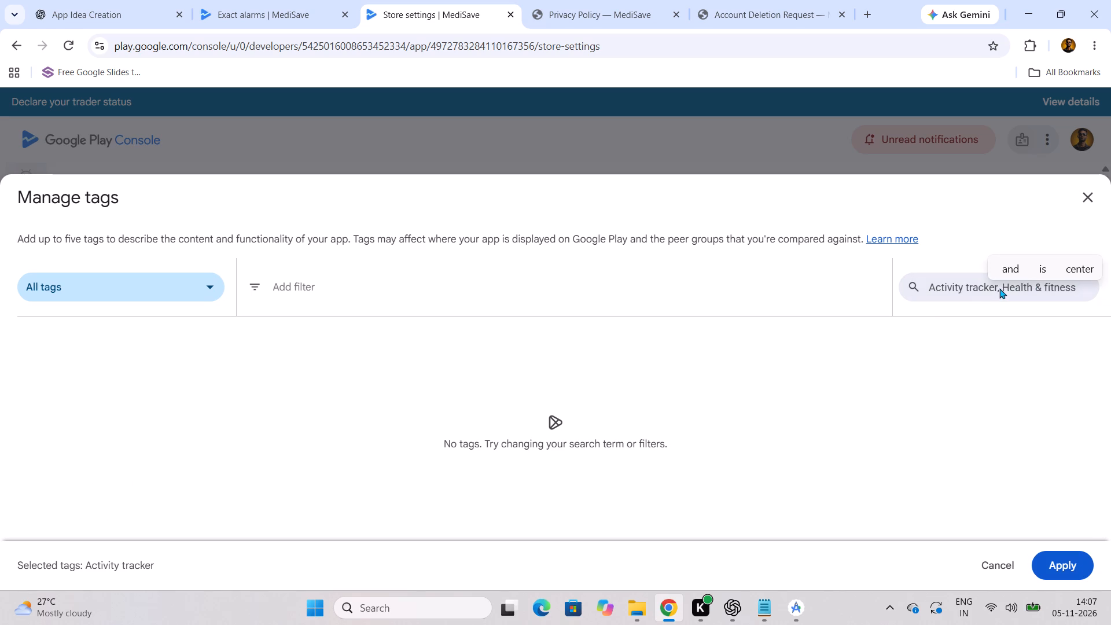
{"action": "left_click", "coordinate": [1002, 288]}
{"action": "double_click", "coordinate": [996, 289]}
{"action": "left_click", "coordinate": [967, 292]}
{"action": "left_click_drag", "start_coordinate": [1002, 289], "coordinate": [882, 293]}
{"action": "key", "text": "space"}
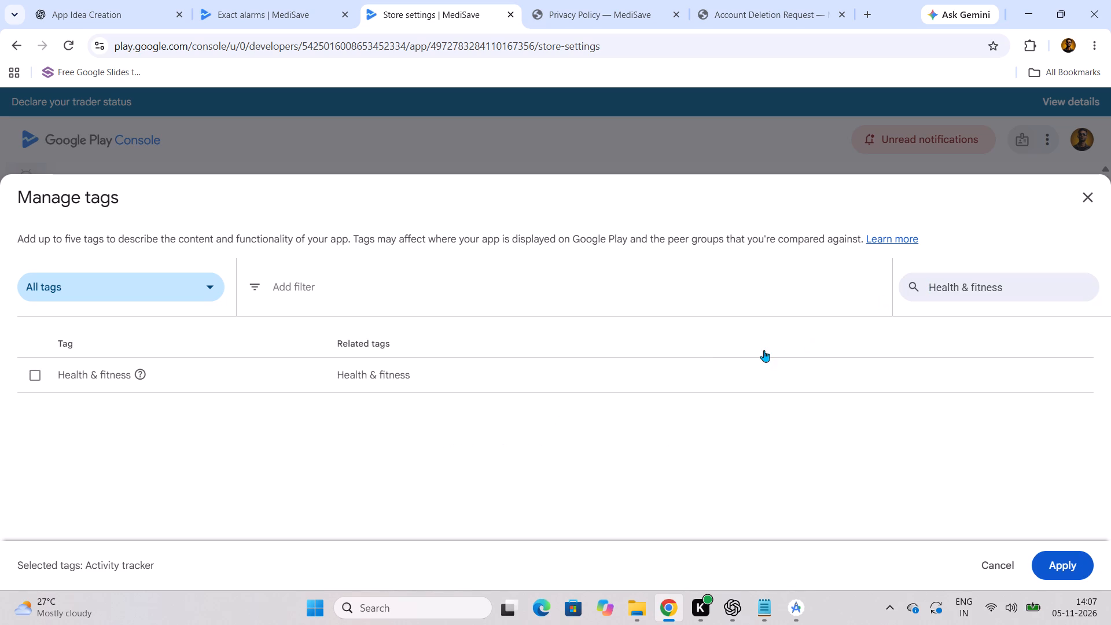
{"action": "left_click", "coordinate": [46, 380]}
Search the tags for Meditation using the copied tags text, select the Meditation tag, and apply the tag selection.
{"action": "left_click_drag", "start_coordinate": [1030, 285], "coordinate": [997, 289]}
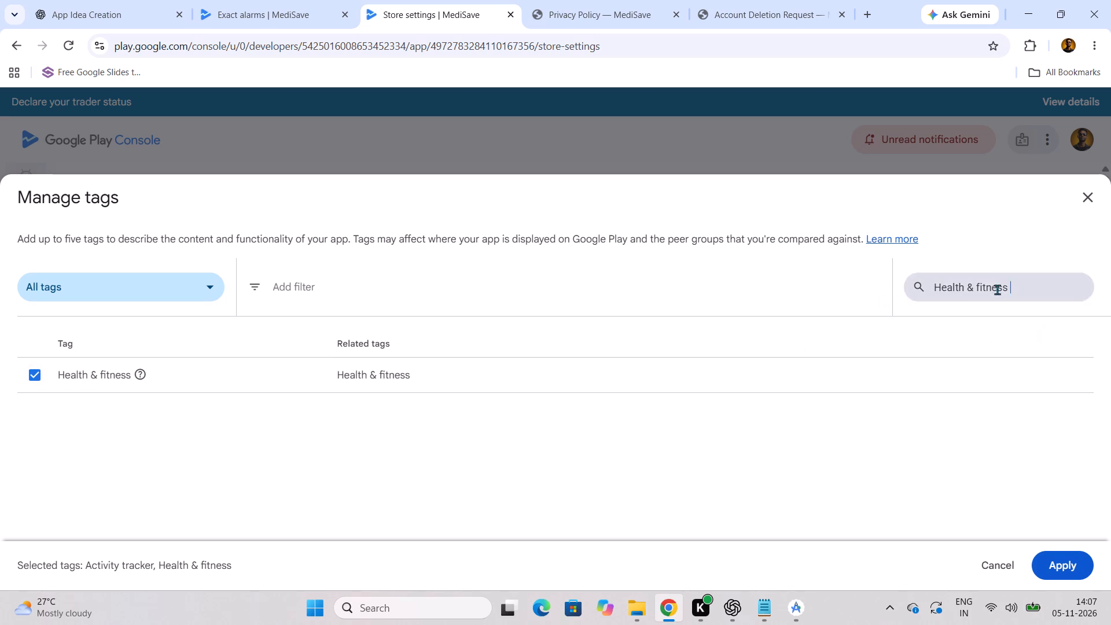
{"action": "left_click_drag", "start_coordinate": [997, 289], "coordinate": [864, 315]}
{"action": "key", "text": "space"}
{"action": "key", "text": "ctrl+v"}
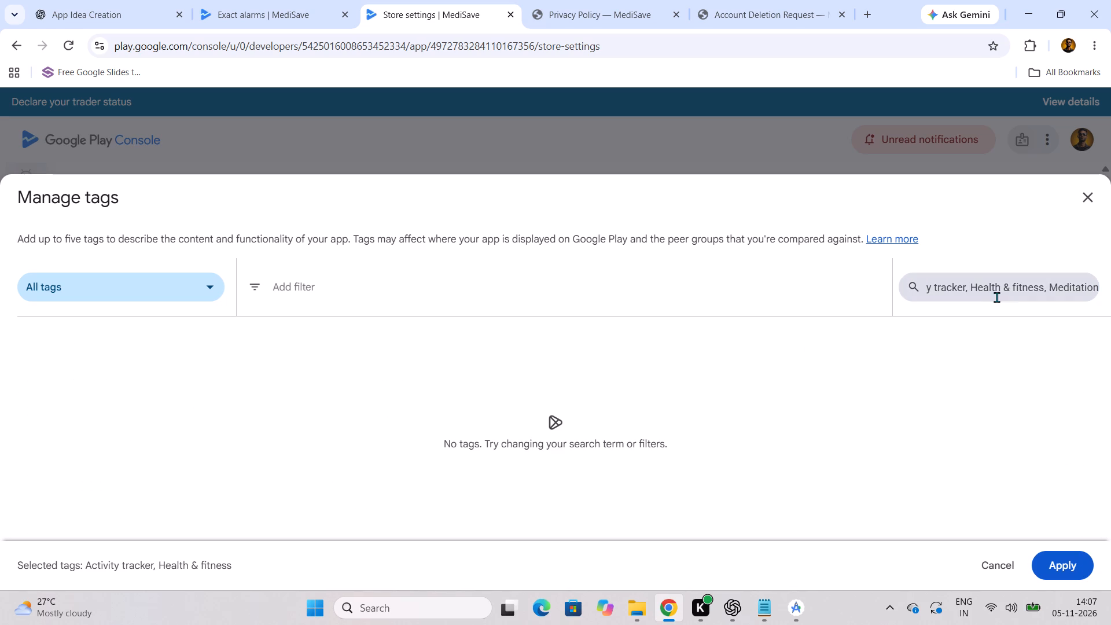
{"action": "left_click_drag", "start_coordinate": [1046, 289], "coordinate": [881, 303]}
{"action": "key", "text": "space"}
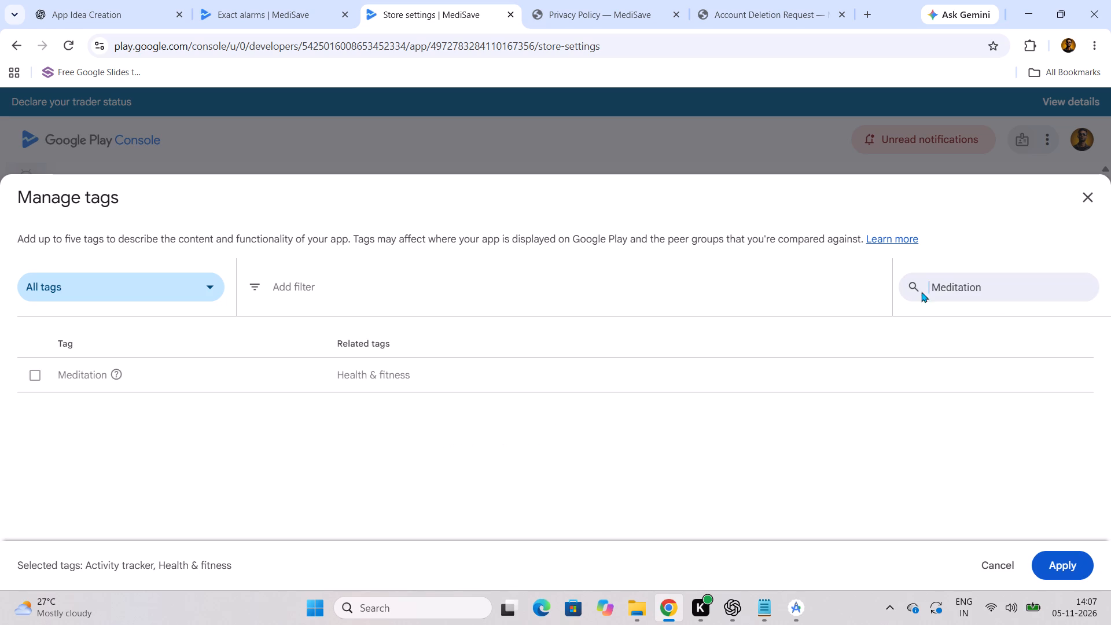
{"action": "left_click", "coordinate": [30, 381]}
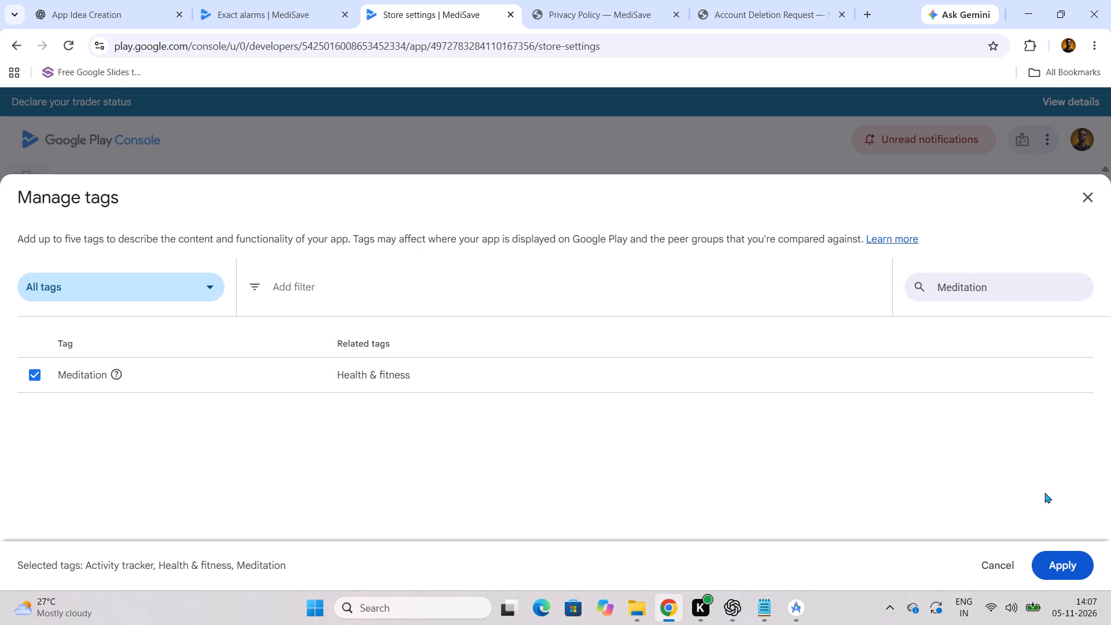
{"action": "left_click", "coordinate": [1068, 567]}
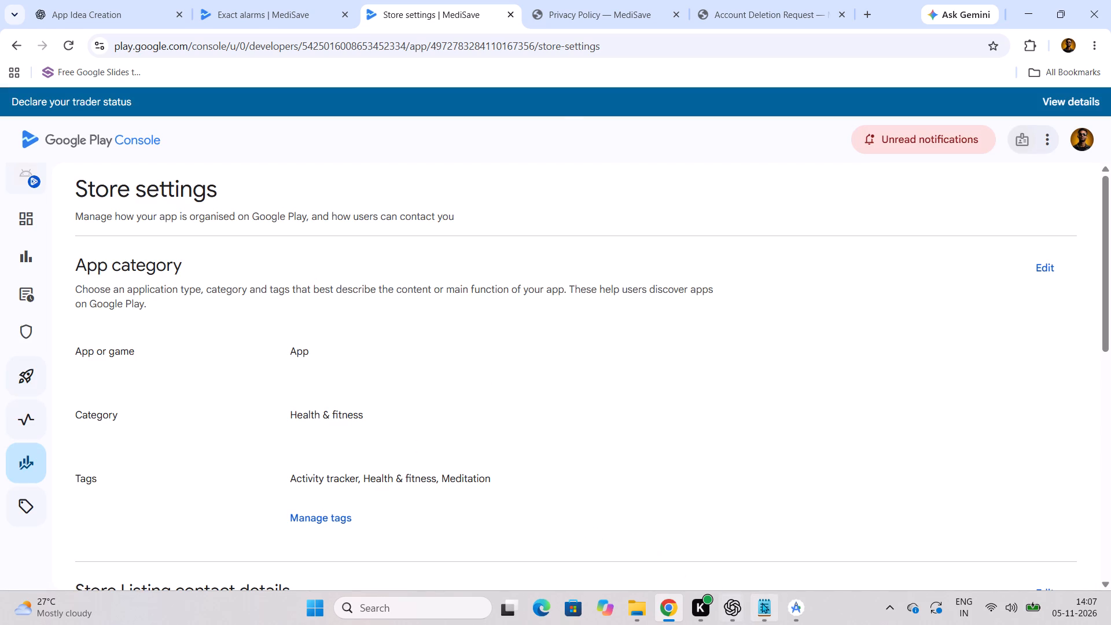
After checking the Notepad notes, open the Store Listing contact details for editing and fill in the contact email address from the saved suggestion.
{"action": "left_click", "coordinate": [765, 609]}
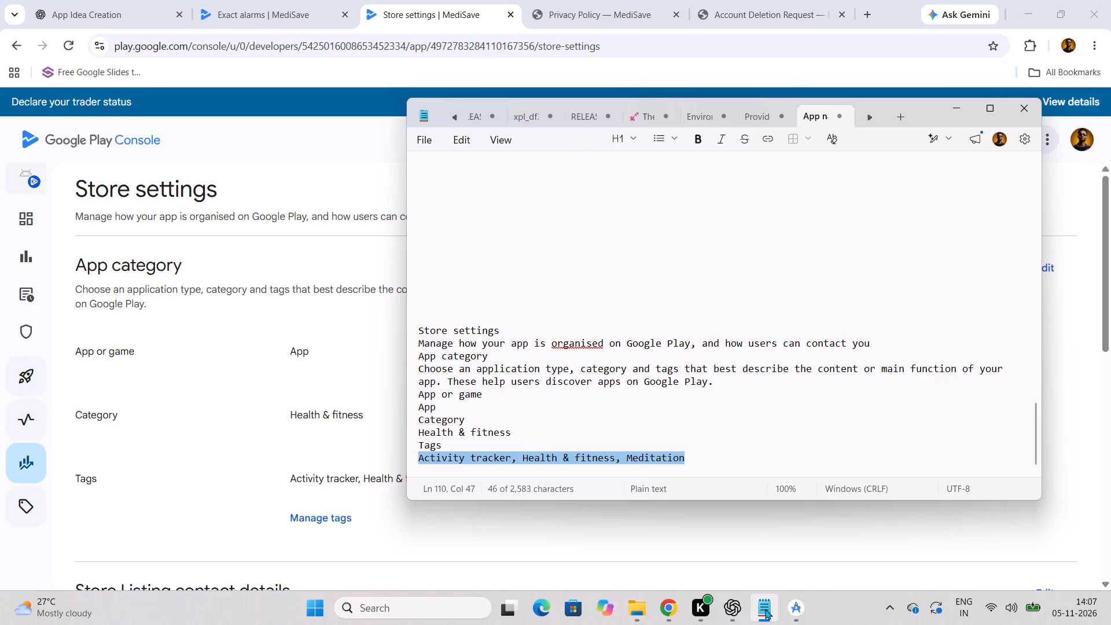
{"action": "scroll", "coordinate": [637, 414], "scroll_direction": "down", "scroll_amount": 2}
{"action": "left_click", "coordinate": [318, 419]}
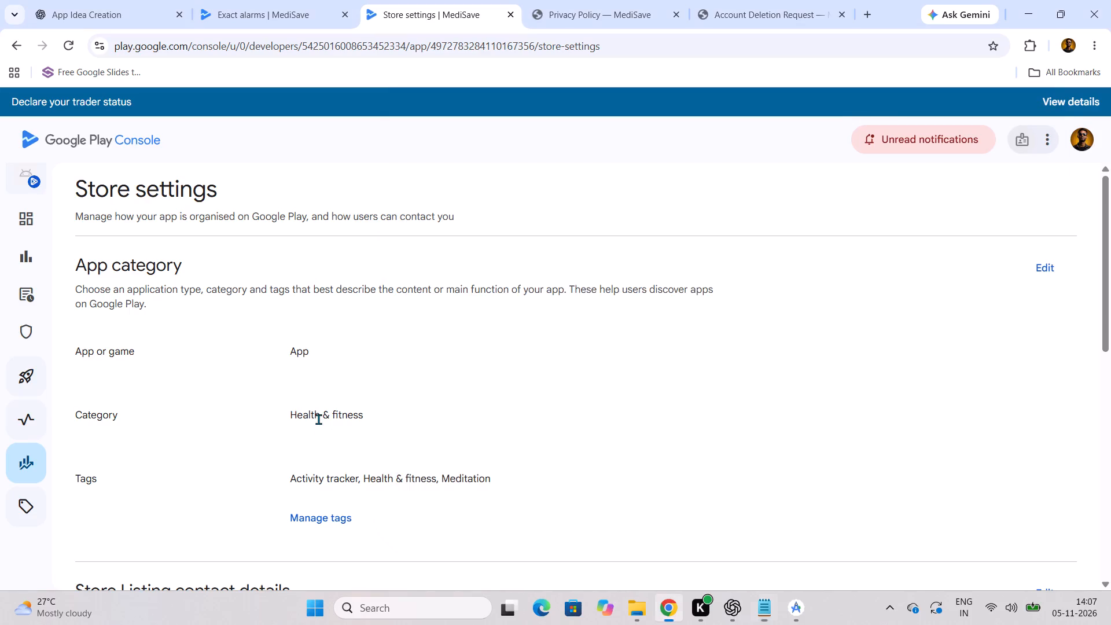
{"action": "scroll", "coordinate": [571, 443], "scroll_direction": "down", "scroll_amount": 5}
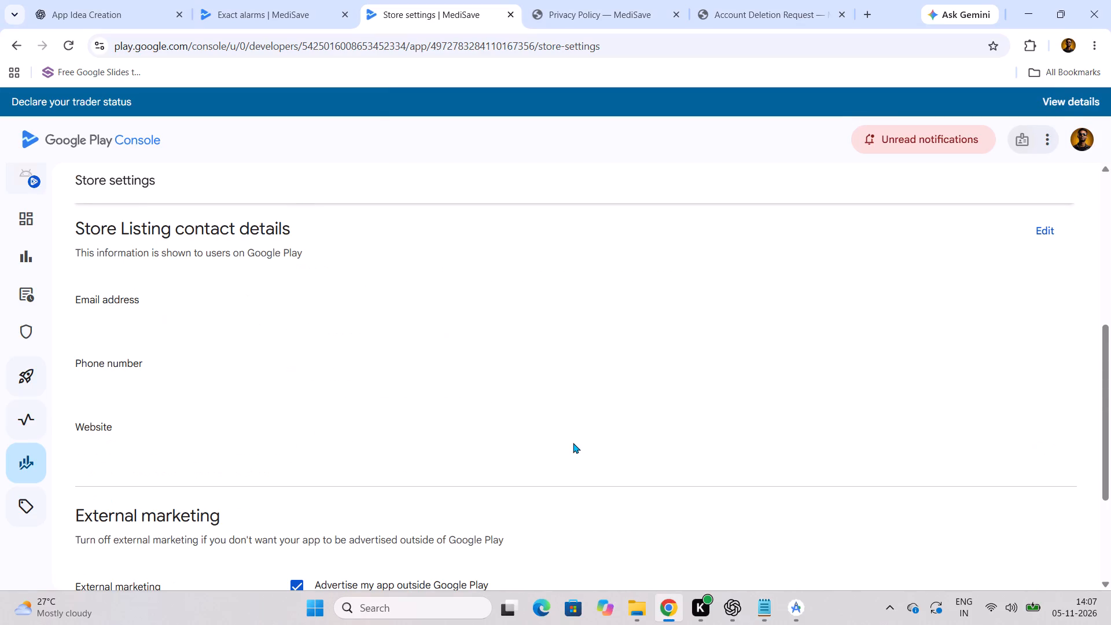
{"action": "left_click", "coordinate": [1045, 230]}
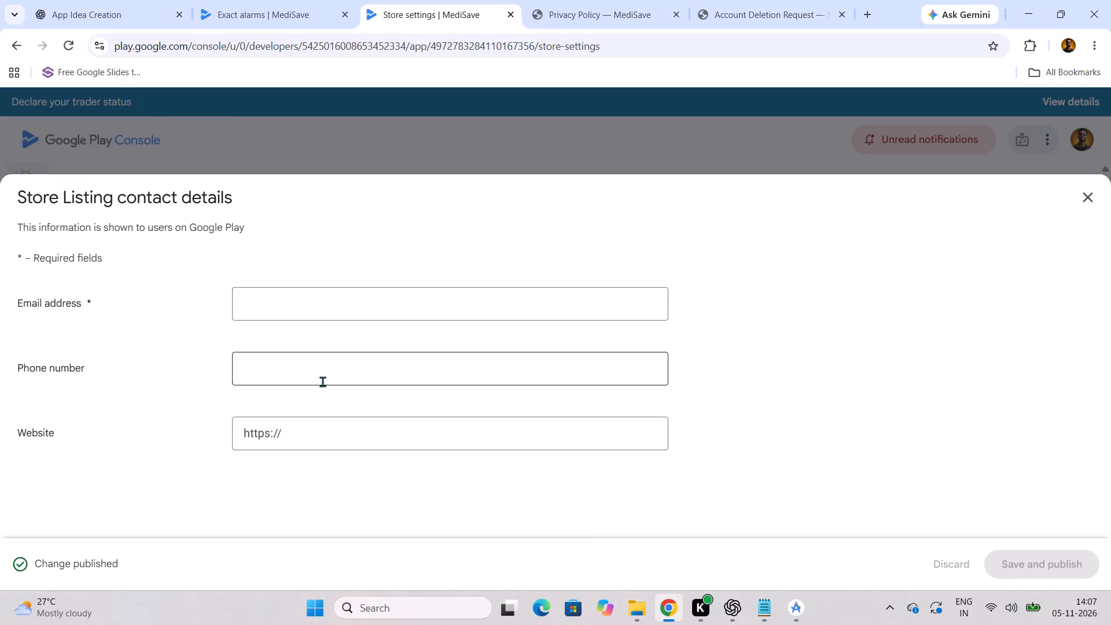
{"action": "left_click", "coordinate": [351, 299]}
{"action": "left_click", "coordinate": [422, 340]}
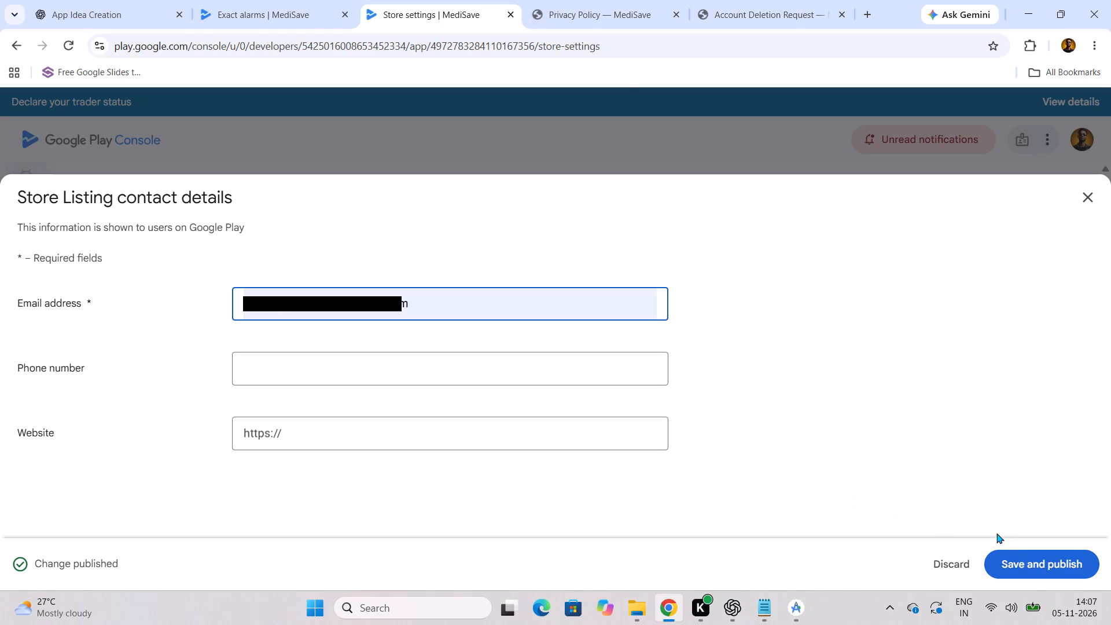
Switch to the MediSave Privacy Policy page, strip /privacy.html from its address and load the website's home page.
{"action": "left_click", "coordinate": [598, 16]}
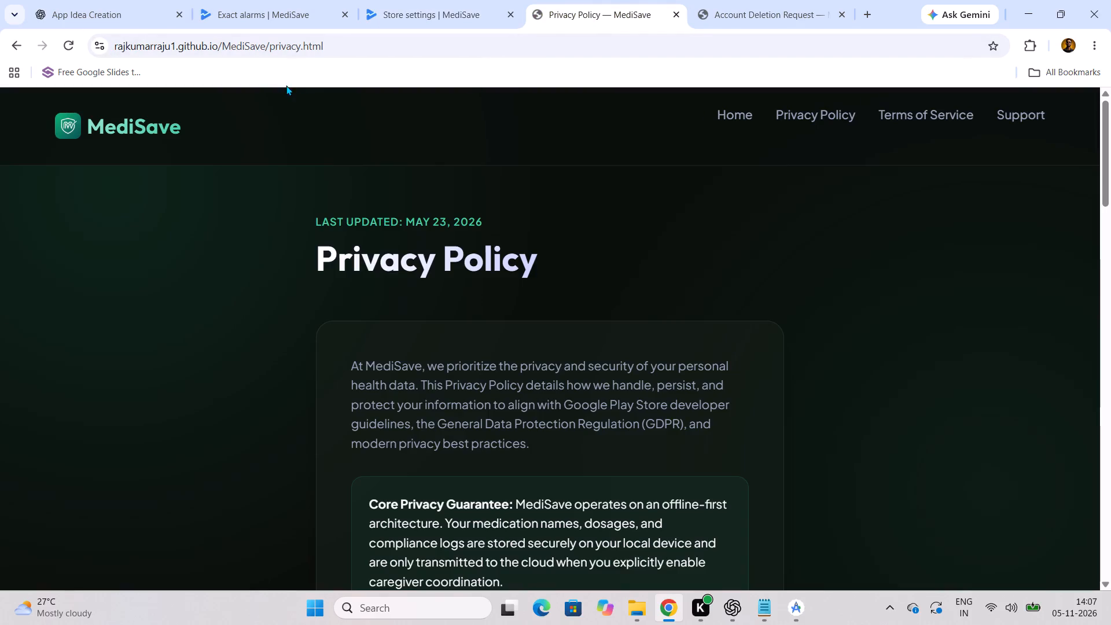
{"action": "left_click", "coordinate": [282, 58]}
{"action": "left_click", "coordinate": [295, 47]}
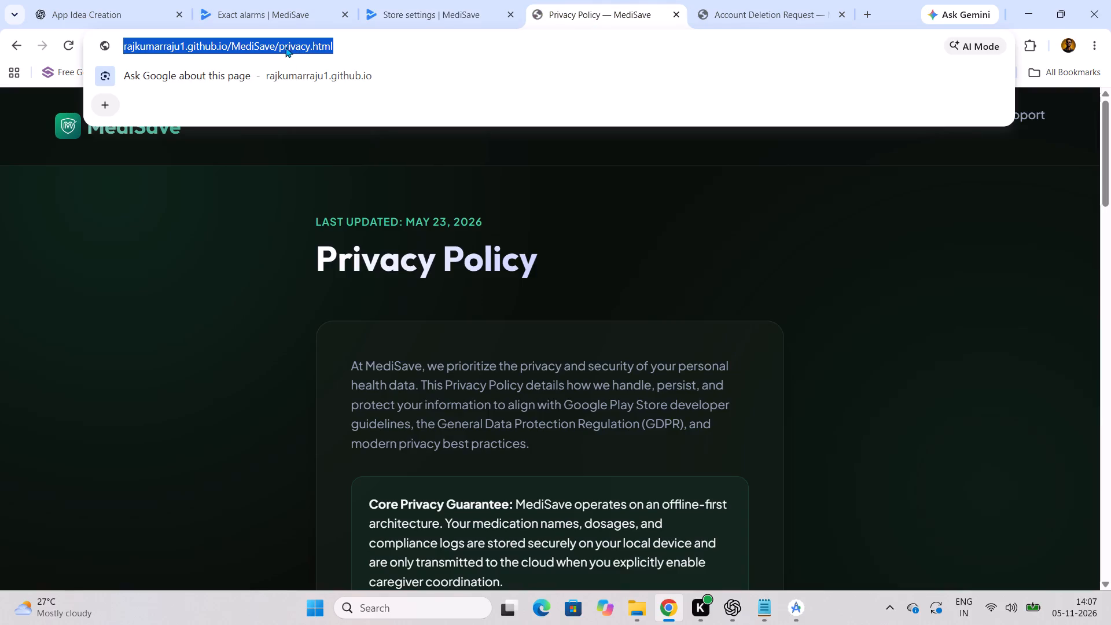
{"action": "left_click", "coordinate": [285, 47]}
{"action": "left_click_drag", "start_coordinate": [310, 49], "coordinate": [500, 56]}
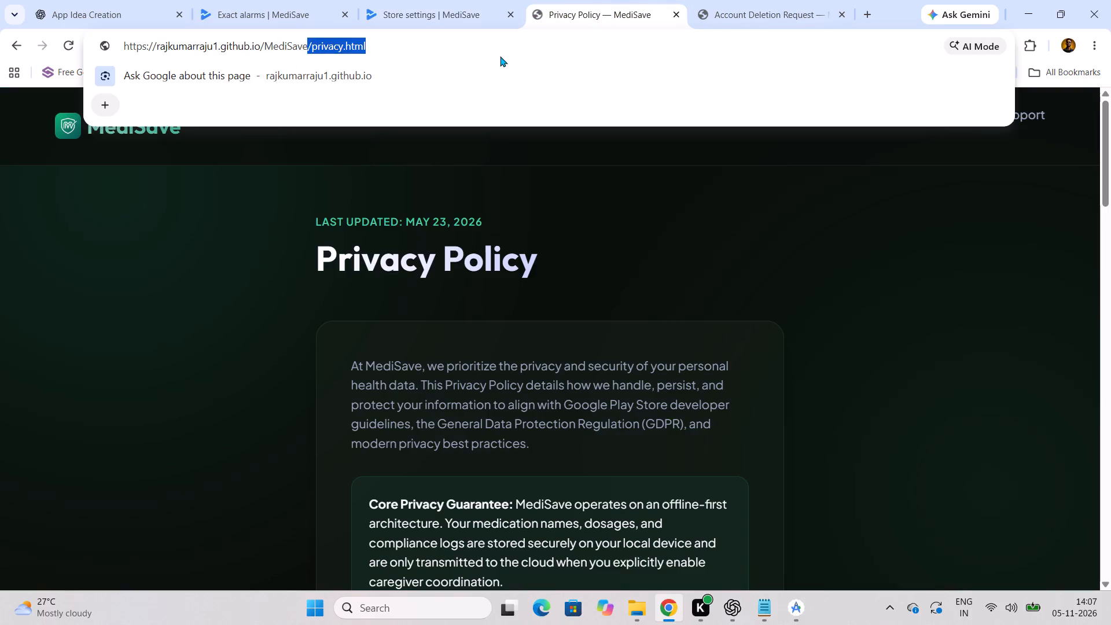
{"action": "key", "text": "space"}
{"action": "key", "text": "Return"}
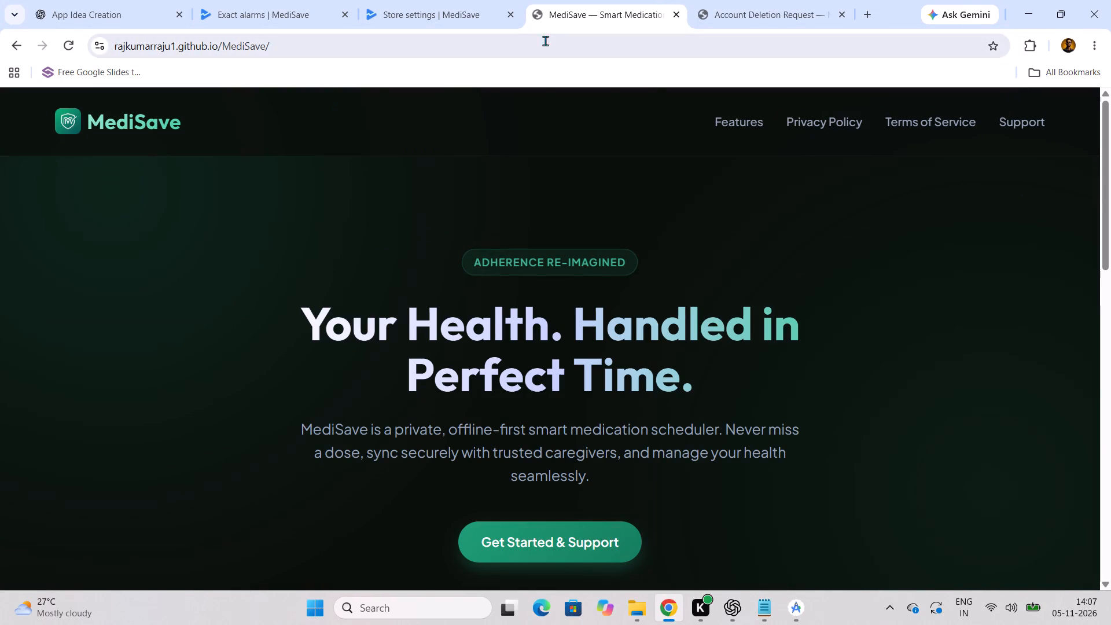
{"action": "left_click", "coordinate": [509, 38]}
{"action": "left_click", "coordinate": [513, 43]}
{"action": "key", "text": "BackSpace"}
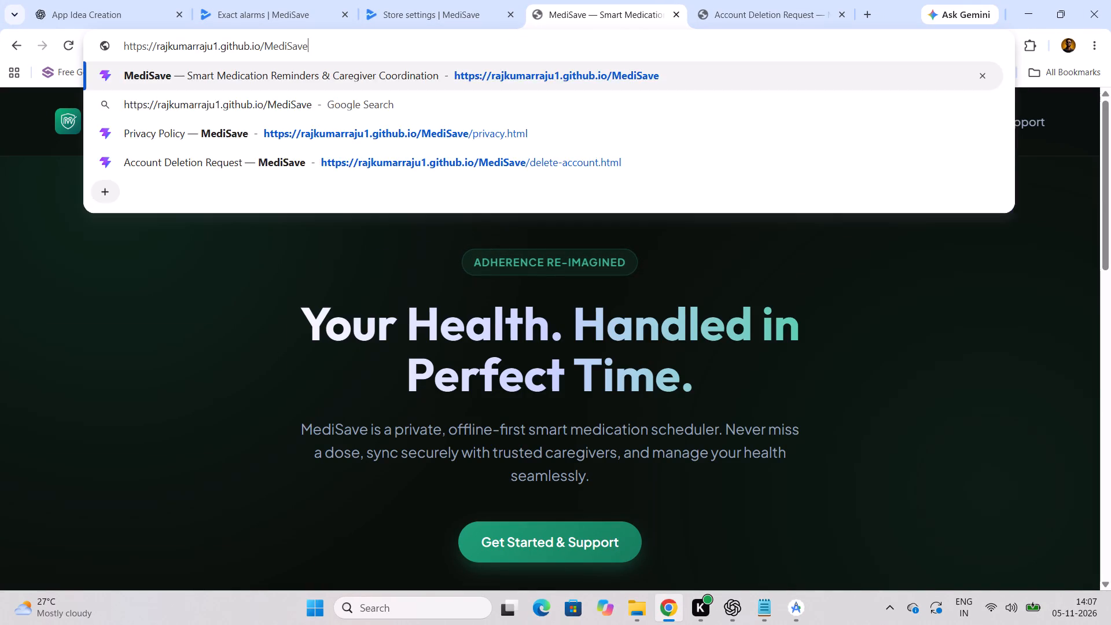
{"action": "key", "text": "Return"}
Look through the MediSave website's home page and Features section, its Privacy Policy and Terms of Service pages, and return to Home.
{"action": "scroll", "coordinate": [584, 193], "scroll_direction": "down", "scroll_amount": 7}
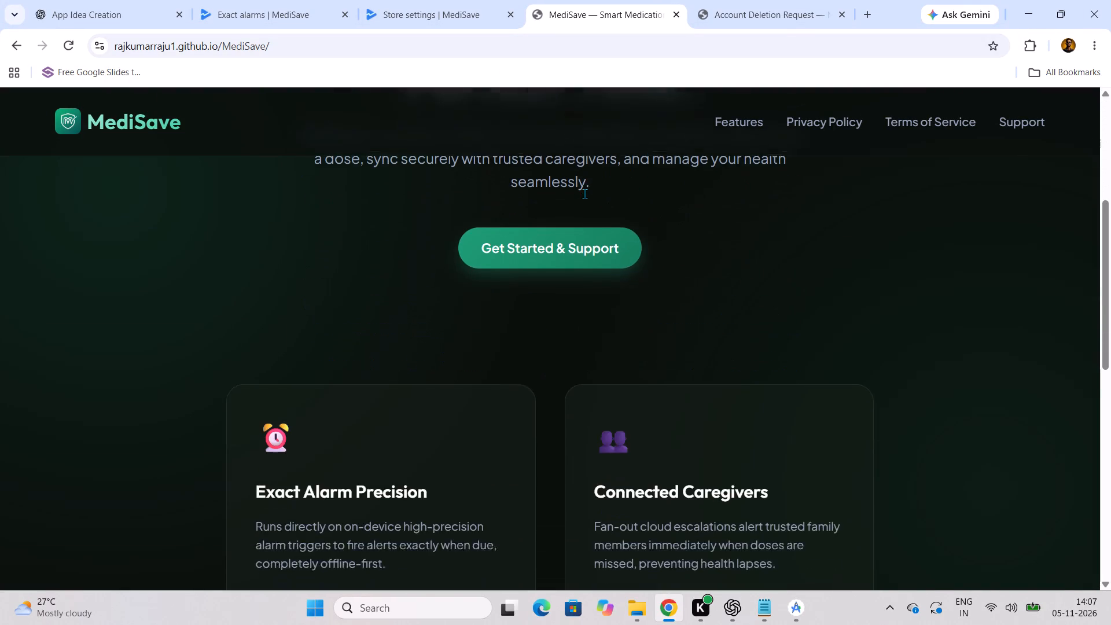
{"action": "scroll", "coordinate": [584, 193], "scroll_direction": "down", "scroll_amount": 11}
{"action": "scroll", "coordinate": [586, 195], "scroll_direction": "up", "scroll_amount": 4}
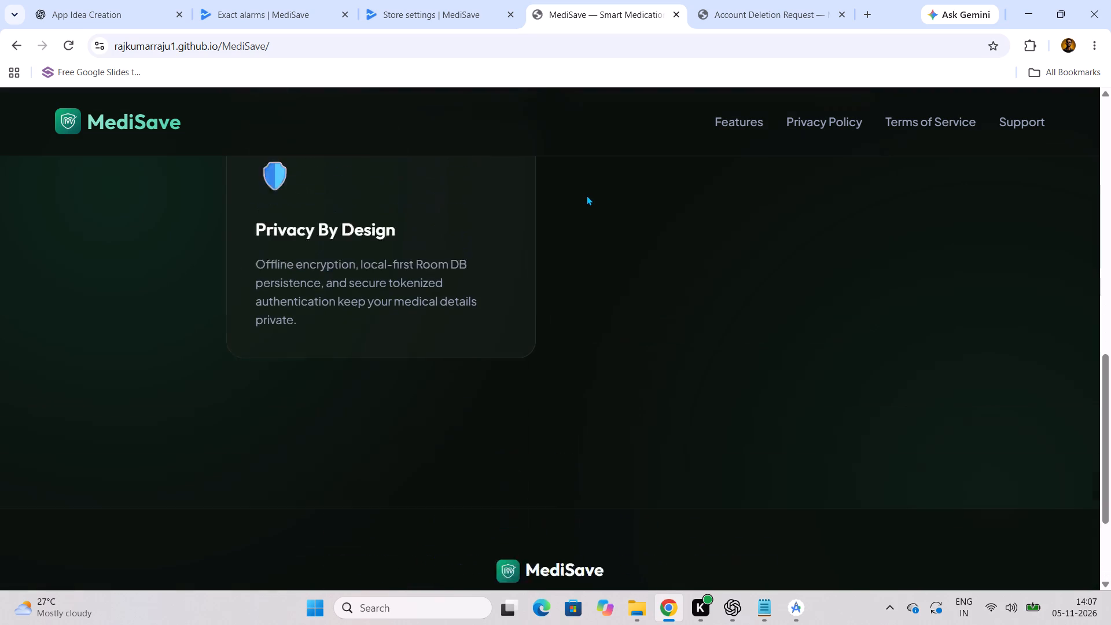
{"action": "scroll", "coordinate": [586, 195], "scroll_direction": "up", "scroll_amount": 4}
{"action": "left_click", "coordinate": [749, 129]}
{"action": "left_click", "coordinate": [748, 124]}
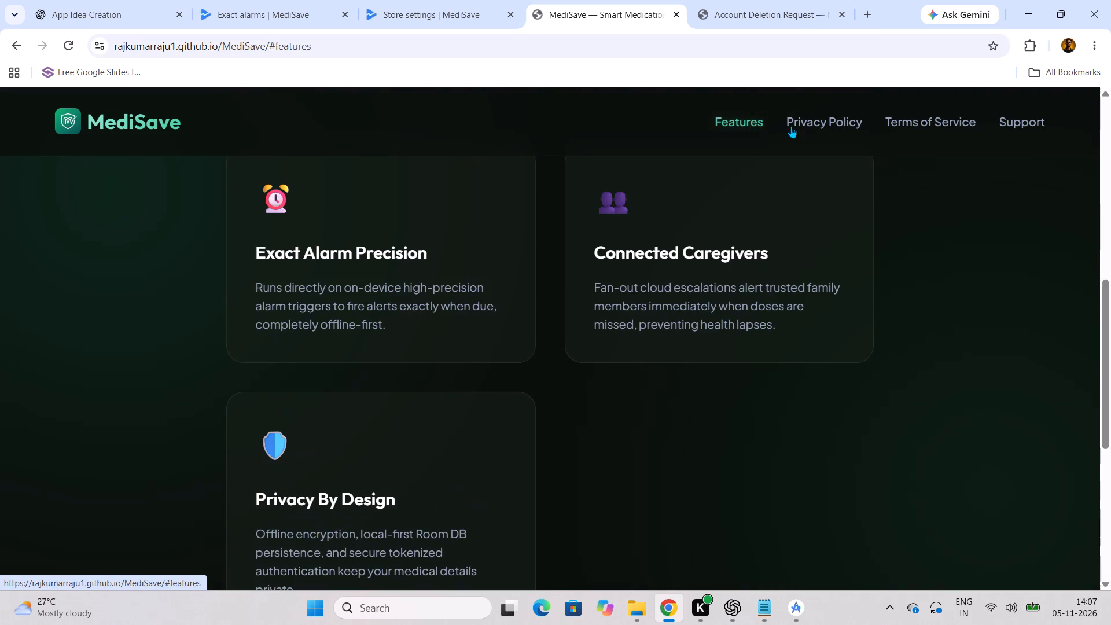
{"action": "left_click", "coordinate": [770, 214]}
{"action": "left_click", "coordinate": [444, 274]}
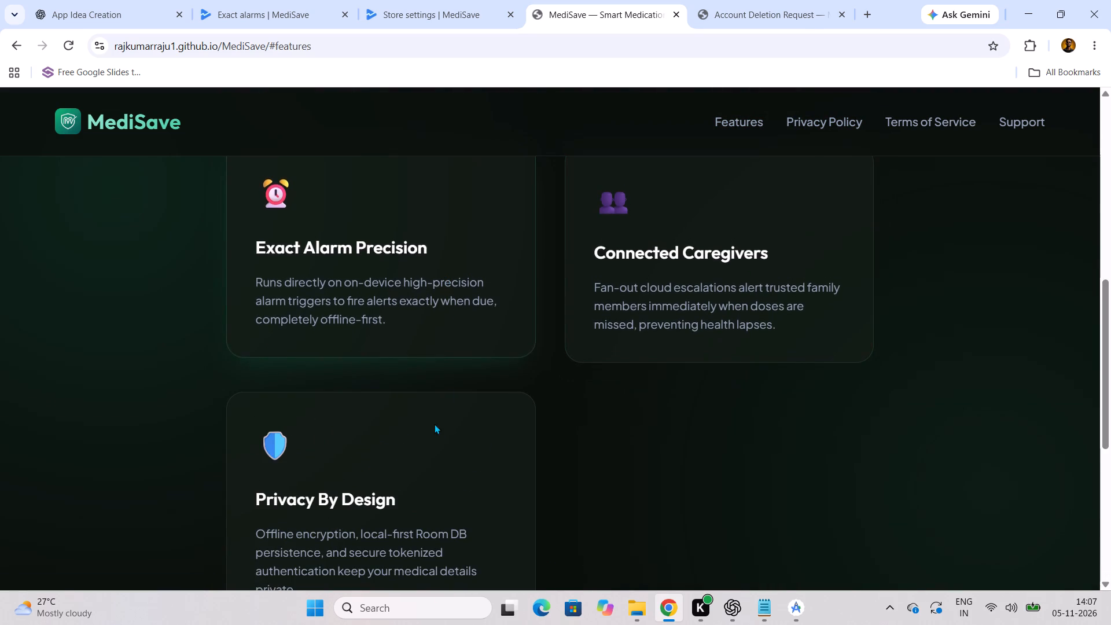
{"action": "left_click", "coordinate": [430, 440]}
{"action": "left_click", "coordinate": [821, 122]}
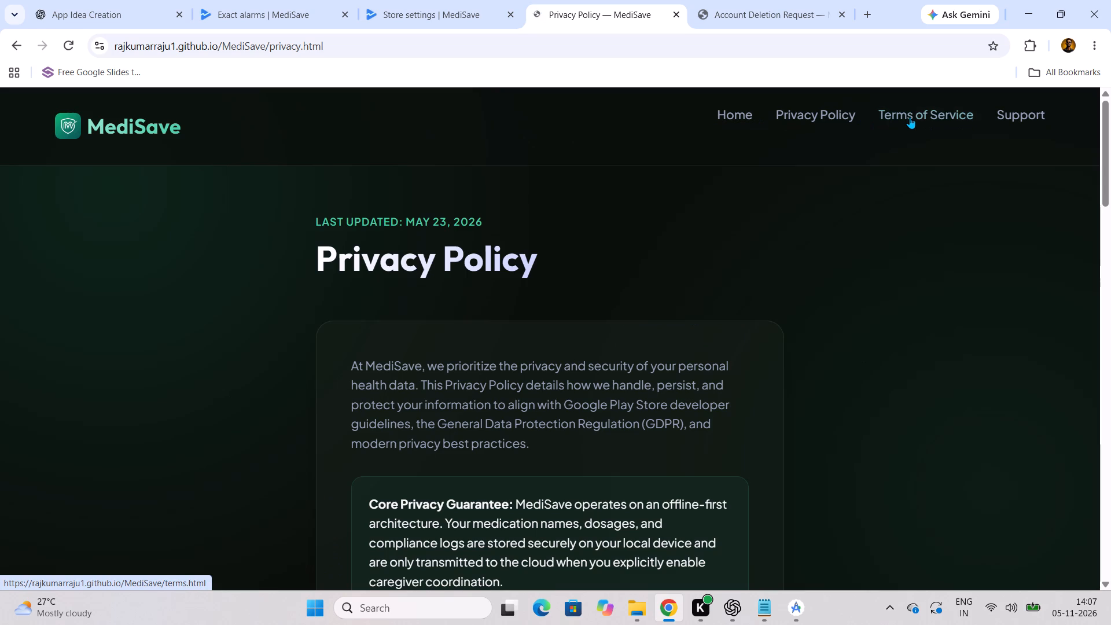
{"action": "left_click", "coordinate": [914, 114]}
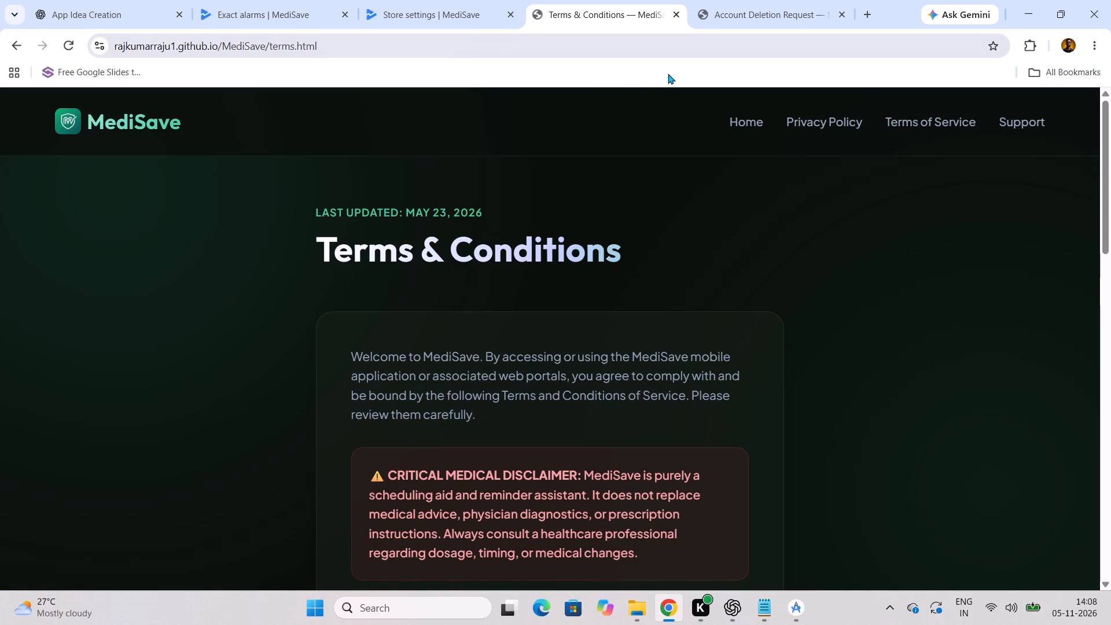
{"action": "left_click", "coordinate": [744, 125]}
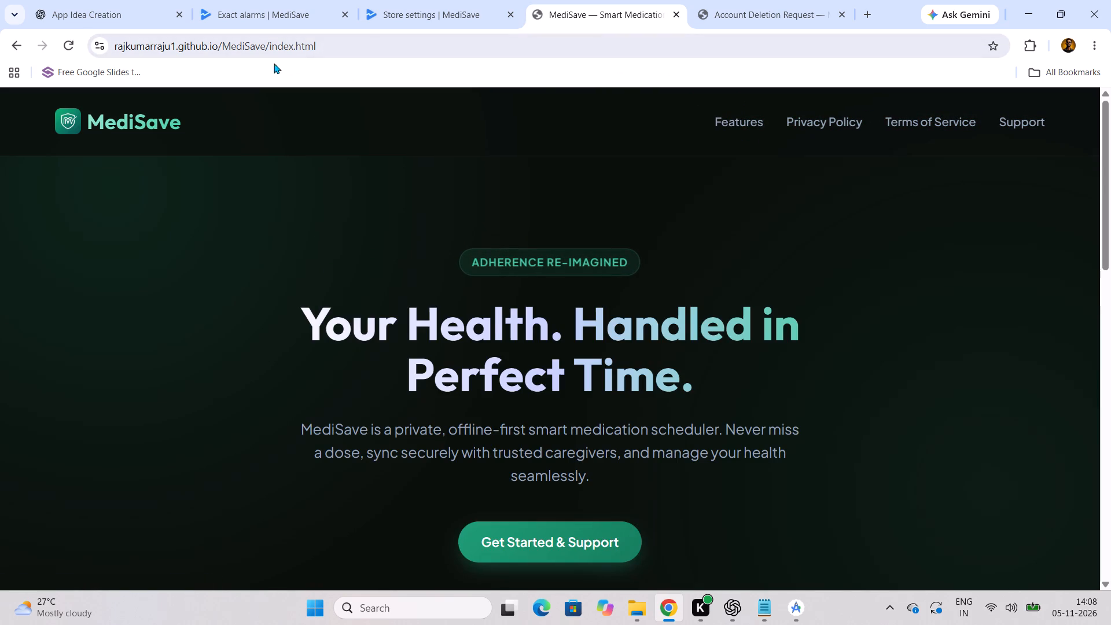
Remove index.html from the home page address, reload the site at its MediSave root and copy that address.
{"action": "left_click_drag", "start_coordinate": [265, 46], "coordinate": [392, 50]}
{"action": "key", "text": "space"}
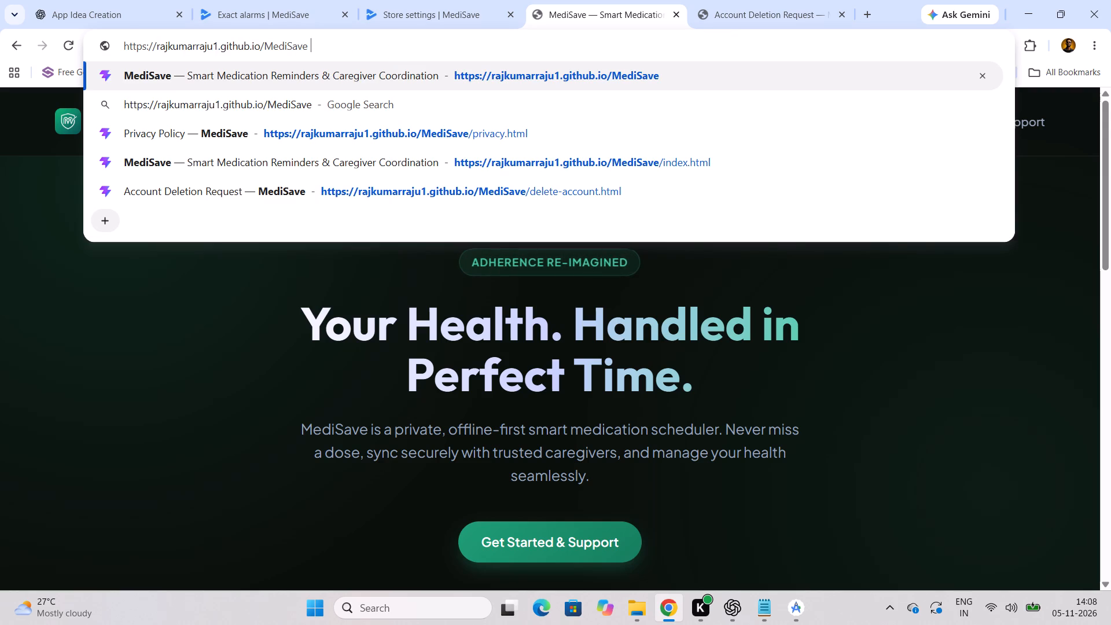
{"action": "key", "text": "Return"}
{"action": "triple_click", "coordinate": [388, 50]}
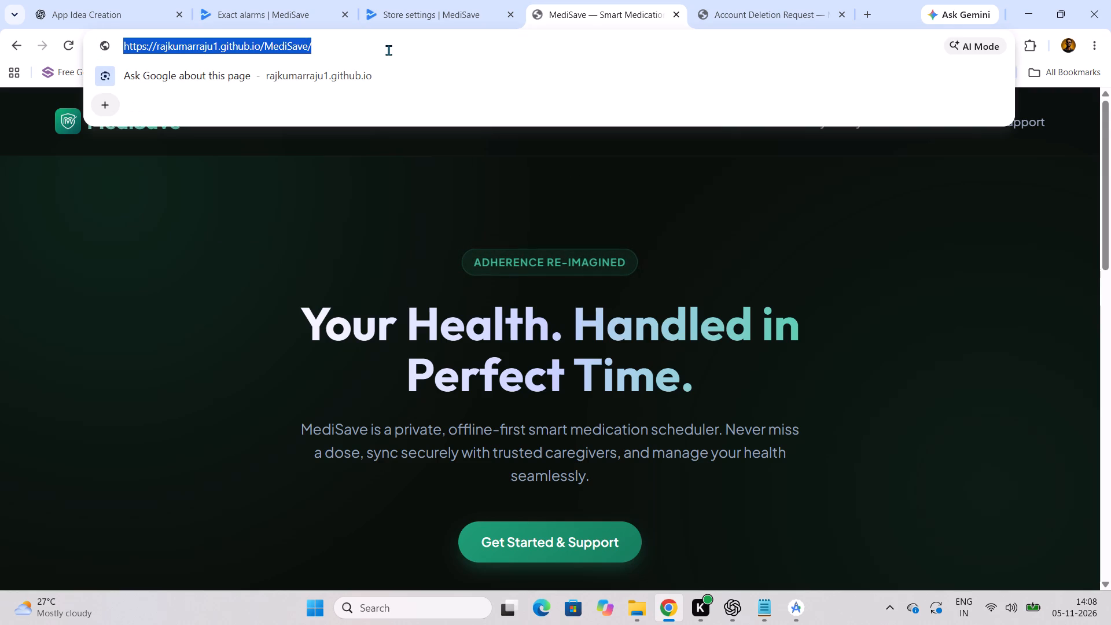
{"action": "key", "text": "ctrl+c"}
Open the copied MediSave website address in Microsoft Edge, look through the home page, and close Edge.
{"action": "left_click", "coordinate": [542, 613]}
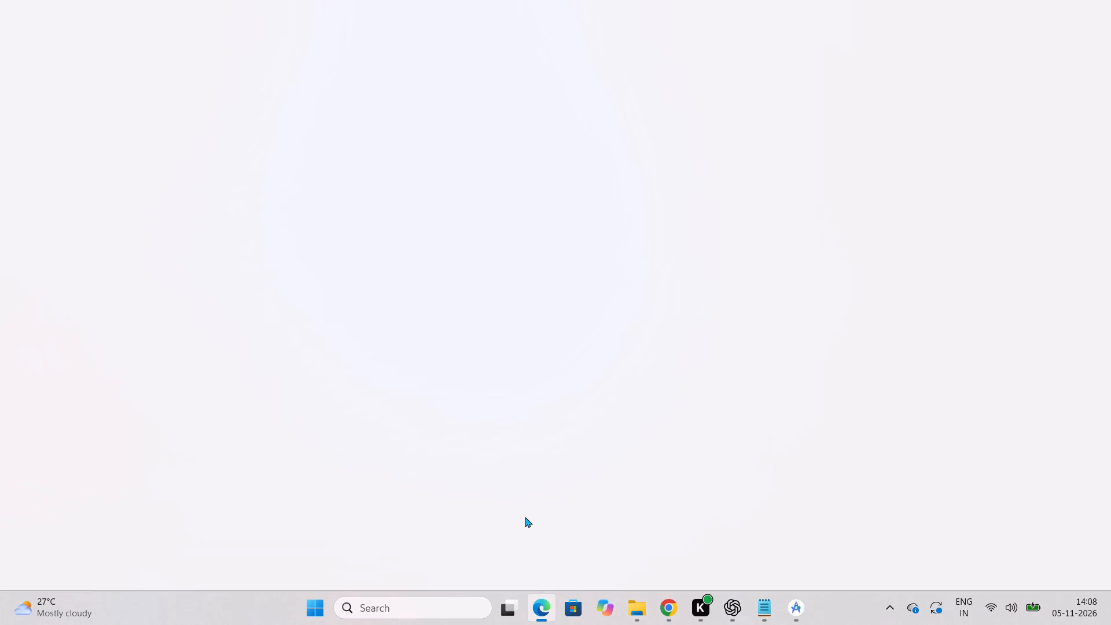
{"action": "key", "text": "ctrl+v"}
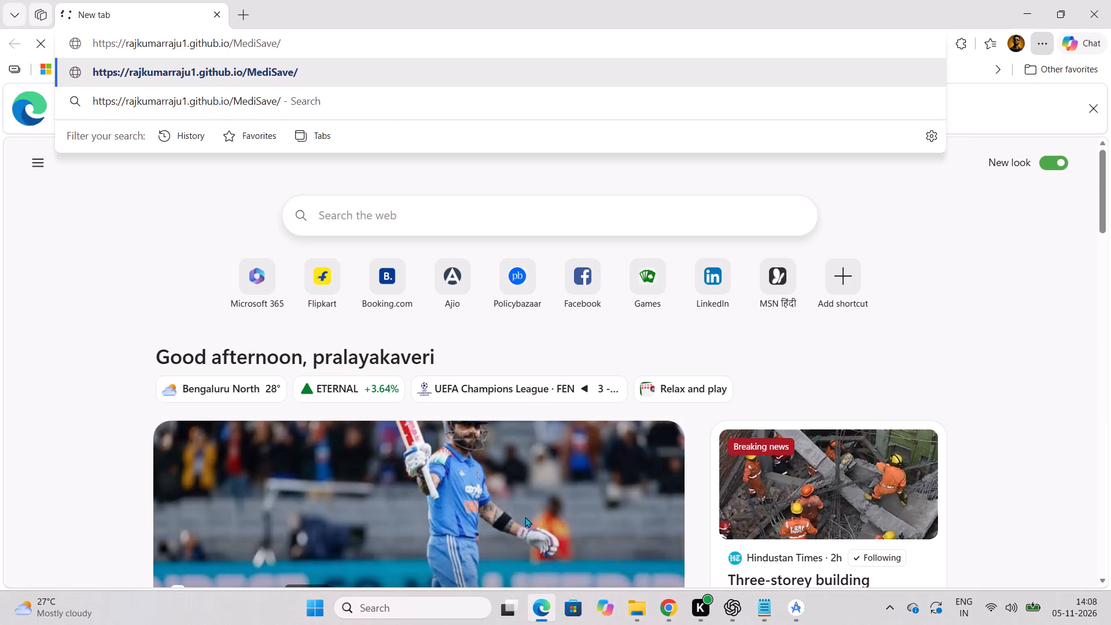
{"action": "key", "text": "Return"}
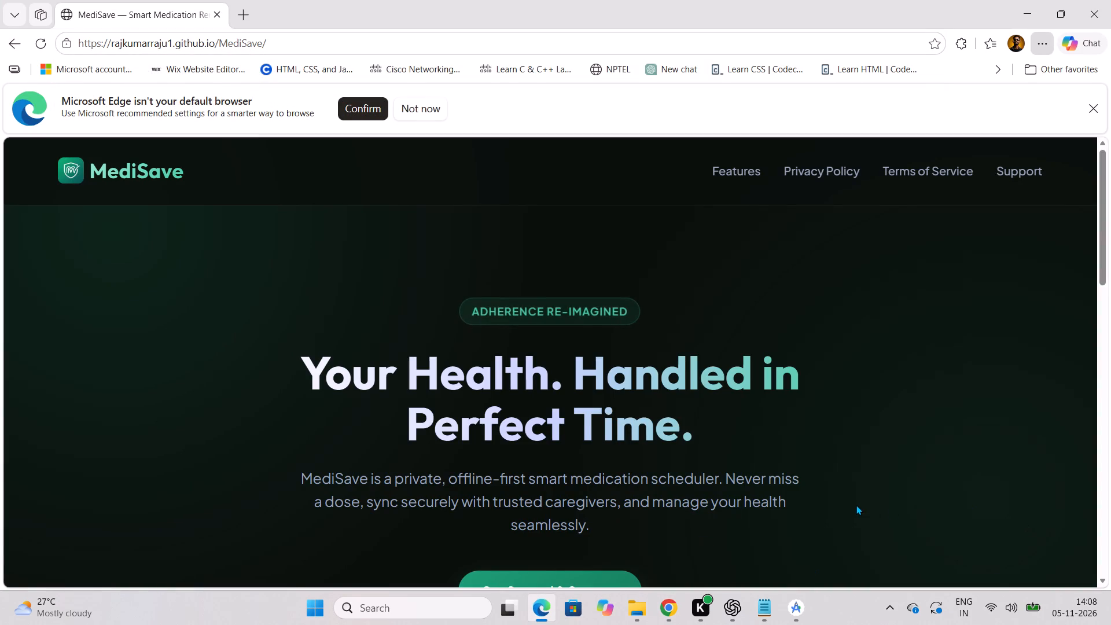
{"action": "scroll", "coordinate": [855, 505], "scroll_direction": "down", "scroll_amount": 7}
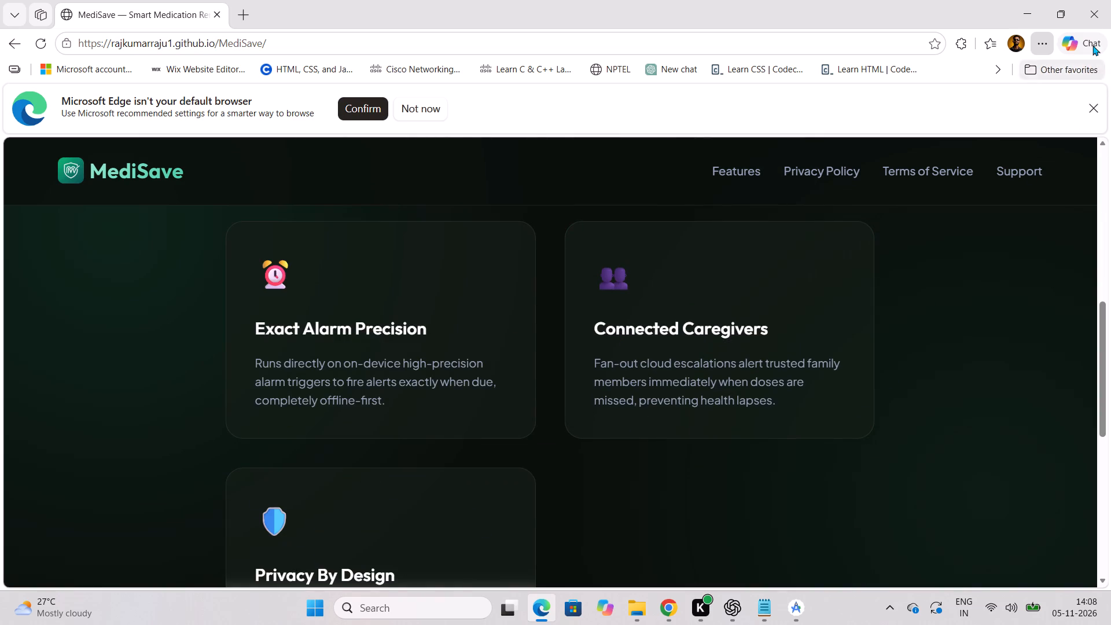
{"action": "left_click", "coordinate": [1089, 15]}
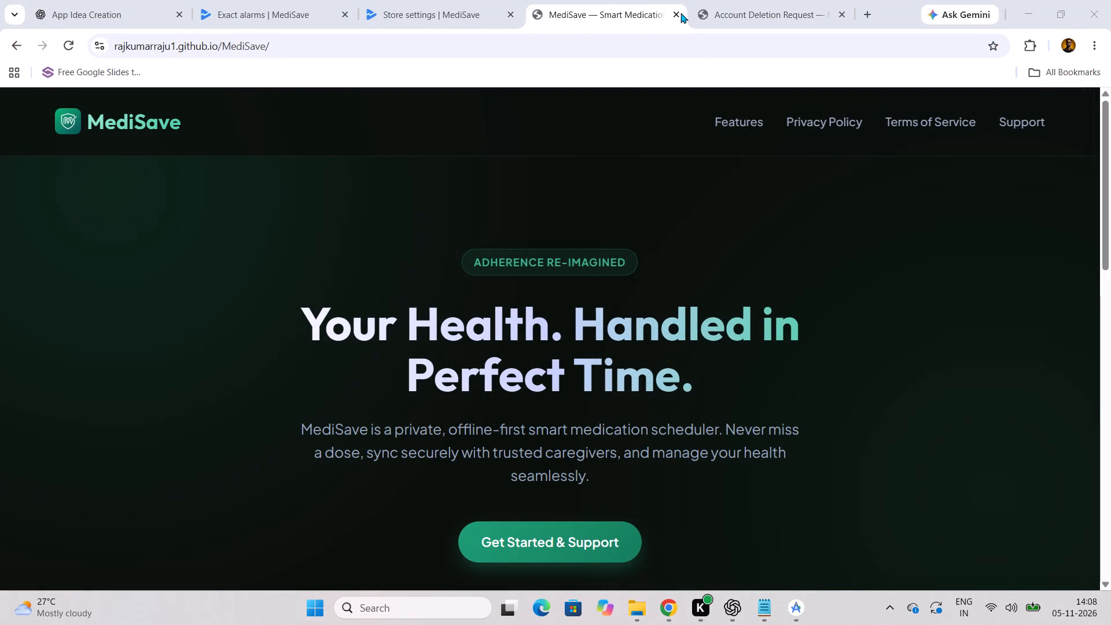
Close the MediSave home page tab, enter the copied address as the Website in the Play Console contact details, and save and publish.
{"action": "left_click", "coordinate": [679, 12]}
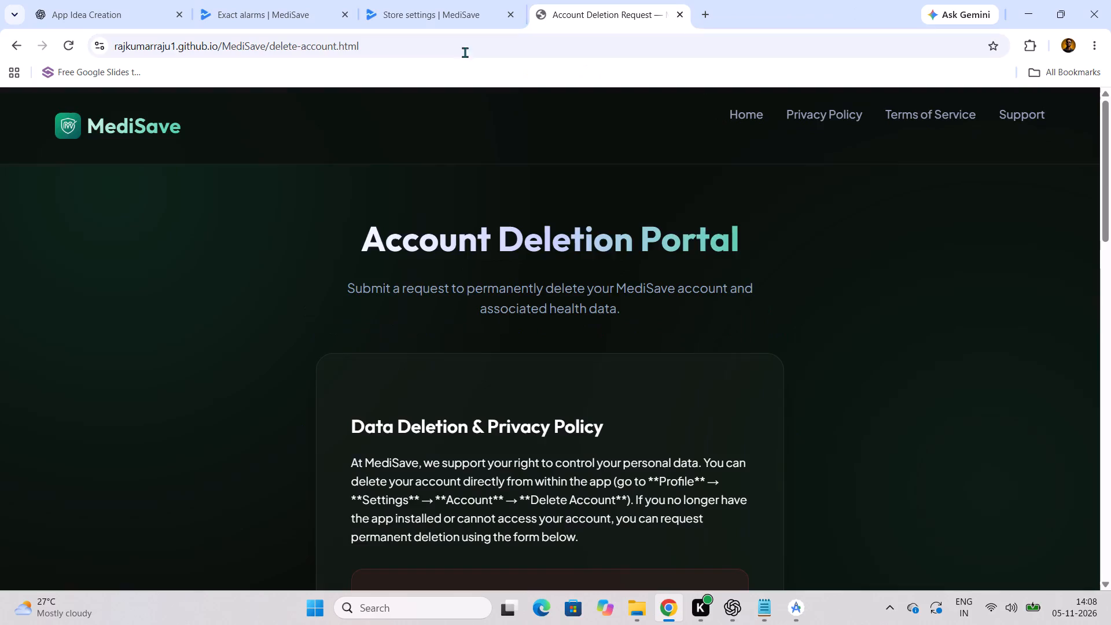
{"action": "left_click", "coordinate": [415, 12]}
{"action": "left_click", "coordinate": [407, 432]}
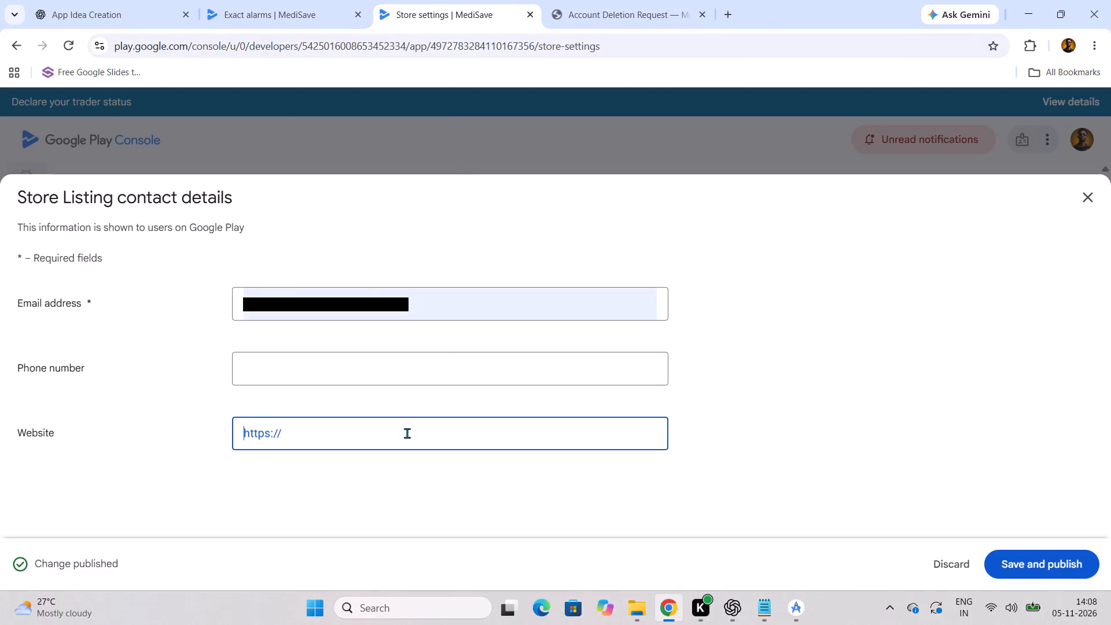
{"action": "key", "text": "ctrl+v"}
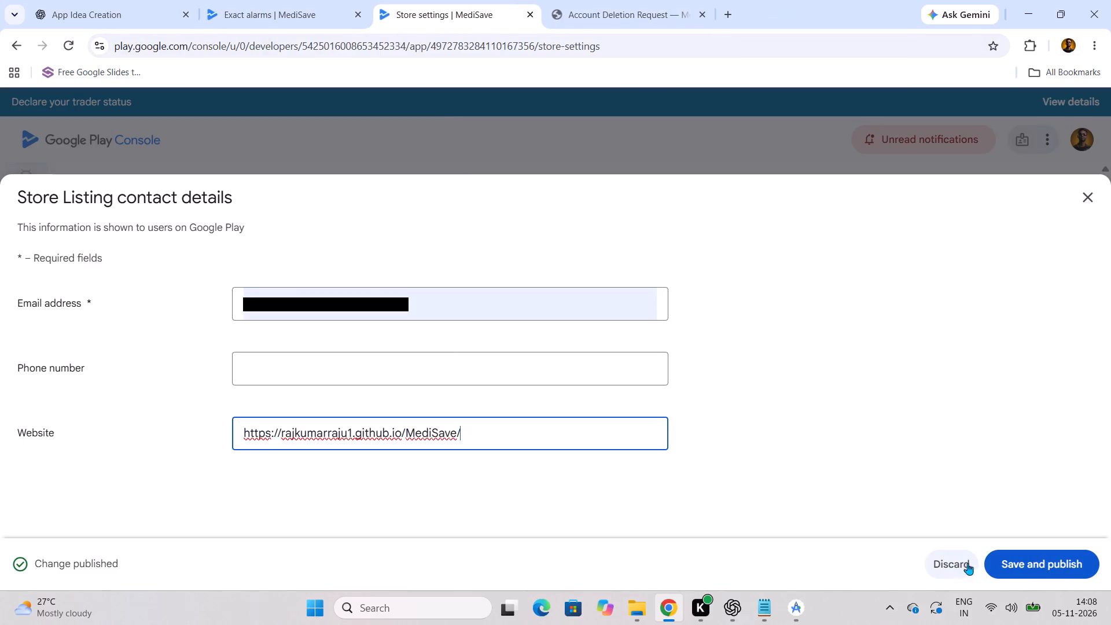
{"action": "left_click", "coordinate": [1027, 558]}
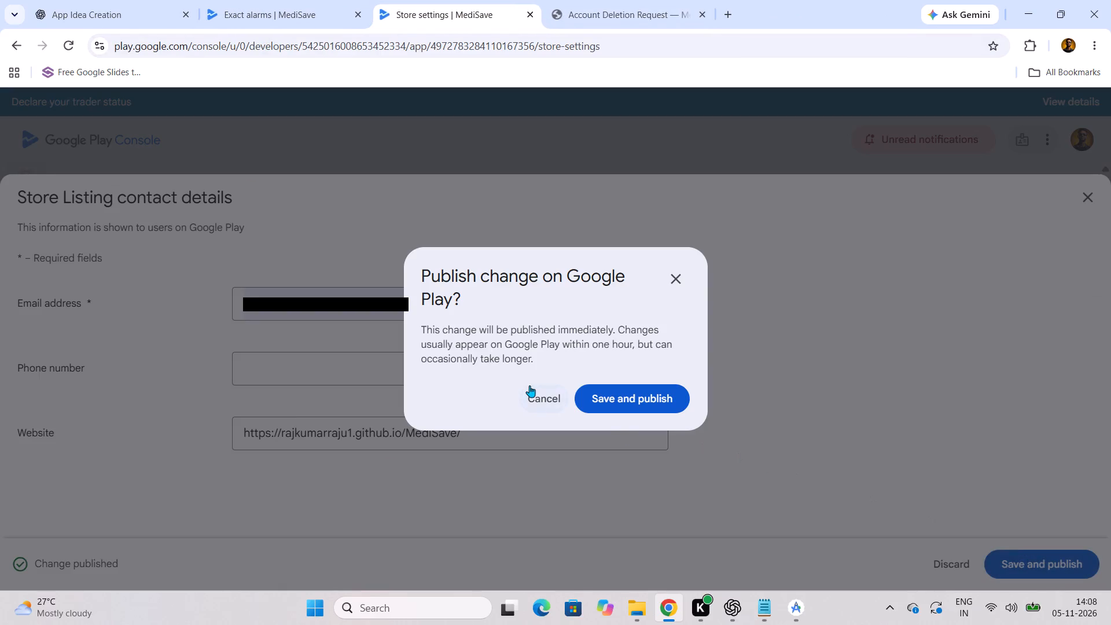
{"action": "left_click", "coordinate": [620, 403]}
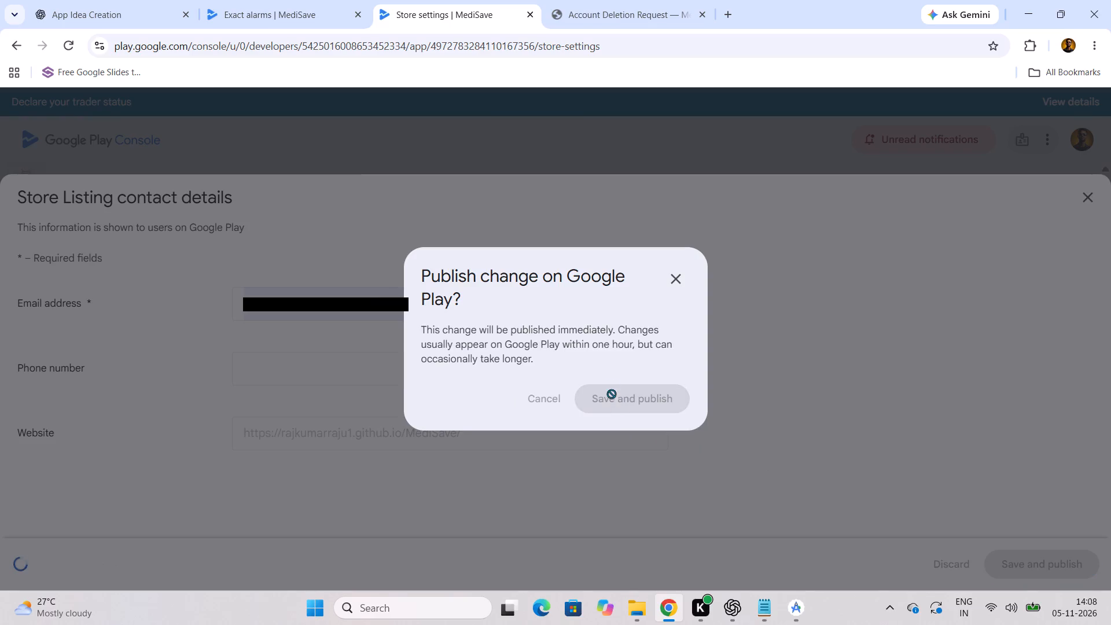
Close the Store Listing contact details form and look over the saved store settings.
{"action": "scroll", "coordinate": [687, 401], "scroll_direction": "down", "scroll_amount": 4}
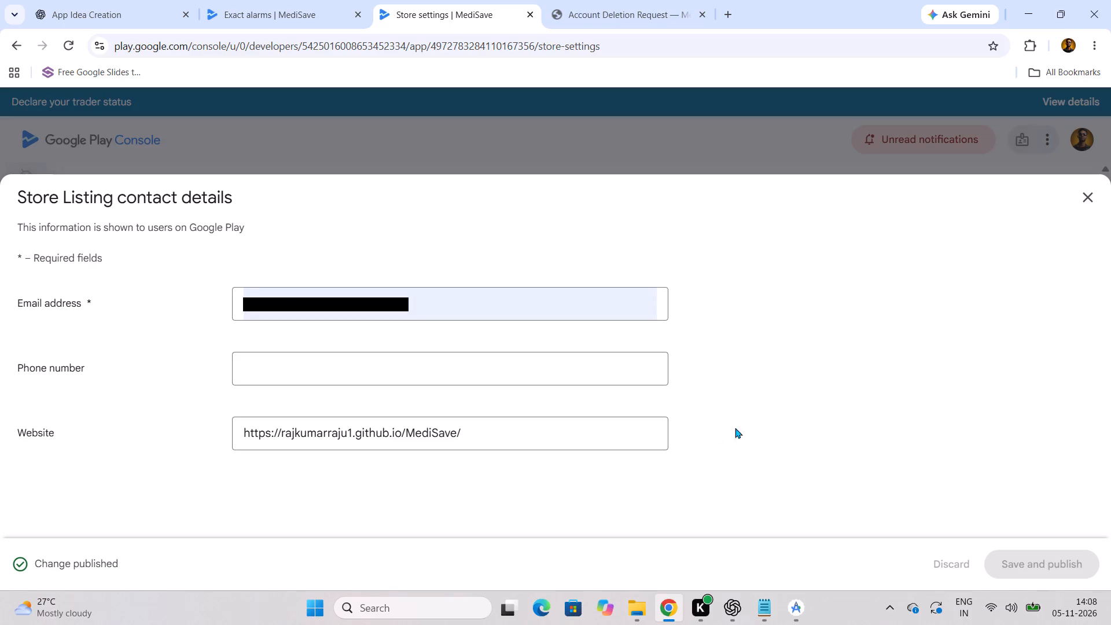
{"action": "left_click", "coordinate": [1095, 193]}
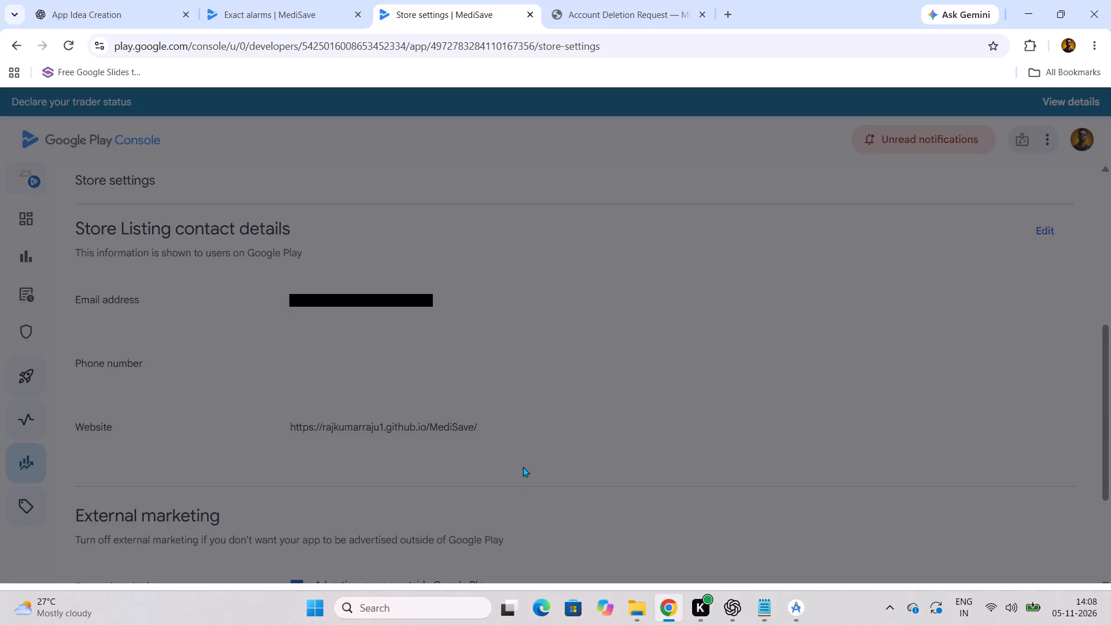
{"action": "scroll", "coordinate": [523, 466], "scroll_direction": "down", "scroll_amount": 7}
{"action": "scroll", "coordinate": [860, 514], "scroll_direction": "up", "scroll_amount": 10}
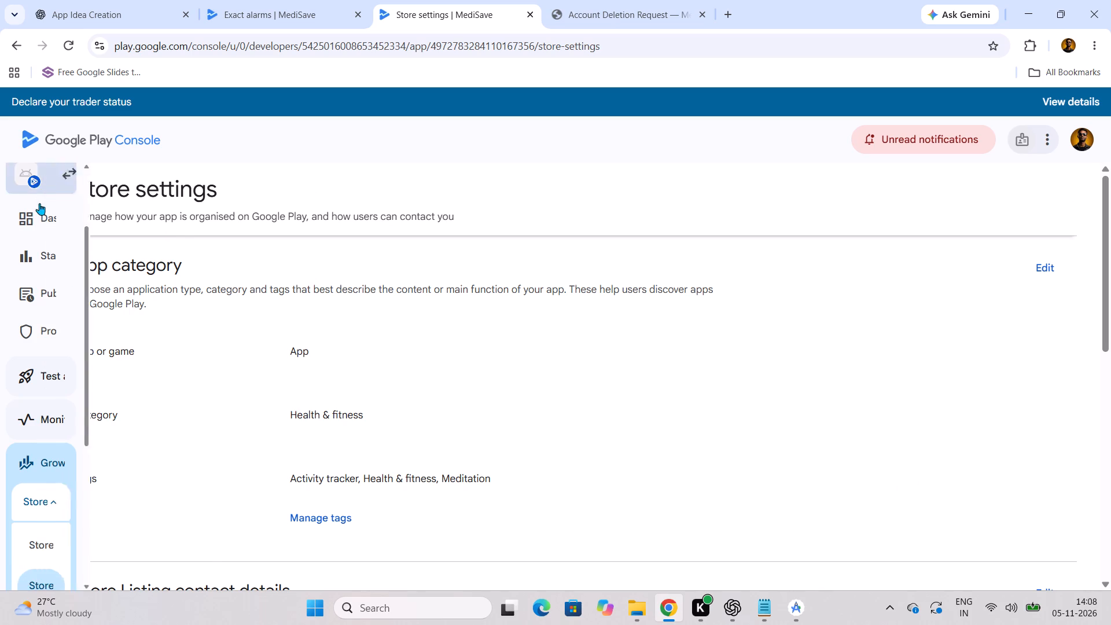
Open the Store Listing set-up task from the new app's dashboard and go to its app name and description fields.
{"action": "left_click", "coordinate": [51, 225]}
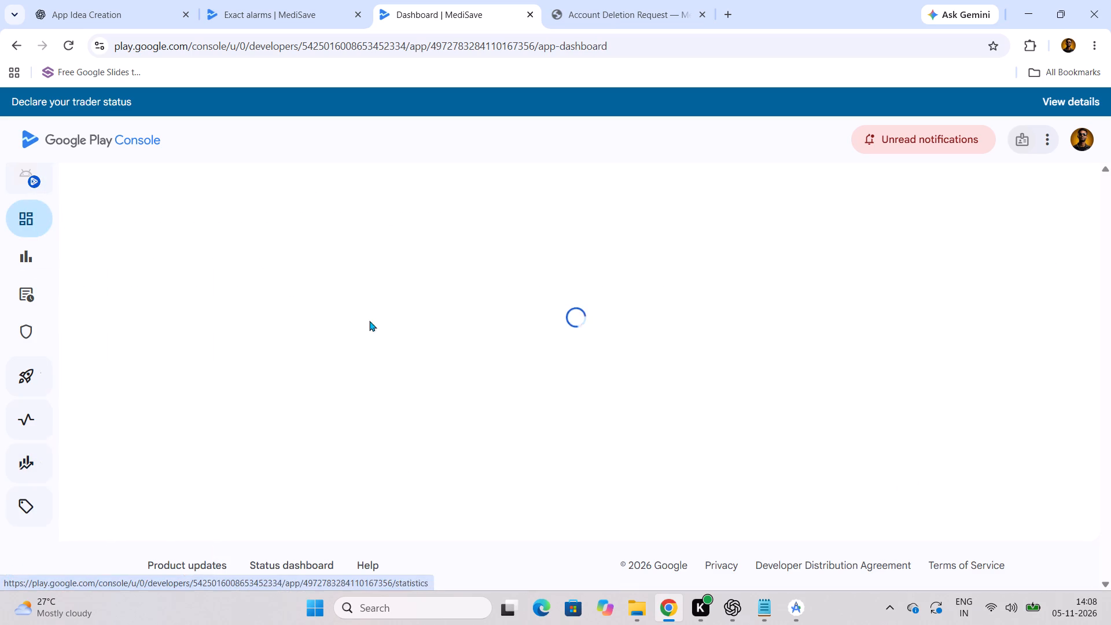
{"action": "scroll", "coordinate": [404, 355], "scroll_direction": "down", "scroll_amount": 3}
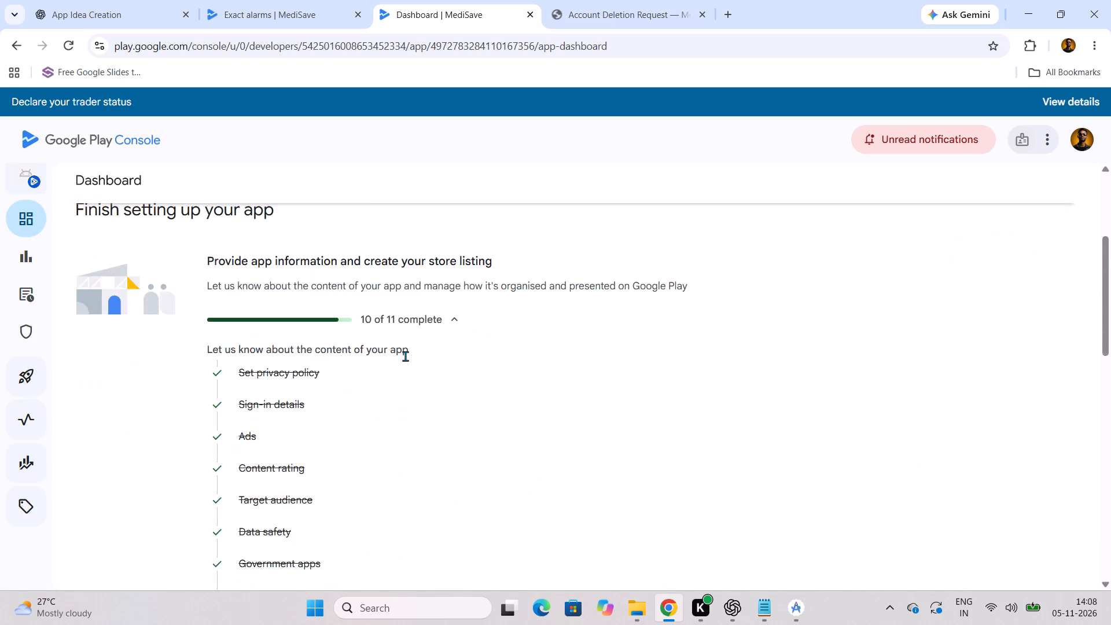
{"action": "scroll", "coordinate": [405, 356], "scroll_direction": "down", "scroll_amount": 3}
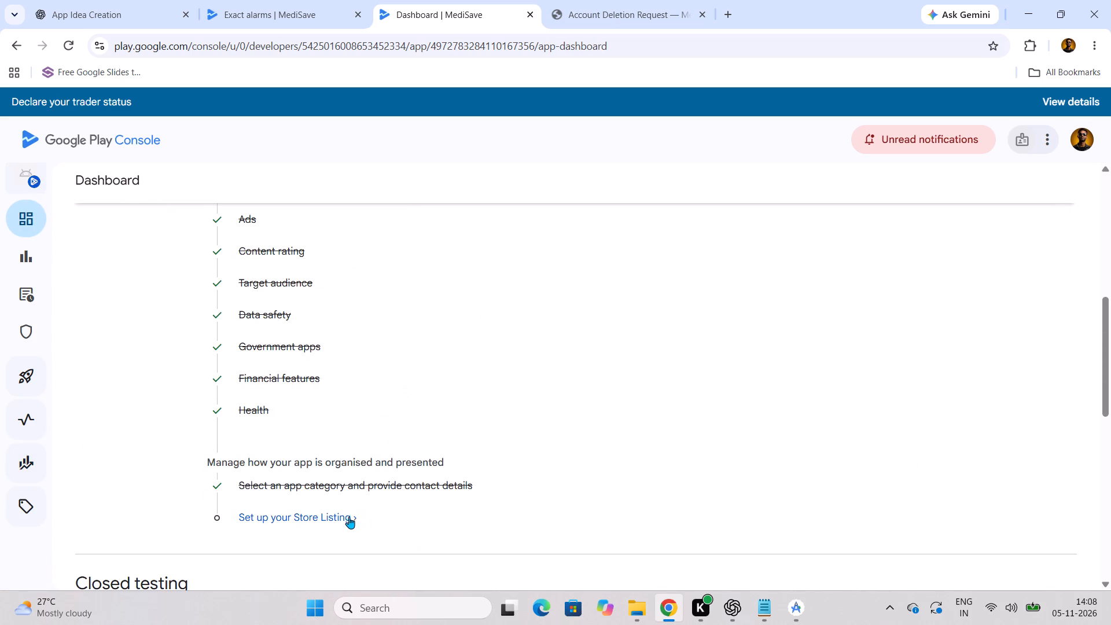
{"action": "left_click", "coordinate": [345, 517]}
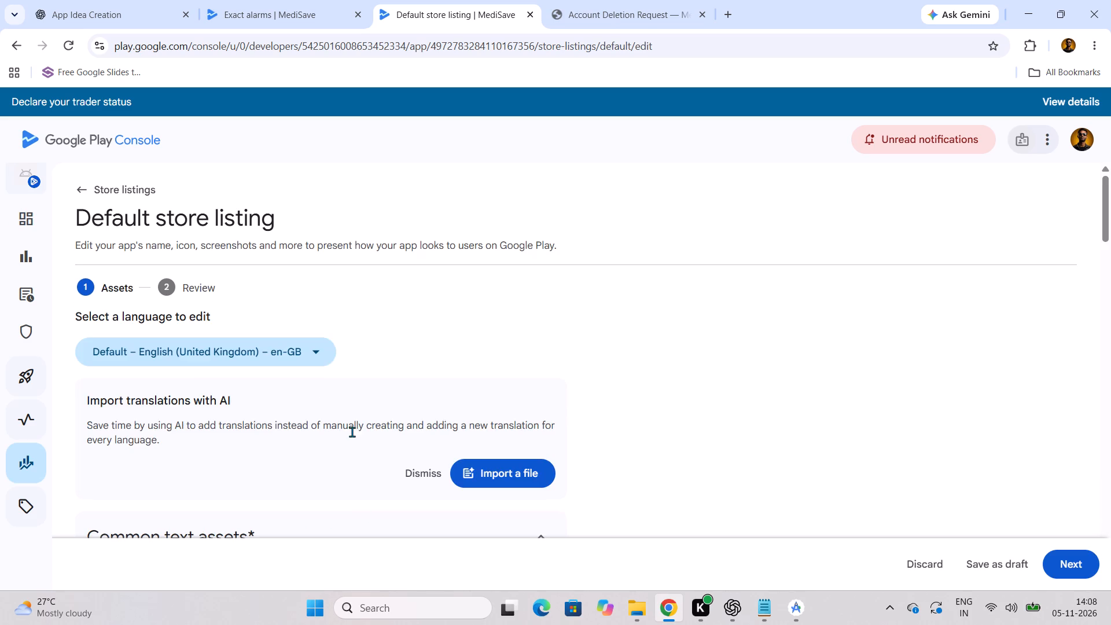
{"action": "scroll", "coordinate": [355, 431], "scroll_direction": "down", "scroll_amount": 4}
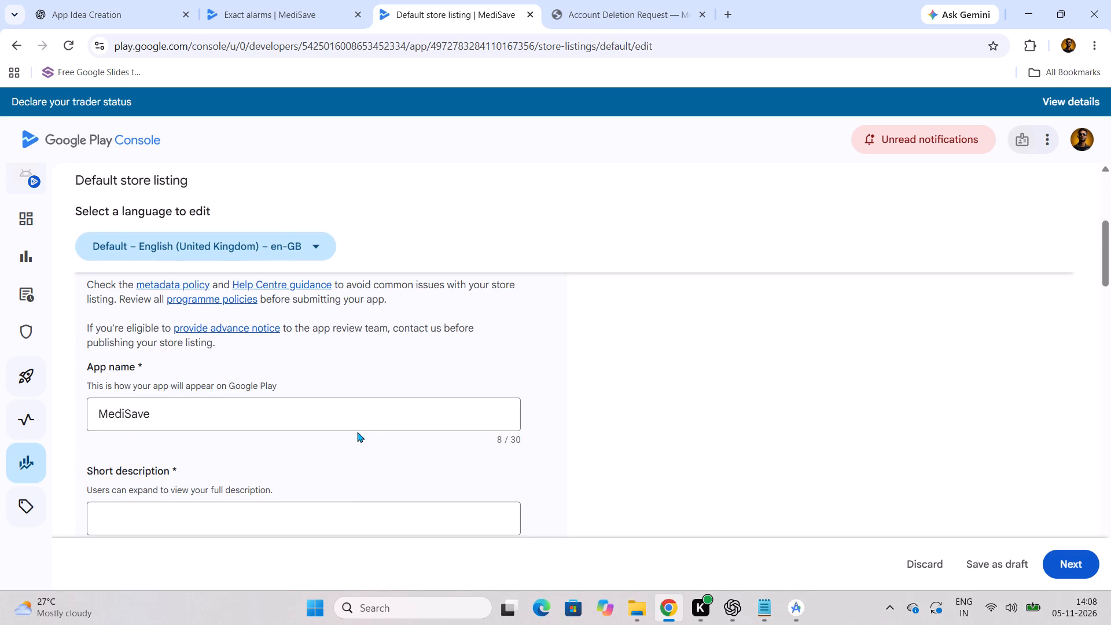
{"action": "left_click", "coordinate": [329, 418]}
{"action": "scroll", "coordinate": [377, 433], "scroll_direction": "down", "scroll_amount": 3}
{"action": "scroll", "coordinate": [363, 419], "scroll_direction": "up", "scroll_amount": 2}
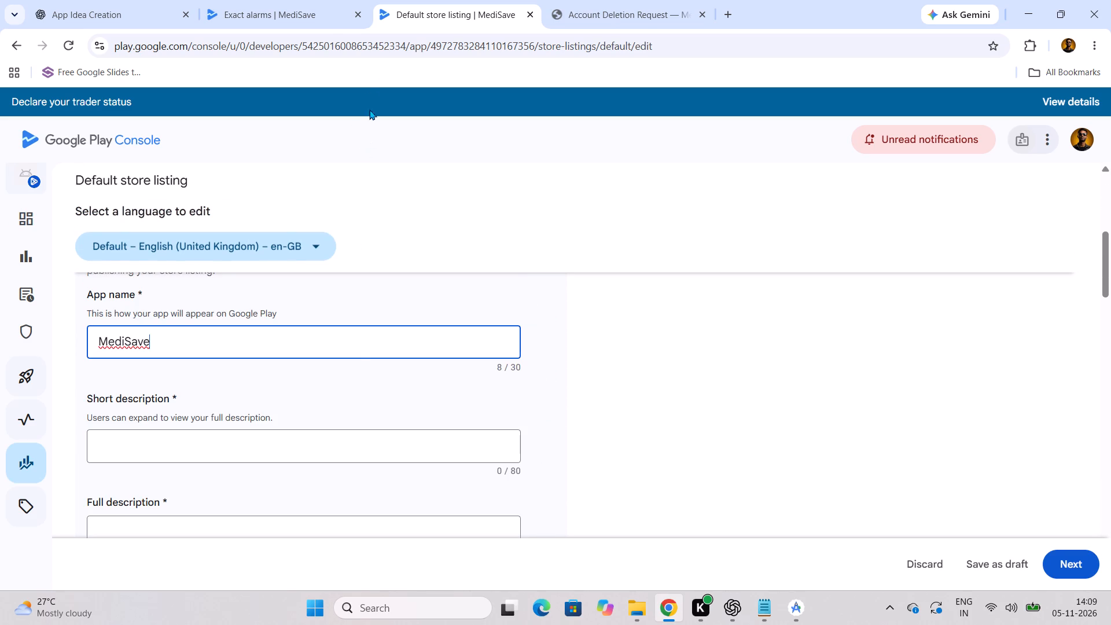
In the existing MediSave app's tab, return to App content and look through Reach and devices, Ratings and reviews, and Android vitals.
{"action": "left_click", "coordinate": [310, 17]}
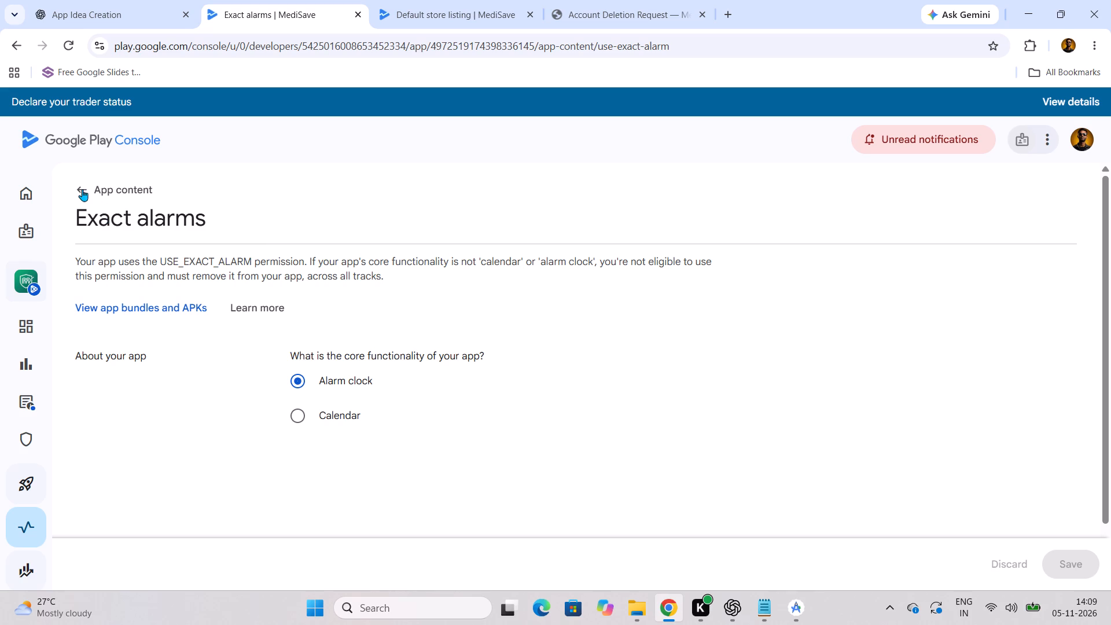
{"action": "left_click", "coordinate": [82, 187]}
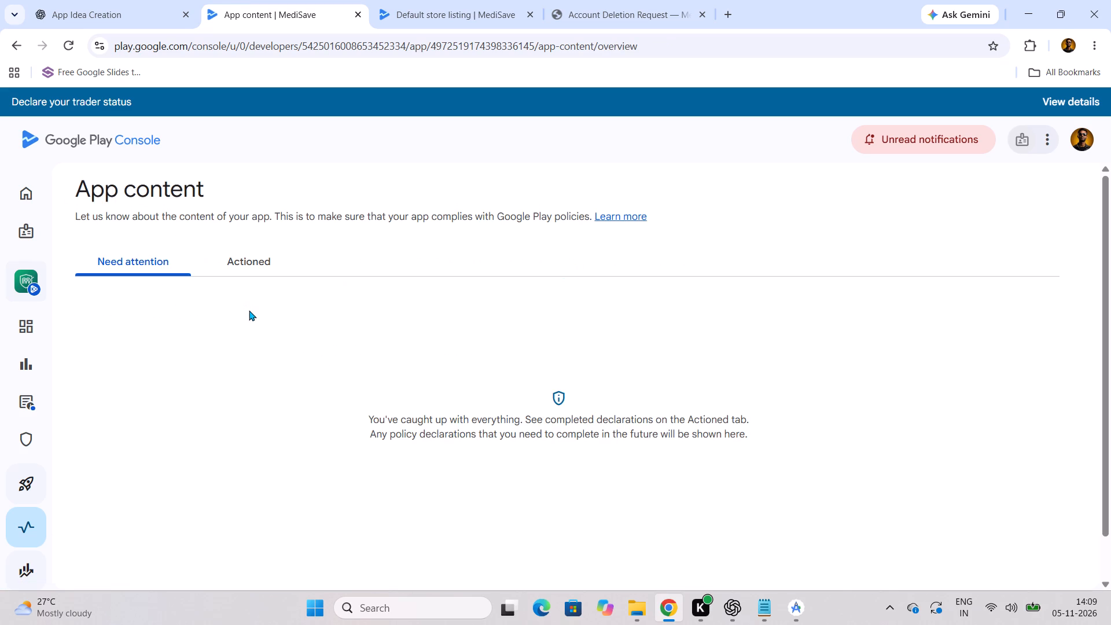
{"action": "scroll", "coordinate": [68, 450], "scroll_direction": "down", "scroll_amount": 1}
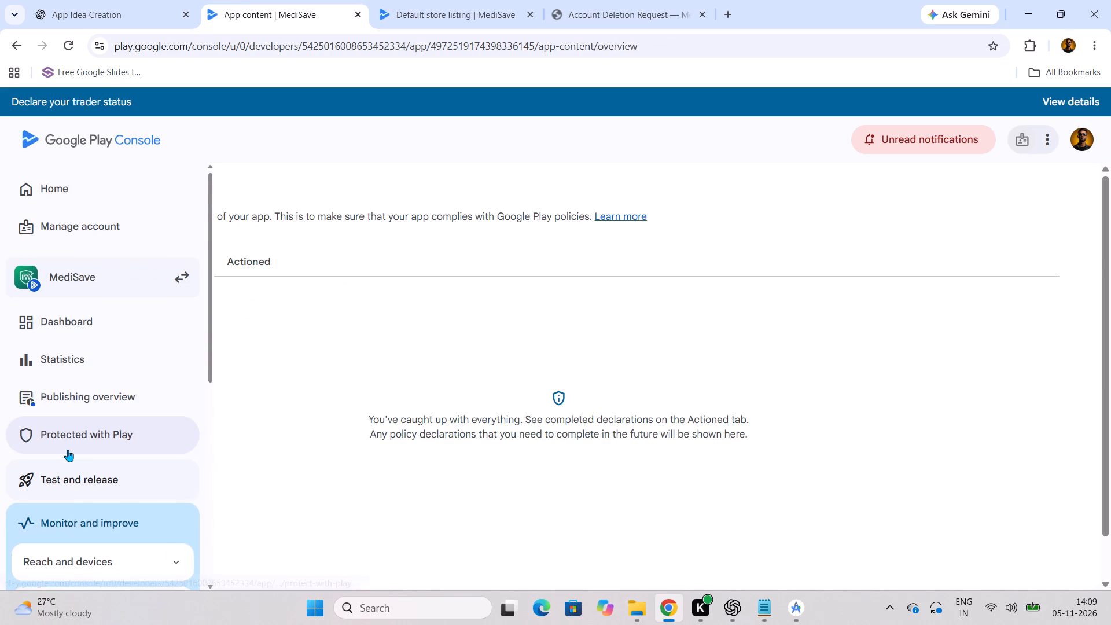
{"action": "scroll", "coordinate": [68, 450], "scroll_direction": "down", "scroll_amount": 1}
{"action": "scroll", "coordinate": [116, 417], "scroll_direction": "down", "scroll_amount": 1}
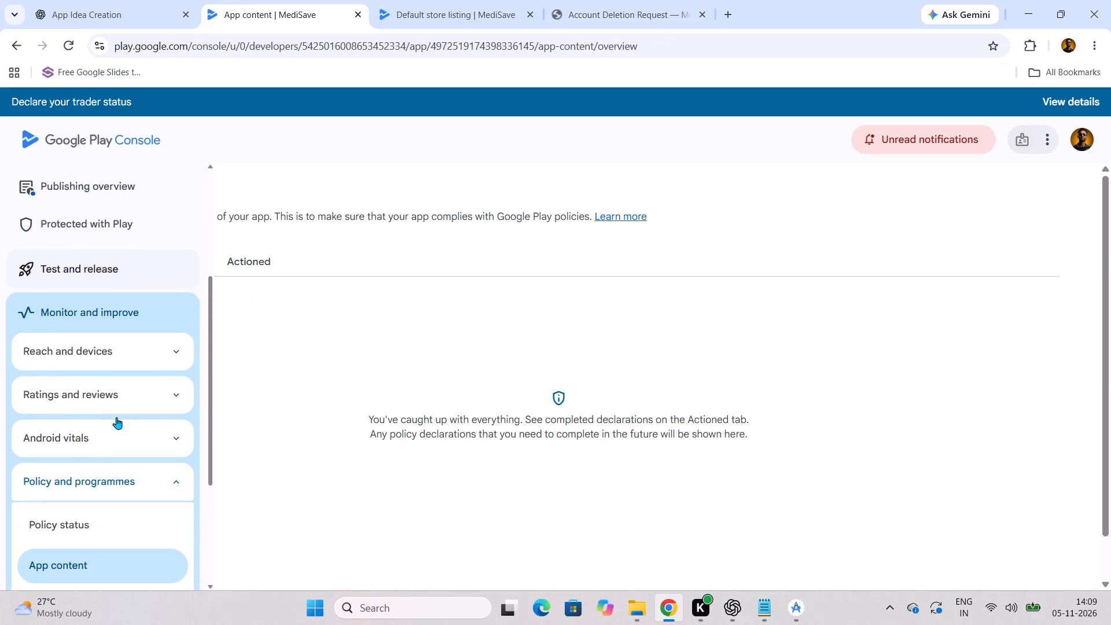
{"action": "left_click", "coordinate": [147, 351]}
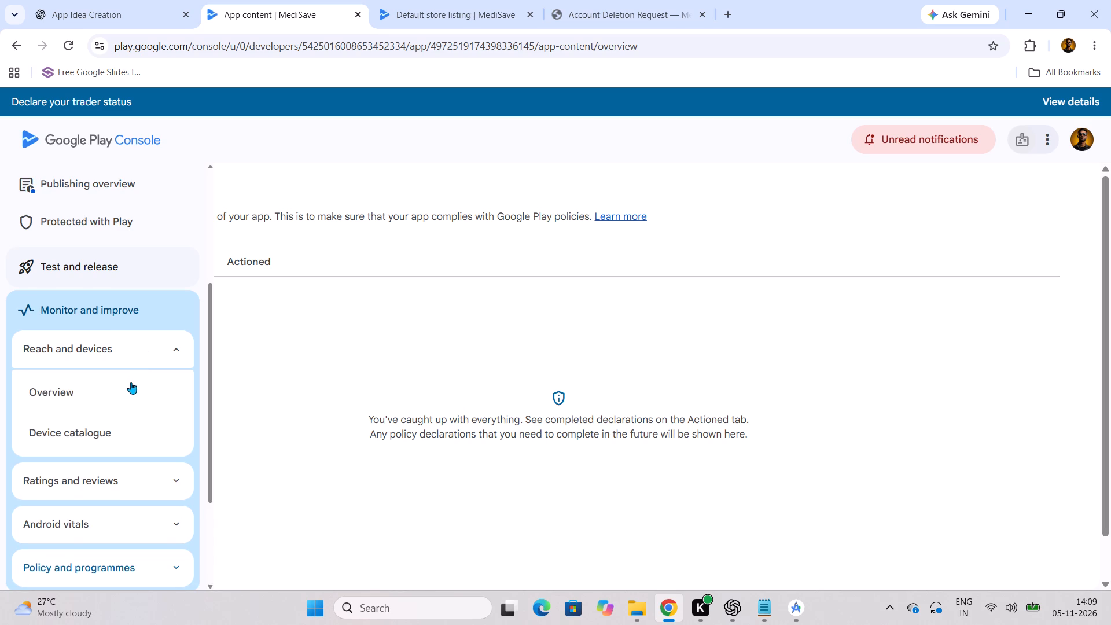
{"action": "scroll", "coordinate": [131, 382], "scroll_direction": "down", "scroll_amount": 1}
{"action": "left_click", "coordinate": [160, 411]}
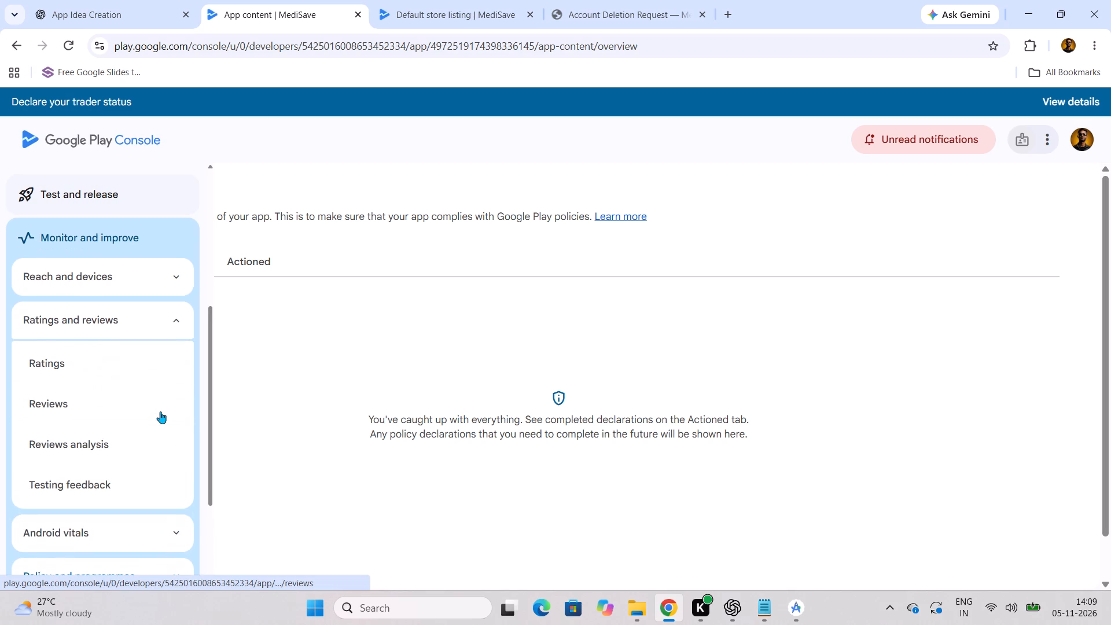
{"action": "scroll", "coordinate": [160, 411], "scroll_direction": "down", "scroll_amount": 2}
{"action": "left_click", "coordinate": [171, 380]}
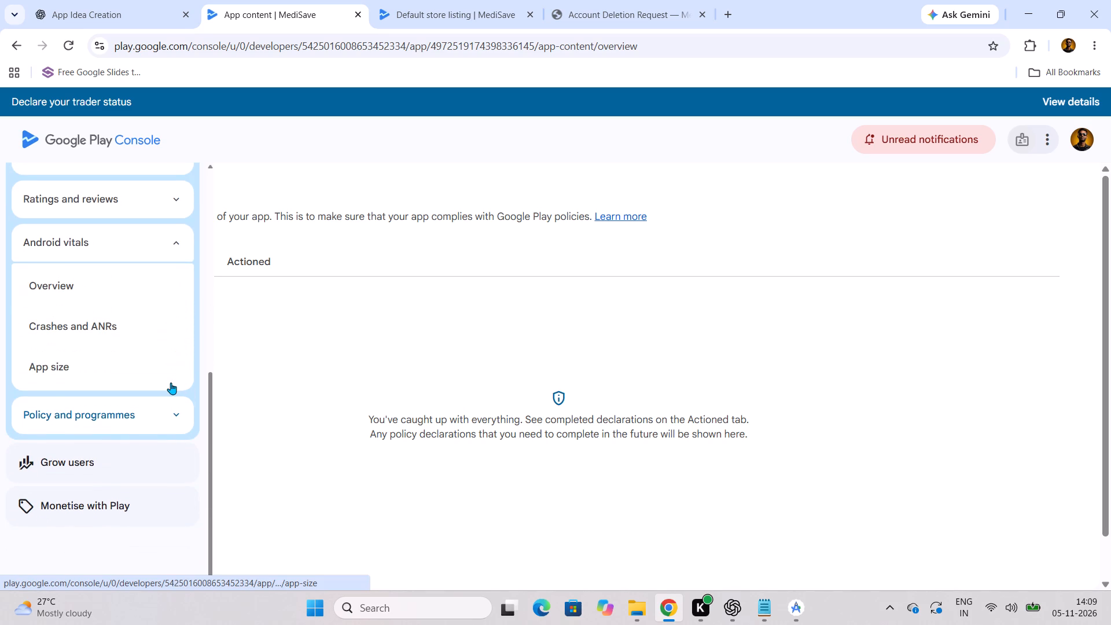
{"action": "scroll", "coordinate": [171, 383], "scroll_direction": "up", "scroll_amount": 10}
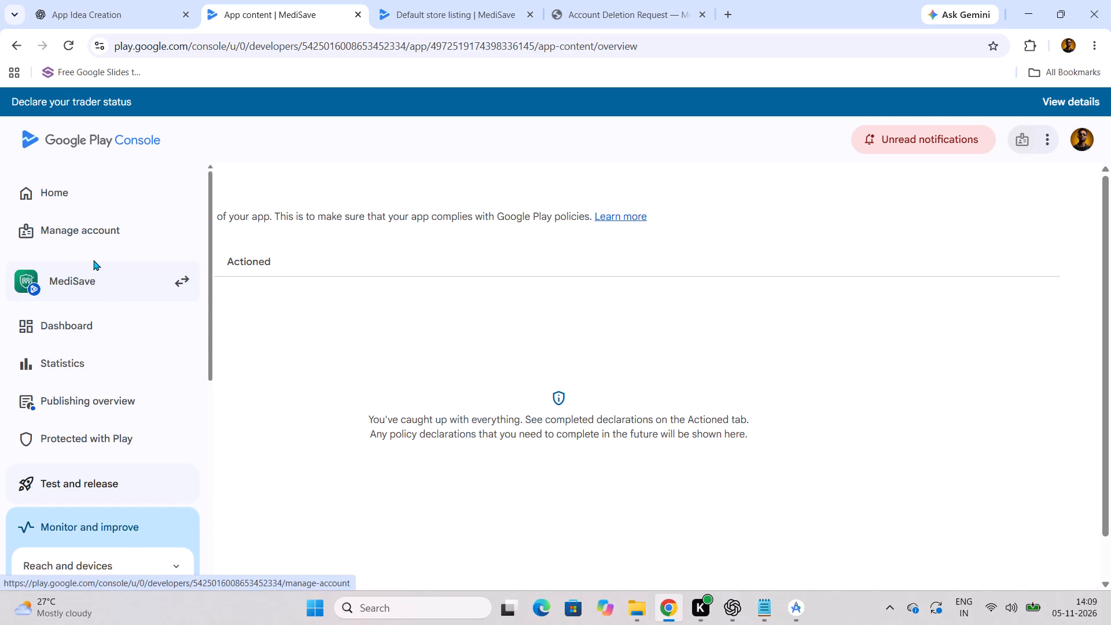
Open the existing MediSave app's dashboard and examine its update status, production access section and expanded publishing introduction.
{"action": "left_click", "coordinate": [63, 328]}
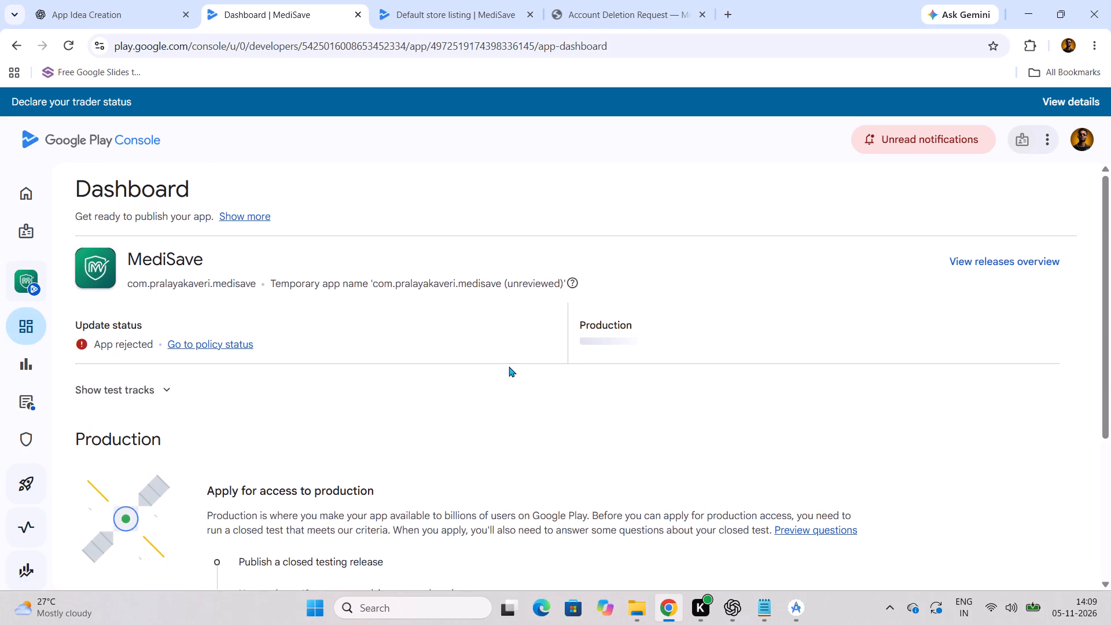
{"action": "scroll", "coordinate": [529, 372], "scroll_direction": "down", "scroll_amount": 8}
{"action": "scroll", "coordinate": [531, 374], "scroll_direction": "up", "scroll_amount": 2}
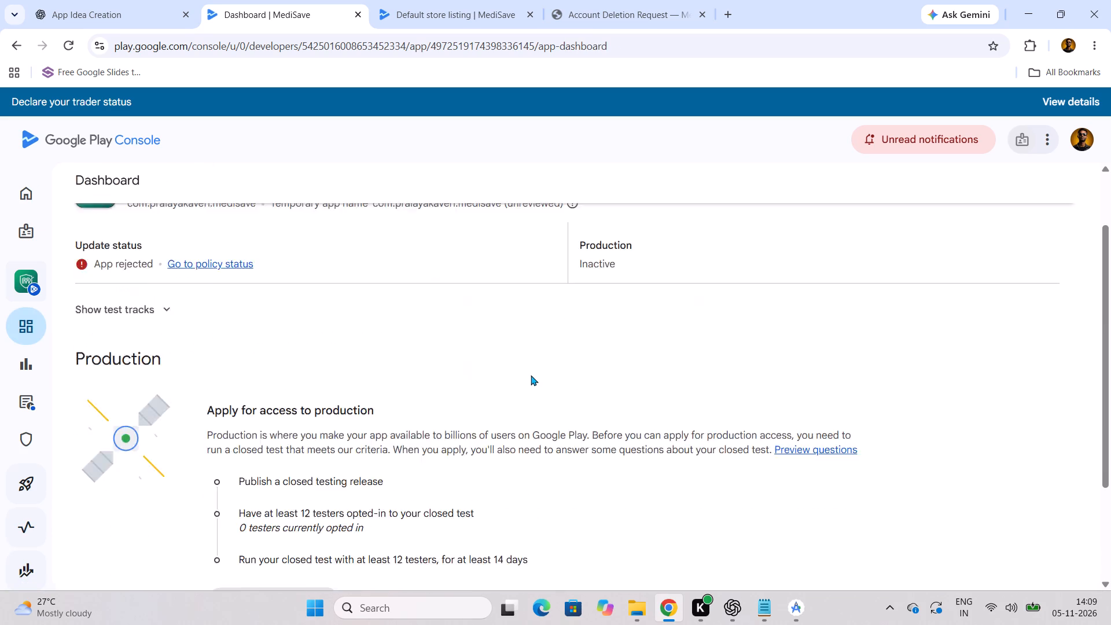
{"action": "scroll", "coordinate": [531, 375], "scroll_direction": "up", "scroll_amount": 6}
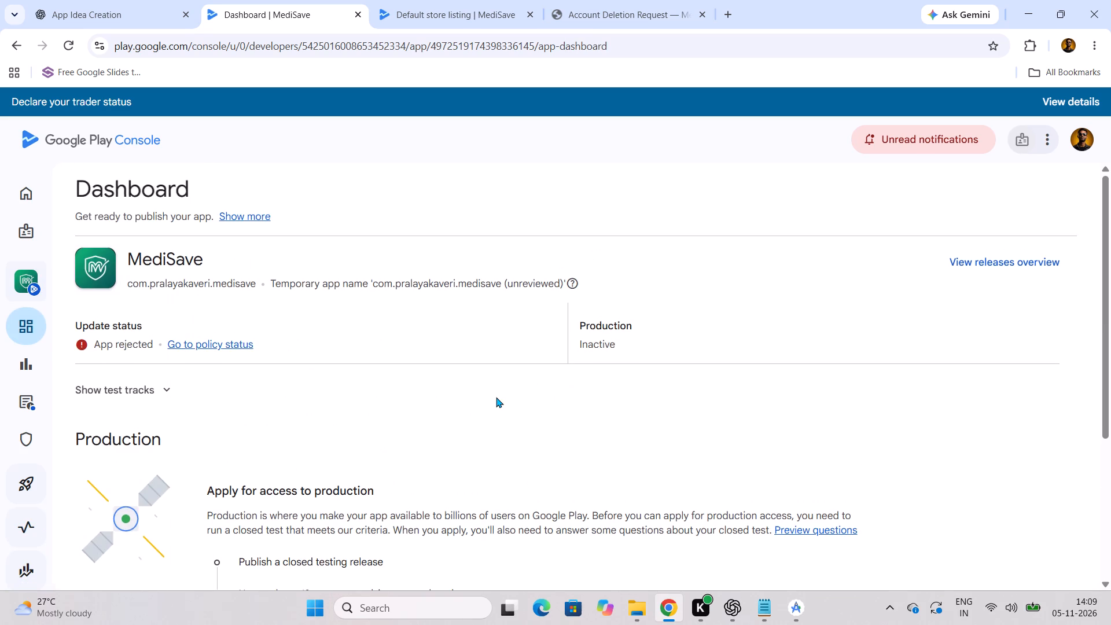
{"action": "scroll", "coordinate": [496, 398], "scroll_direction": "down", "scroll_amount": 9}
{"action": "scroll", "coordinate": [494, 405], "scroll_direction": "up", "scroll_amount": 5}
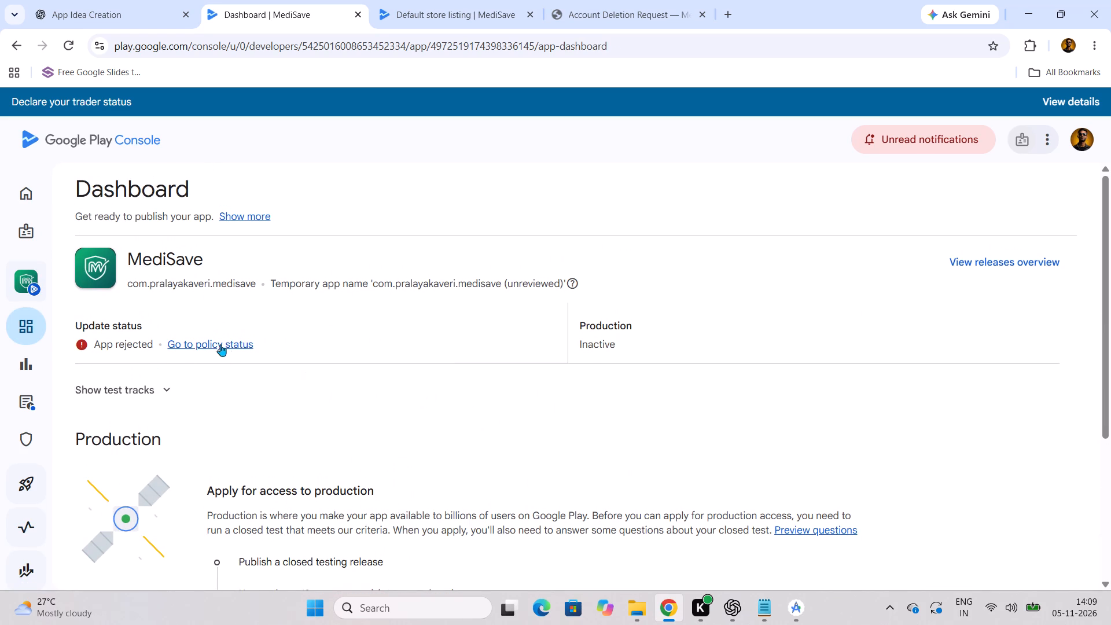
{"action": "left_click", "coordinate": [247, 207]}
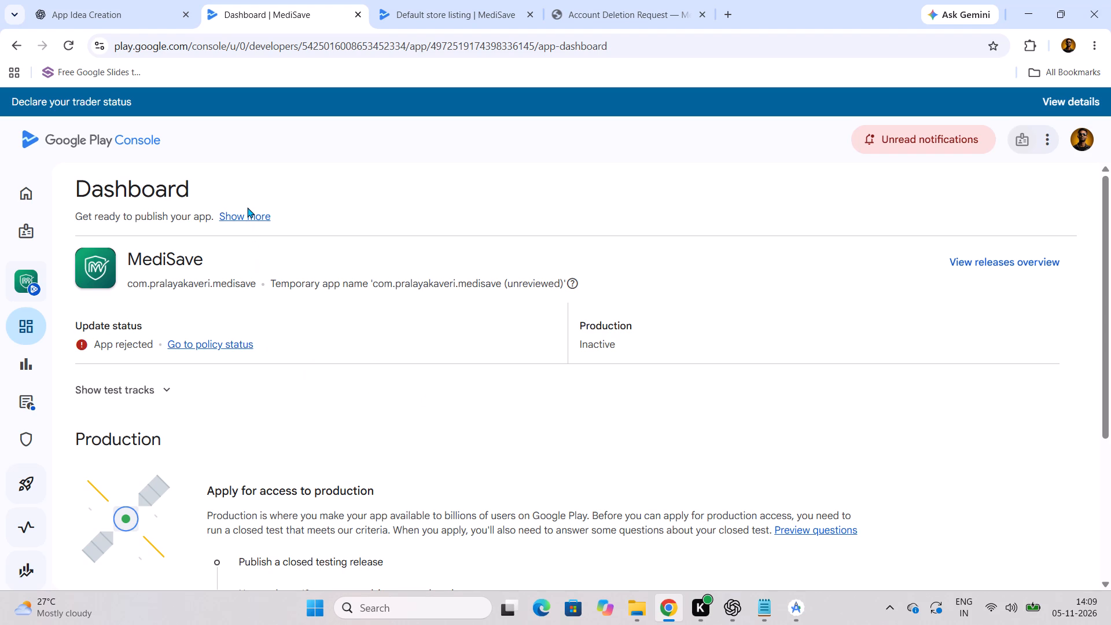
{"action": "left_click", "coordinate": [249, 221]}
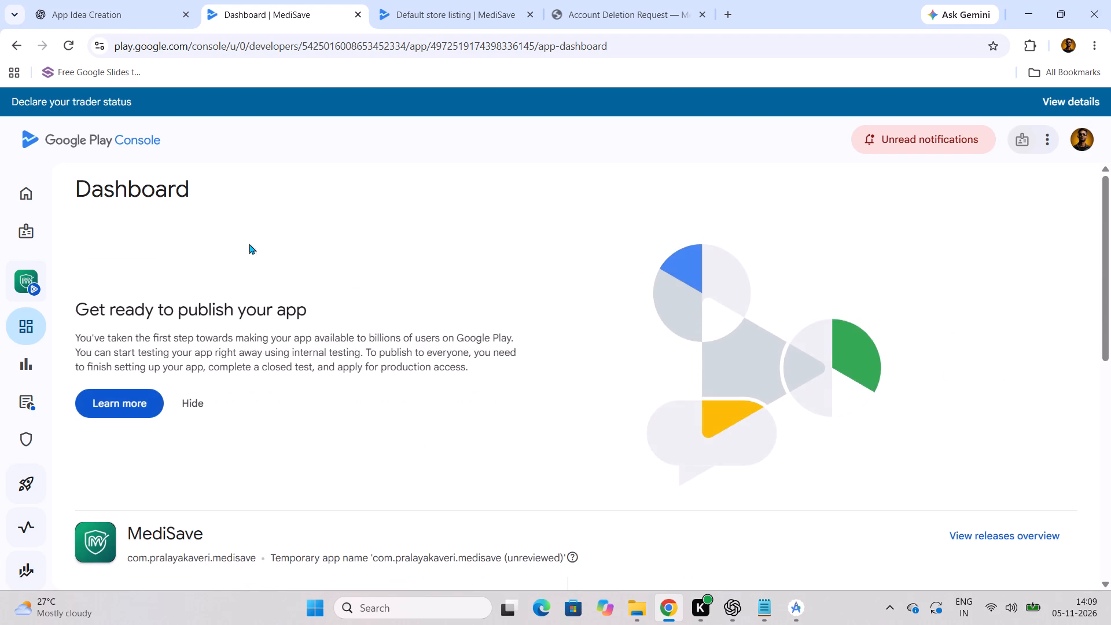
{"action": "scroll", "coordinate": [215, 381], "scroll_direction": "down", "scroll_amount": 6}
{"action": "scroll", "coordinate": [396, 443], "scroll_direction": "up", "scroll_amount": 5}
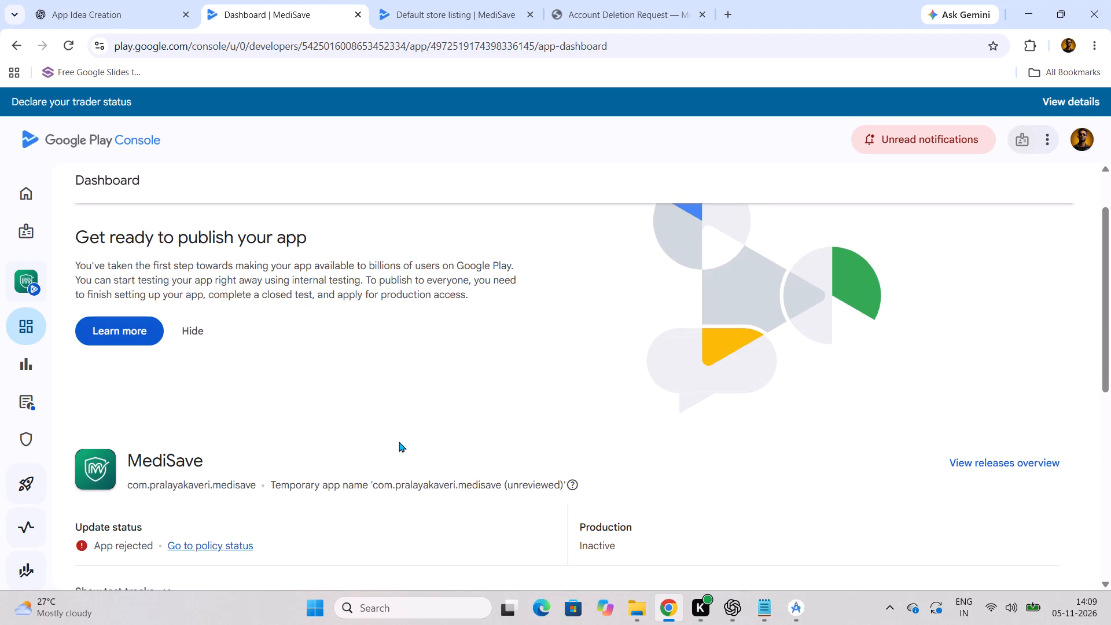
From the releases overview, open the Closed testing - Alpha release 2 (1.0.1), examine its app bundle details, and close them.
{"action": "left_click", "coordinate": [994, 465]}
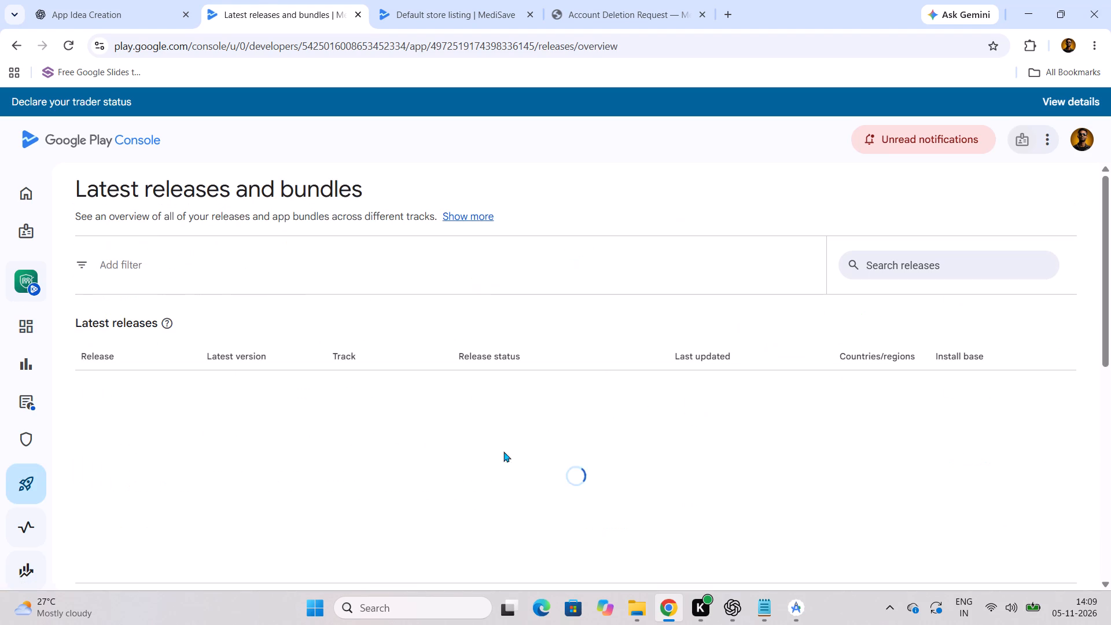
{"action": "scroll", "coordinate": [847, 377], "scroll_direction": "down", "scroll_amount": 2}
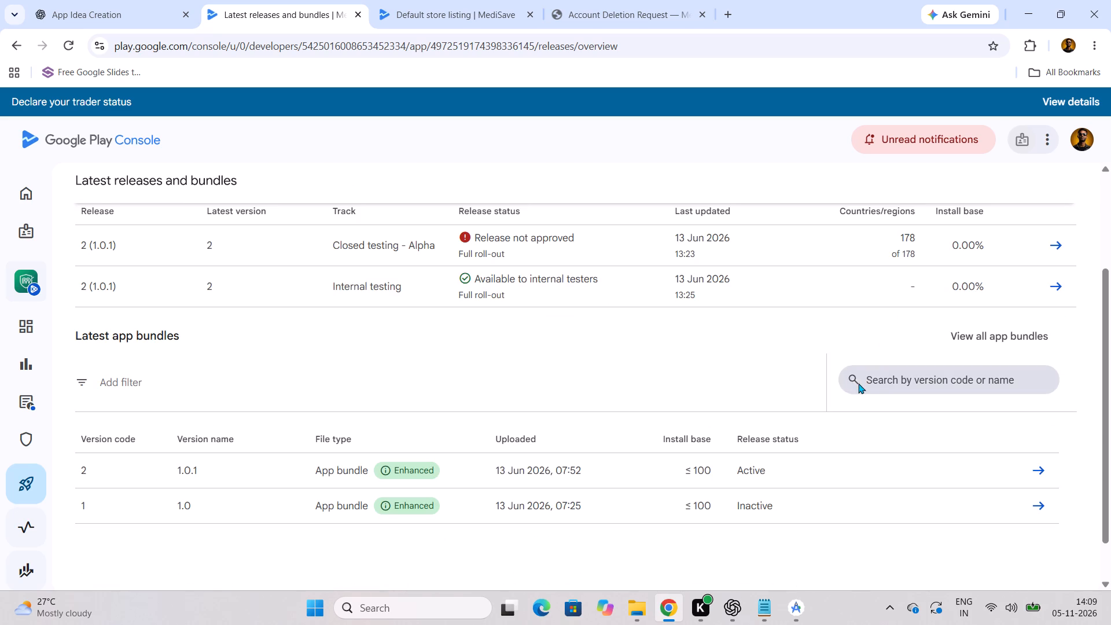
{"action": "left_click", "coordinate": [1050, 246]}
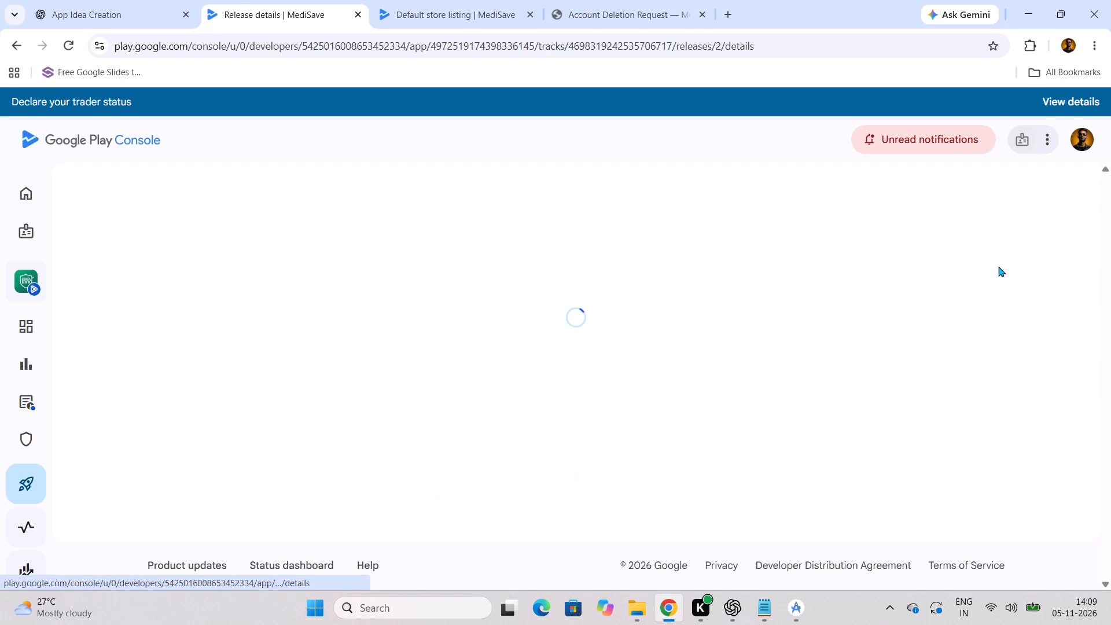
{"action": "scroll", "coordinate": [581, 405], "scroll_direction": "down", "scroll_amount": 1}
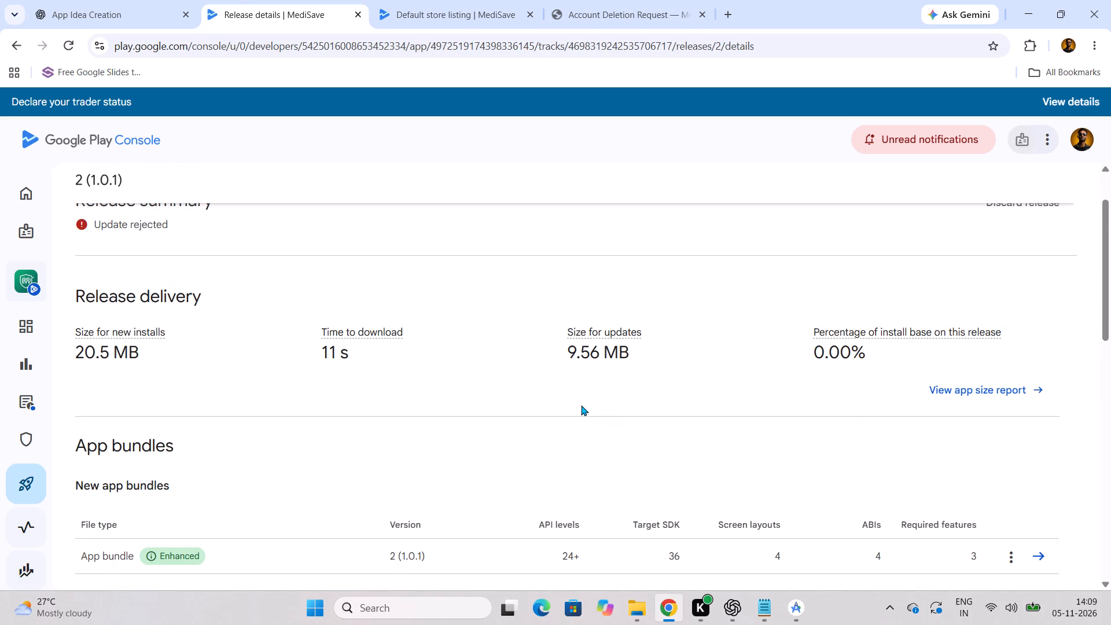
{"action": "scroll", "coordinate": [581, 405], "scroll_direction": "down", "scroll_amount": 1}
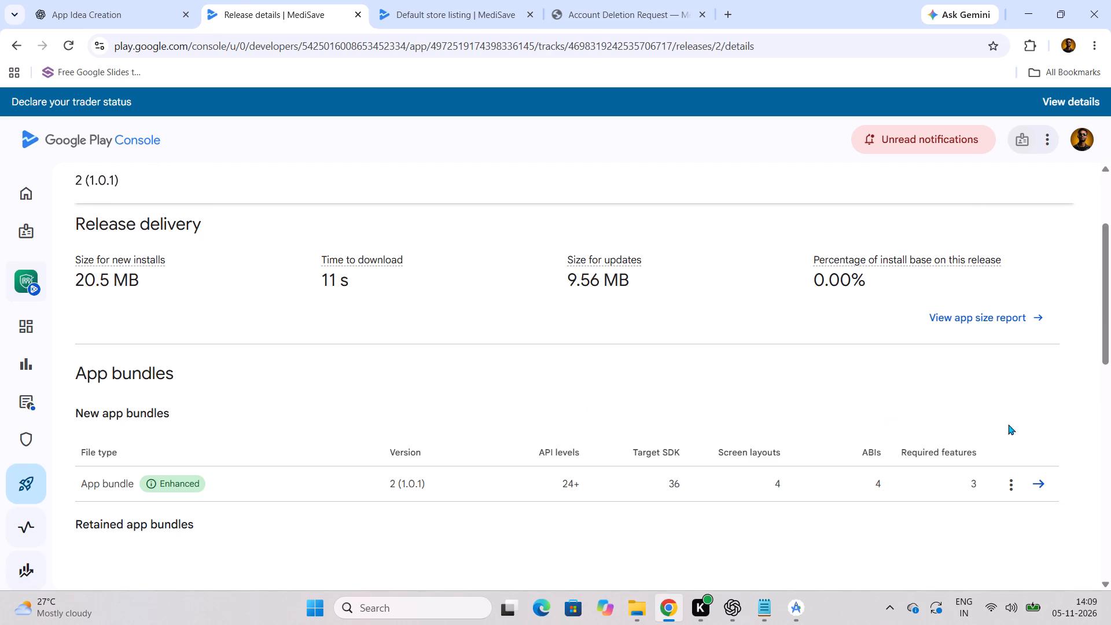
{"action": "left_click", "coordinate": [1032, 483]}
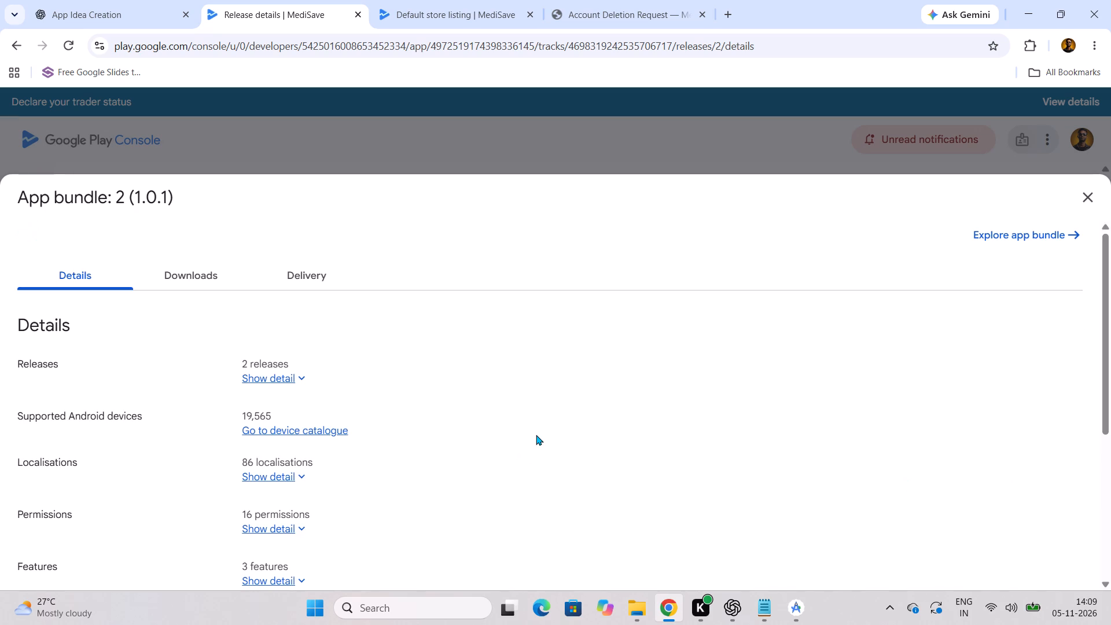
{"action": "scroll", "coordinate": [532, 433], "scroll_direction": "down", "scroll_amount": 4}
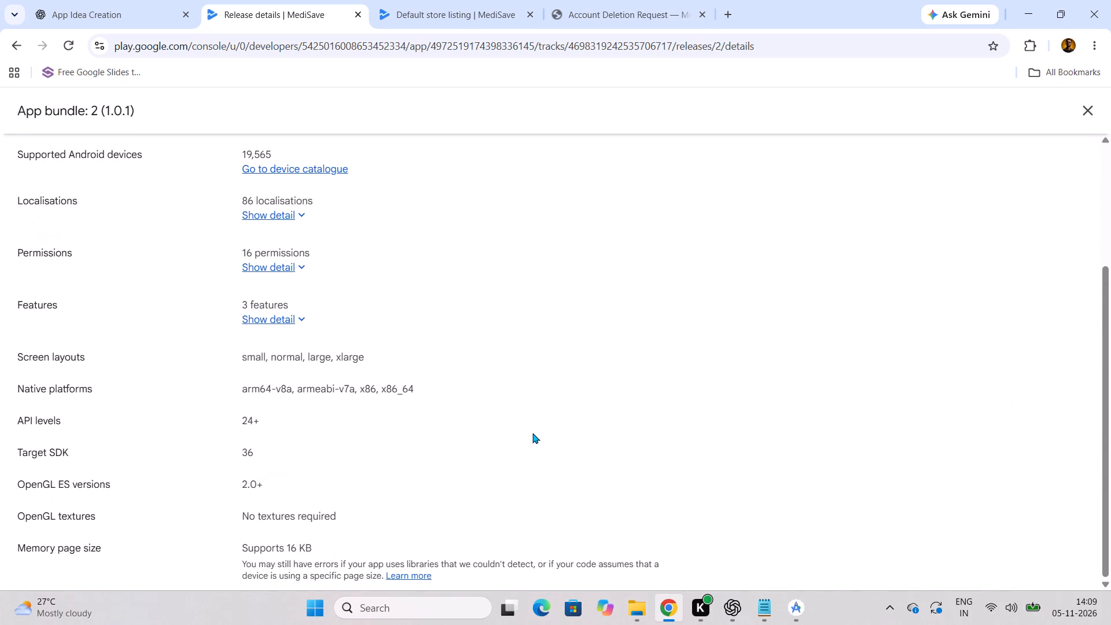
{"action": "scroll", "coordinate": [532, 432], "scroll_direction": "up", "scroll_amount": 4}
{"action": "scroll", "coordinate": [532, 432], "scroll_direction": "down", "scroll_amount": 16}
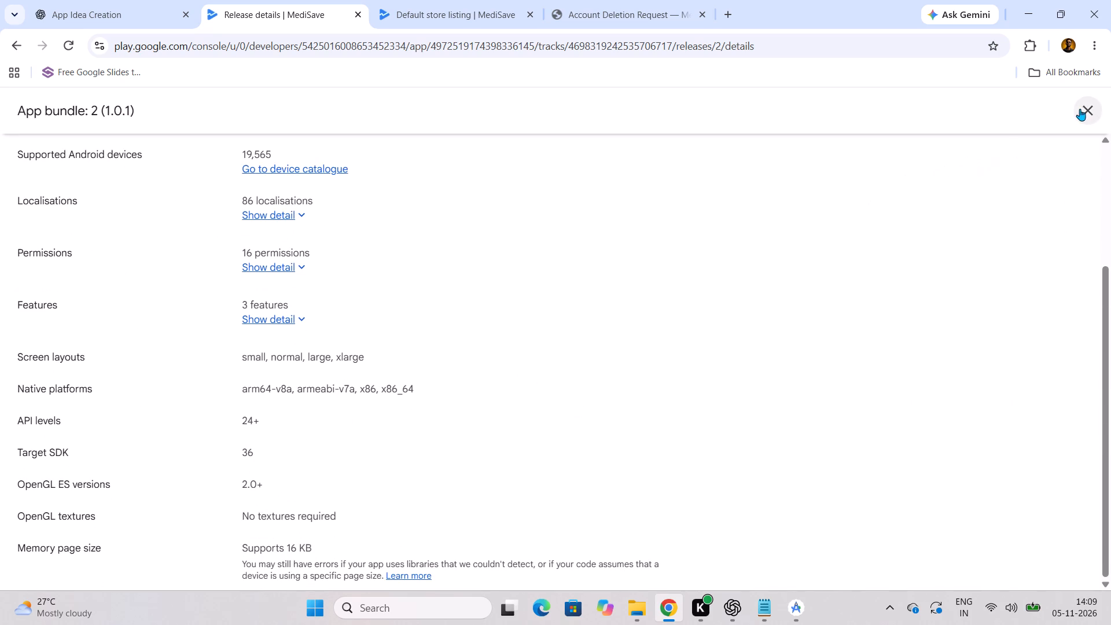
{"action": "left_click", "coordinate": [1082, 109]}
Look through the rest of the 2 (1.0.1) release page and read its release notes.
{"action": "scroll", "coordinate": [450, 400], "scroll_direction": "down", "scroll_amount": 7}
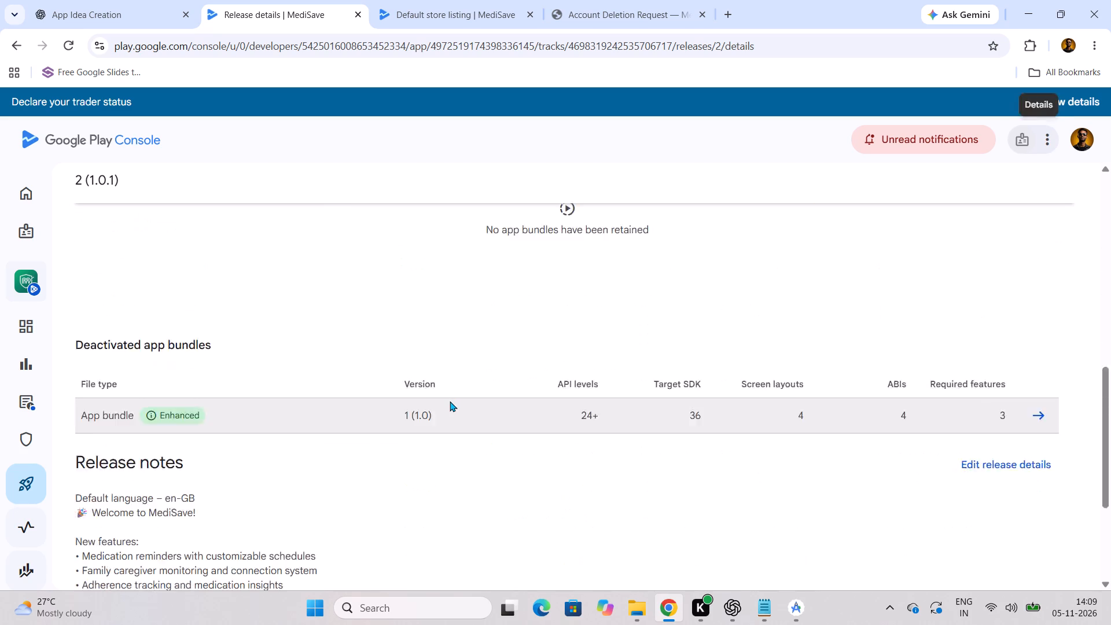
{"action": "scroll", "coordinate": [450, 401], "scroll_direction": "down", "scroll_amount": 5}
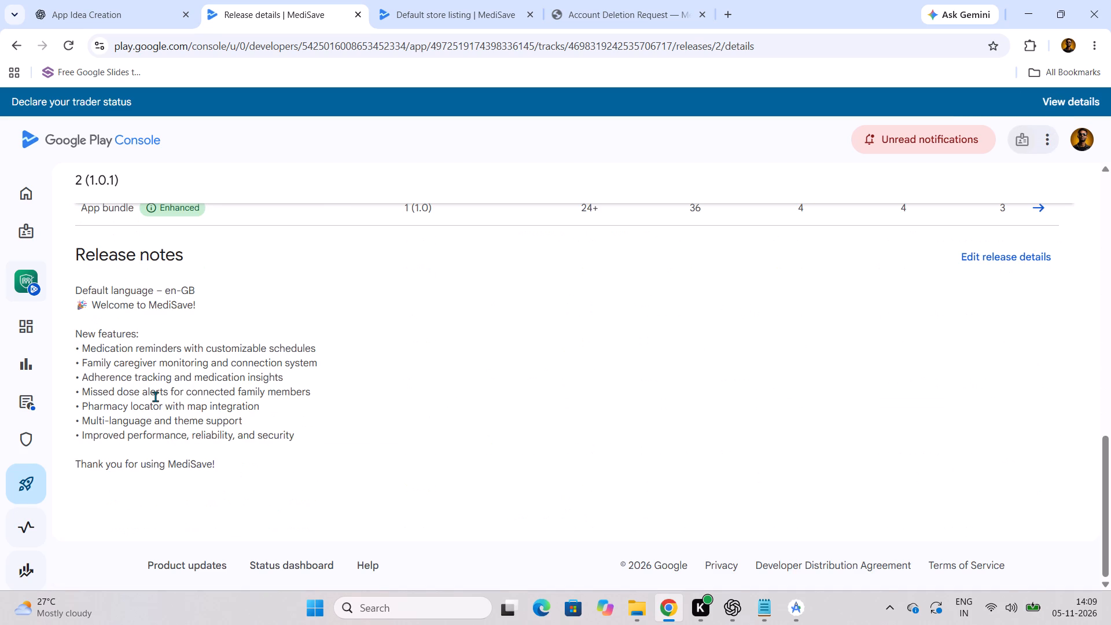
In the existing MediSave app, leave the release details and open its Store listings page under Grow users.
{"action": "scroll", "coordinate": [156, 388], "scroll_direction": "up", "scroll_amount": 13}
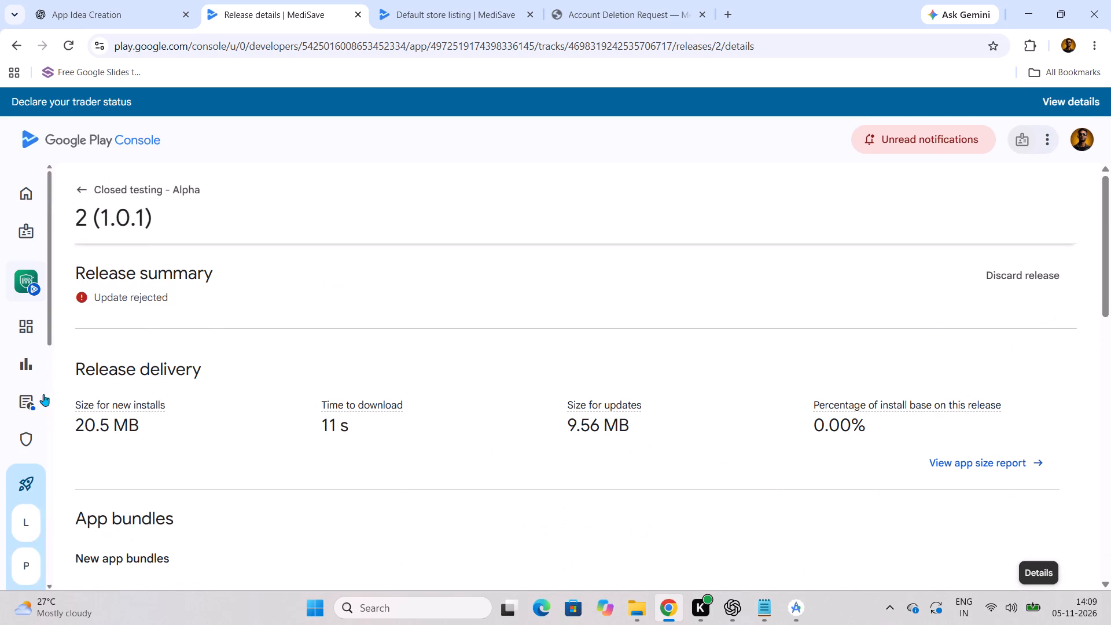
{"action": "scroll", "coordinate": [53, 459], "scroll_direction": "down", "scroll_amount": 2}
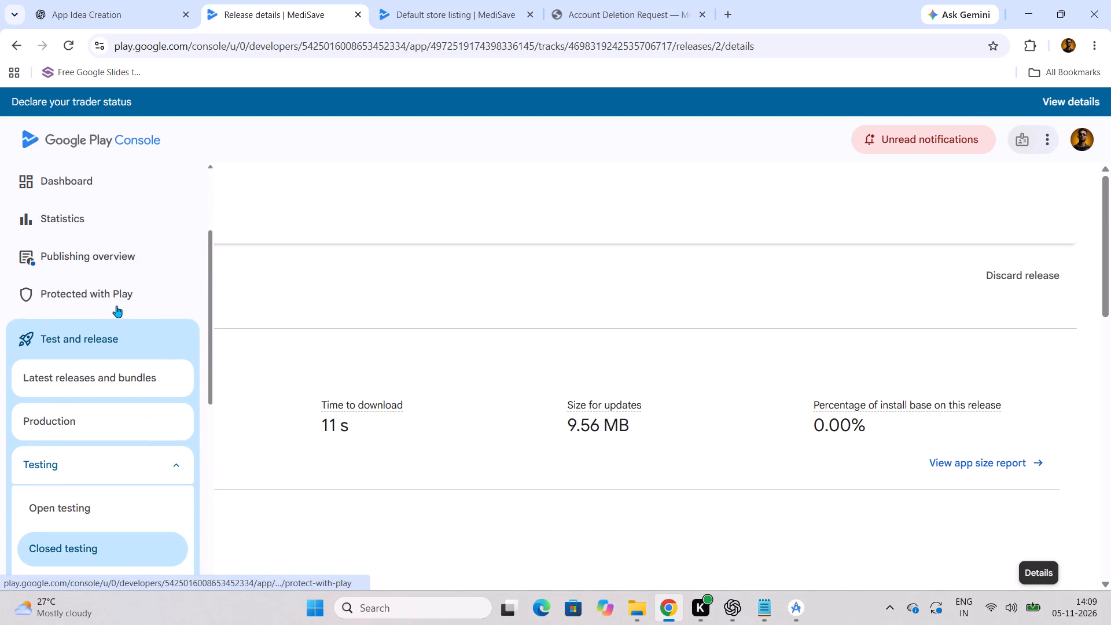
{"action": "scroll", "coordinate": [106, 392], "scroll_direction": "down", "scroll_amount": 3}
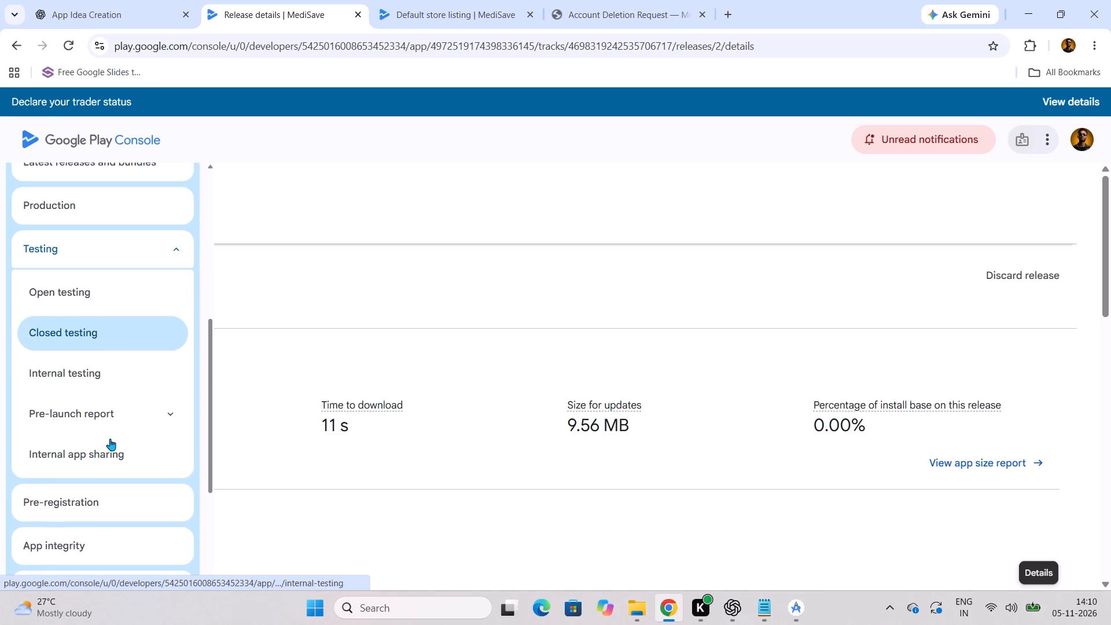
{"action": "scroll", "coordinate": [106, 464], "scroll_direction": "down", "scroll_amount": 2}
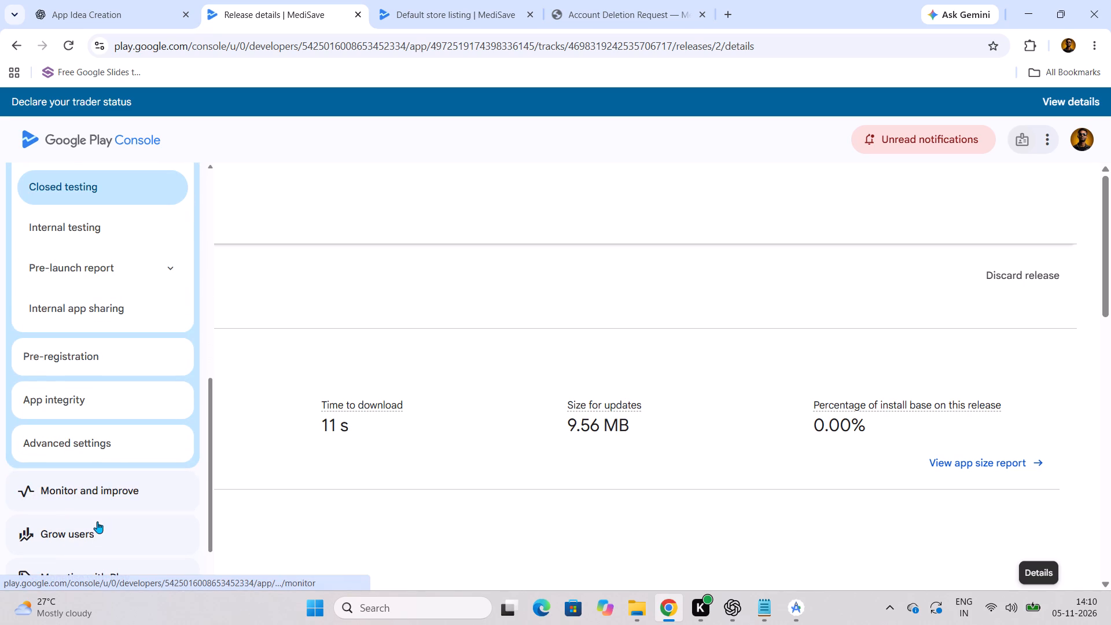
{"action": "left_click", "coordinate": [98, 532]}
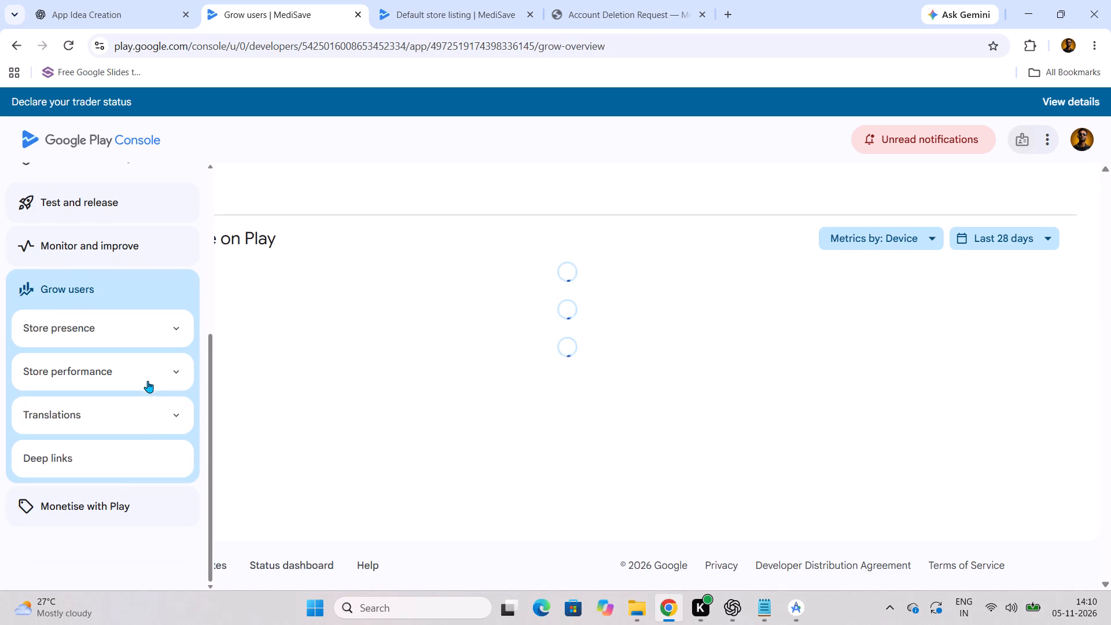
{"action": "left_click", "coordinate": [174, 328]}
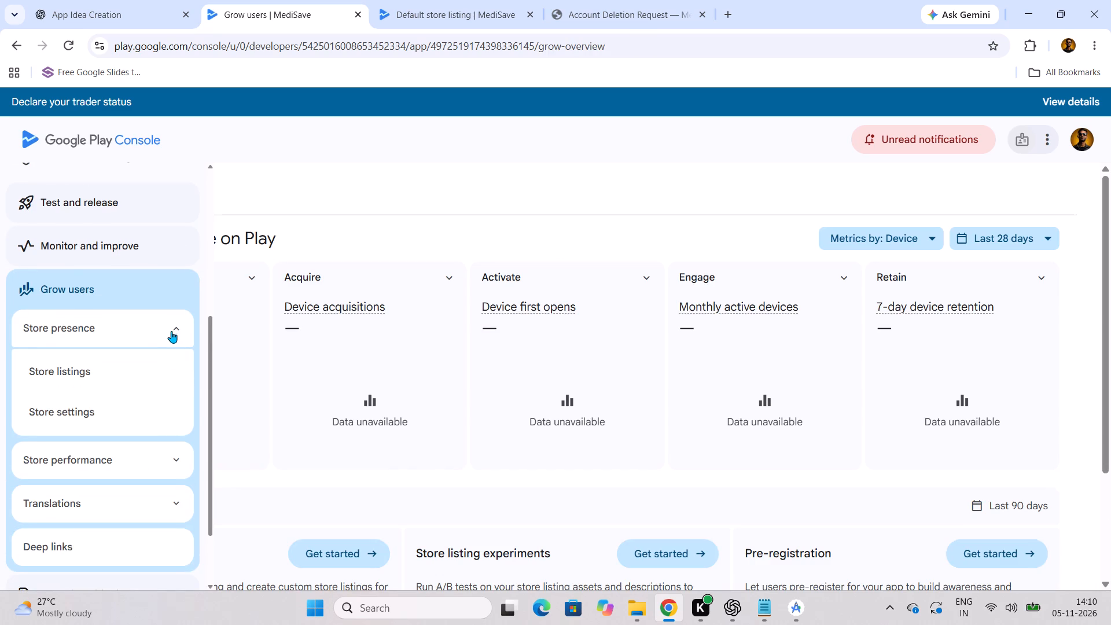
{"action": "left_click", "coordinate": [95, 376]}
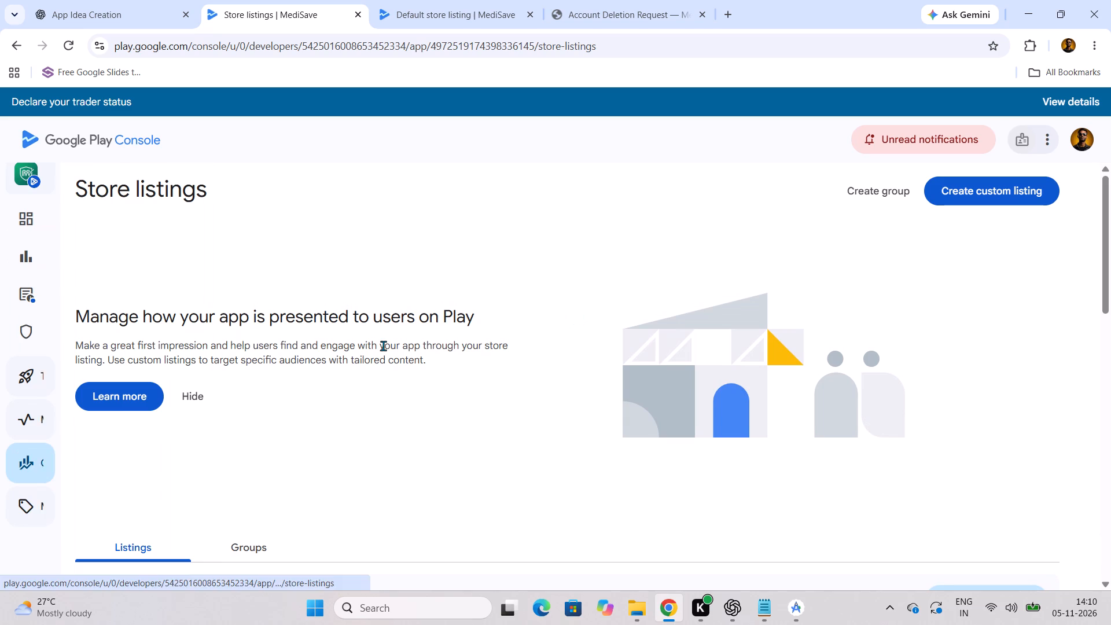
Open the existing app's default store listing details and open that listing for editing.
{"action": "scroll", "coordinate": [370, 374], "scroll_direction": "down", "scroll_amount": 3}
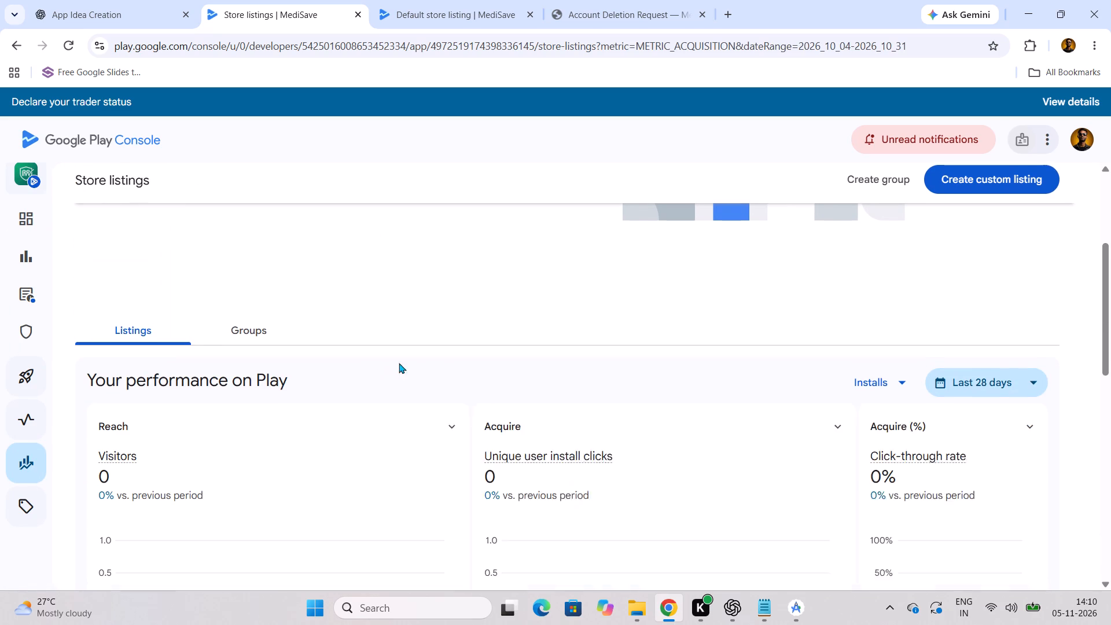
{"action": "scroll", "coordinate": [449, 373], "scroll_direction": "down", "scroll_amount": 5}
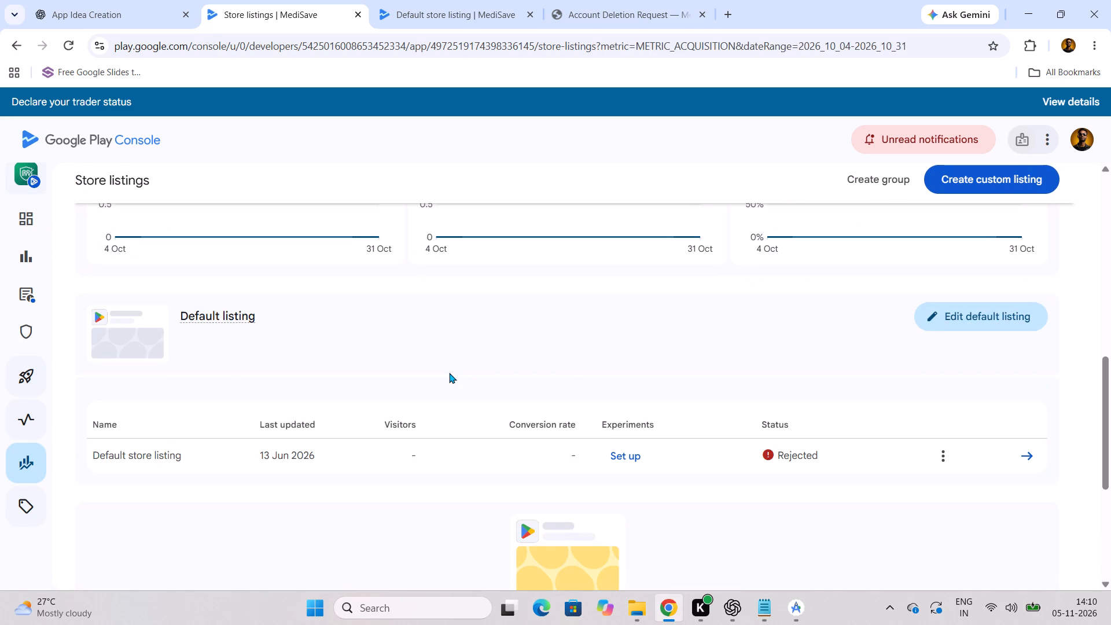
{"action": "left_click", "coordinate": [1029, 454]}
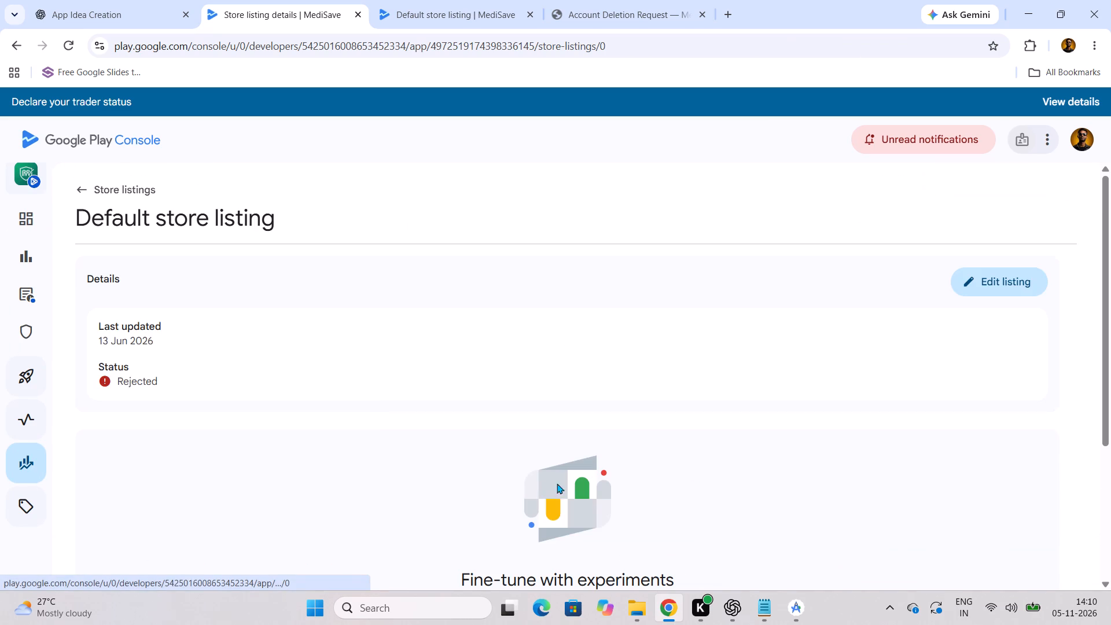
{"action": "scroll", "coordinate": [495, 482], "scroll_direction": "down", "scroll_amount": 6}
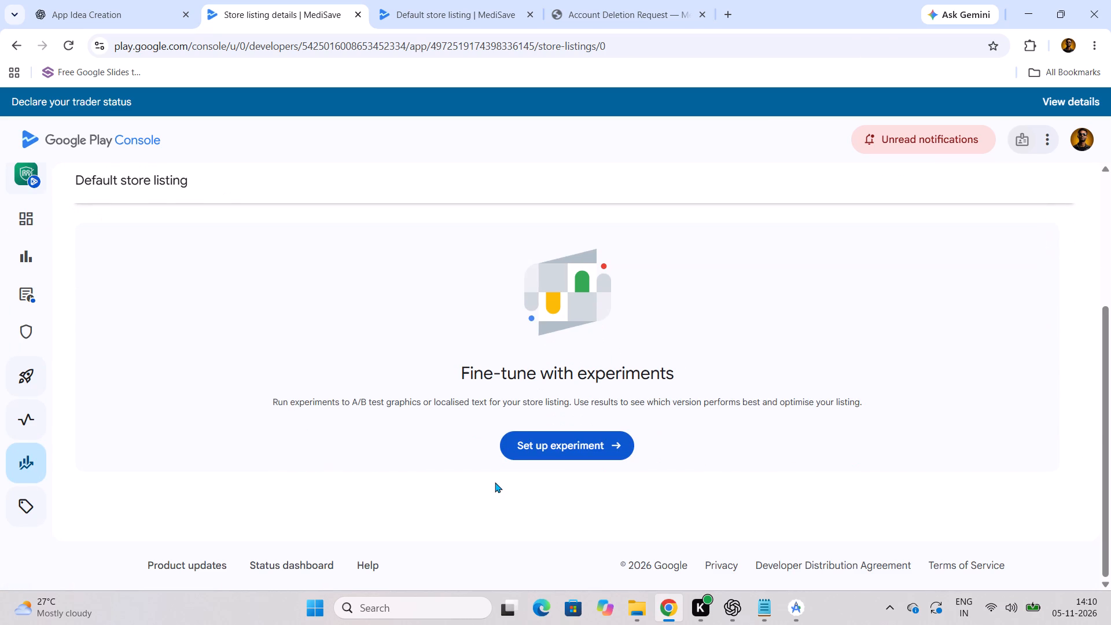
{"action": "scroll", "coordinate": [495, 482], "scroll_direction": "down", "scroll_amount": 1}
{"action": "scroll", "coordinate": [495, 482], "scroll_direction": "up", "scroll_amount": 3}
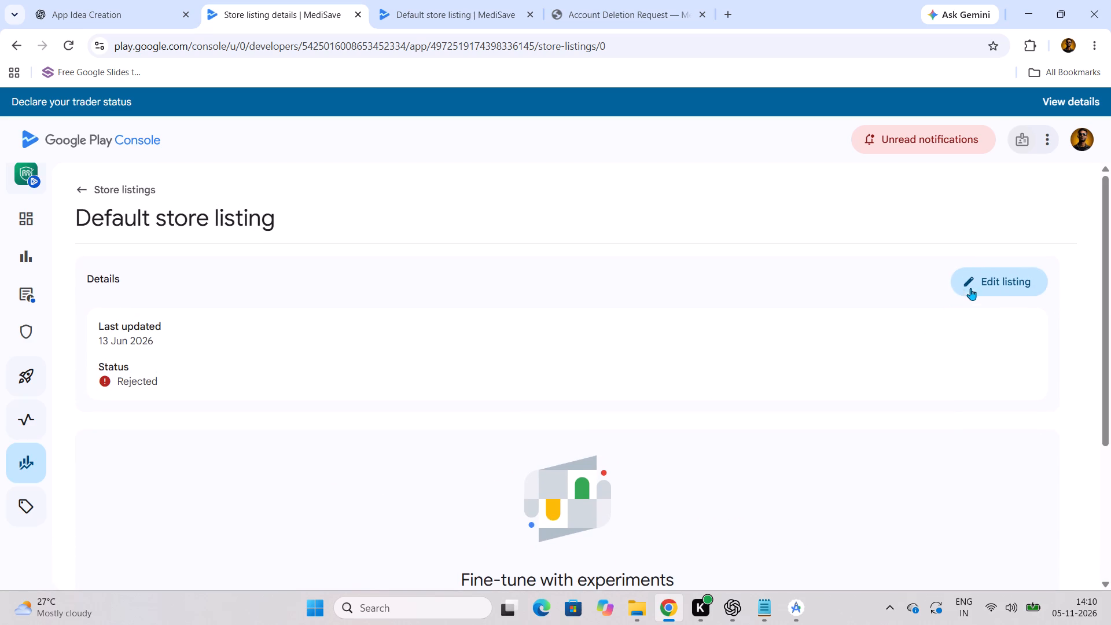
{"action": "left_click", "coordinate": [988, 279]}
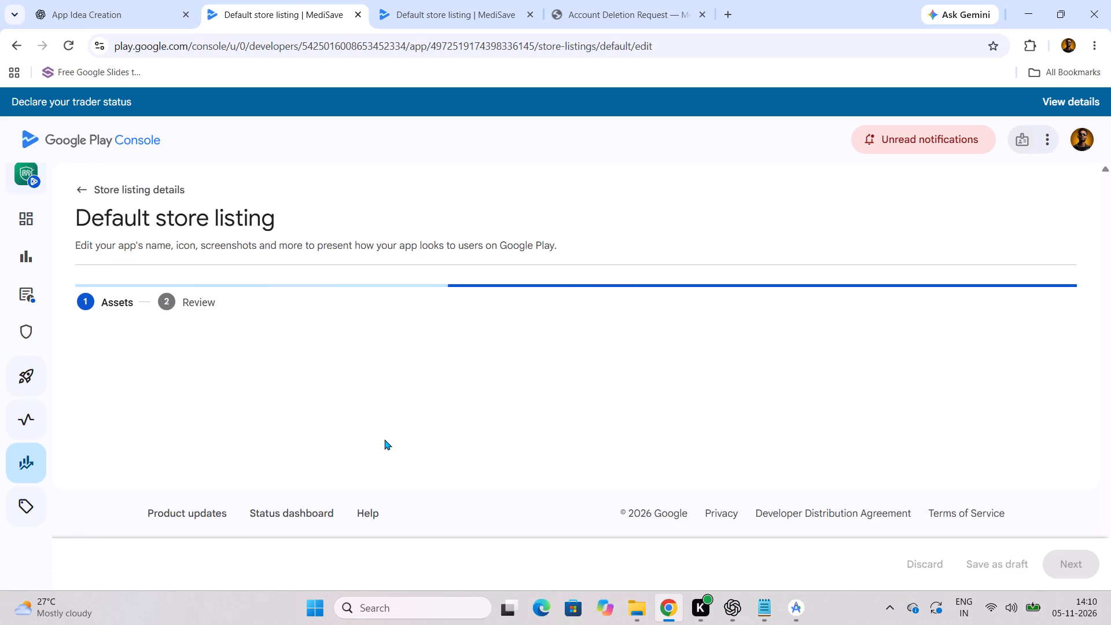
Copy the existing listing's short description, "Never miss a dose. Track medicines, reminders & family care.", into the new app's short description.
{"action": "scroll", "coordinate": [384, 439], "scroll_direction": "down", "scroll_amount": 5}
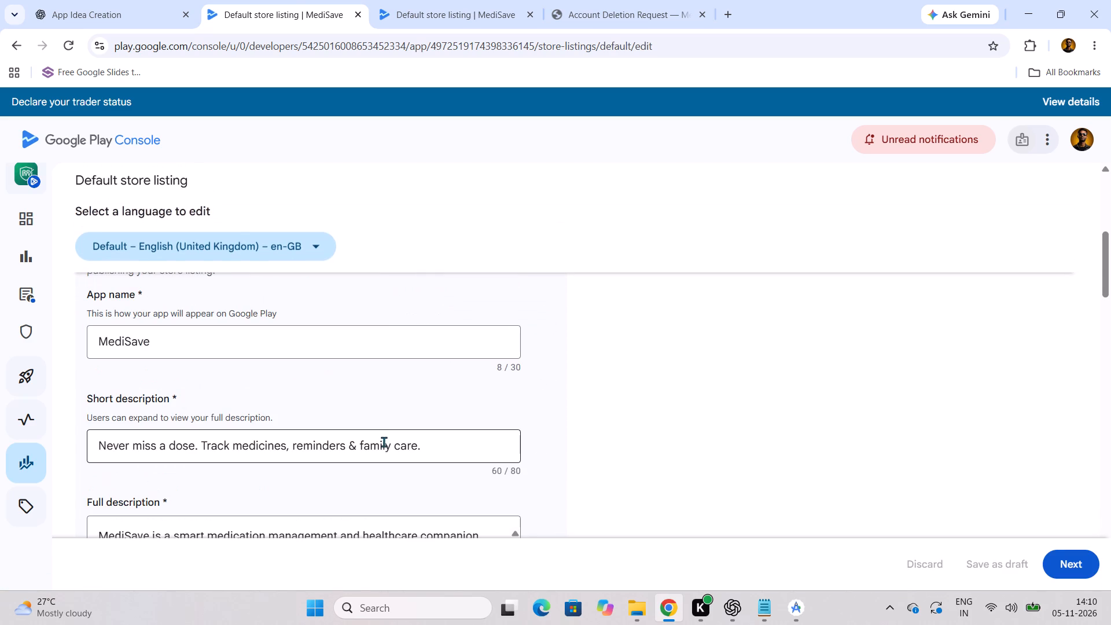
{"action": "left_click", "coordinate": [497, 444]}
{"action": "double_click", "coordinate": [497, 444]}
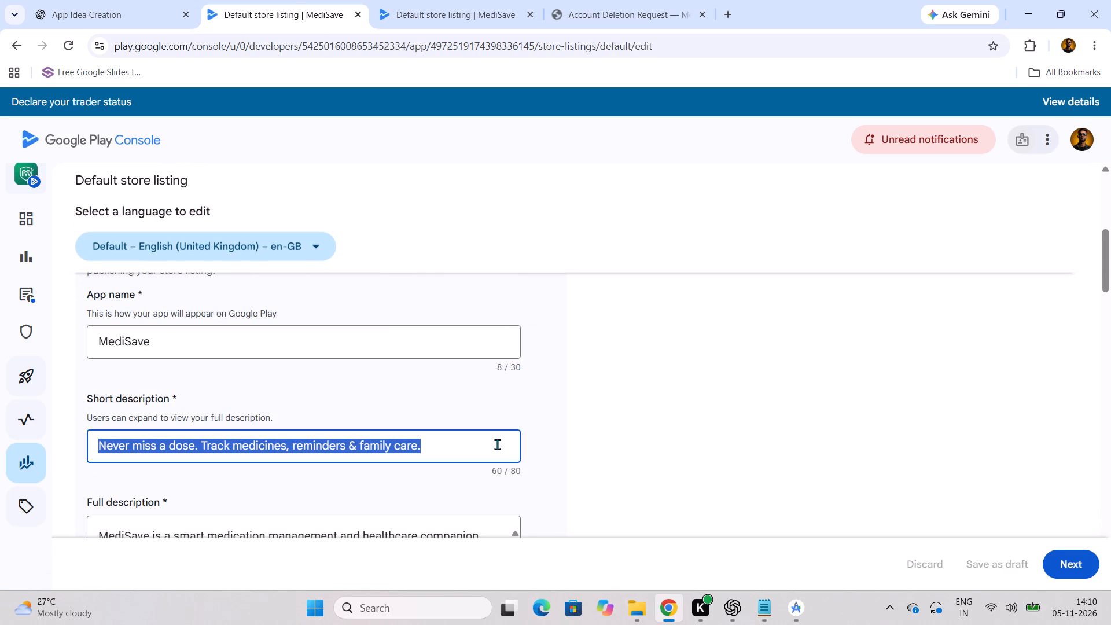
{"action": "key", "text": "ctrl+c"}
{"action": "left_click", "coordinate": [437, 12]}
{"action": "left_click", "coordinate": [295, 447]}
{"action": "key", "text": "ctrl+v"}
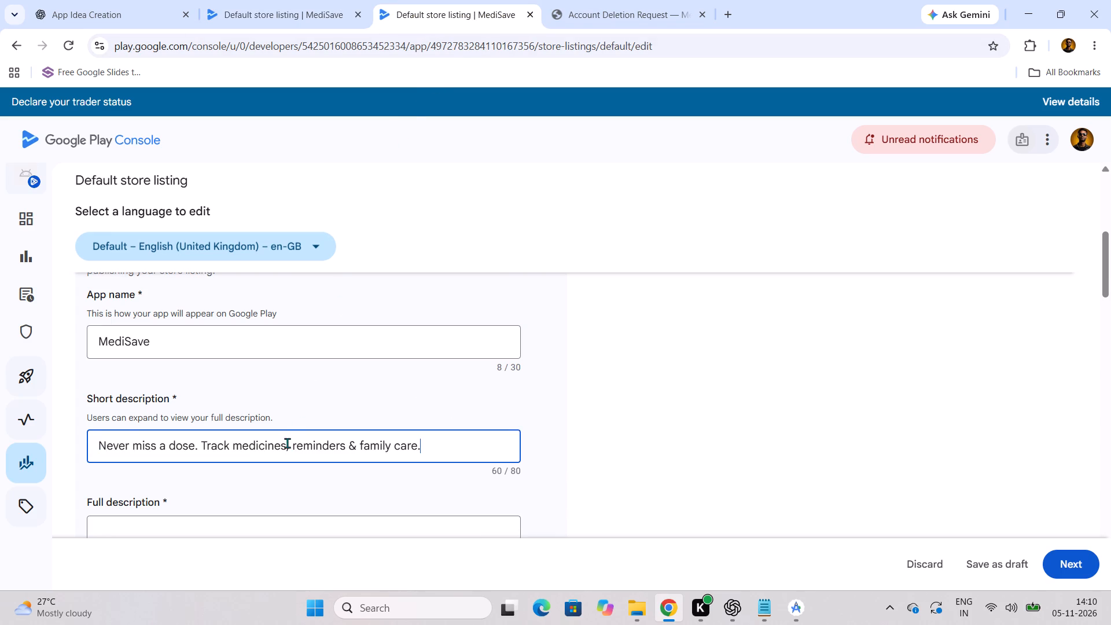
Copy the entire full description from the existing app's listing into the new app's full description.
{"action": "scroll", "coordinate": [264, 400], "scroll_direction": "down", "scroll_amount": 1}
{"action": "left_click", "coordinate": [290, 4]}
{"action": "scroll", "coordinate": [373, 336], "scroll_direction": "down", "scroll_amount": 3}
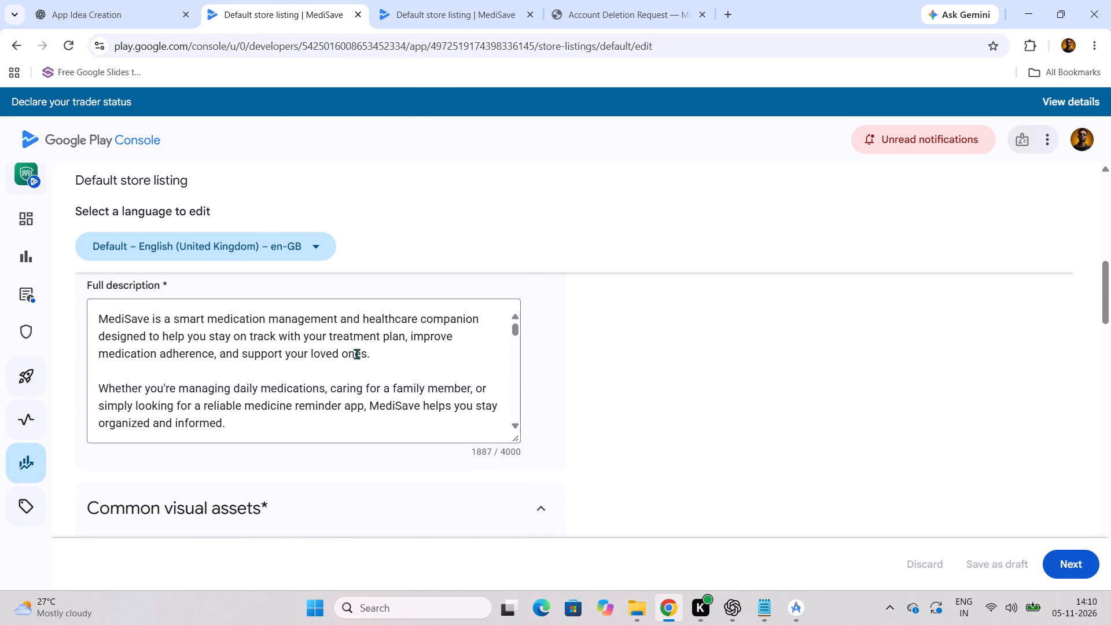
{"action": "left_click", "coordinate": [347, 357]}
{"action": "key", "text": "ctrl+a"}
{"action": "key", "text": "ctrl+c"}
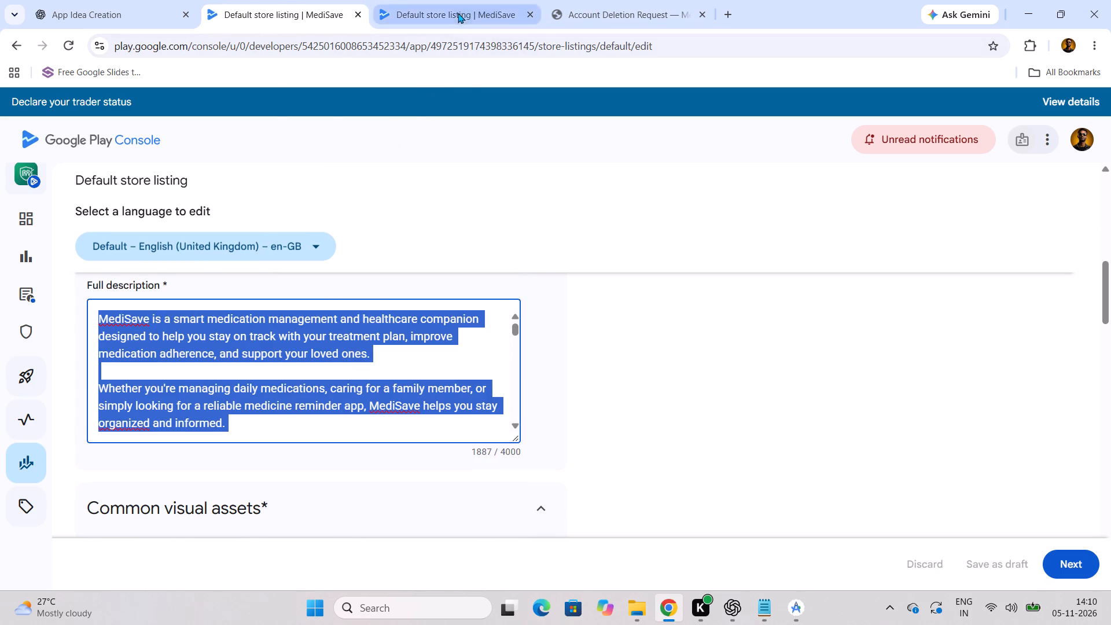
{"action": "left_click", "coordinate": [458, 13]}
{"action": "left_click", "coordinate": [350, 479]}
{"action": "key", "text": "ctrl+v"}
Upload medsave_app_icon-resized-512x512 from the MediSave-images folder in Pictures as the new listing's app icon.
{"action": "scroll", "coordinate": [333, 470], "scroll_direction": "down", "scroll_amount": 3}
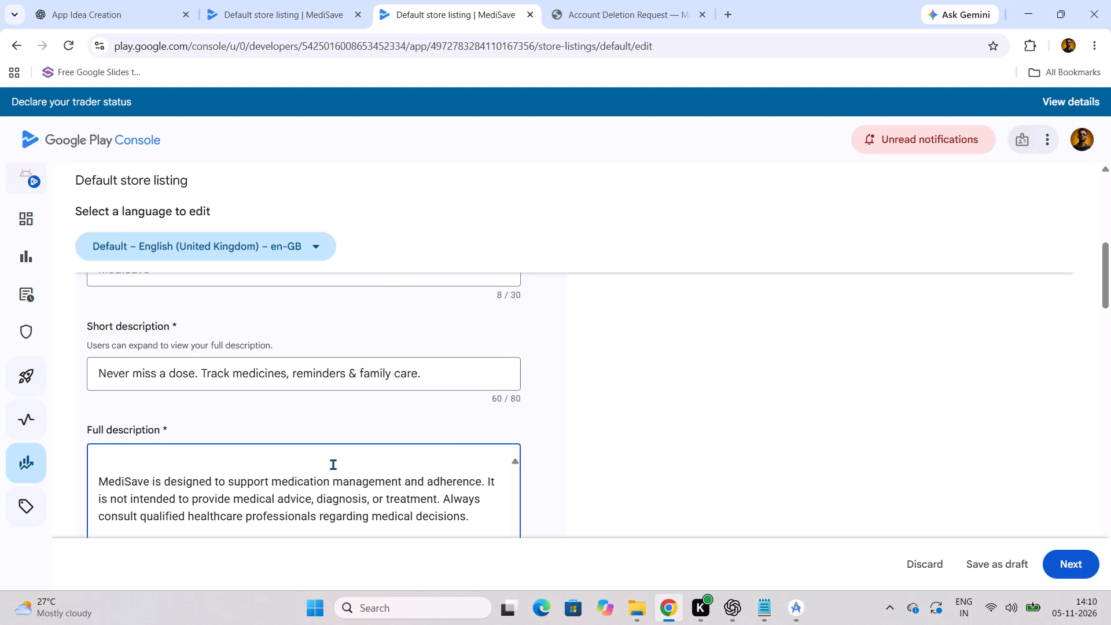
{"action": "scroll", "coordinate": [595, 428], "scroll_direction": "down", "scroll_amount": 6}
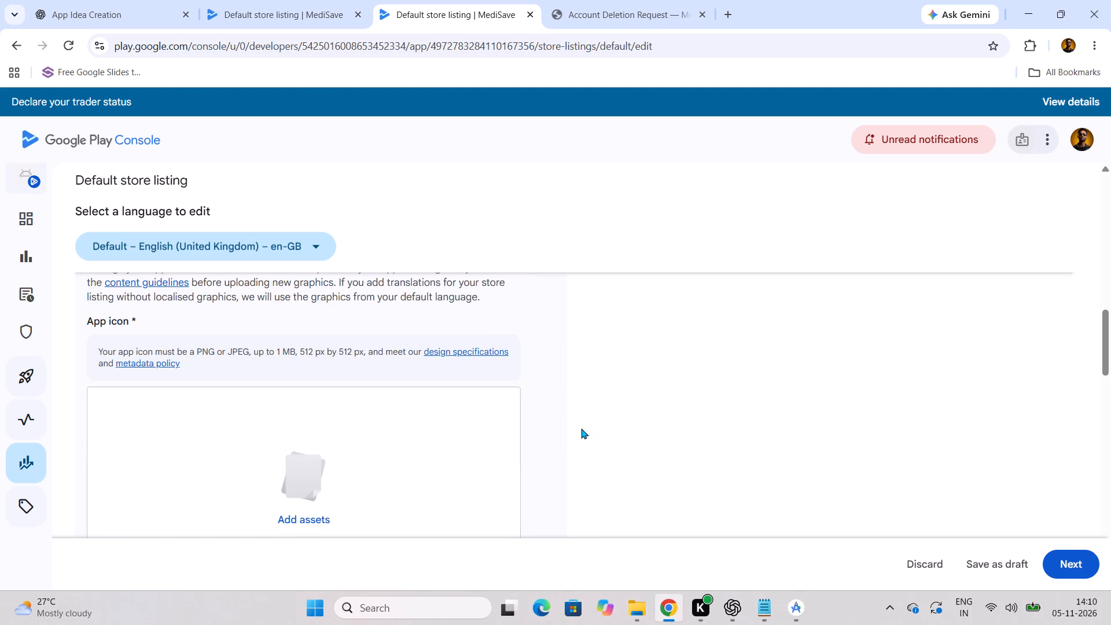
{"action": "scroll", "coordinate": [363, 508], "scroll_direction": "down", "scroll_amount": 1}
{"action": "left_click", "coordinate": [306, 446]}
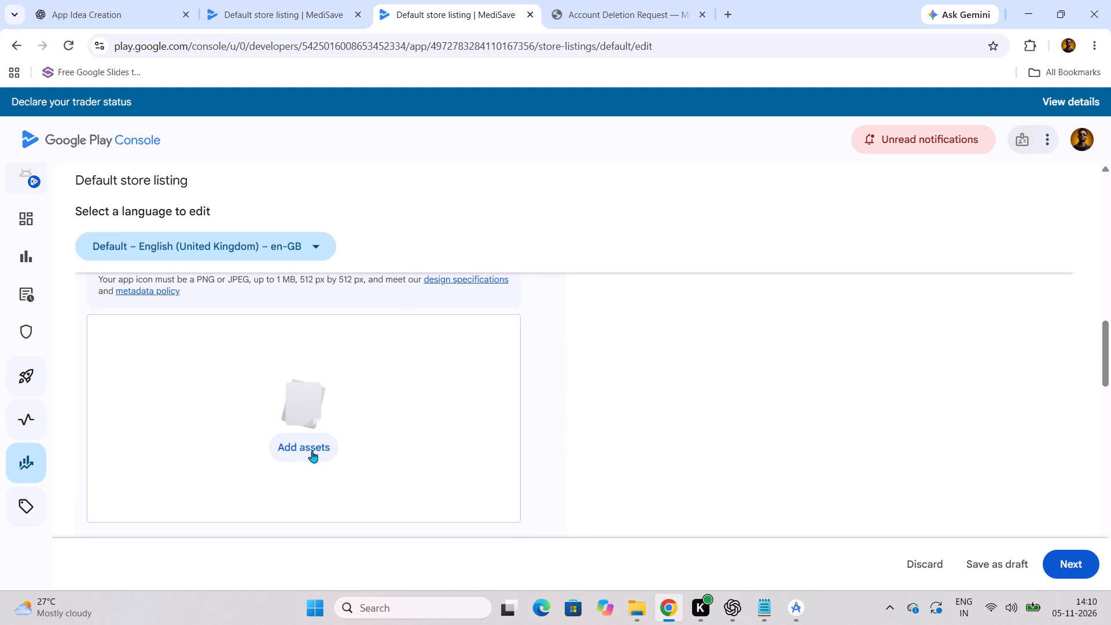
{"action": "left_click", "coordinate": [911, 531]}
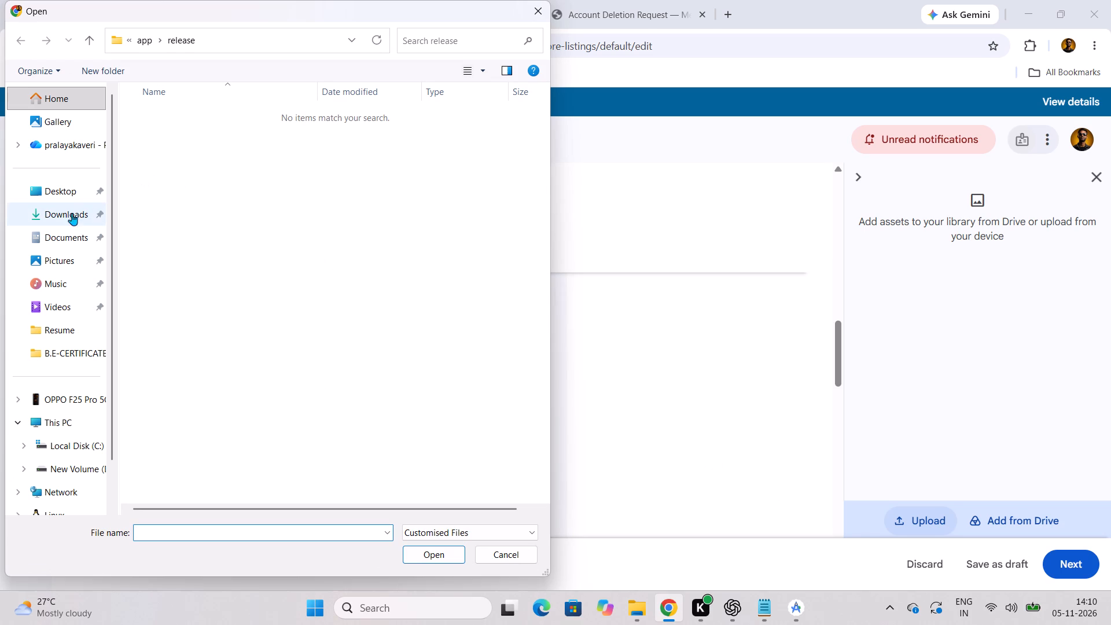
{"action": "left_click", "coordinate": [59, 259]}
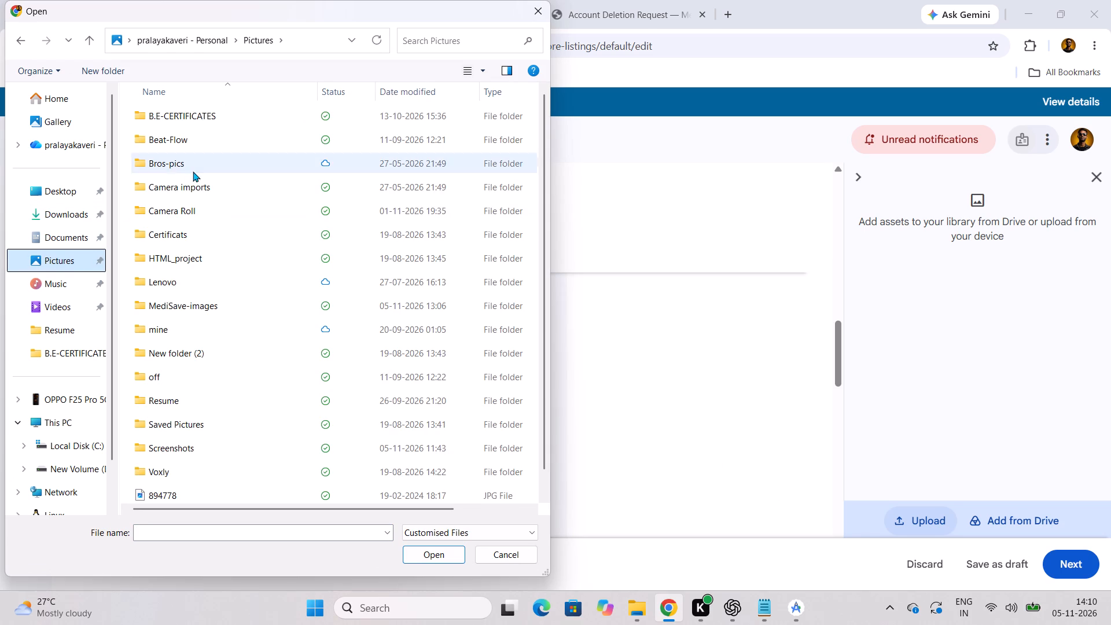
{"action": "double_click", "coordinate": [192, 305]}
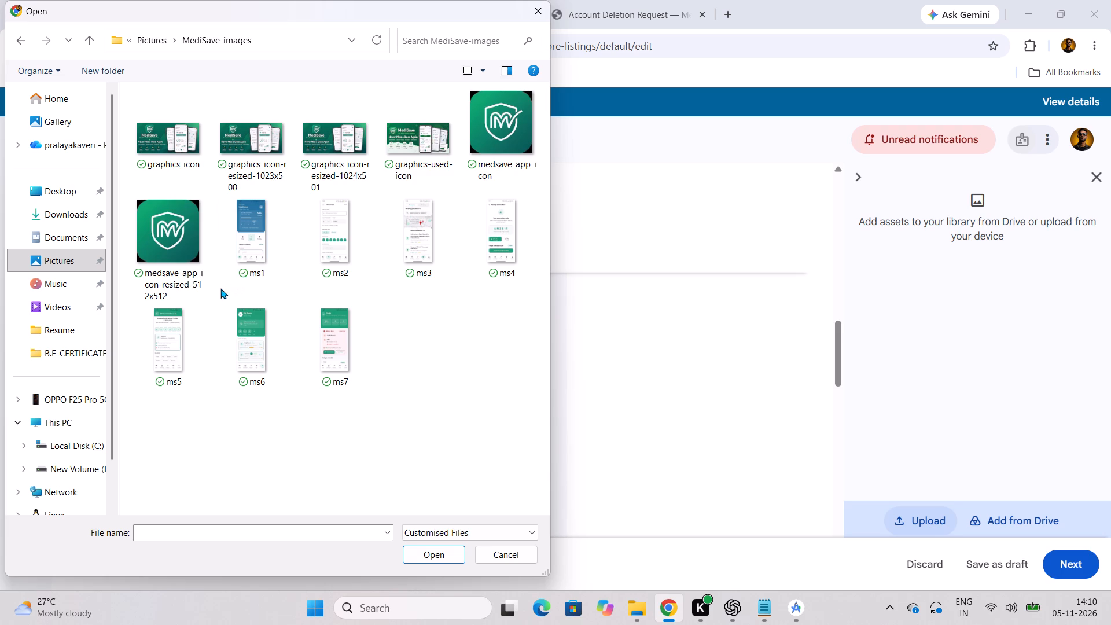
{"action": "left_click", "coordinate": [172, 261]}
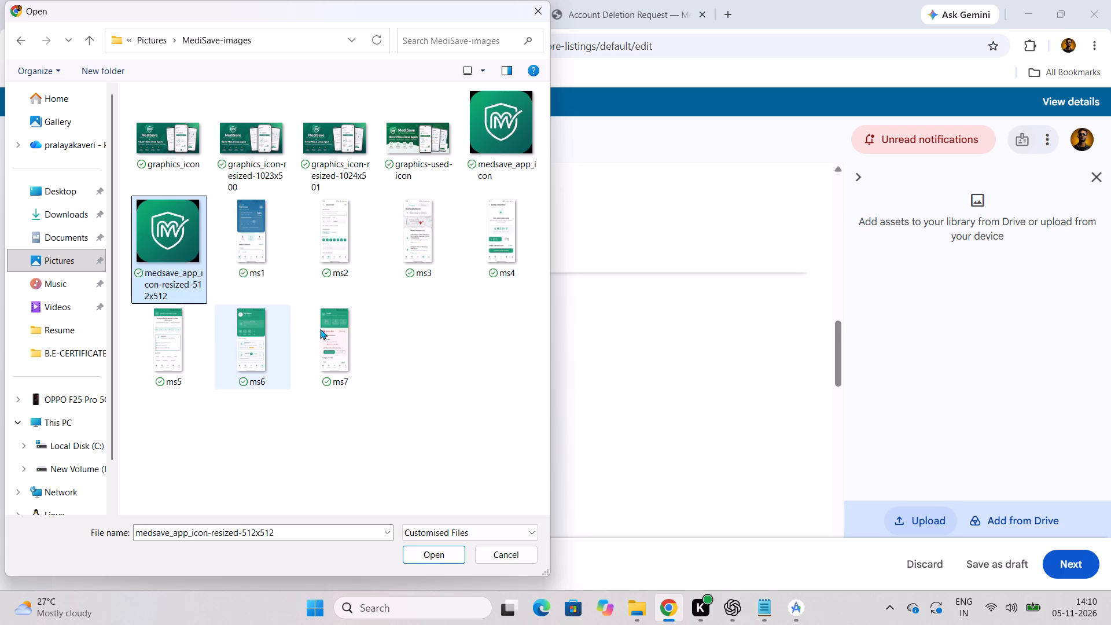
{"action": "left_click", "coordinate": [422, 554]}
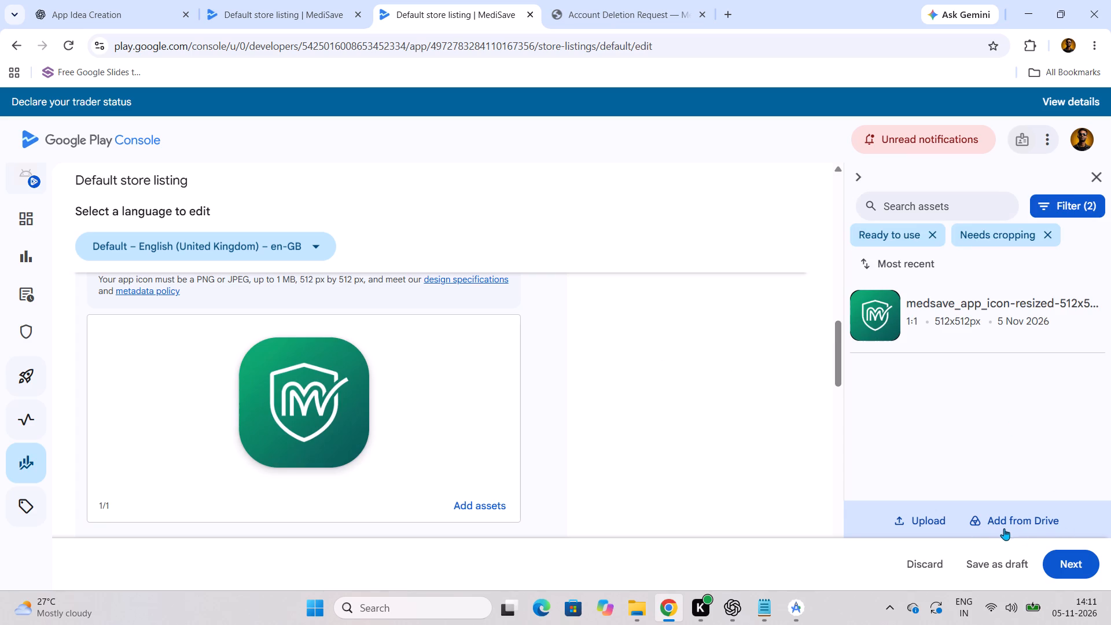
Upload graphics-used-icon from the MediSave-images folder as an asset for the new listing's feature graphic.
{"action": "scroll", "coordinate": [917, 491], "scroll_direction": "down", "scroll_amount": 2}
{"action": "scroll", "coordinate": [429, 458], "scroll_direction": "down", "scroll_amount": 4}
{"action": "left_click", "coordinate": [316, 454]}
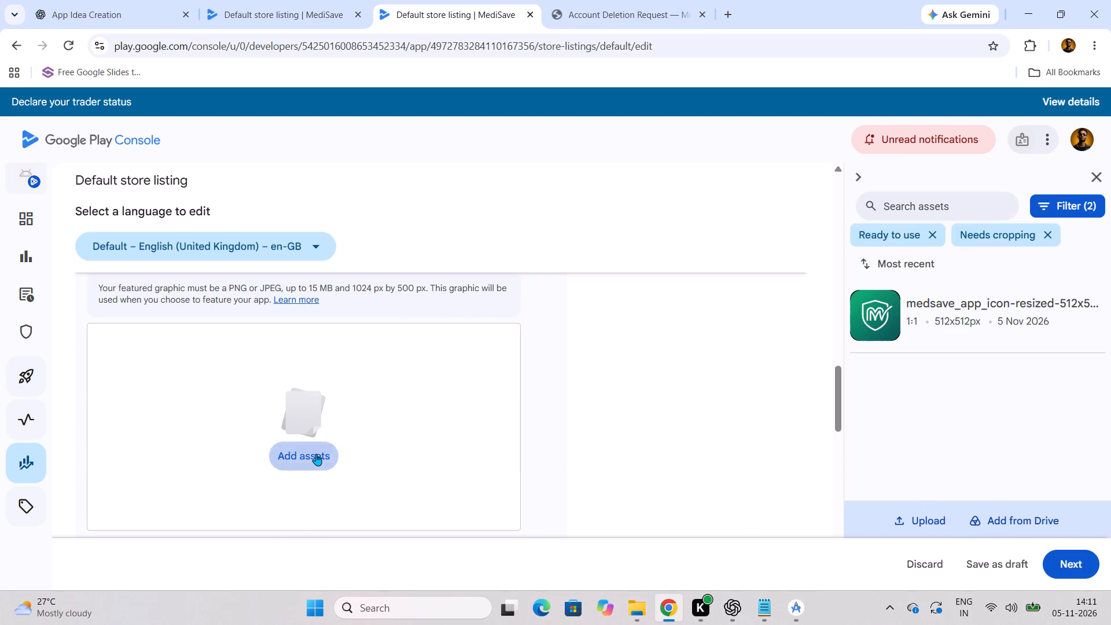
{"action": "left_click", "coordinate": [924, 530]}
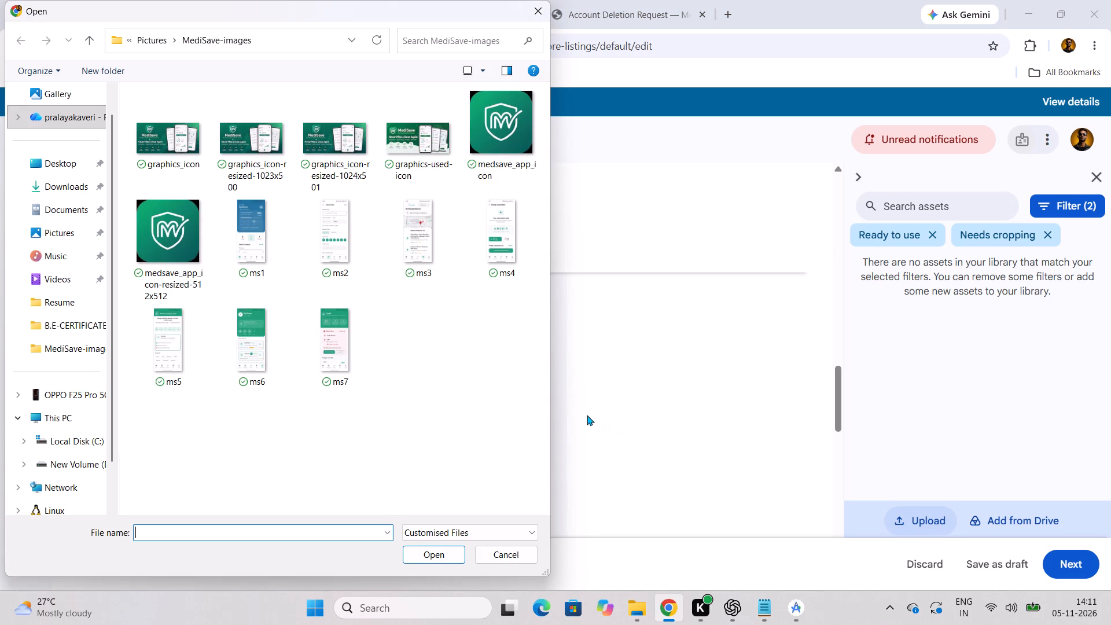
{"action": "left_click", "coordinate": [423, 142]}
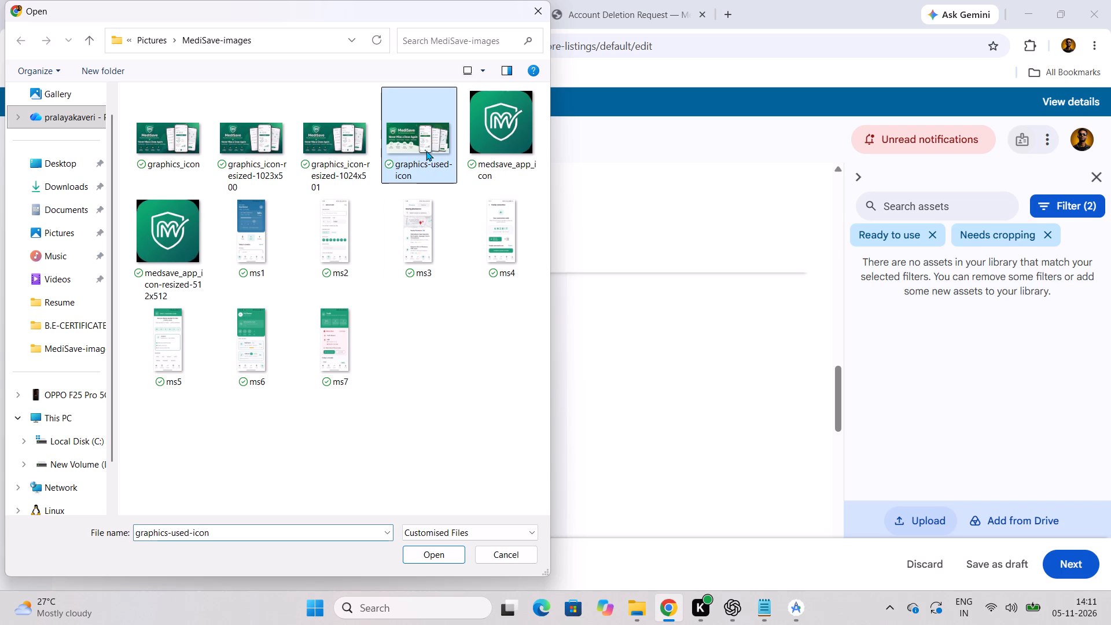
{"action": "left_click", "coordinate": [437, 555]}
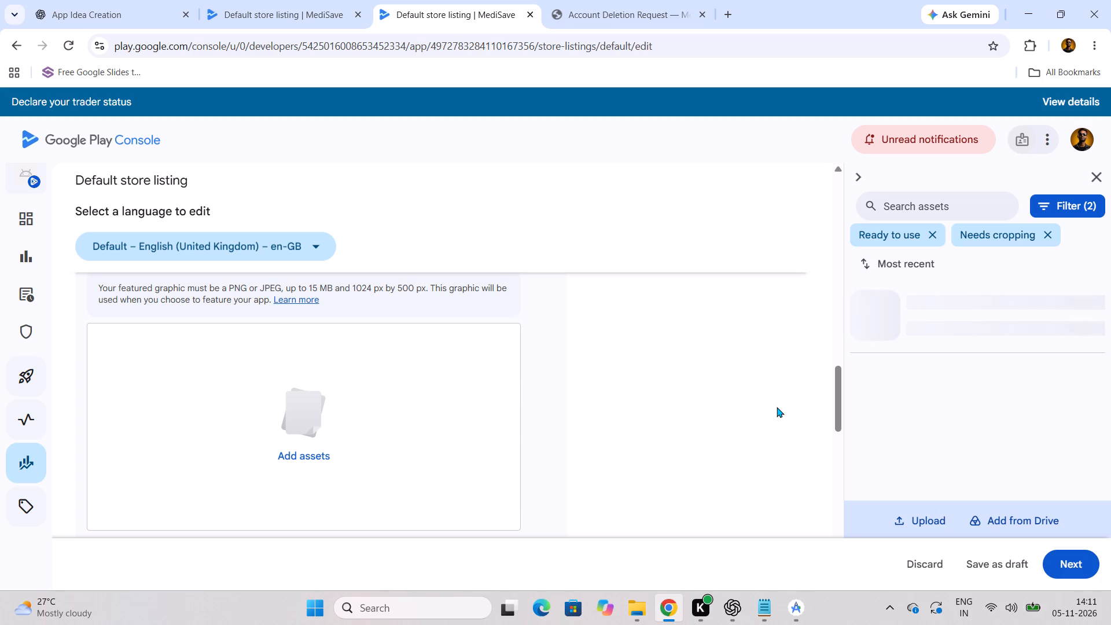
Review the graphics and phone screenshots in the existing MediSave app's default store listing, then return to the new app's listing.
{"action": "left_click", "coordinate": [284, 13]}
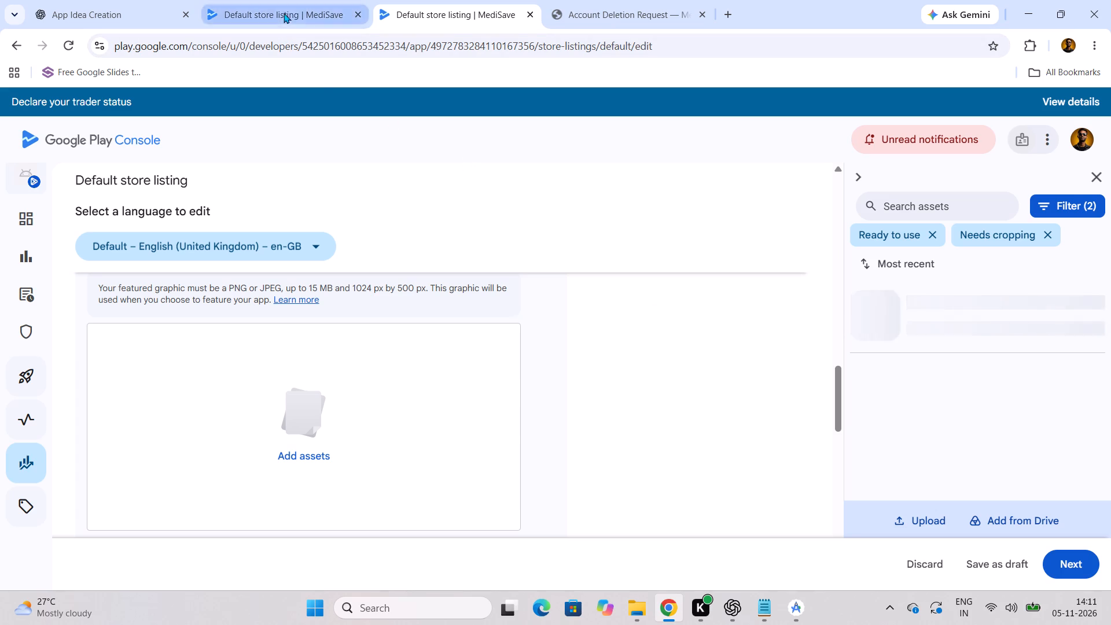
{"action": "scroll", "coordinate": [366, 394], "scroll_direction": "down", "scroll_amount": 6}
{"action": "scroll", "coordinate": [575, 458], "scroll_direction": "down", "scroll_amount": 4}
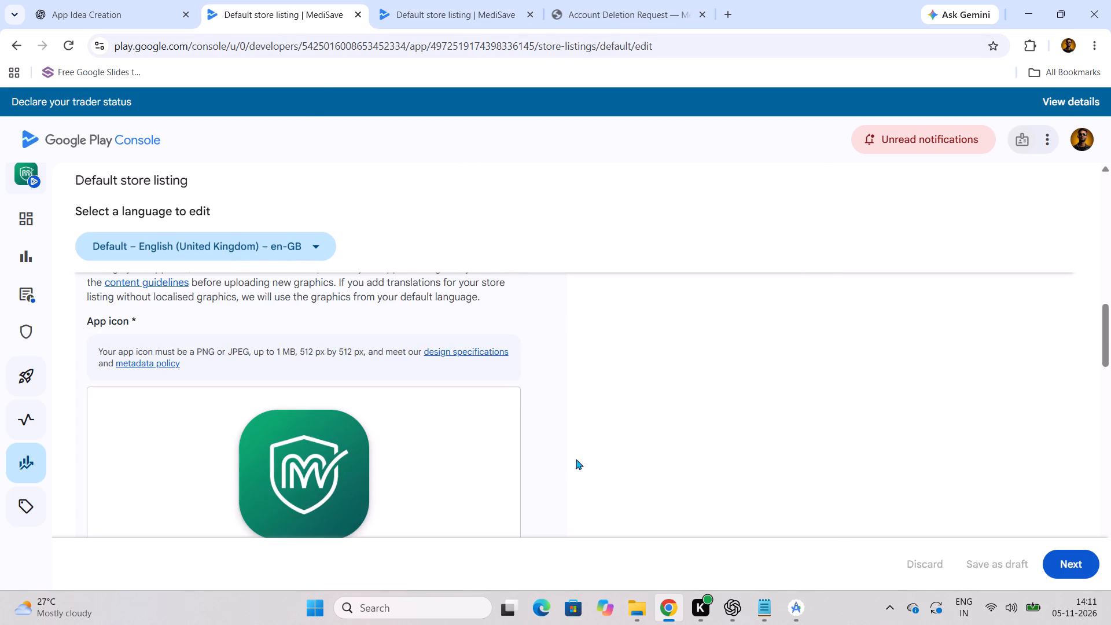
{"action": "scroll", "coordinate": [576, 459], "scroll_direction": "down", "scroll_amount": 5}
{"action": "left_click", "coordinate": [575, 448]}
{"action": "scroll", "coordinate": [575, 446], "scroll_direction": "down", "scroll_amount": 3}
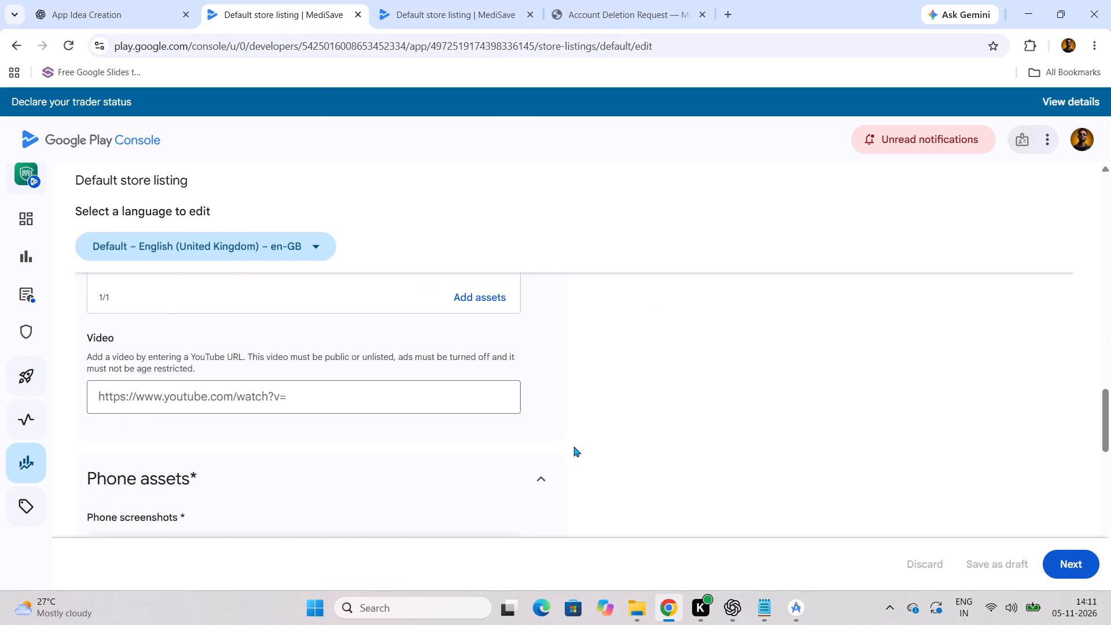
{"action": "scroll", "coordinate": [573, 446], "scroll_direction": "down", "scroll_amount": 2}
{"action": "scroll", "coordinate": [573, 446], "scroll_direction": "up", "scroll_amount": 2}
{"action": "scroll", "coordinate": [573, 446], "scroll_direction": "down", "scroll_amount": 3}
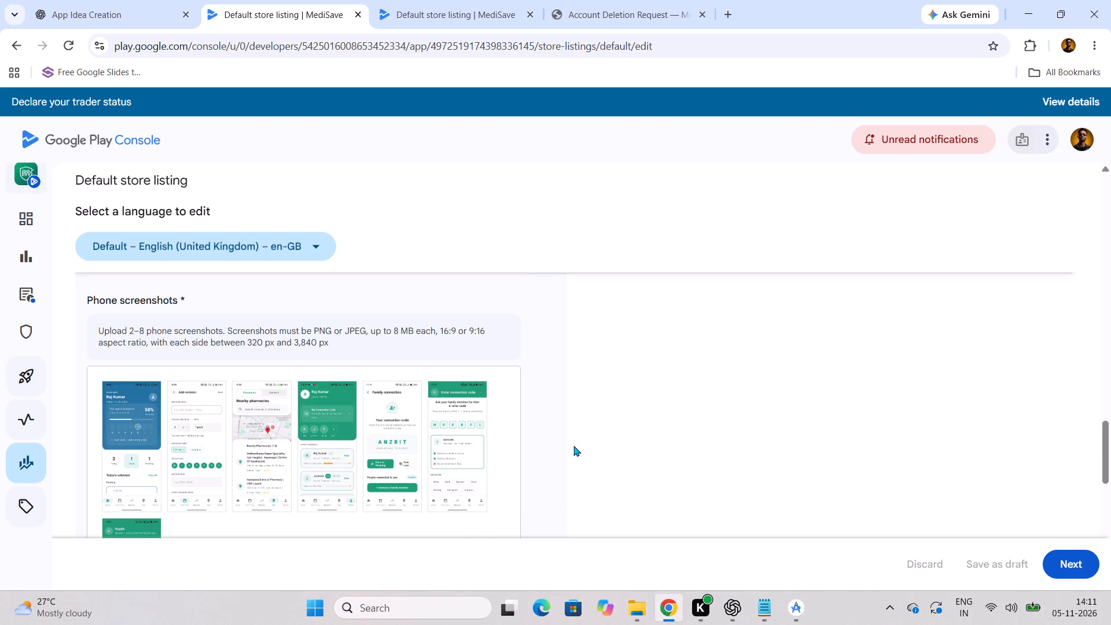
{"action": "left_click", "coordinate": [417, 6]}
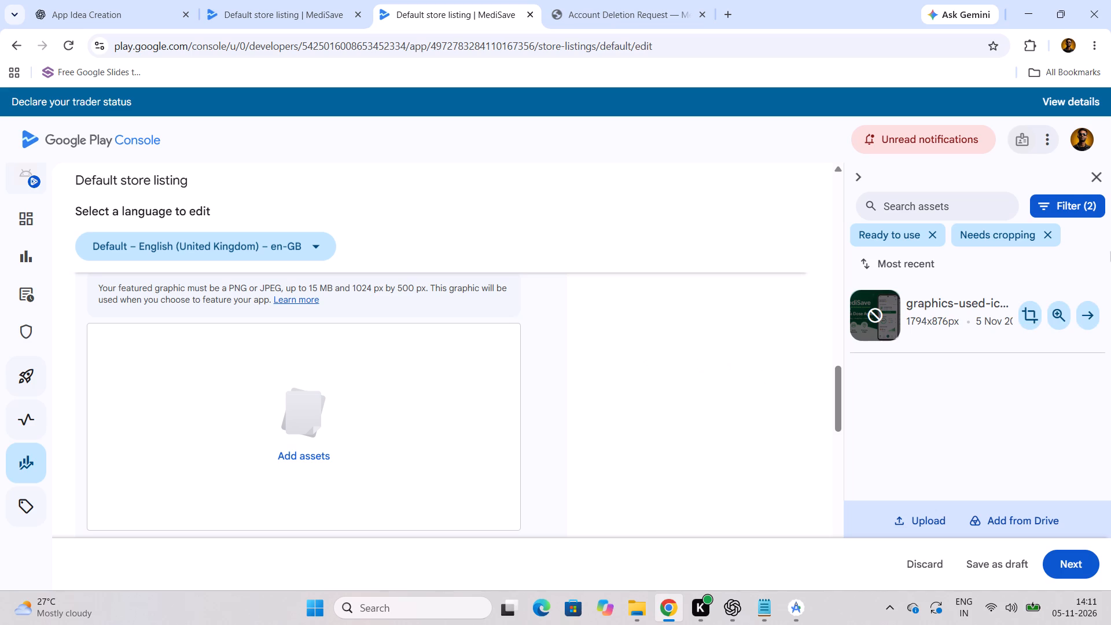
Inspect the candidate image files in the MediSave-images folder and compare them with the existing listing's feature graphic.
{"action": "left_click", "coordinate": [633, 622]}
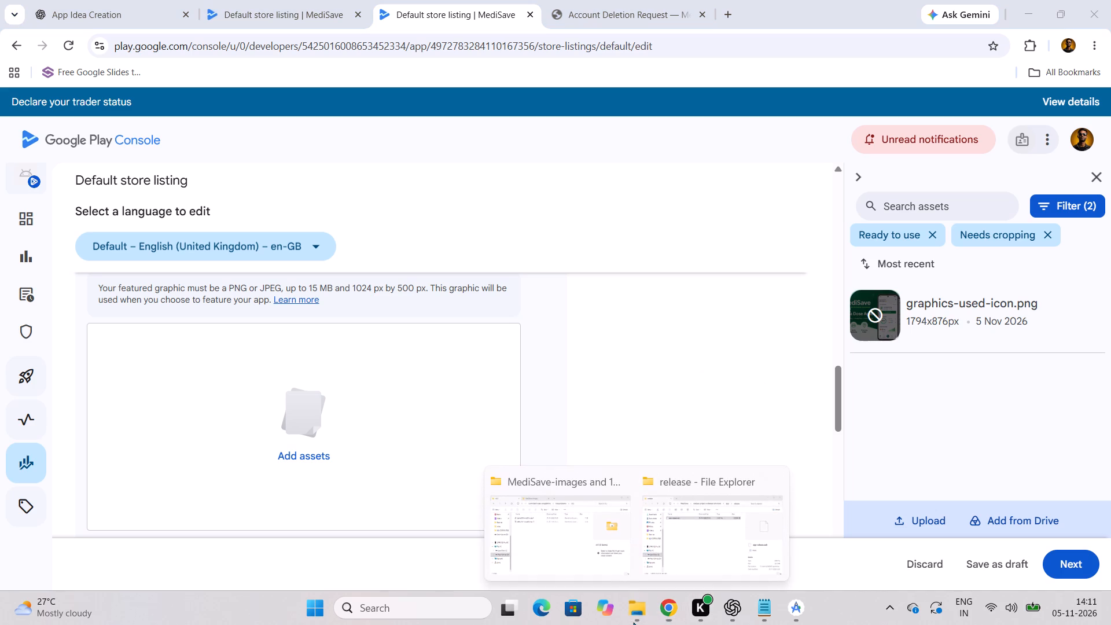
{"action": "left_click", "coordinate": [612, 547]}
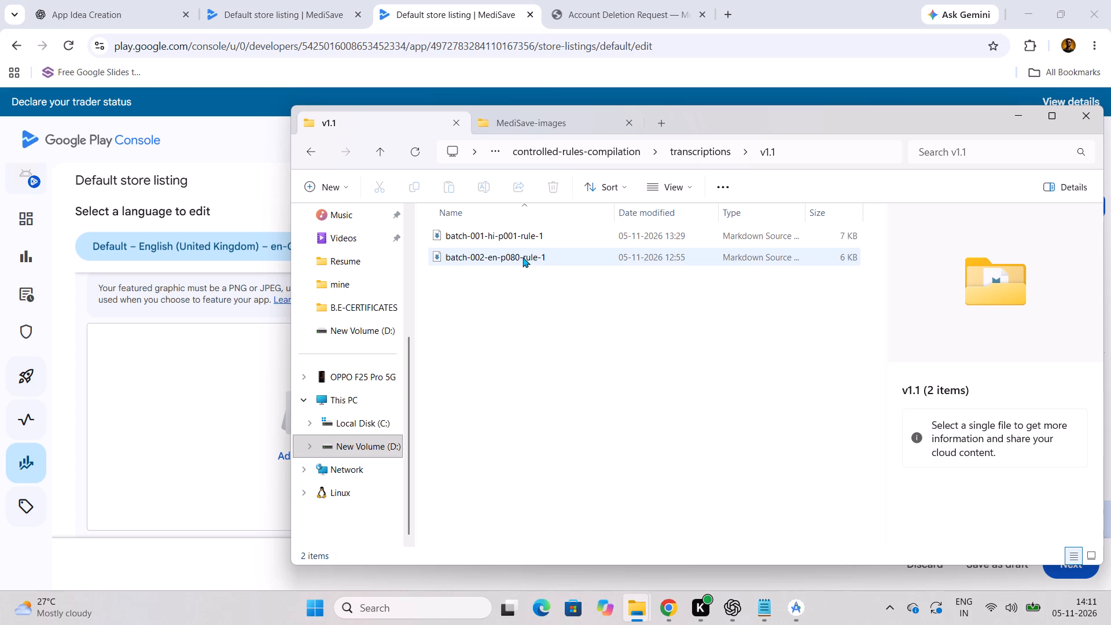
{"action": "left_click", "coordinate": [535, 119]}
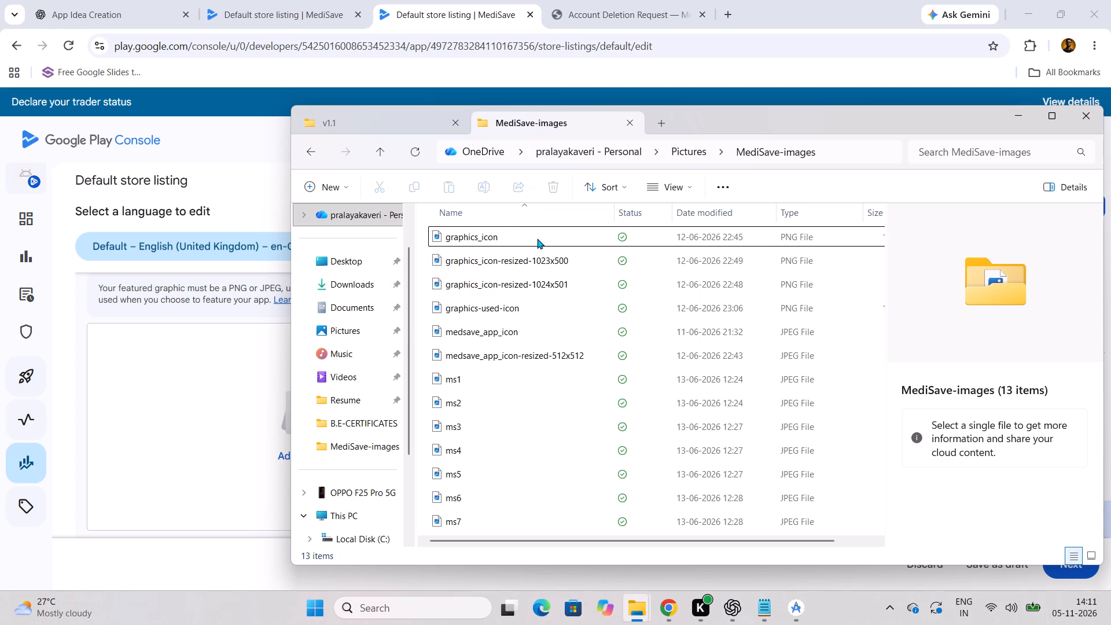
{"action": "left_click", "coordinate": [525, 258]}
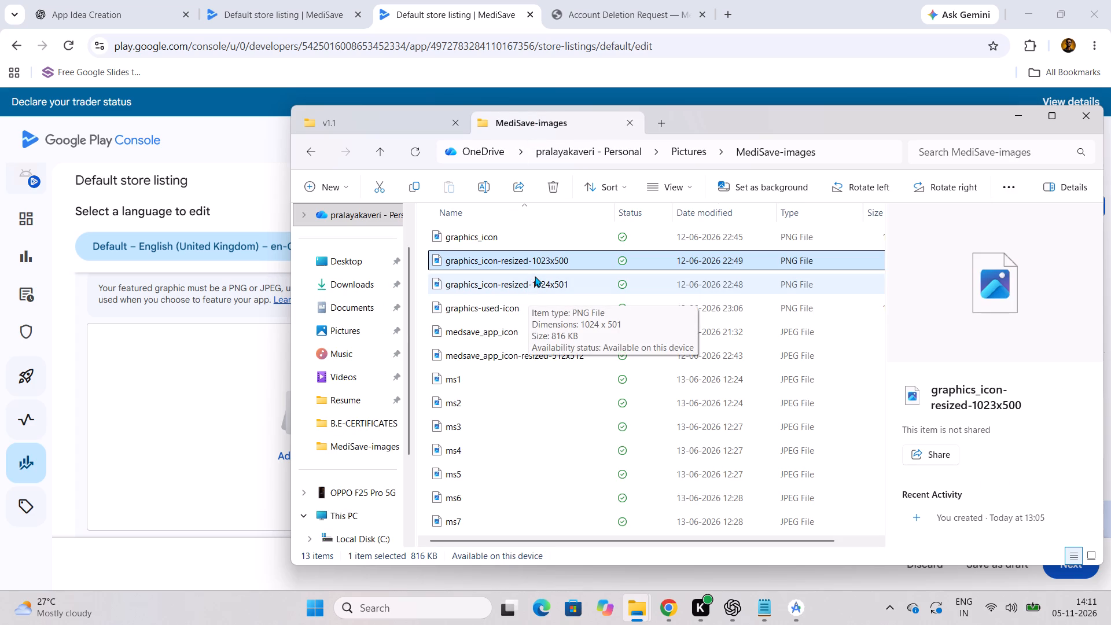
{"action": "left_click", "coordinate": [534, 278]}
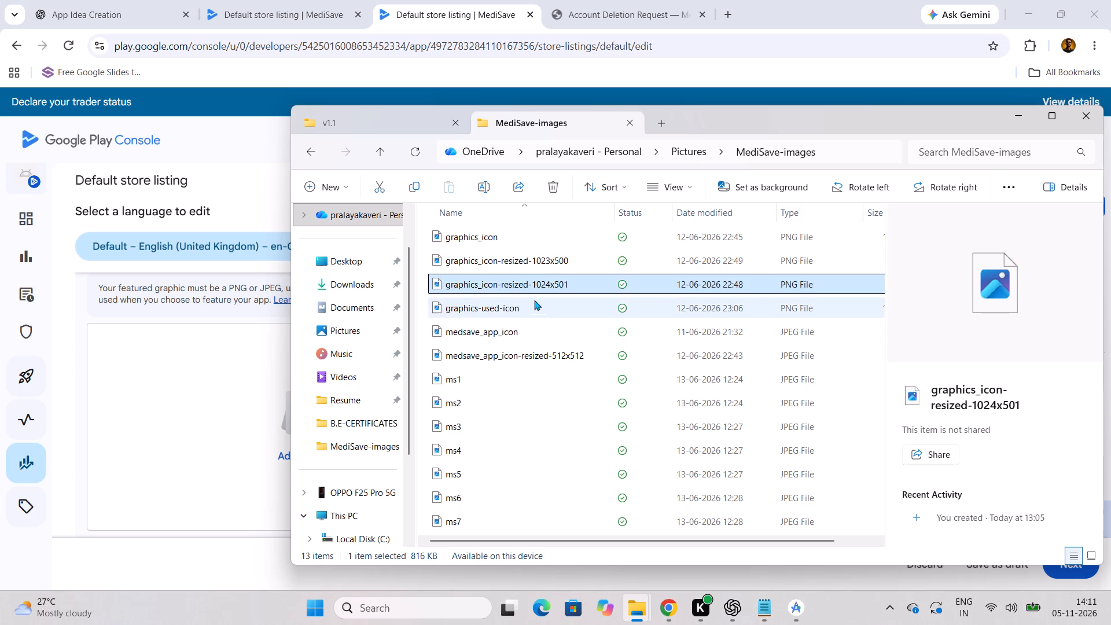
{"action": "left_click", "coordinate": [531, 304]}
{"action": "left_click", "coordinate": [523, 333]}
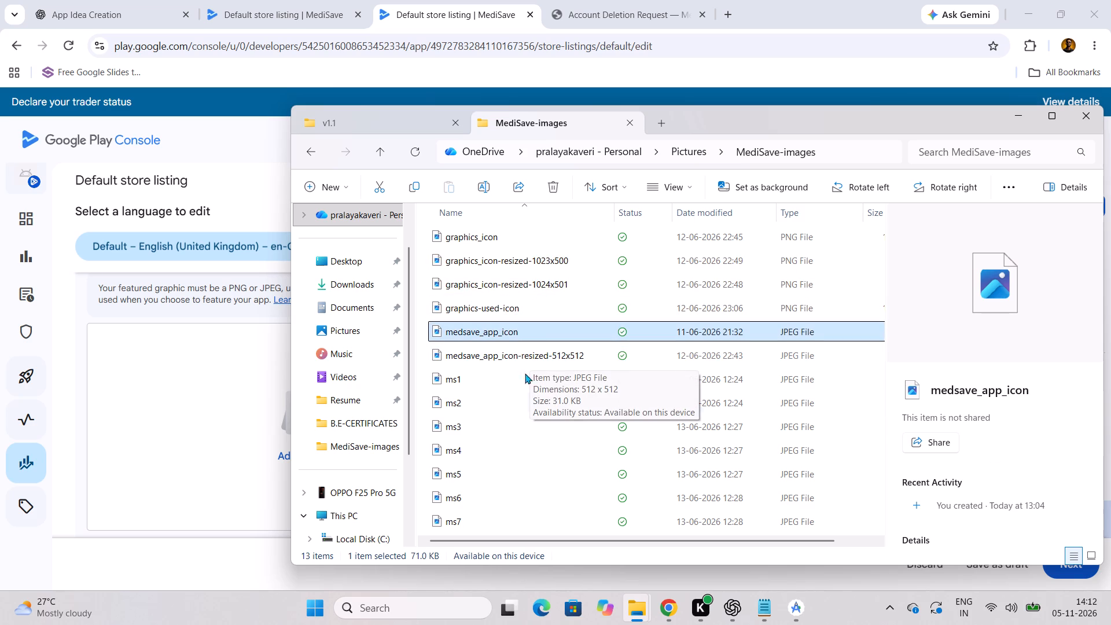
{"action": "left_click", "coordinate": [115, 434]}
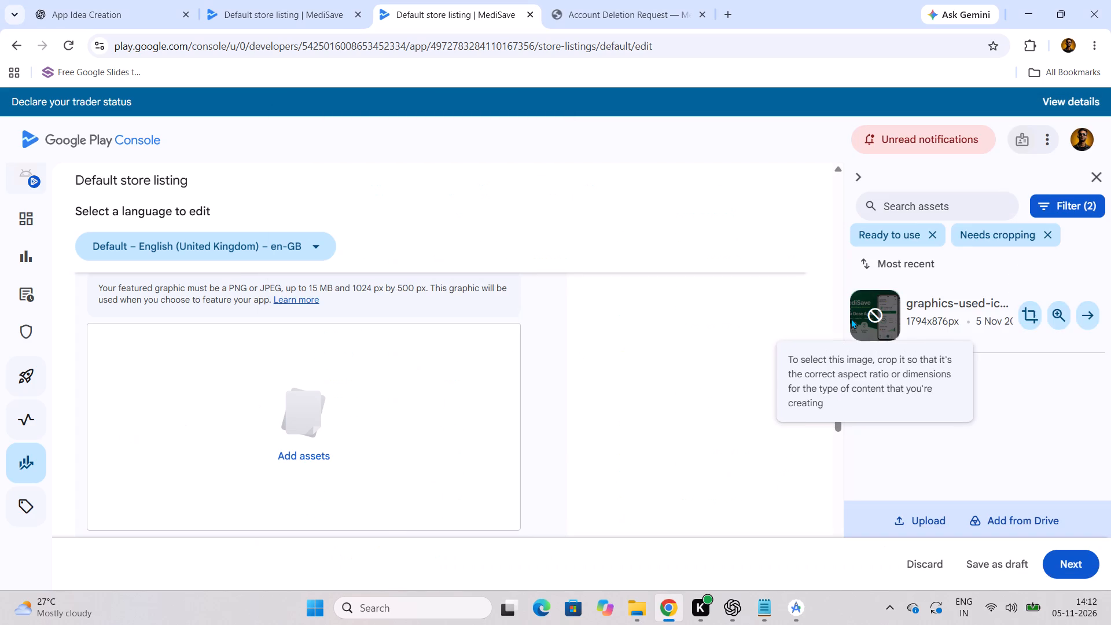
{"action": "left_click", "coordinate": [284, 6]}
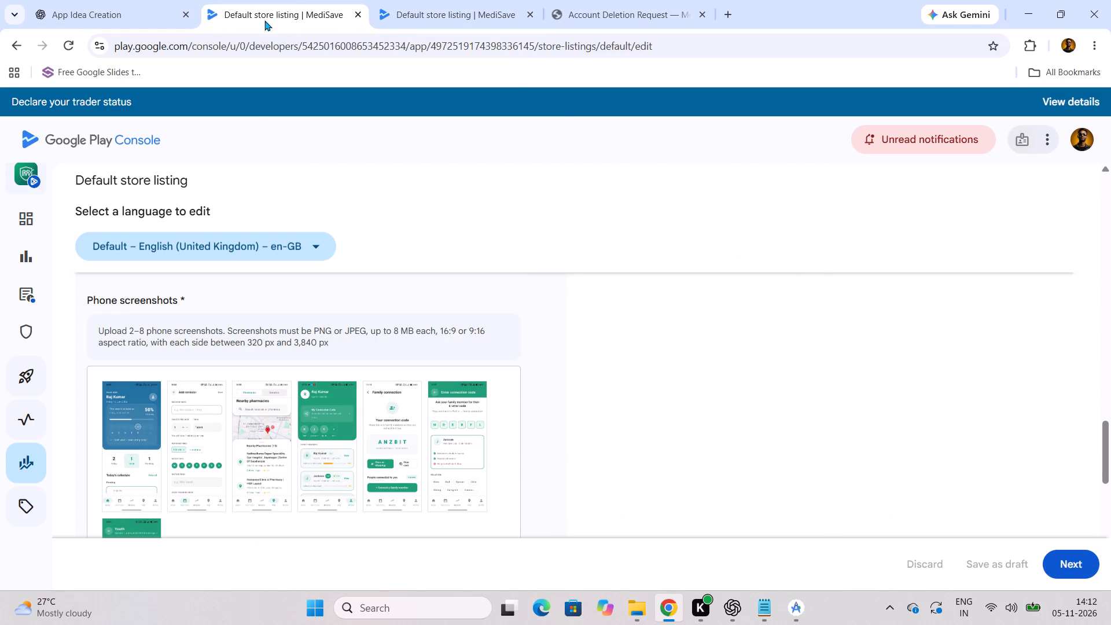
{"action": "scroll", "coordinate": [321, 208], "scroll_direction": "up", "scroll_amount": 5}
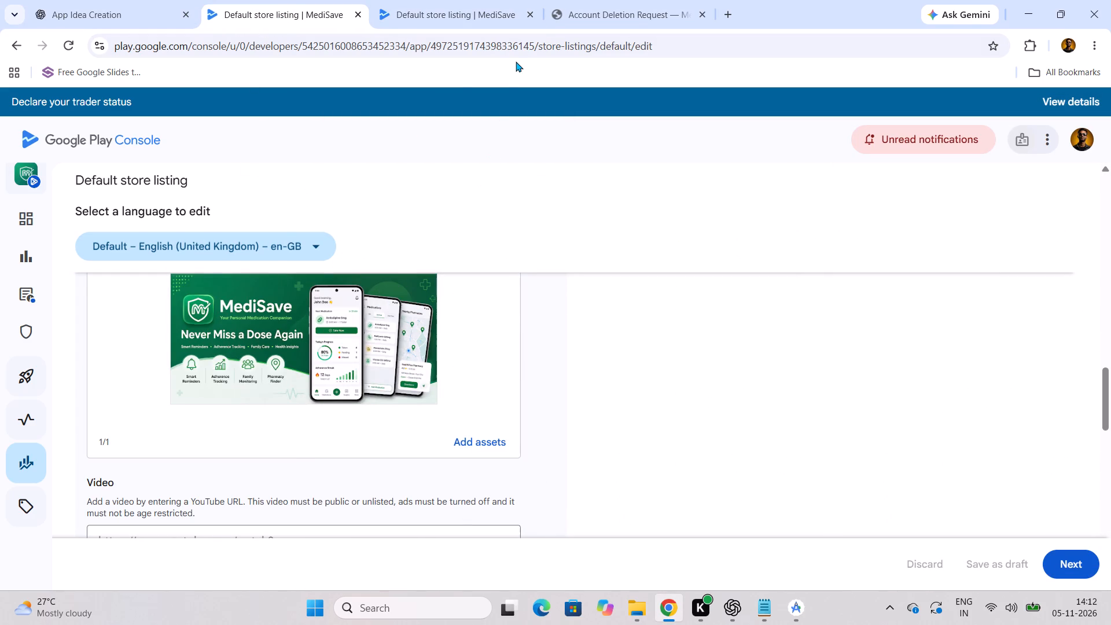
{"action": "left_click", "coordinate": [477, 16]}
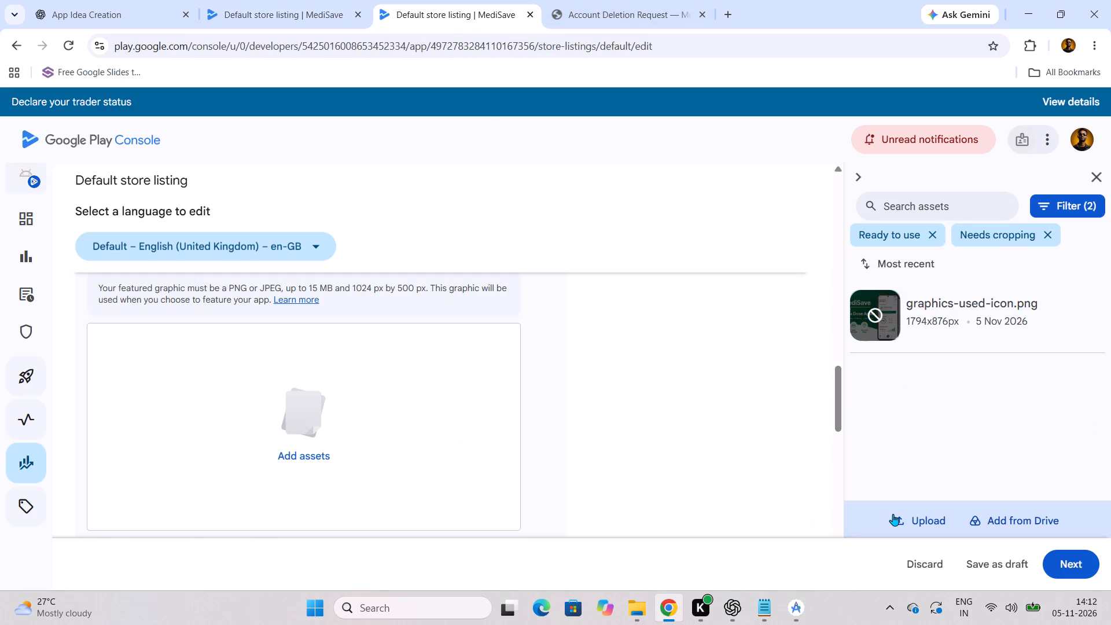
Upload graphics_icon-resized-1024x501, graphics_icon-resized-1023x500 and graphics_icon from the MediSave-images folder as candidate assets for the new listing's feature graphic.
{"action": "left_click", "coordinate": [942, 526]}
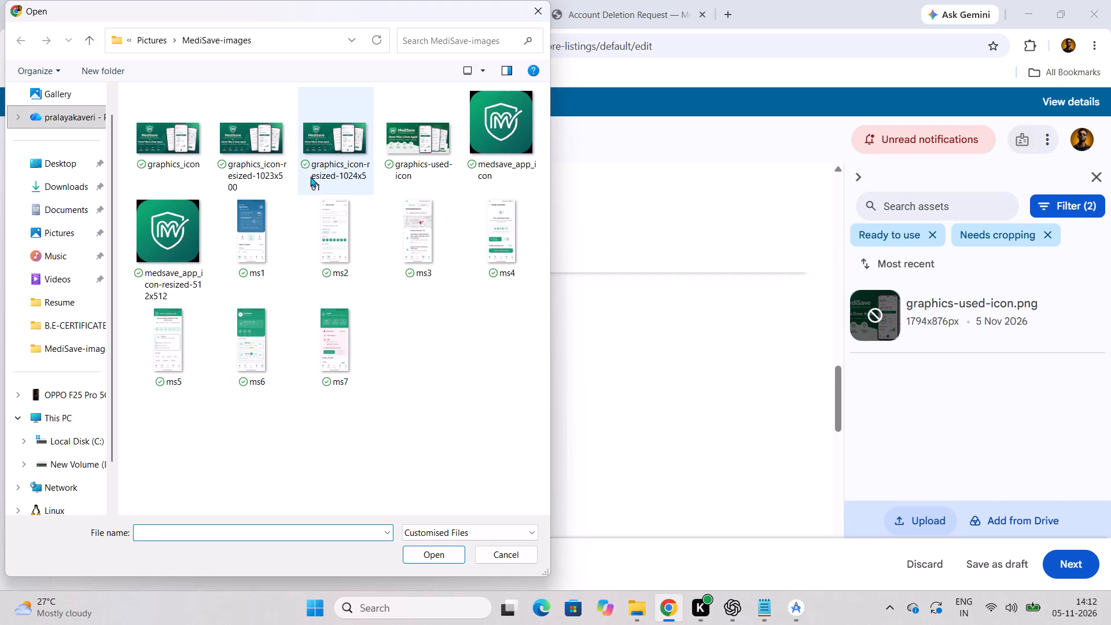
{"action": "left_click", "coordinate": [332, 158]}
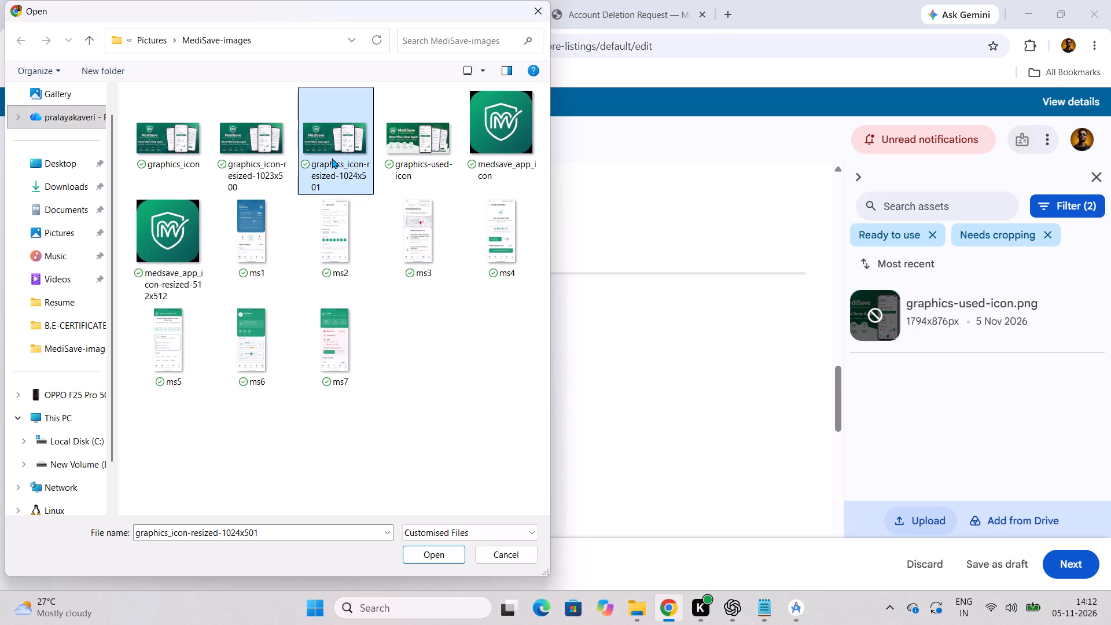
{"action": "left_click", "coordinate": [432, 559]}
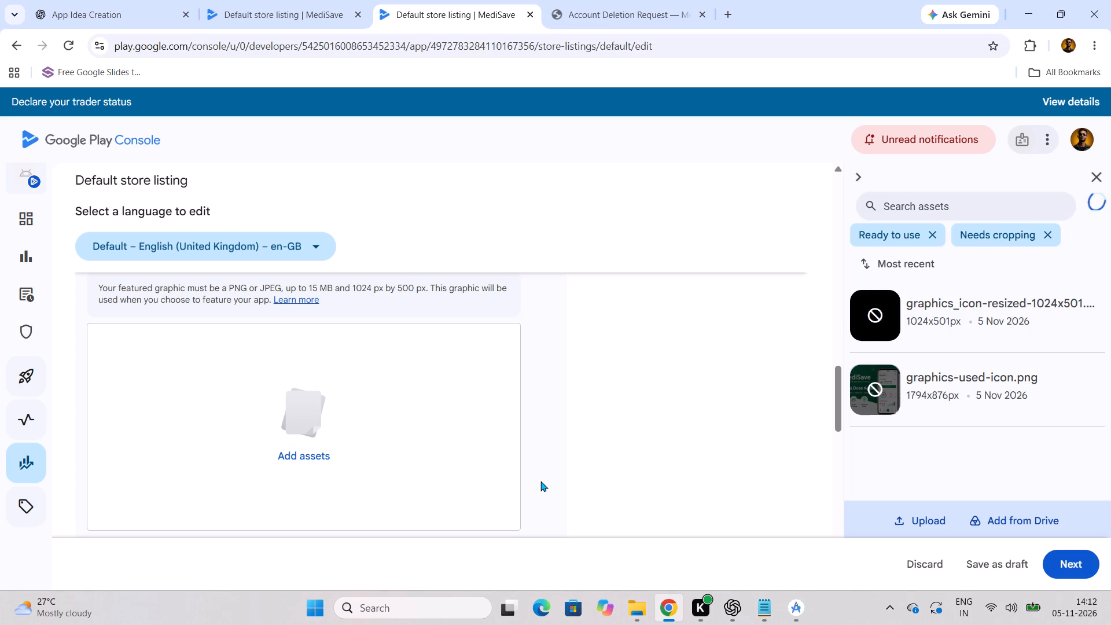
{"action": "left_click", "coordinate": [918, 526]}
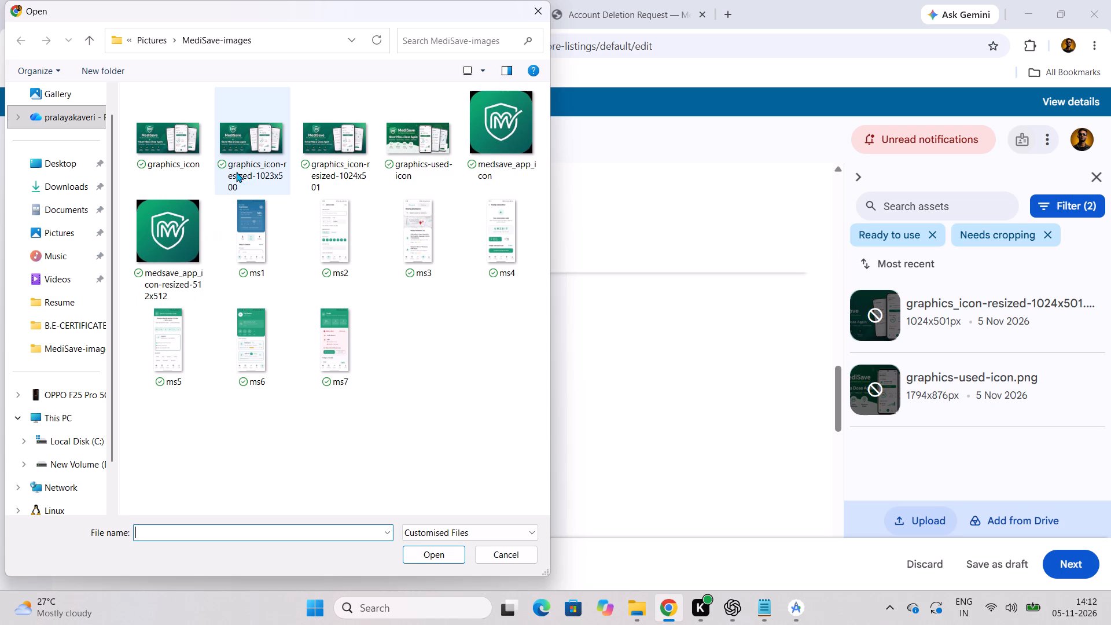
{"action": "left_click", "coordinate": [238, 158]}
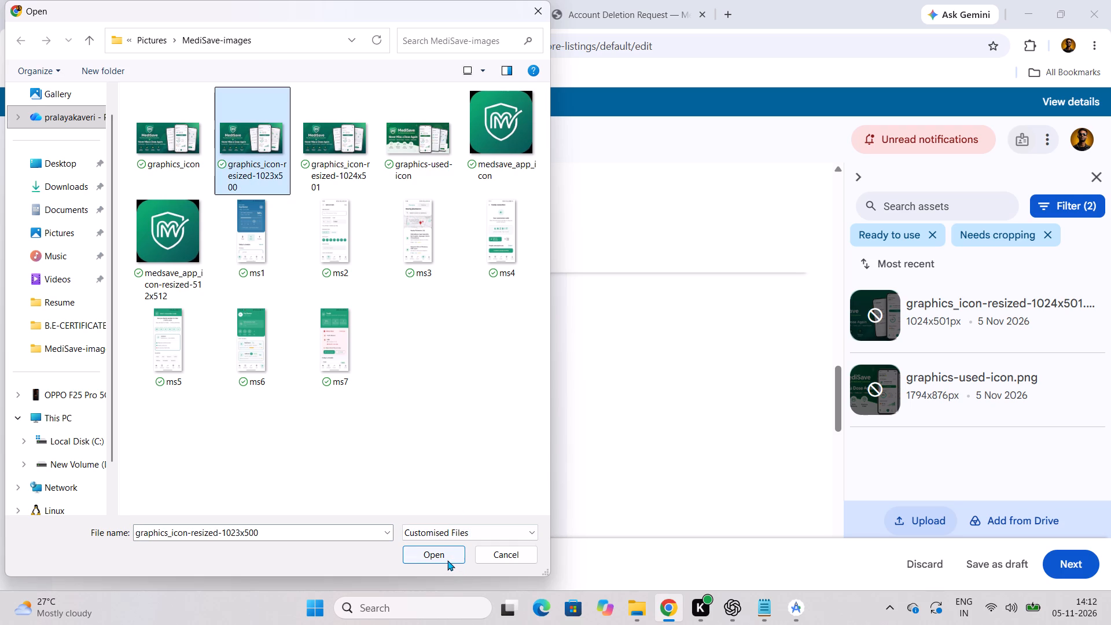
{"action": "left_click", "coordinate": [446, 558]}
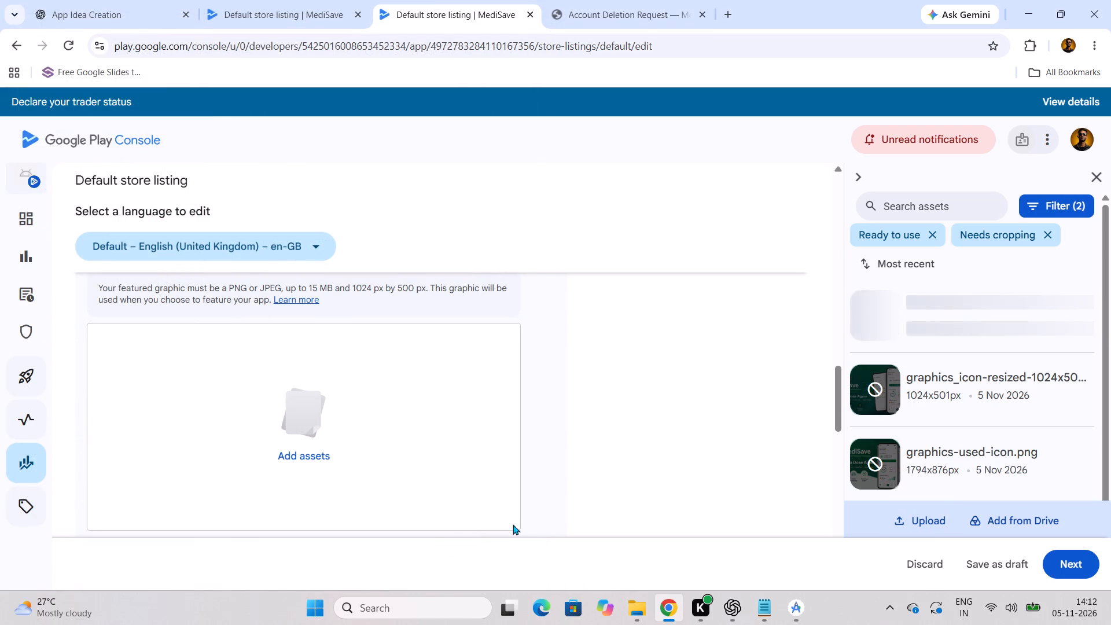
{"action": "left_click", "coordinate": [919, 527]}
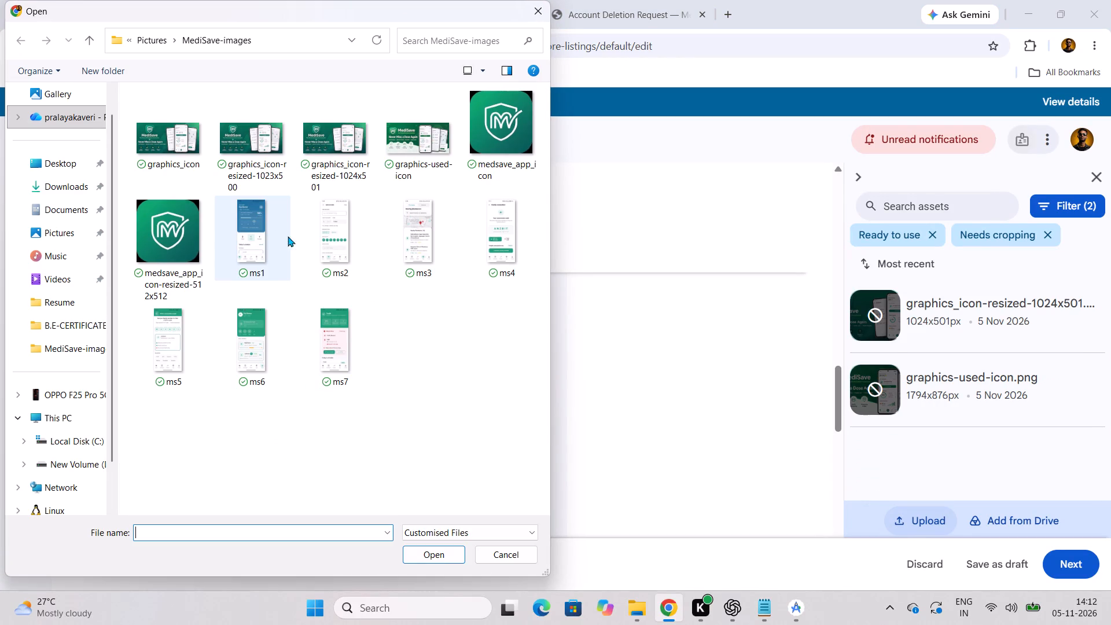
{"action": "left_click", "coordinate": [174, 146]}
{"action": "left_click", "coordinate": [420, 552]}
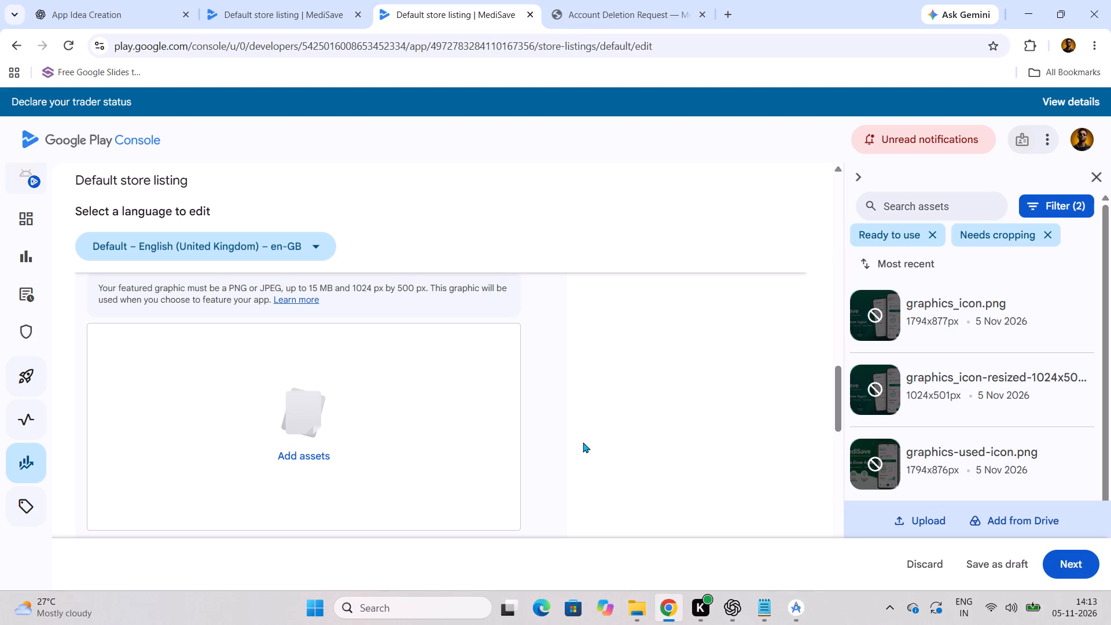
{"action": "scroll", "coordinate": [941, 454], "scroll_direction": "down", "scroll_amount": 1}
{"action": "scroll", "coordinate": [995, 440], "scroll_direction": "up", "scroll_amount": 2}
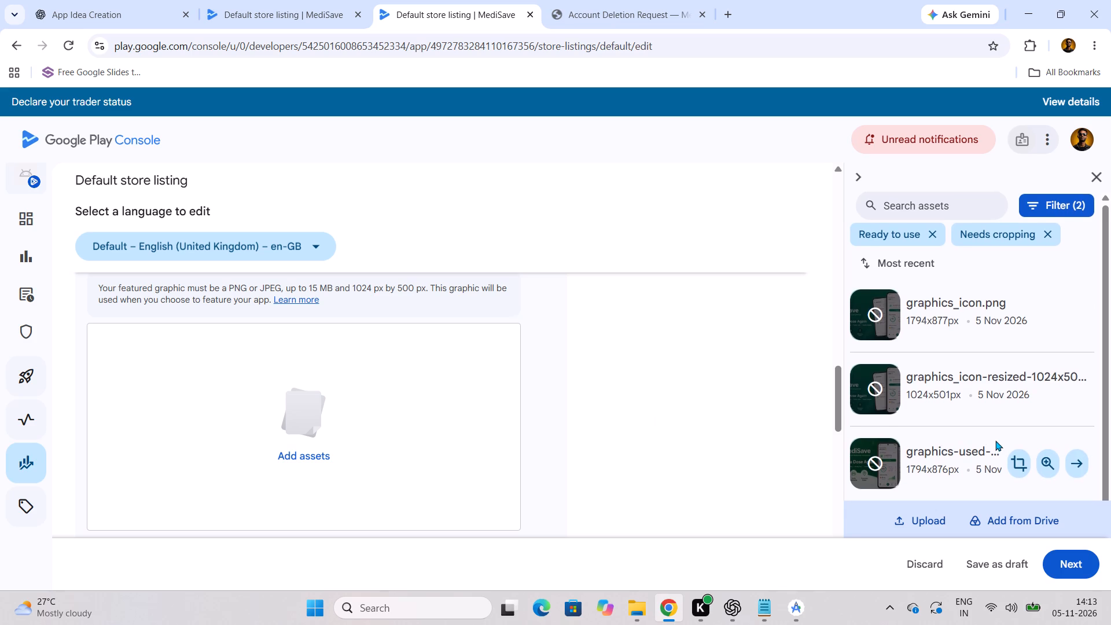
{"action": "scroll", "coordinate": [995, 440], "scroll_direction": "up", "scroll_amount": 1}
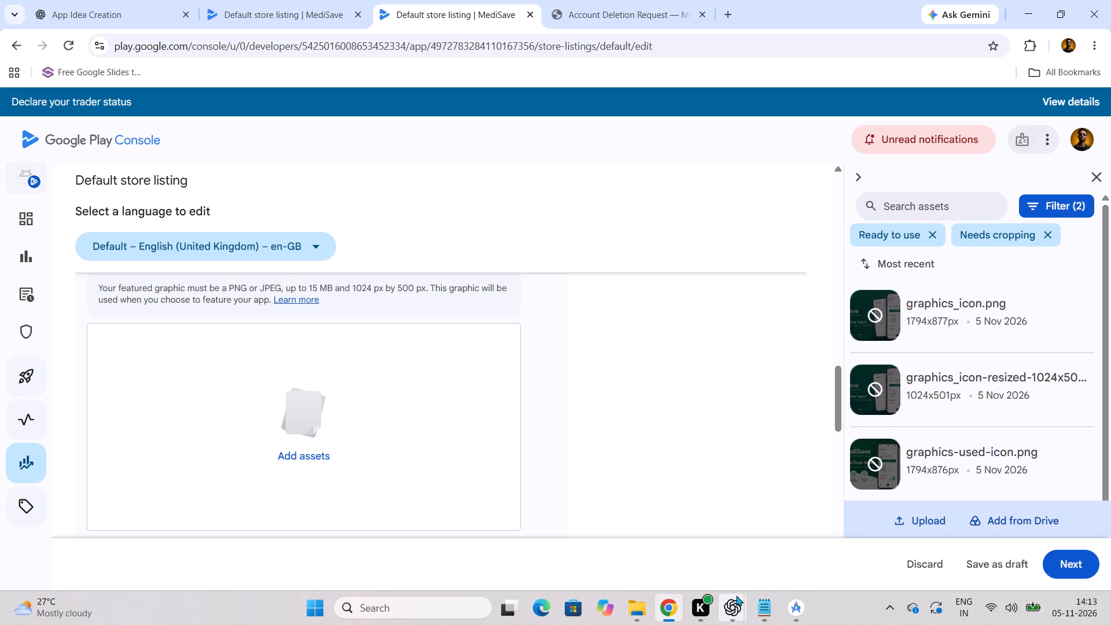
Switch to File Explorer, open the Downloads folder and look through its recent images for the MediSave feature graphic.
{"action": "left_click", "coordinate": [643, 613]}
{"action": "left_click", "coordinate": [706, 542]}
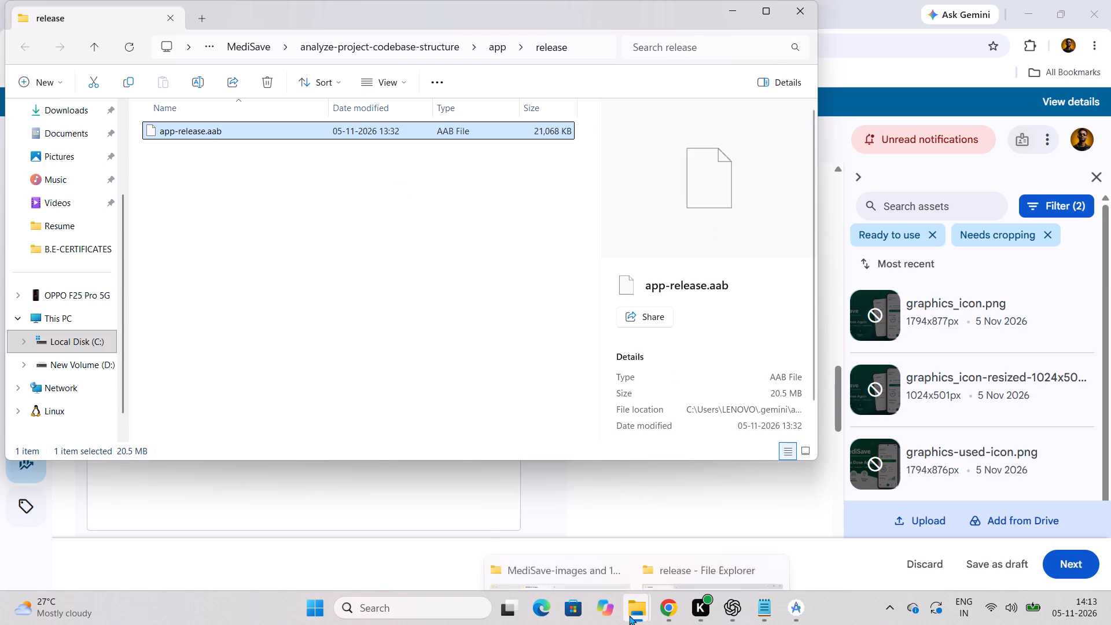
{"action": "left_click", "coordinate": [528, 538]}
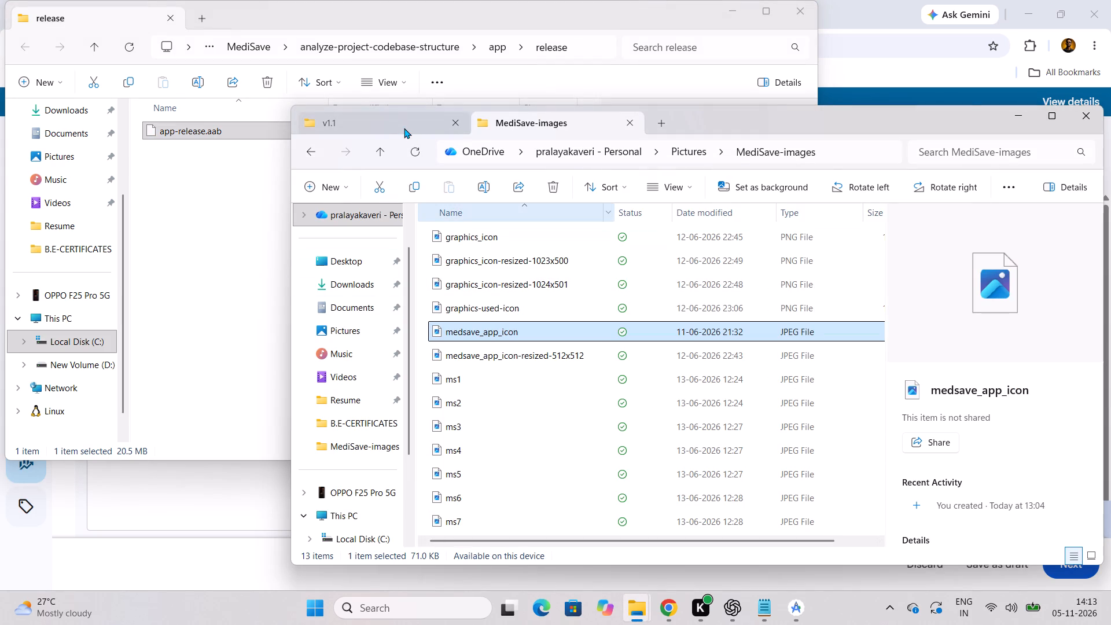
{"action": "left_click", "coordinate": [396, 119]}
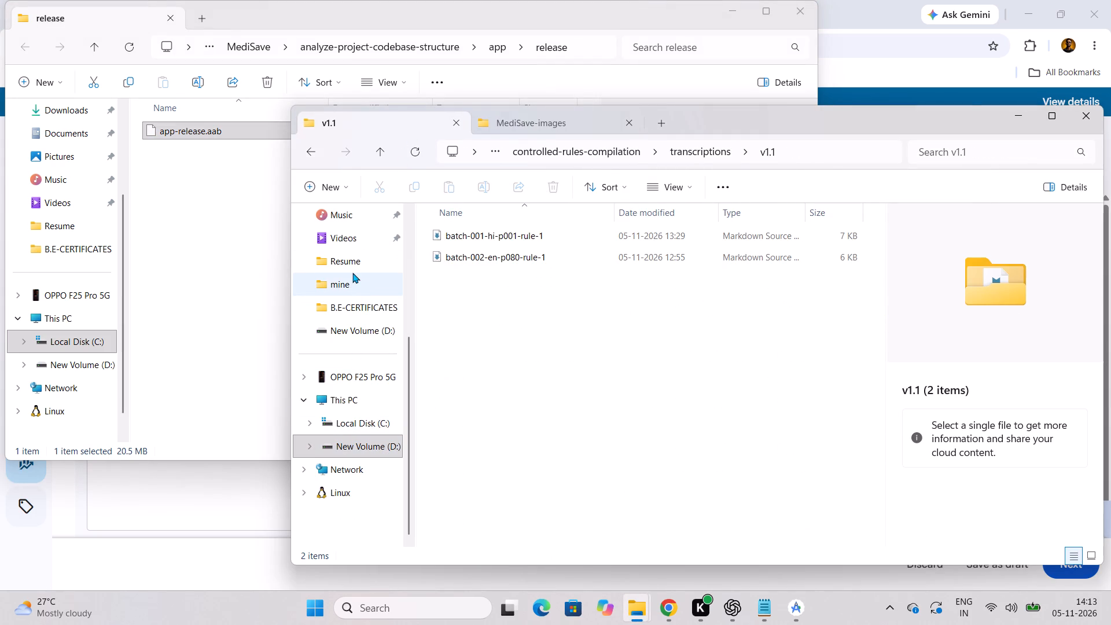
{"action": "scroll", "coordinate": [352, 271], "scroll_direction": "up", "scroll_amount": 1}
{"action": "left_click", "coordinate": [355, 215]}
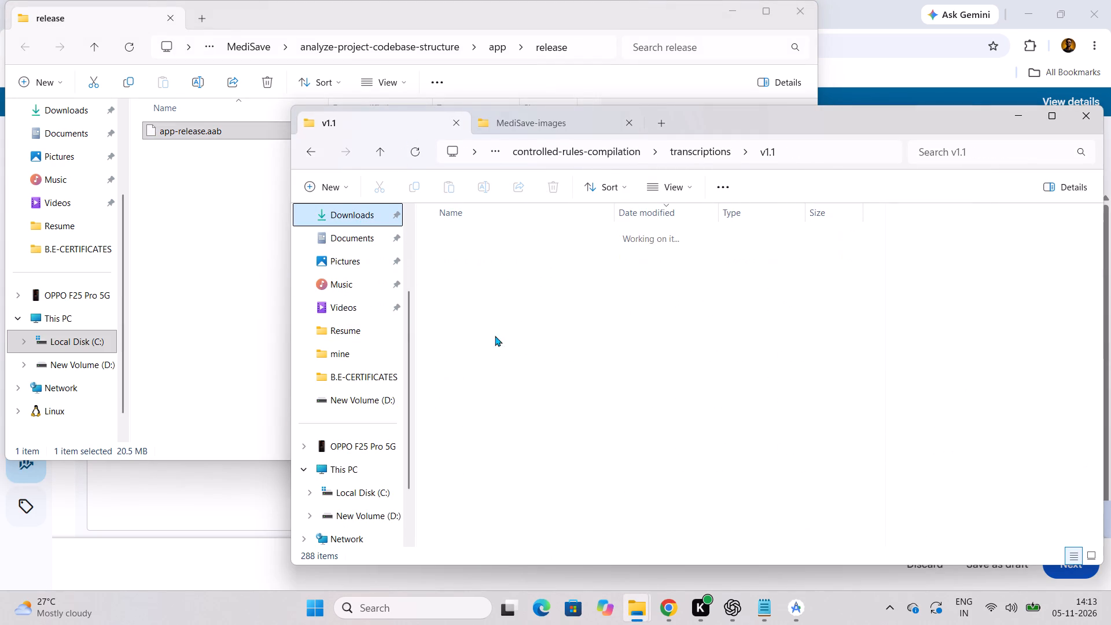
{"action": "scroll", "coordinate": [573, 386], "scroll_direction": "down", "scroll_amount": 20}
{"action": "scroll", "coordinate": [573, 386], "scroll_direction": "down", "scroll_amount": 9}
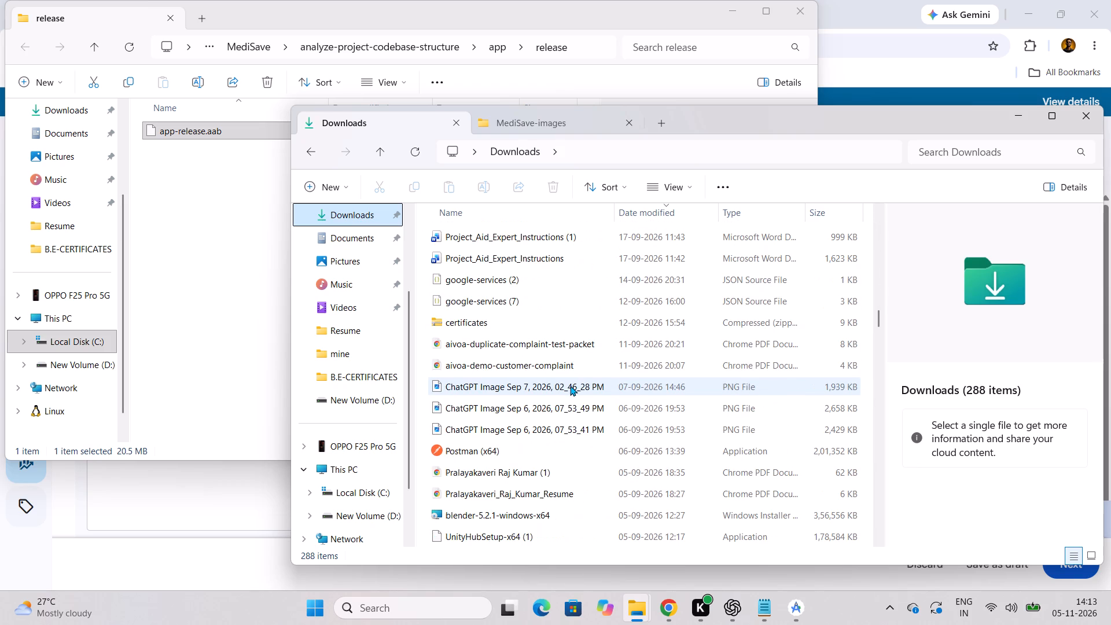
{"action": "left_click", "coordinate": [537, 438]}
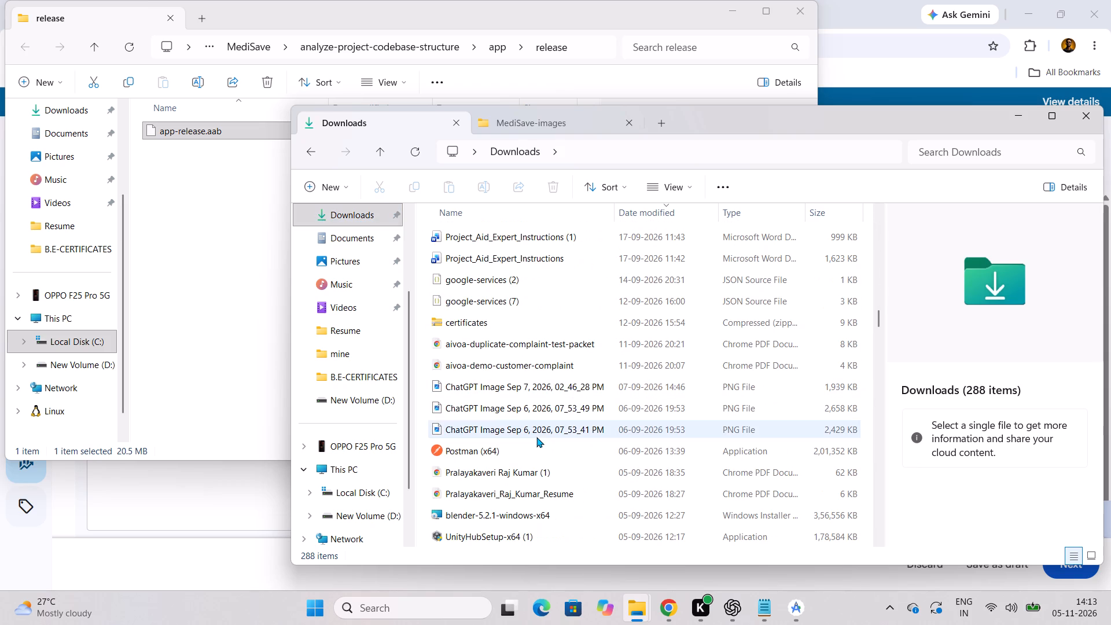
{"action": "left_click", "coordinate": [536, 435]}
{"action": "scroll", "coordinate": [536, 435], "scroll_direction": "down", "scroll_amount": 6}
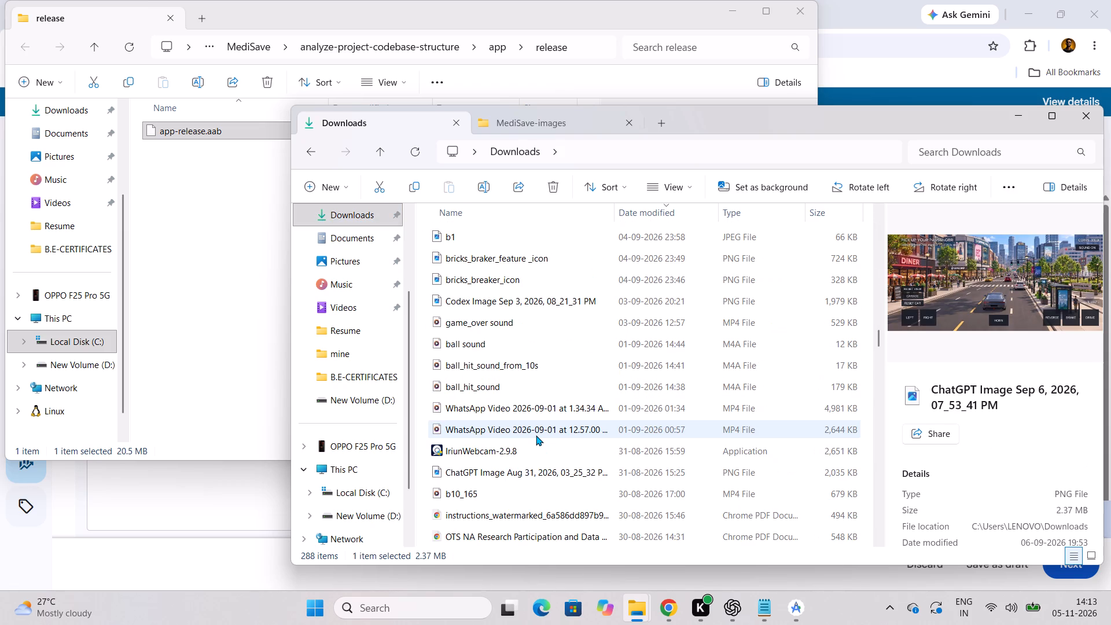
{"action": "scroll", "coordinate": [536, 435], "scroll_direction": "up", "scroll_amount": 4}
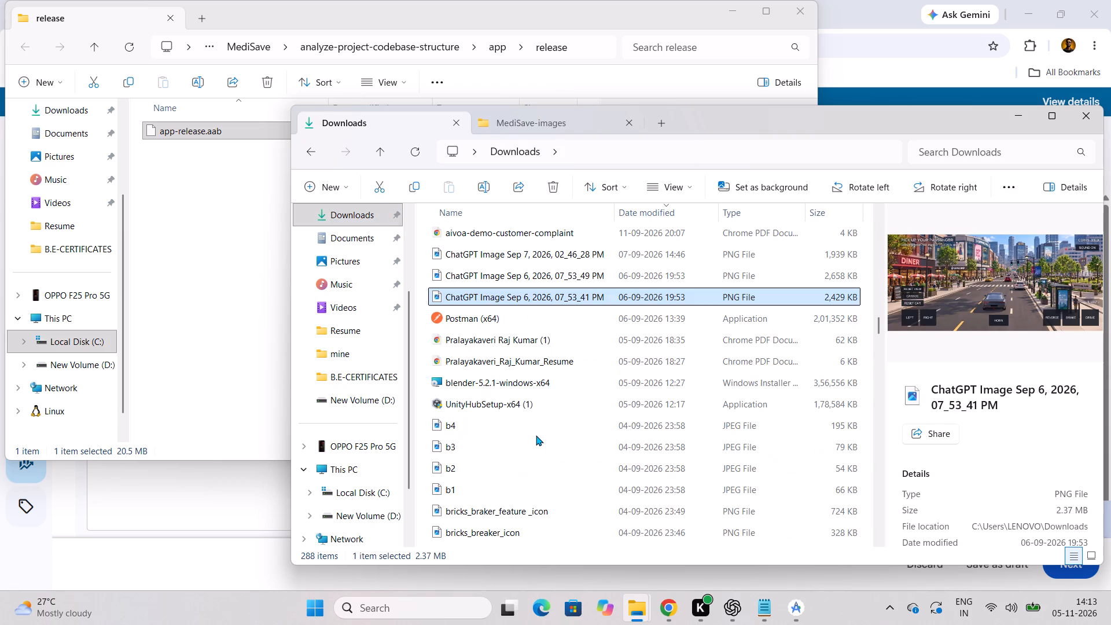
{"action": "scroll", "coordinate": [536, 435], "scroll_direction": "down", "scroll_amount": 6}
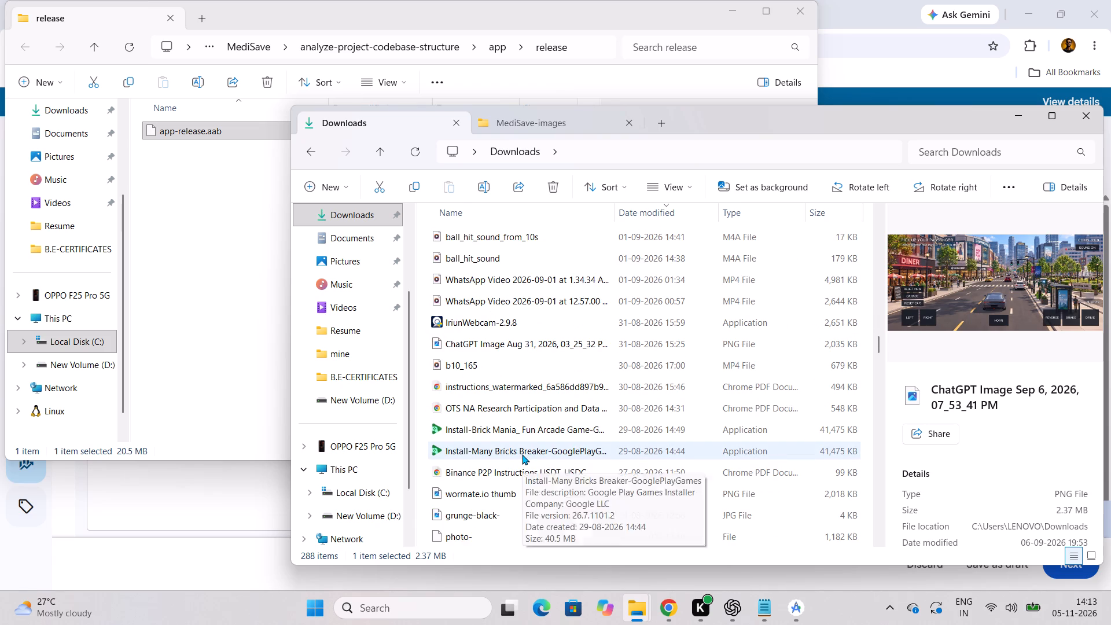
Delete the Install-Brick Mania and Install-Many Bricks Breaker installers from the Downloads folder.
{"action": "left_click", "coordinate": [522, 454]}
{"action": "scroll", "coordinate": [522, 454], "scroll_direction": "down", "scroll_amount": 2}
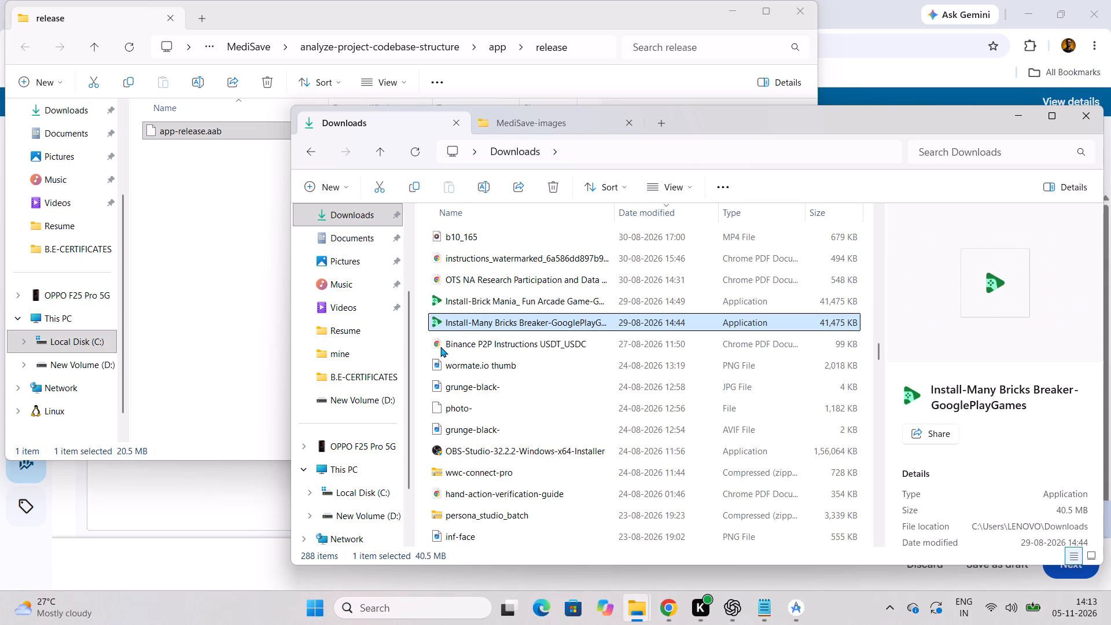
{"action": "left_click_drag", "start_coordinate": [421, 326], "coordinate": [464, 299]}
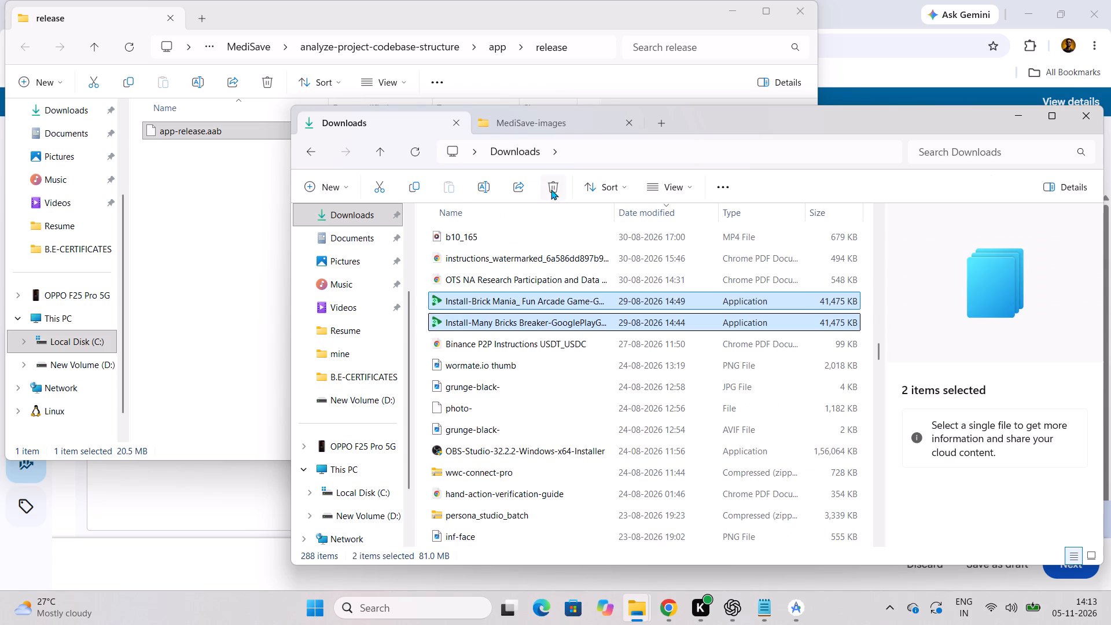
{"action": "left_click", "coordinate": [551, 186]}
Preview the August images, then delete inf-face, both ChatGPT Image Aug 23, 2026 files and the AI Influencer Video PDF from Downloads.
{"action": "left_click", "coordinate": [513, 340]}
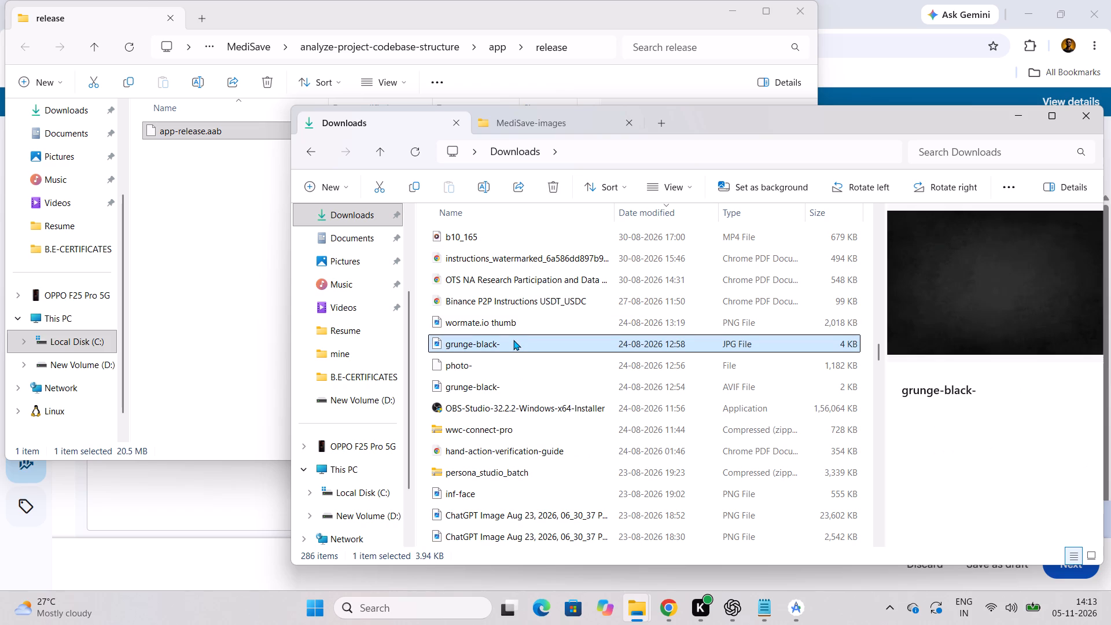
{"action": "left_click", "coordinate": [518, 321]}
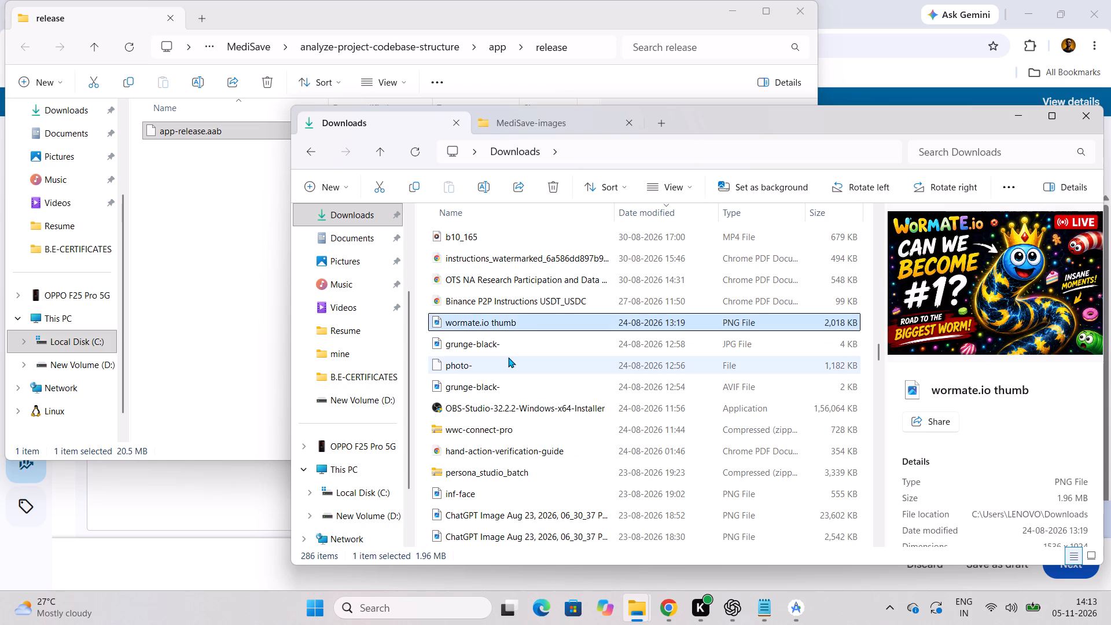
{"action": "scroll", "coordinate": [508, 365], "scroll_direction": "down", "scroll_amount": 1}
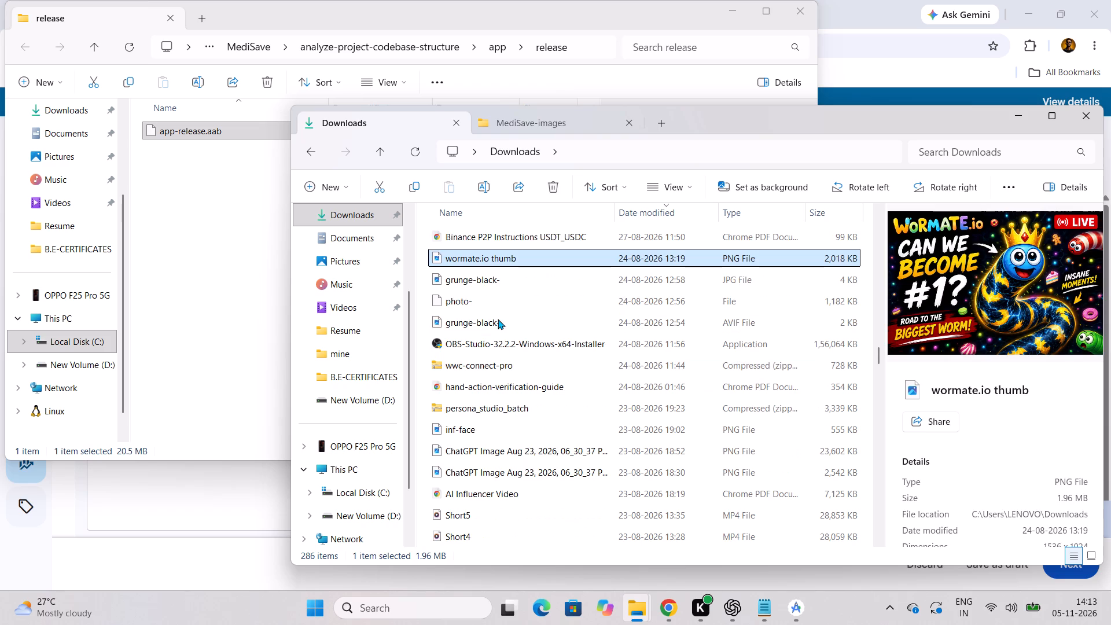
{"action": "left_click", "coordinate": [498, 318]}
{"action": "left_click", "coordinate": [485, 435]}
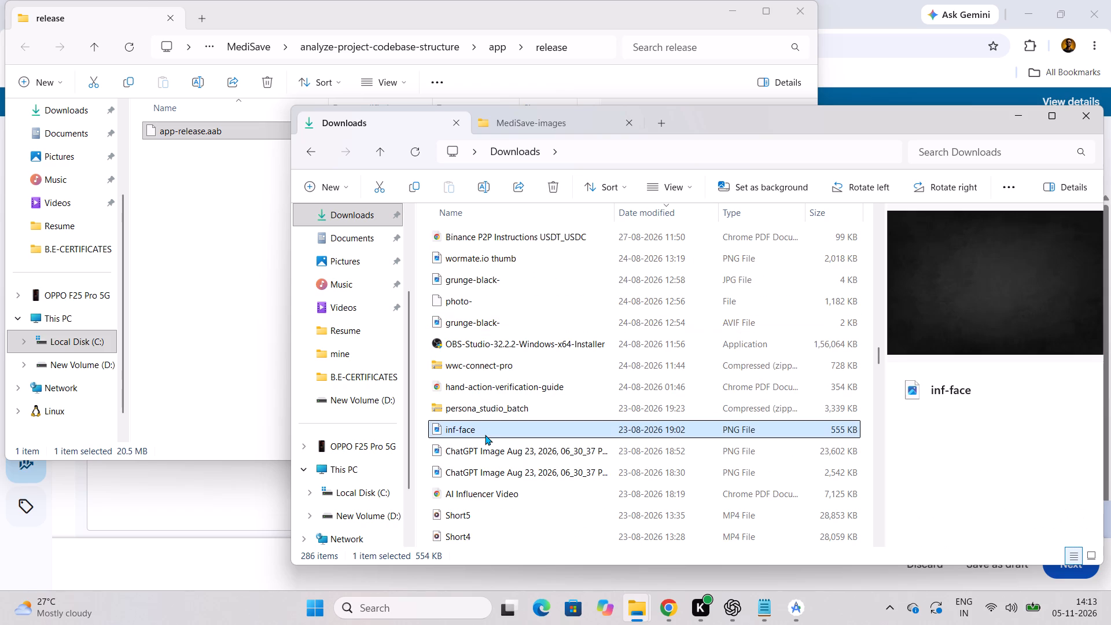
{"action": "left_click", "coordinate": [483, 450]}
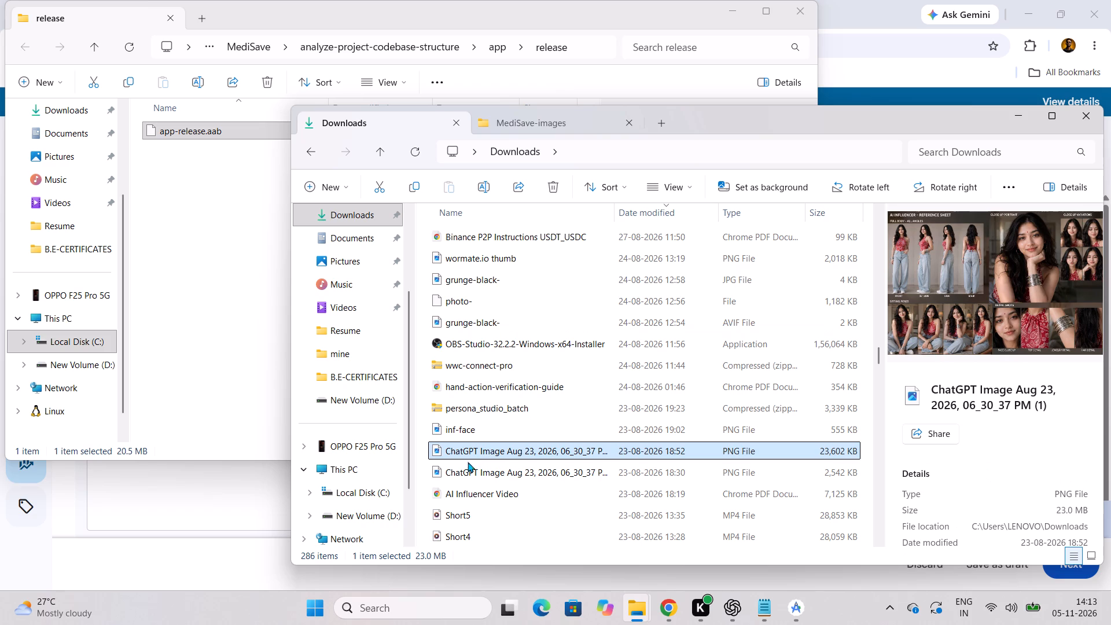
{"action": "left_click", "coordinate": [459, 469]}
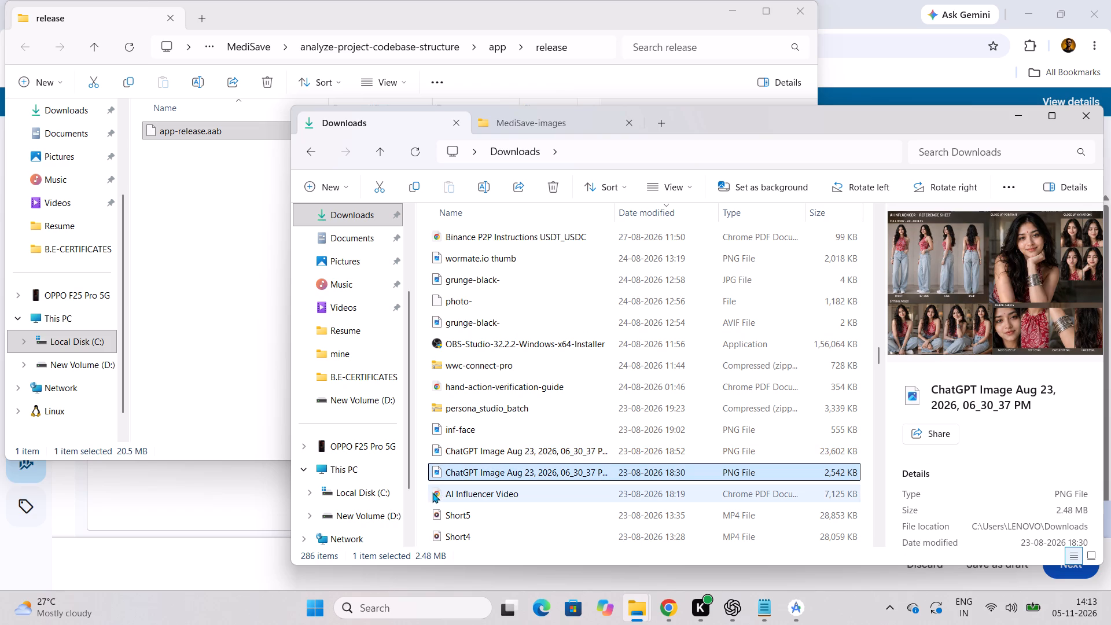
{"action": "left_click", "coordinate": [451, 492]}
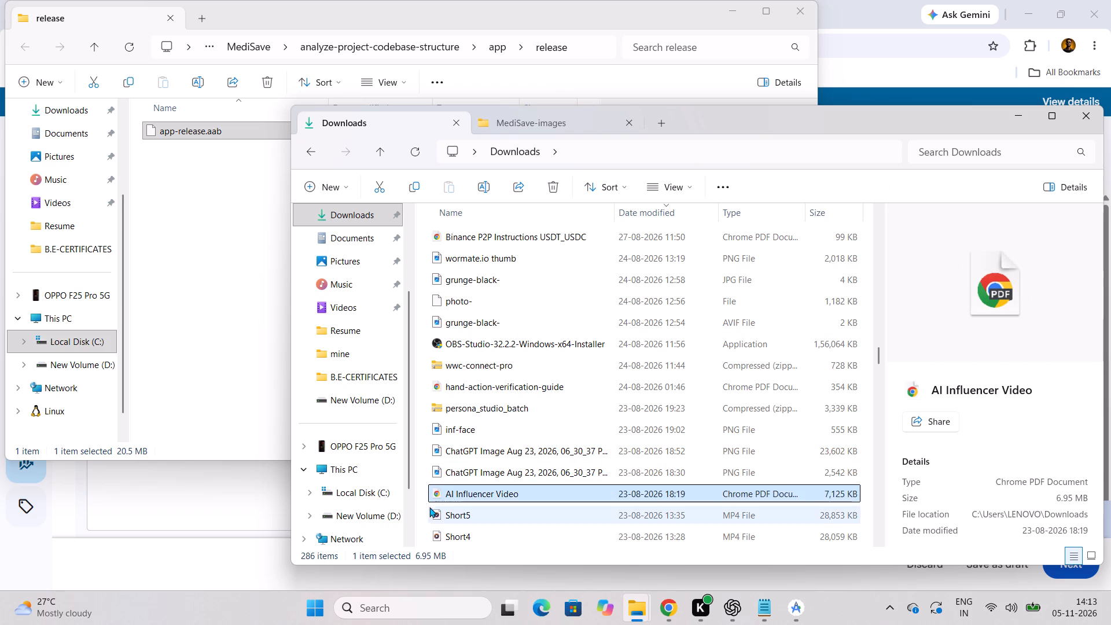
{"action": "left_click_drag", "start_coordinate": [425, 501], "coordinate": [464, 433]}
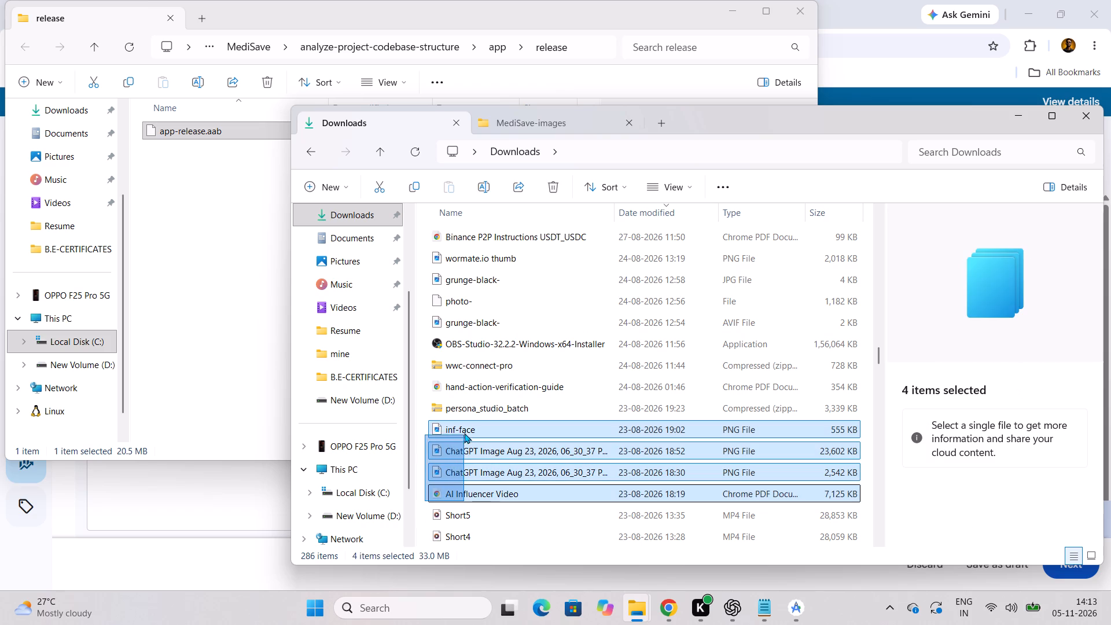
{"action": "left_click_drag", "start_coordinate": [464, 433], "coordinate": [468, 427]}
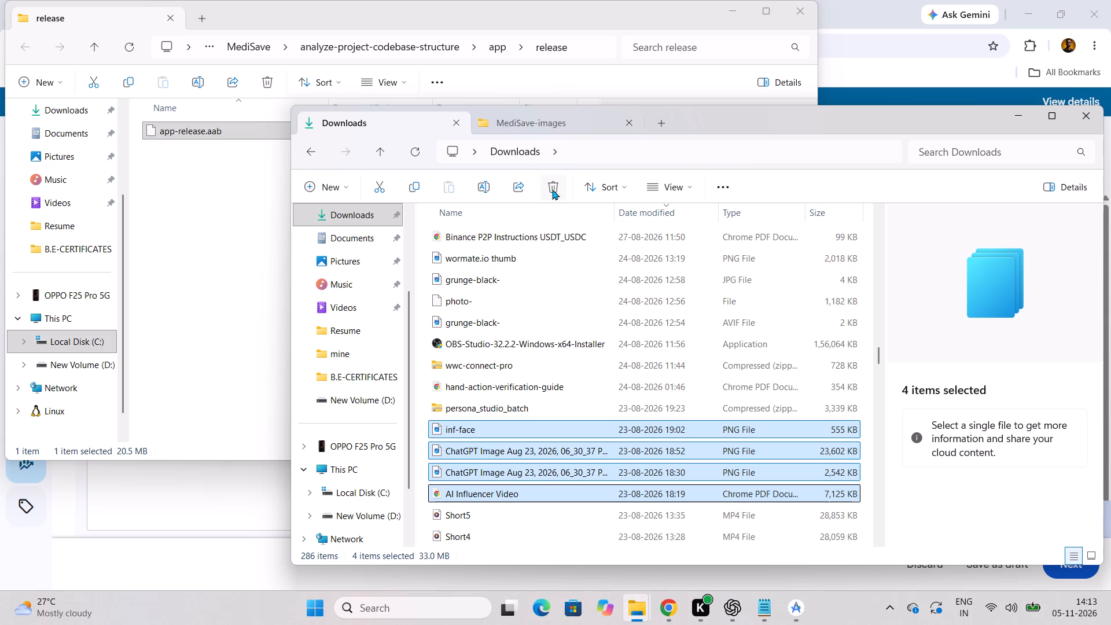
{"action": "left_click", "coordinate": [552, 189]}
Delete the persona_studio_batch zip file from the Downloads folder.
{"action": "left_click", "coordinate": [532, 406]}
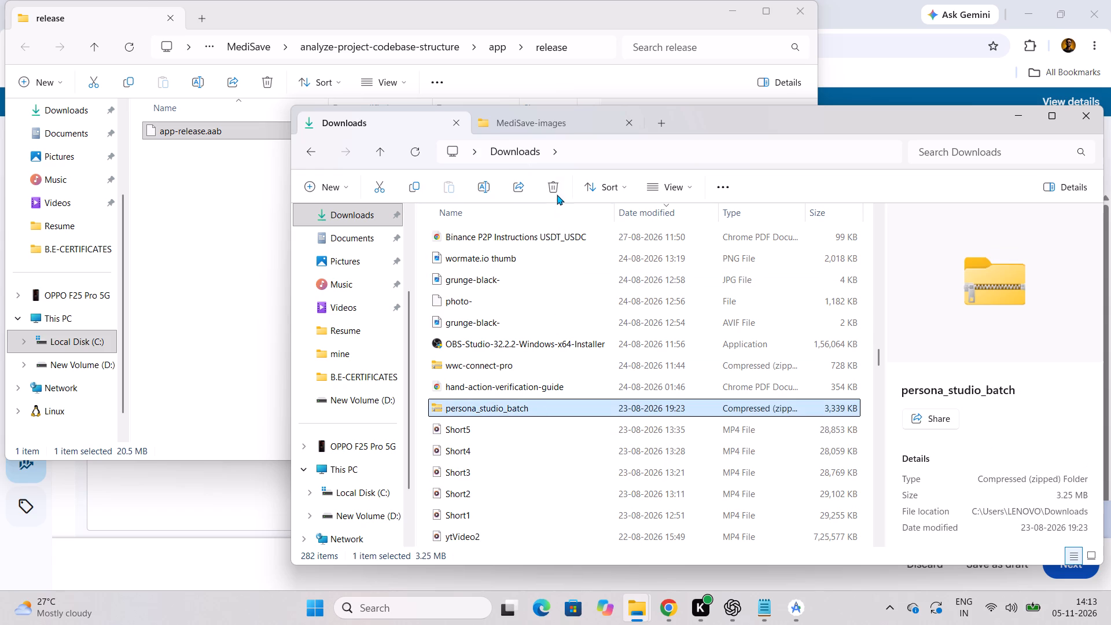
{"action": "left_click", "coordinate": [557, 193]}
Delete the five videos Short1 to Short5 from the Downloads folder.
{"action": "left_click", "coordinate": [489, 436]}
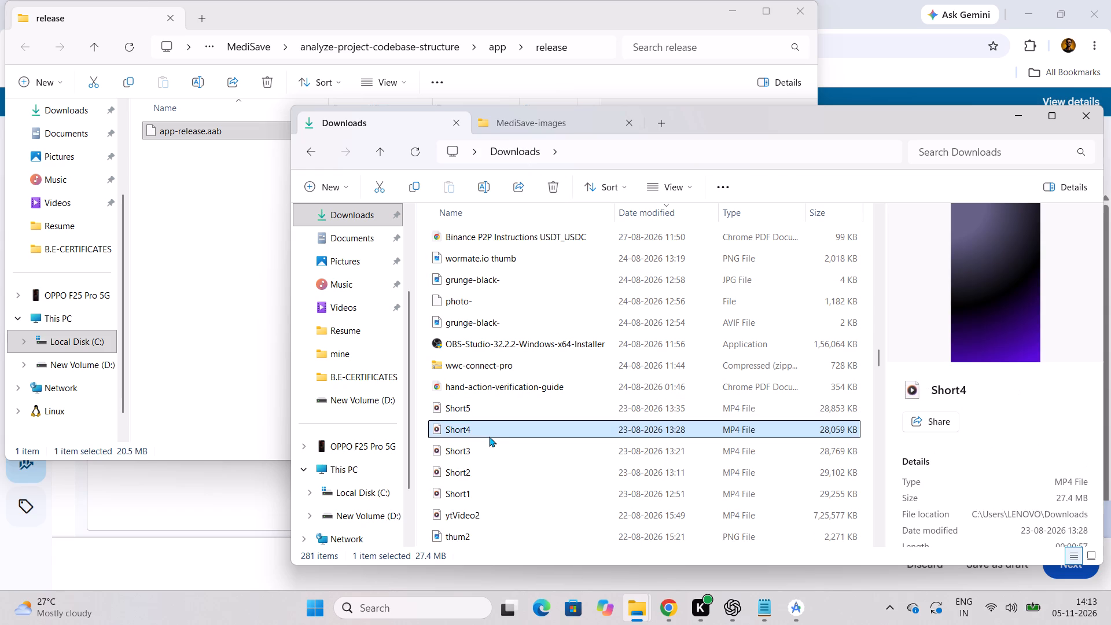
{"action": "scroll", "coordinate": [489, 438], "scroll_direction": "down", "scroll_amount": 1}
{"action": "left_click", "coordinate": [472, 413]}
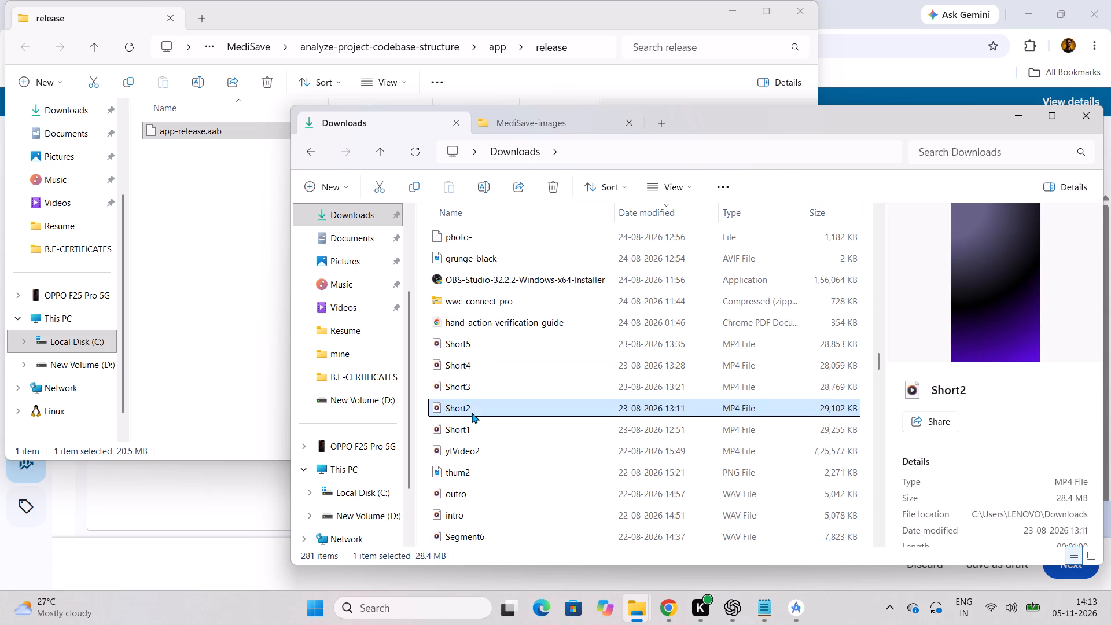
{"action": "left_click_drag", "start_coordinate": [425, 341], "coordinate": [465, 442]}
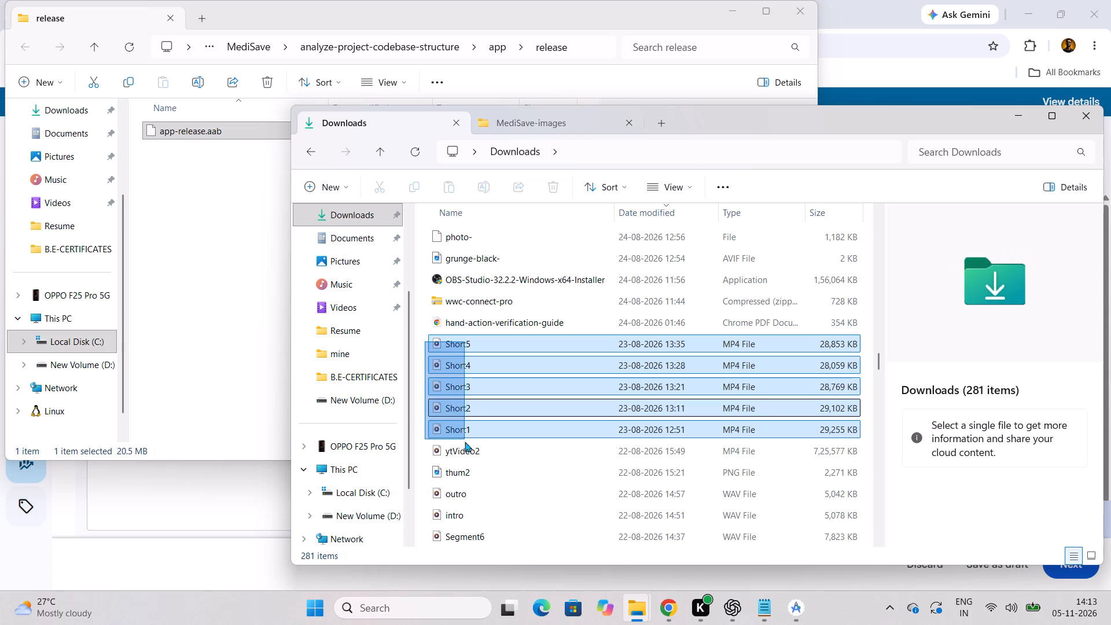
{"action": "left_click_drag", "start_coordinate": [465, 442], "coordinate": [467, 438]}
{"action": "left_click", "coordinate": [545, 183]}
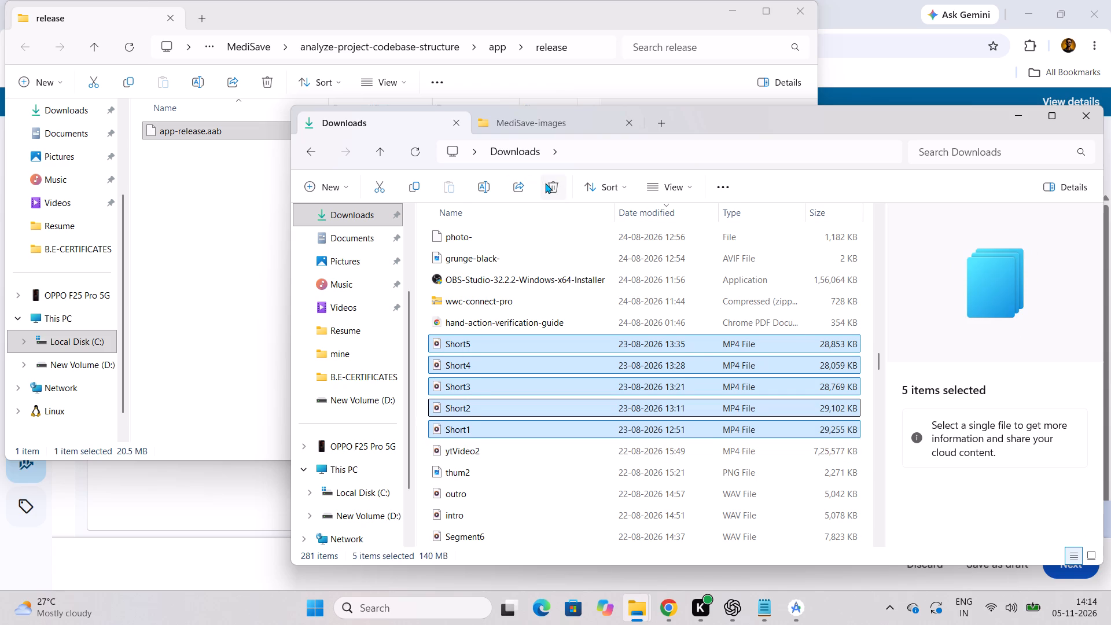
Look through the older files in Downloads for the MediSave feature graphic, previewing candidates such as ms6 and the ChatGPT Image of Jun 12, 2026.
{"action": "scroll", "coordinate": [493, 473], "scroll_direction": "down", "scroll_amount": 3}
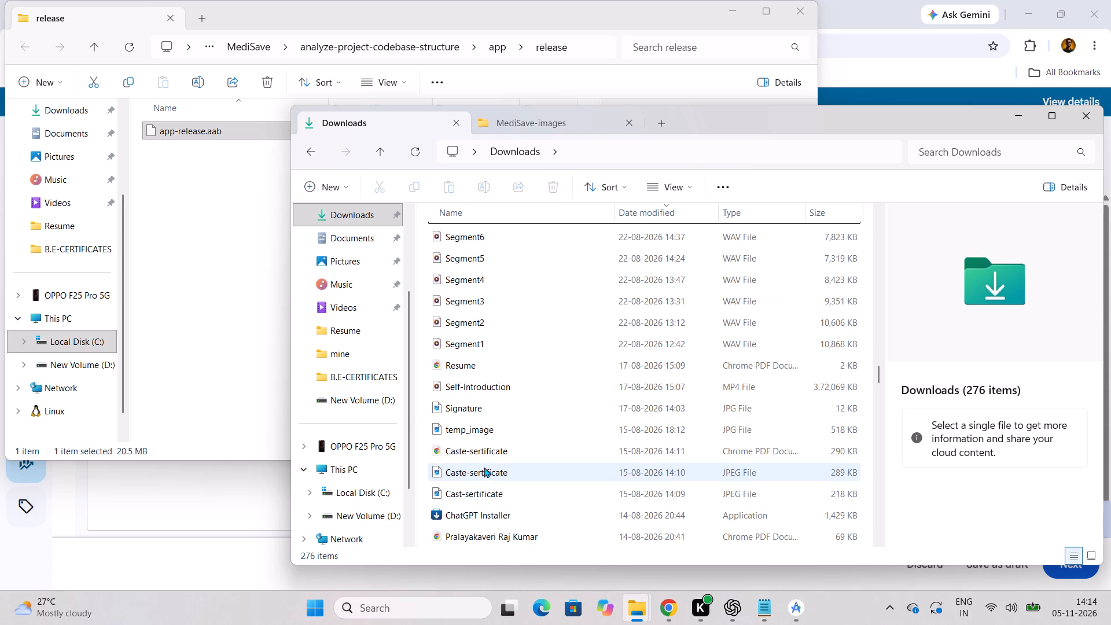
{"action": "left_click", "coordinate": [480, 427]}
{"action": "scroll", "coordinate": [481, 427], "scroll_direction": "down", "scroll_amount": 2}
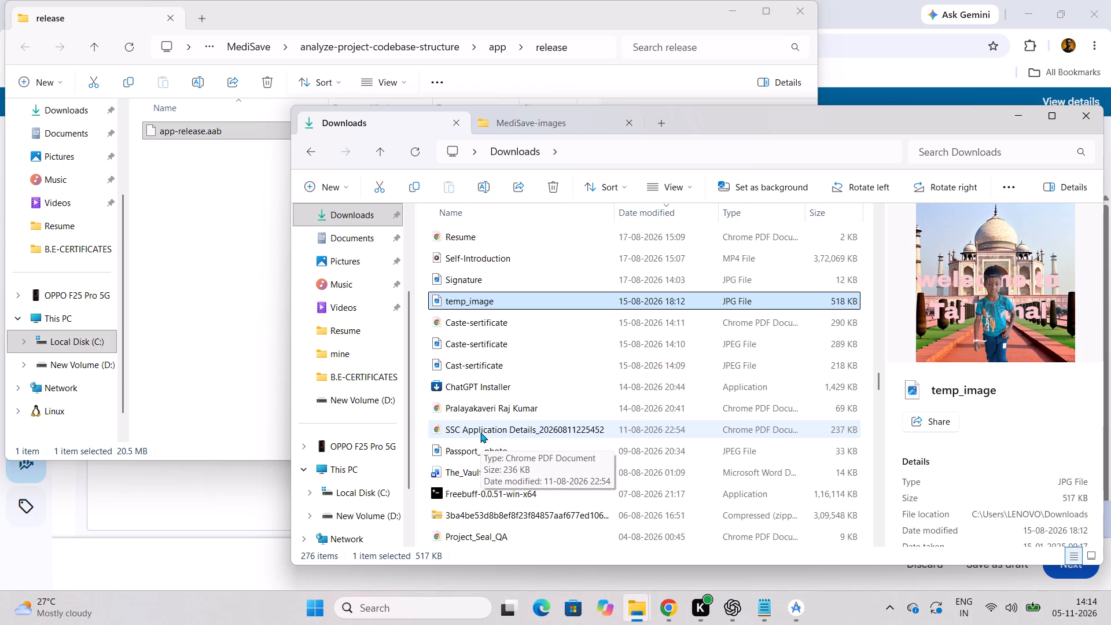
{"action": "scroll", "coordinate": [479, 439], "scroll_direction": "down", "scroll_amount": 1}
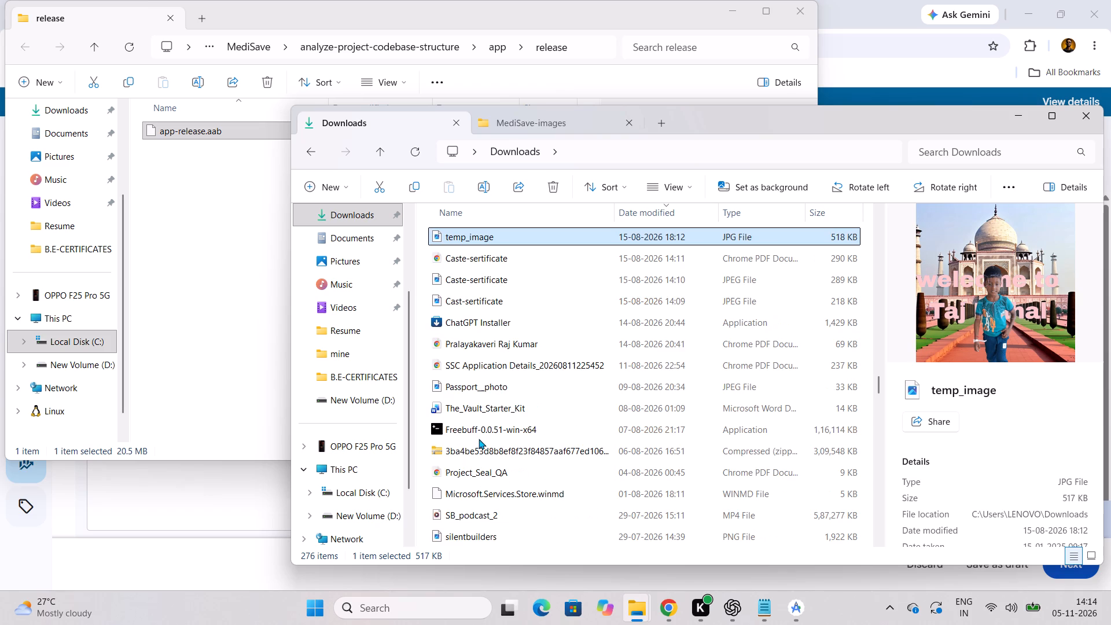
{"action": "left_click", "coordinate": [490, 409]}
{"action": "scroll", "coordinate": [490, 411], "scroll_direction": "down", "scroll_amount": 1}
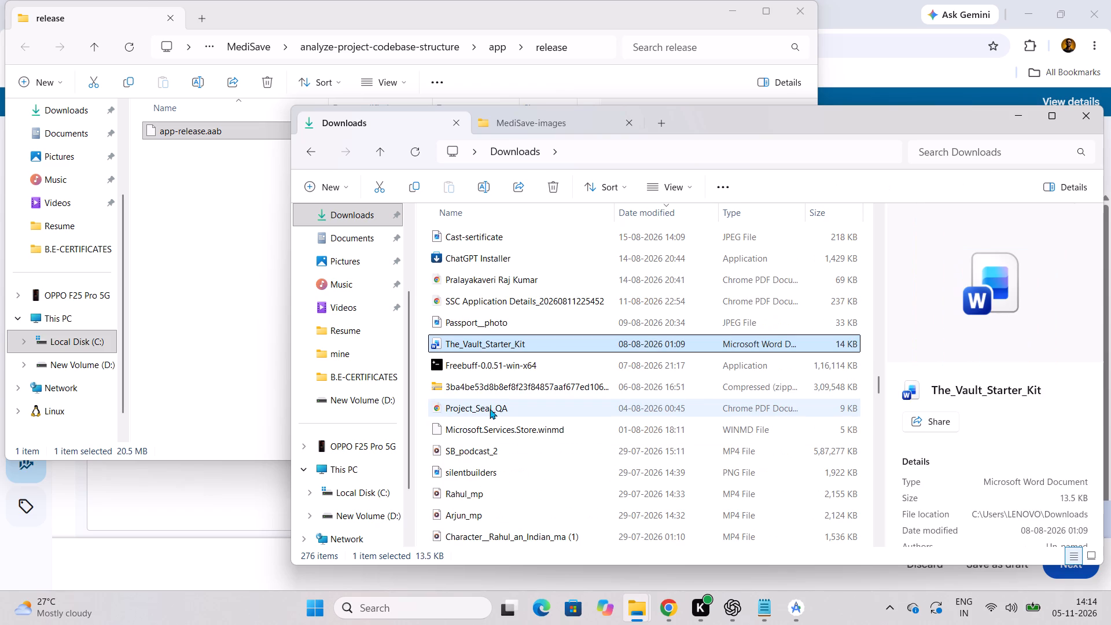
{"action": "left_click", "coordinate": [469, 468]}
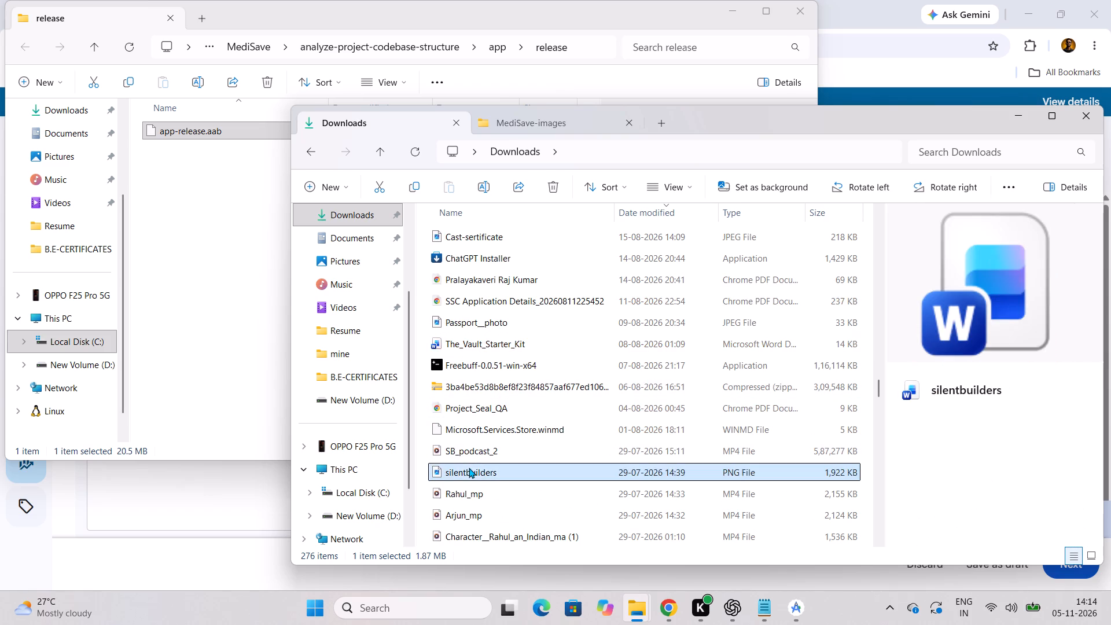
{"action": "scroll", "coordinate": [469, 468], "scroll_direction": "down", "scroll_amount": 4}
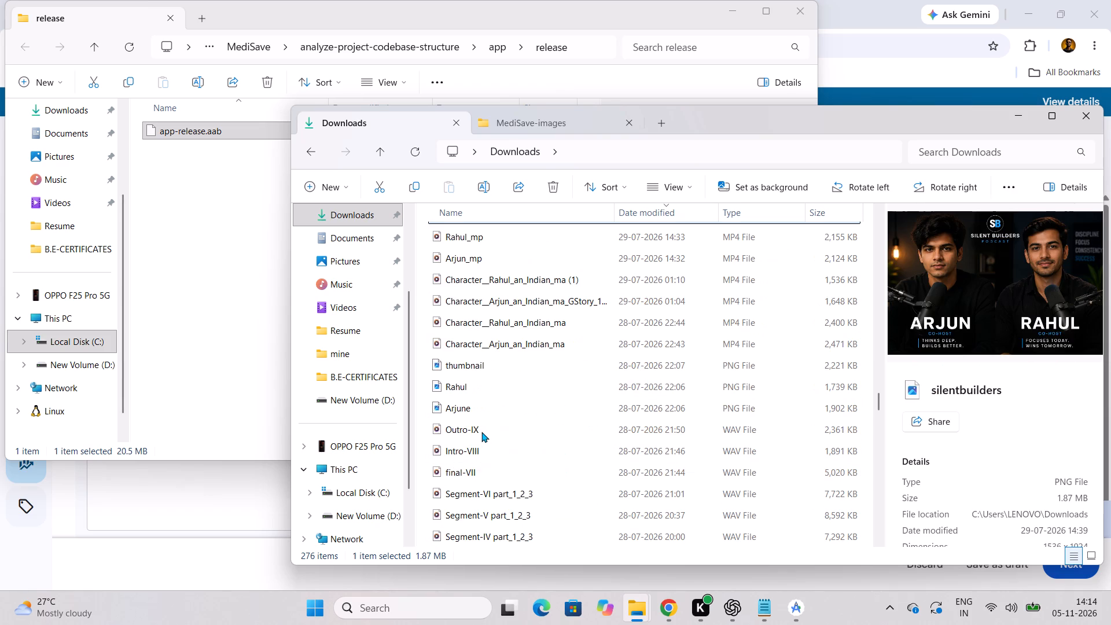
{"action": "scroll", "coordinate": [481, 432], "scroll_direction": "down", "scroll_amount": 10}
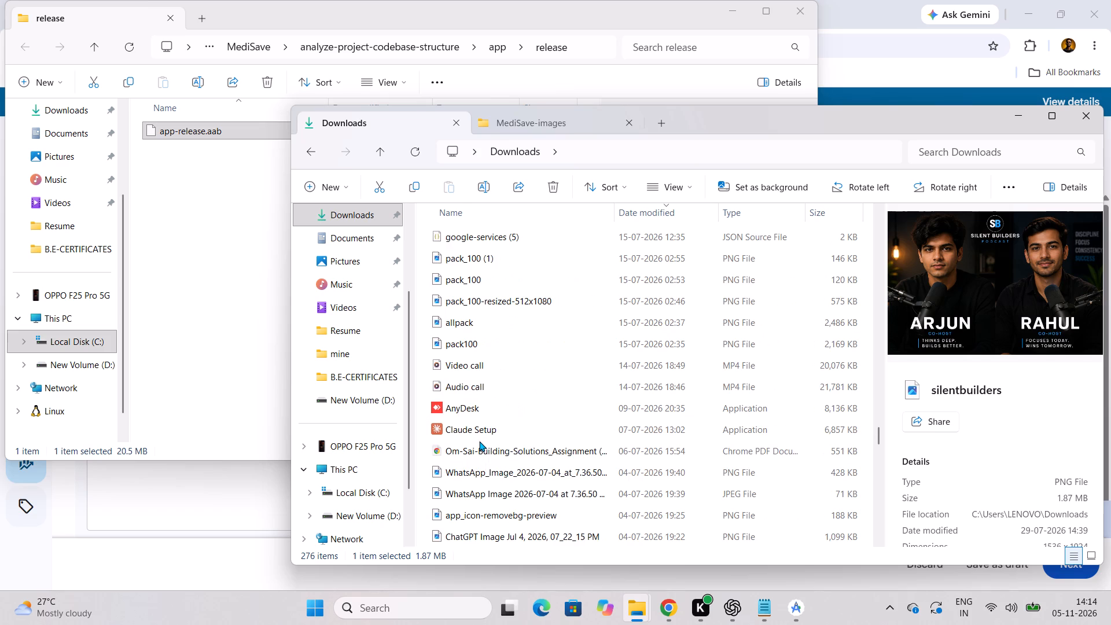
{"action": "scroll", "coordinate": [479, 441], "scroll_direction": "down", "scroll_amount": 3}
{"action": "left_click", "coordinate": [488, 398]}
{"action": "left_click", "coordinate": [496, 389]}
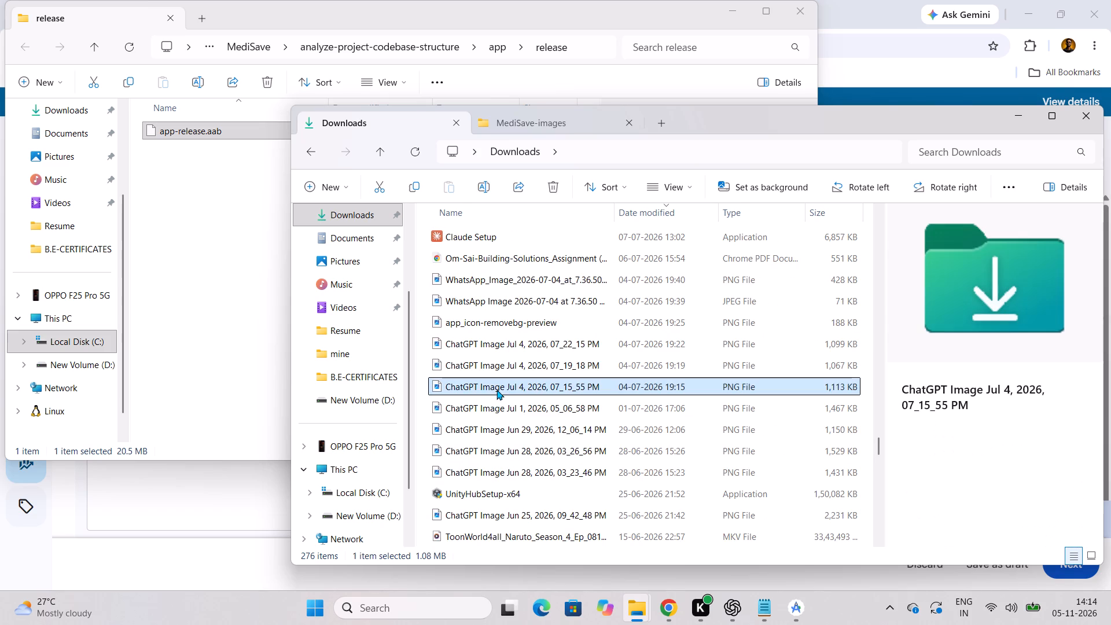
{"action": "scroll", "coordinate": [495, 394], "scroll_direction": "down", "scroll_amount": 6}
{"action": "left_click", "coordinate": [473, 416]}
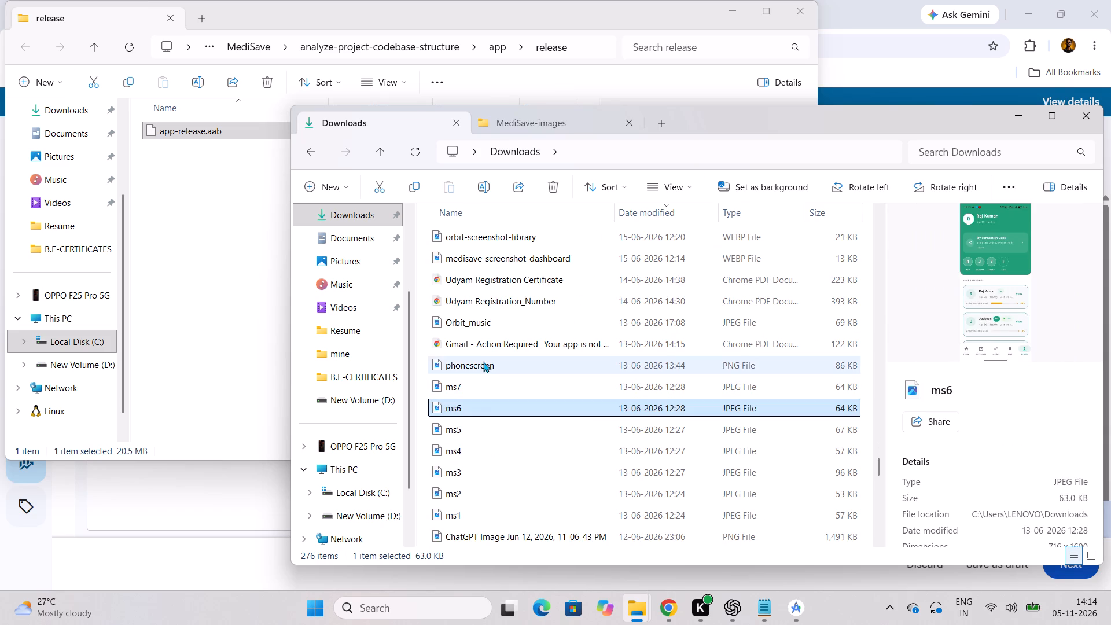
{"action": "scroll", "coordinate": [483, 362], "scroll_direction": "down", "scroll_amount": 2}
{"action": "left_click", "coordinate": [473, 412]}
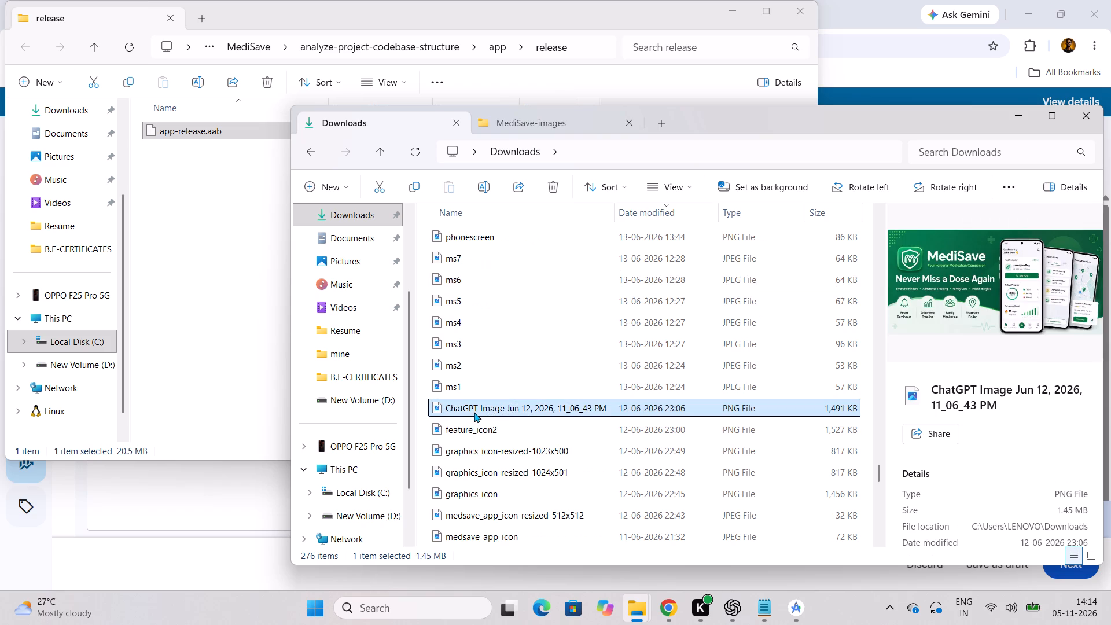
{"action": "left_click", "coordinate": [476, 425]}
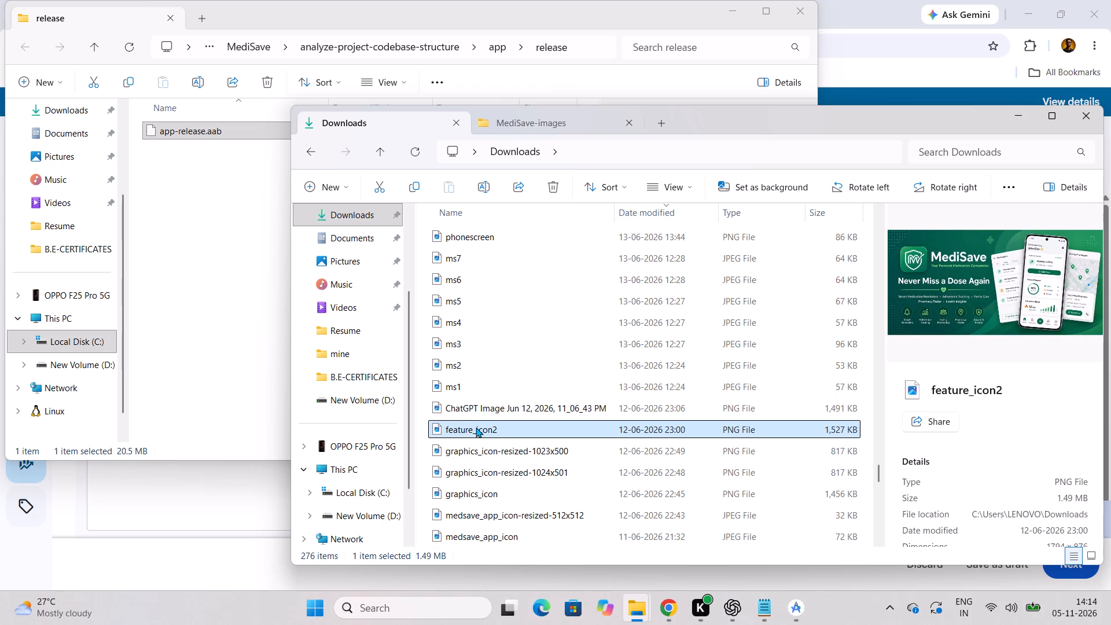
{"action": "left_click", "coordinate": [474, 448]}
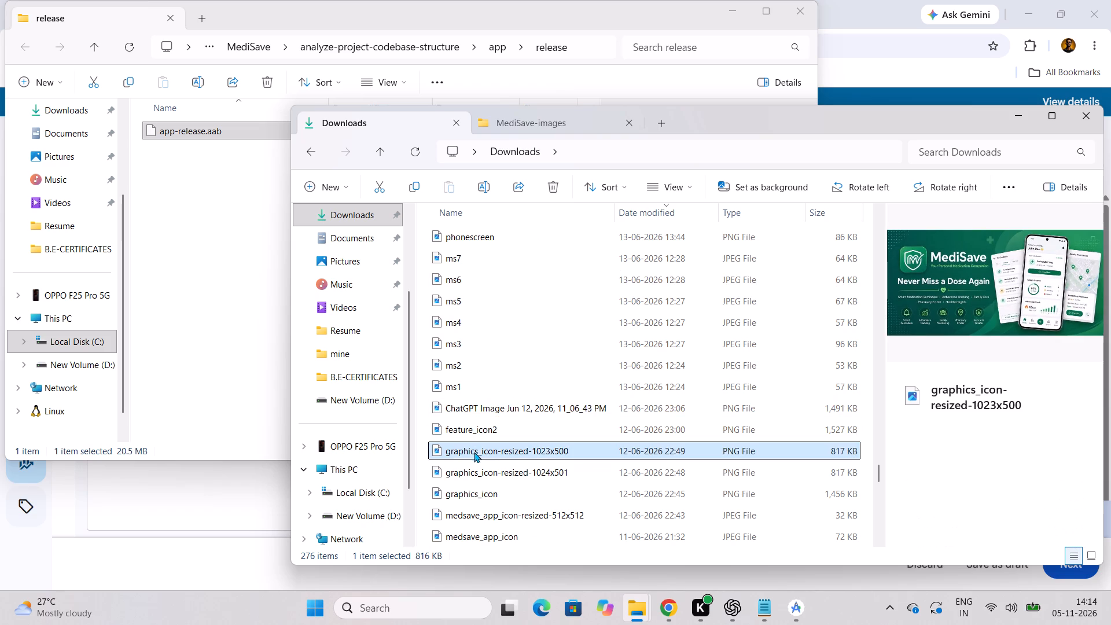
{"action": "left_click", "coordinate": [476, 474]}
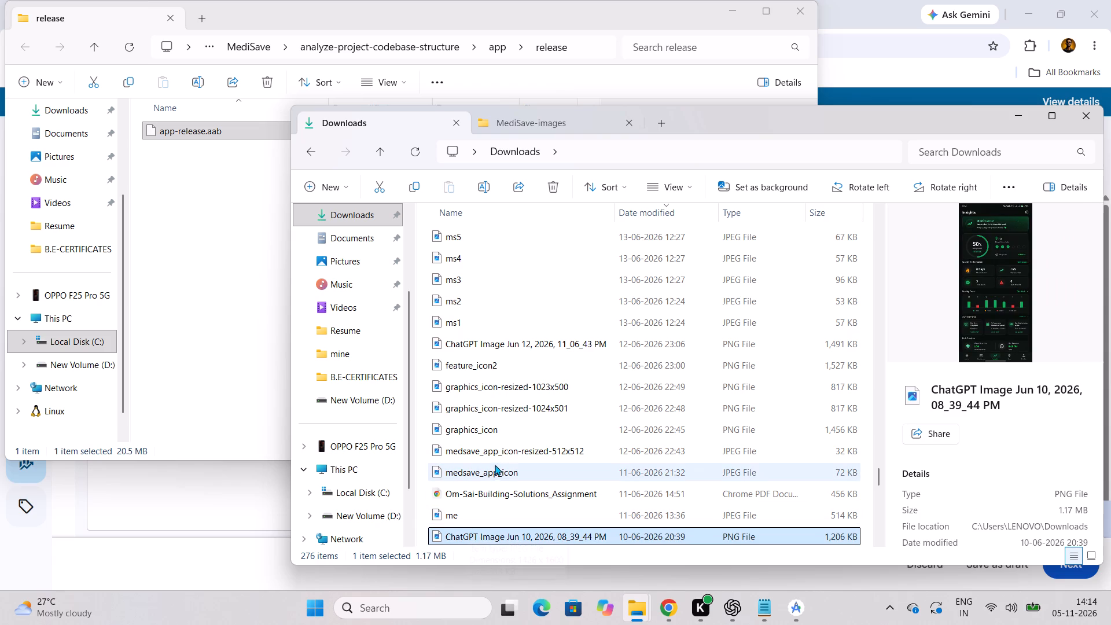
{"action": "left_click", "coordinate": [498, 445]}
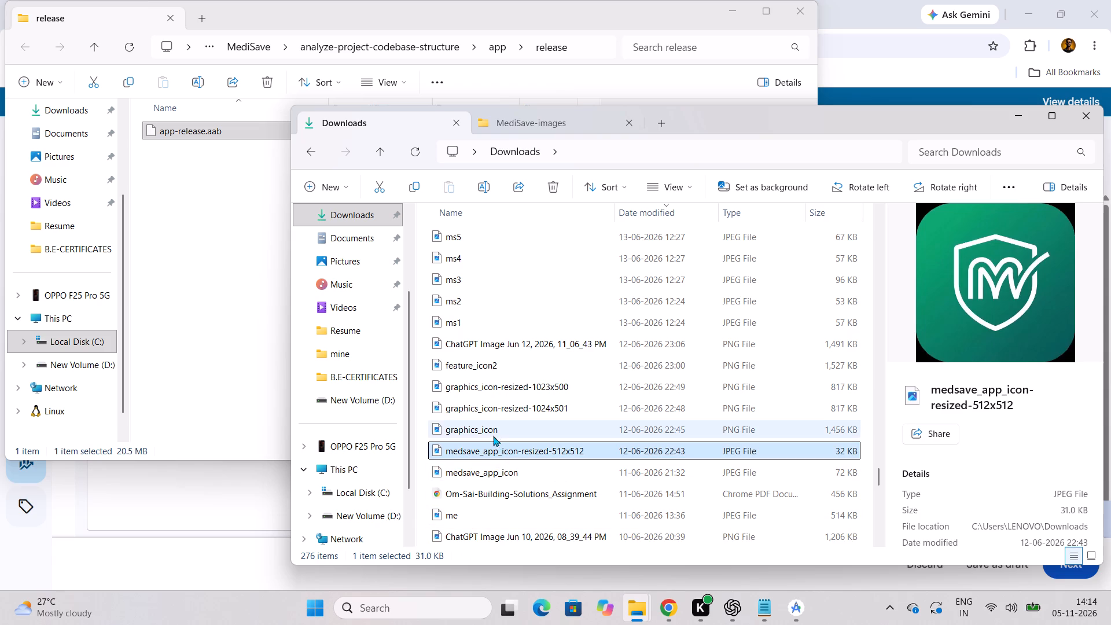
{"action": "left_click", "coordinate": [503, 399]}
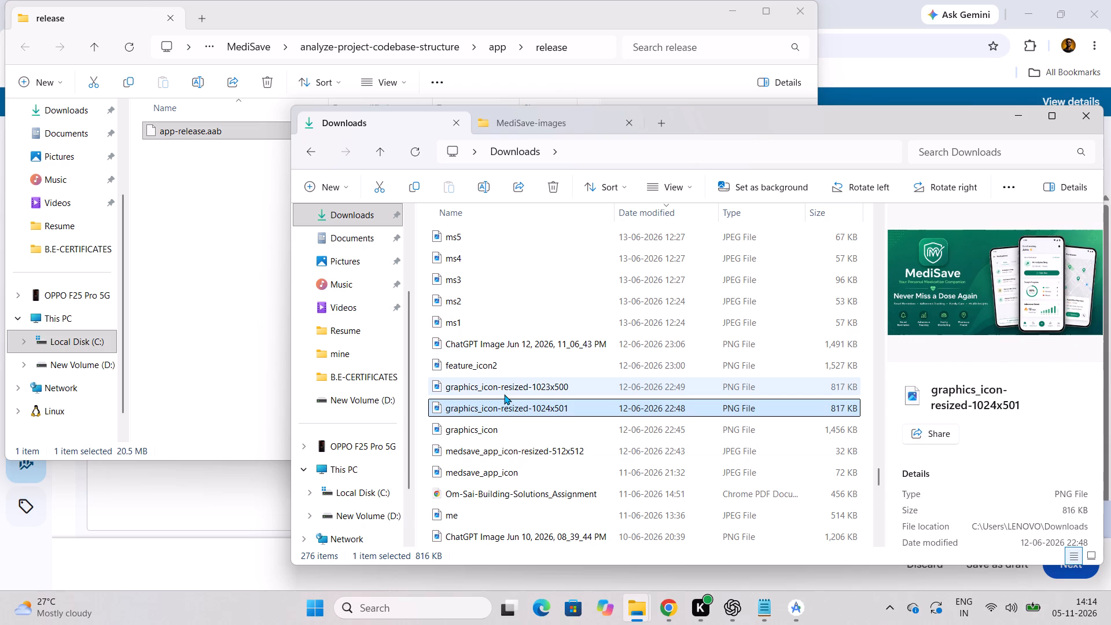
{"action": "left_click", "coordinate": [505, 391]}
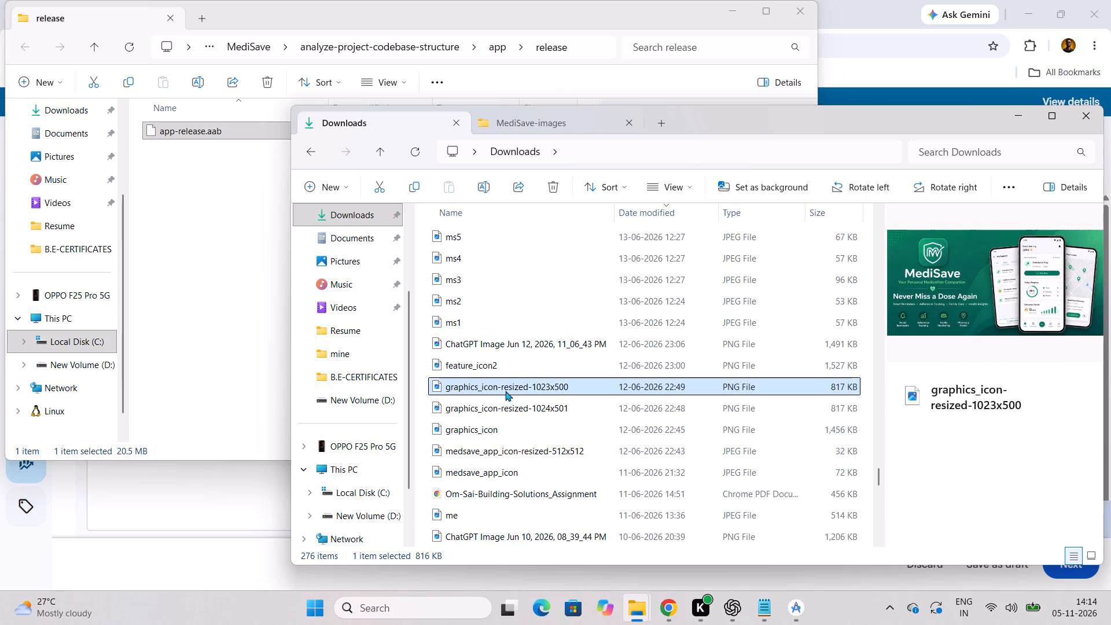
{"action": "left_click", "coordinate": [503, 364]}
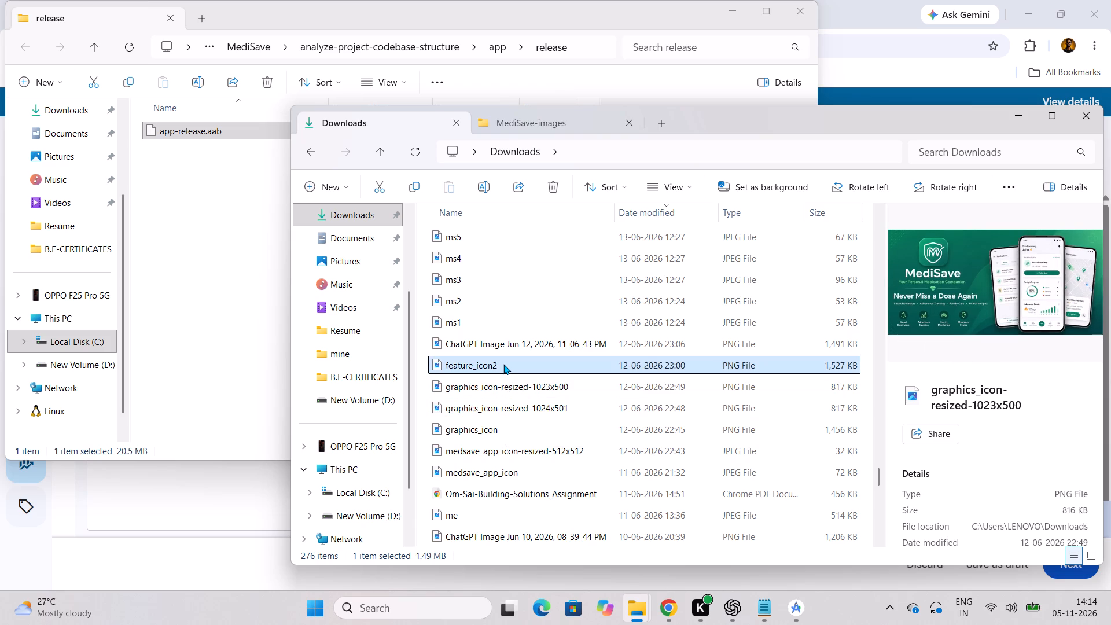
{"action": "left_click", "coordinate": [511, 382]}
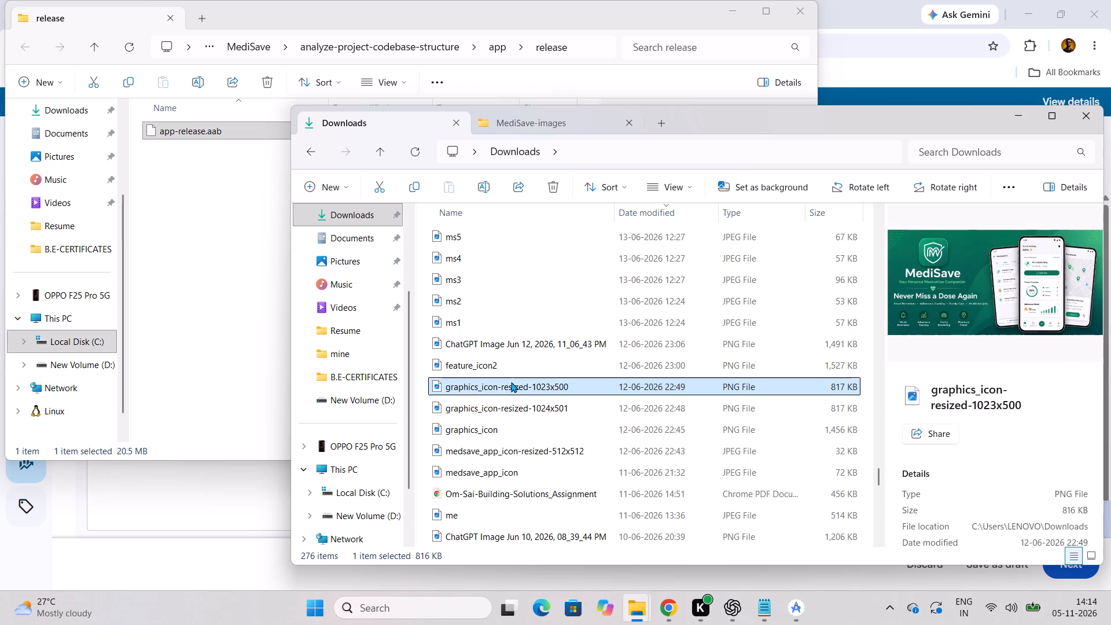
{"action": "left_click", "coordinate": [512, 367]}
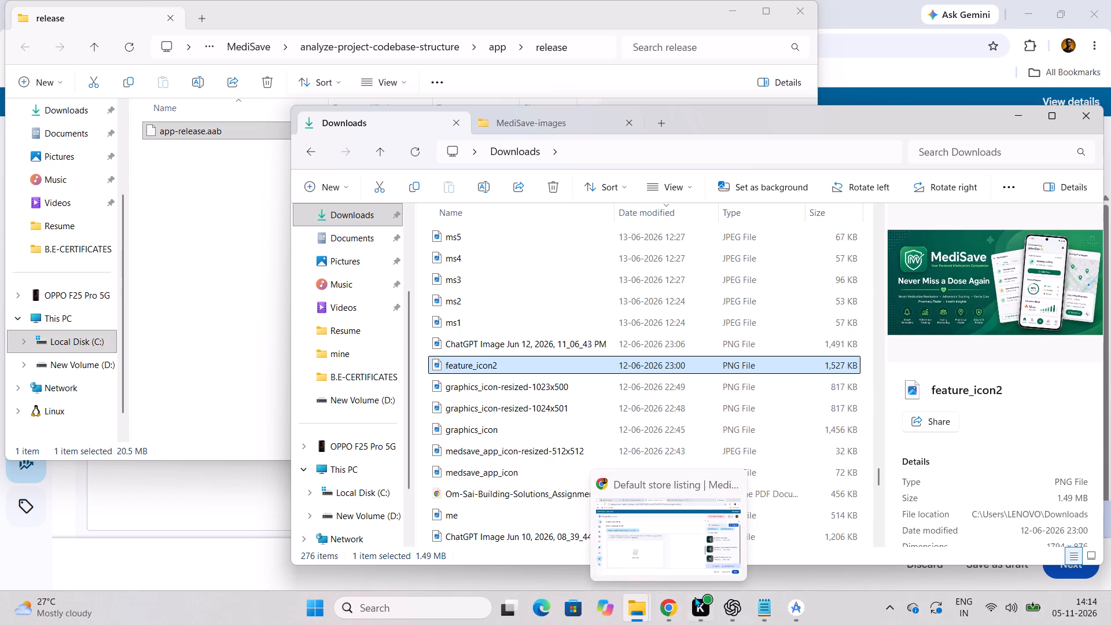
Compare the feature graphic on the existing MediSave app's store listing with feature_icon2, graphics_icon and its resized versions in Downloads.
{"action": "left_click", "coordinate": [669, 612]}
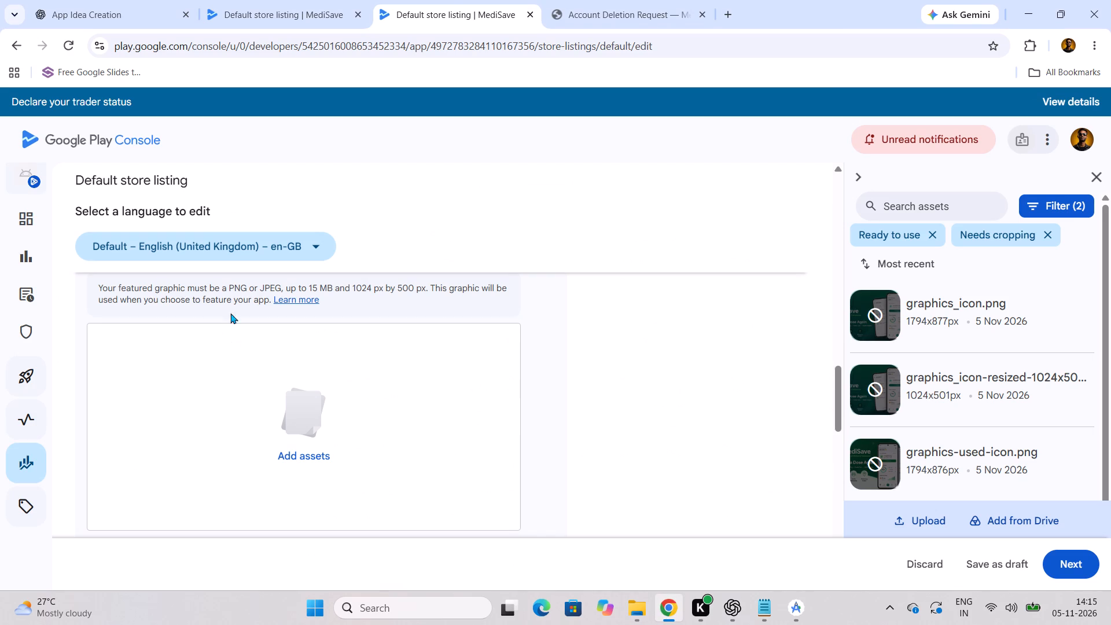
{"action": "left_click", "coordinate": [287, 0]}
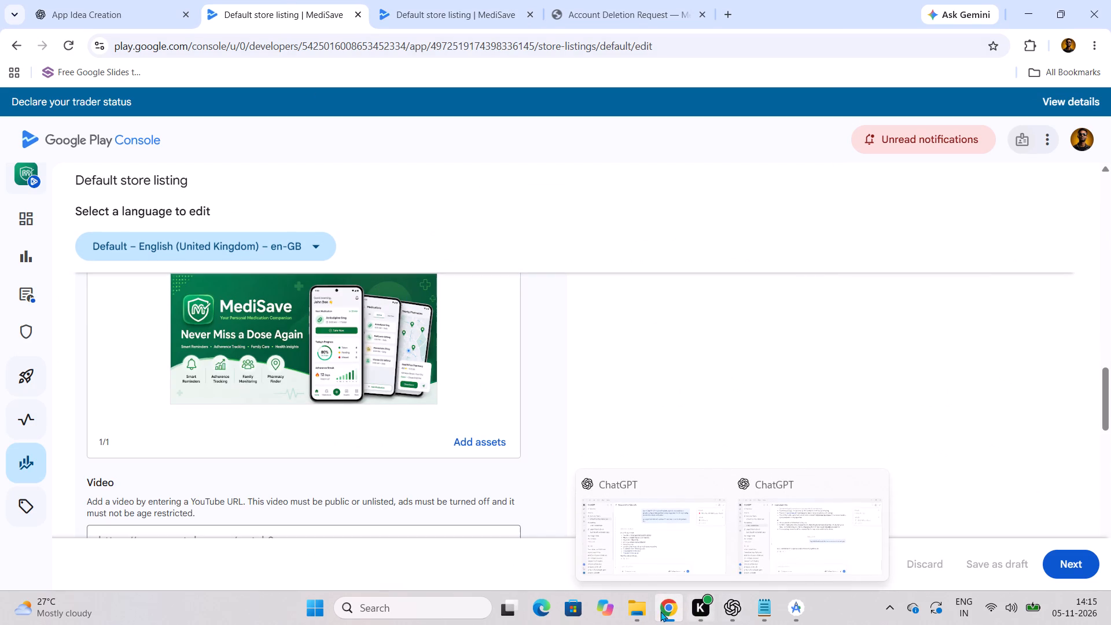
{"action": "left_click", "coordinate": [608, 548]}
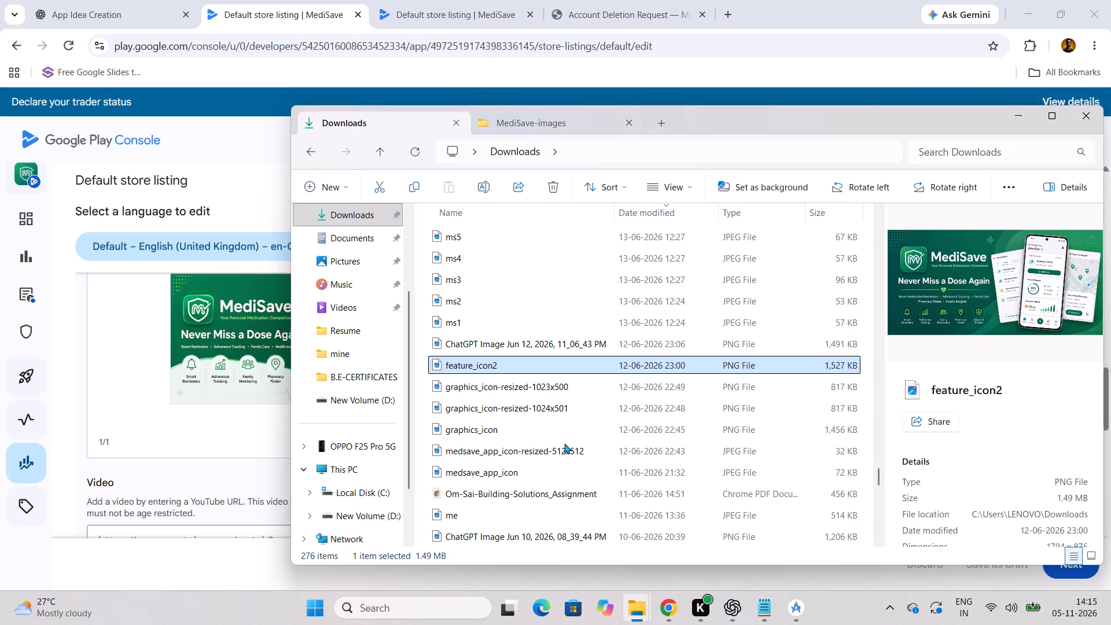
{"action": "left_click", "coordinate": [542, 383]}
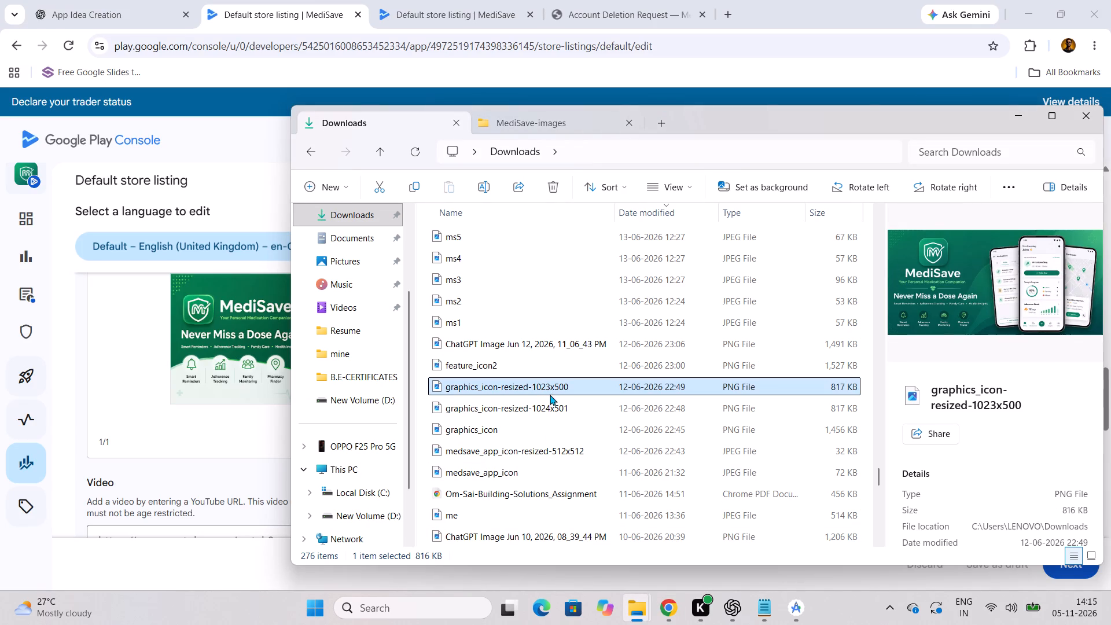
{"action": "left_click", "coordinate": [555, 402]}
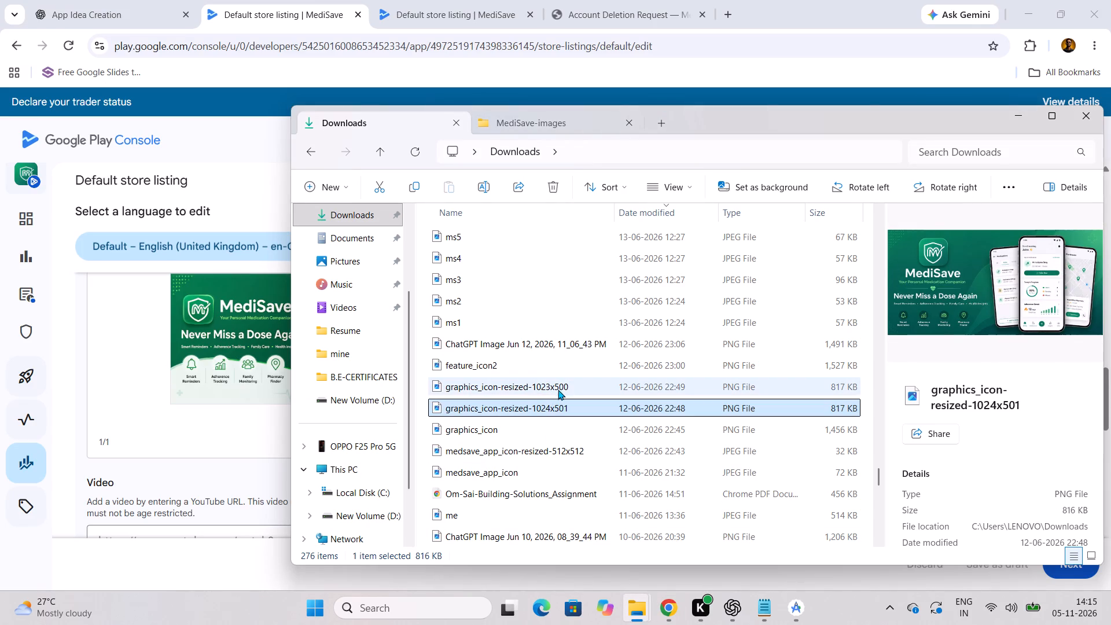
{"action": "left_click", "coordinate": [559, 388]}
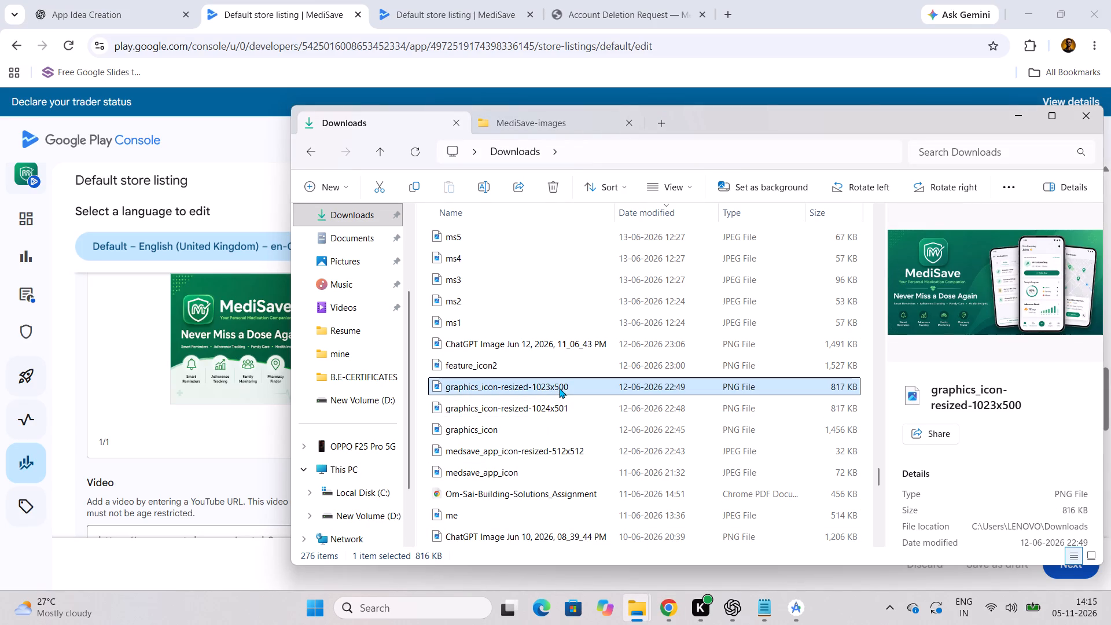
{"action": "left_click", "coordinate": [561, 363]}
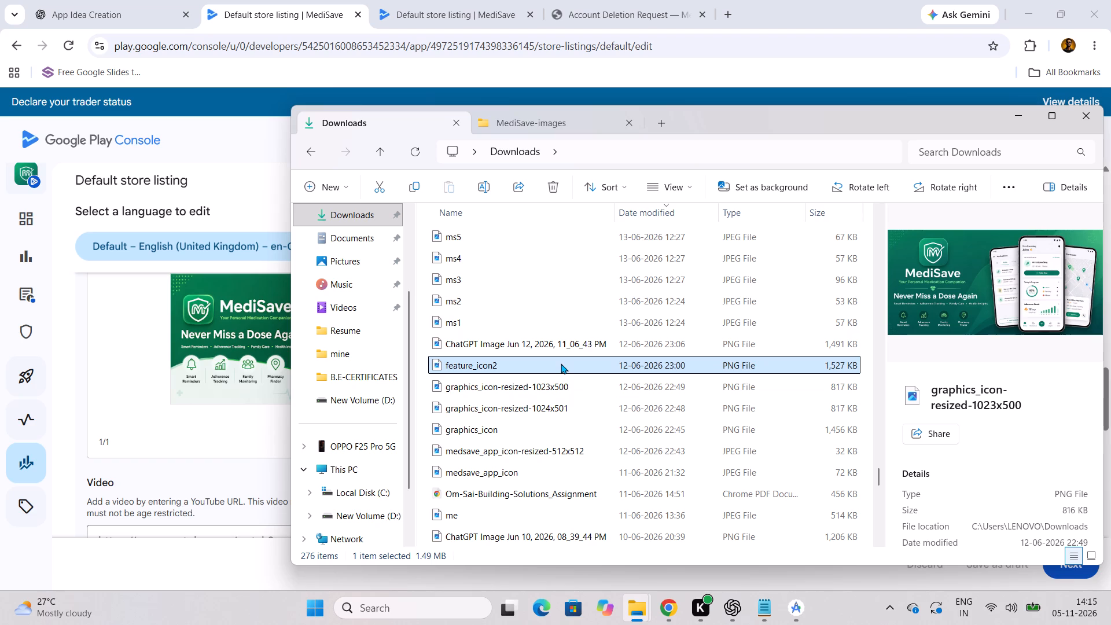
{"action": "left_click", "coordinate": [561, 386]}
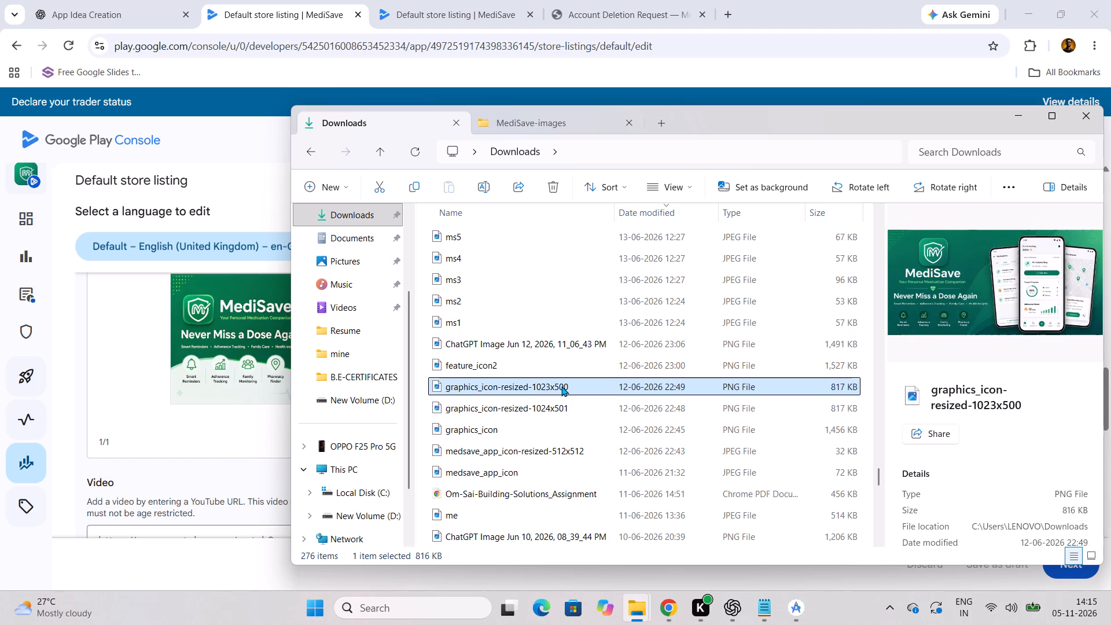
{"action": "left_click", "coordinate": [561, 403]}
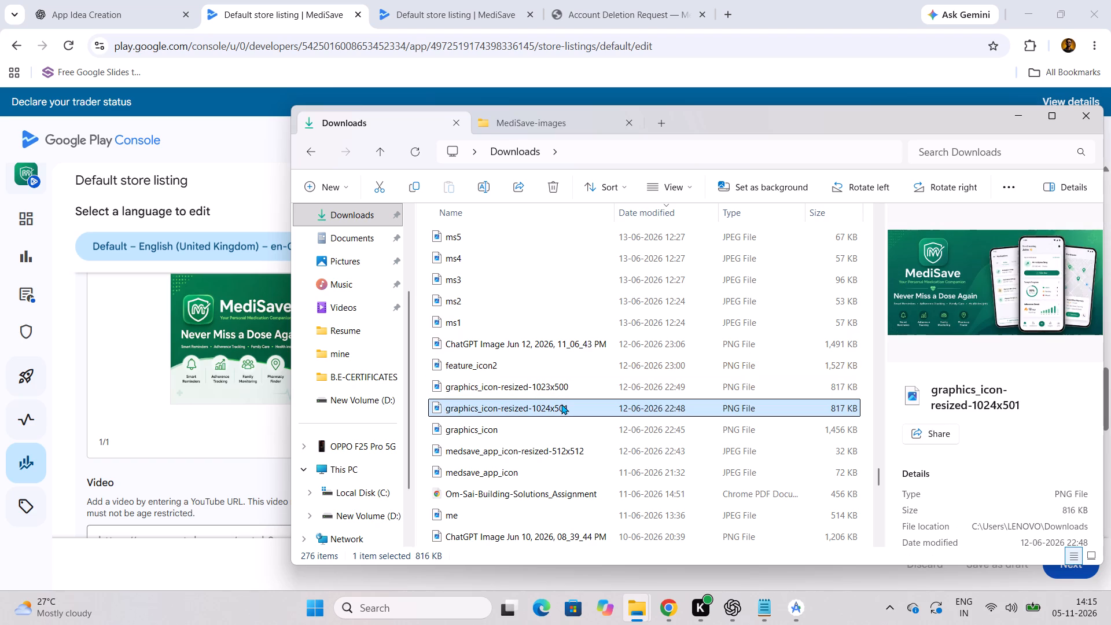
{"action": "left_click", "coordinate": [553, 425]}
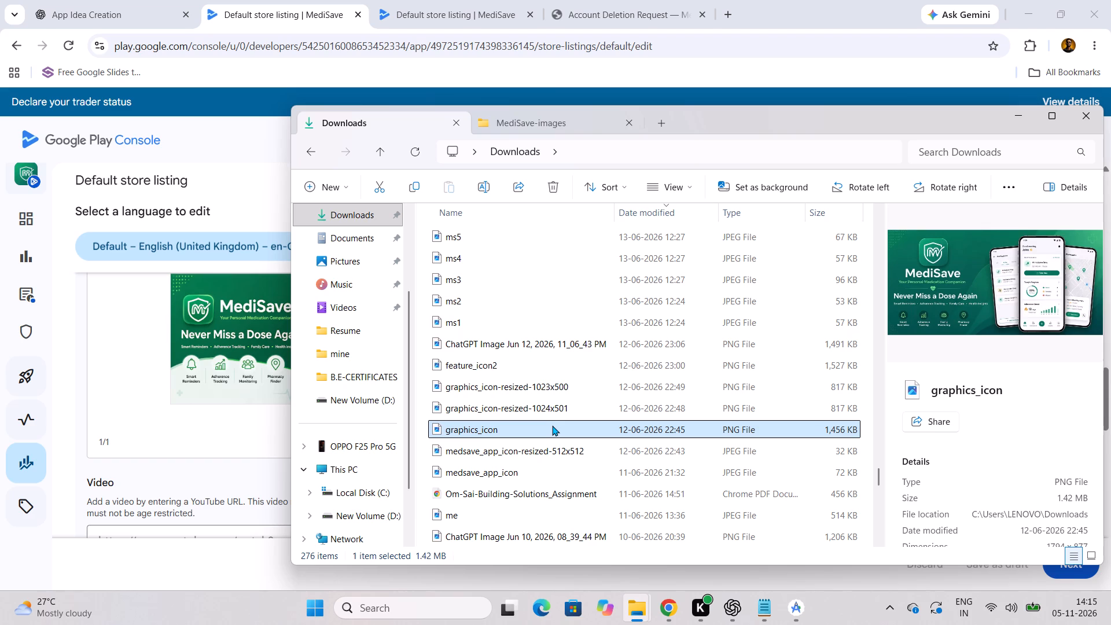
{"action": "left_click", "coordinate": [553, 404]}
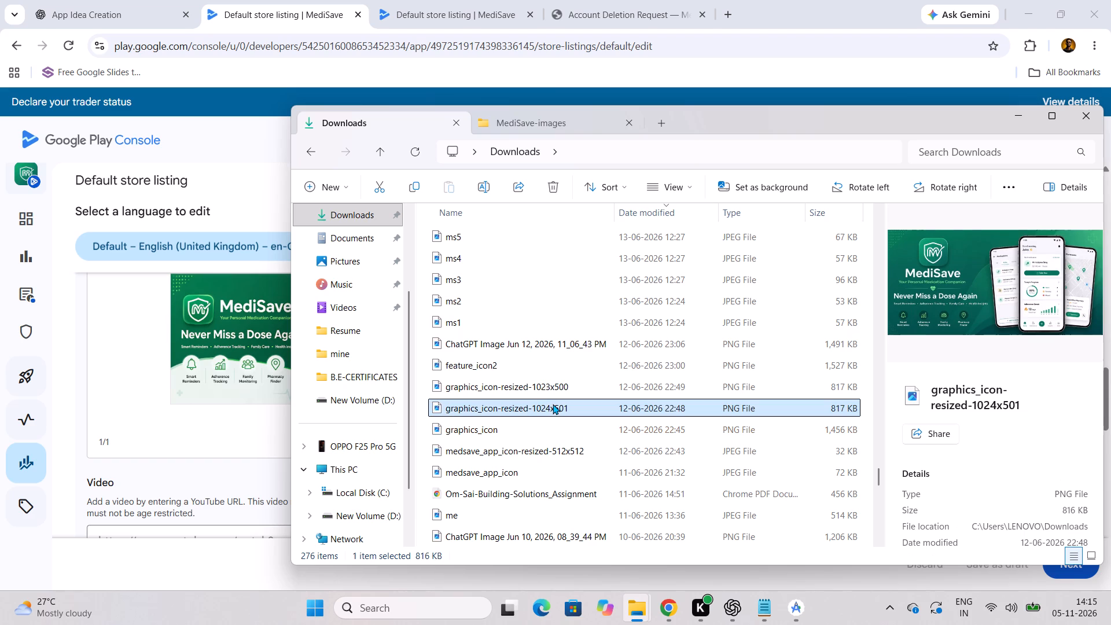
{"action": "left_click", "coordinate": [565, 367]}
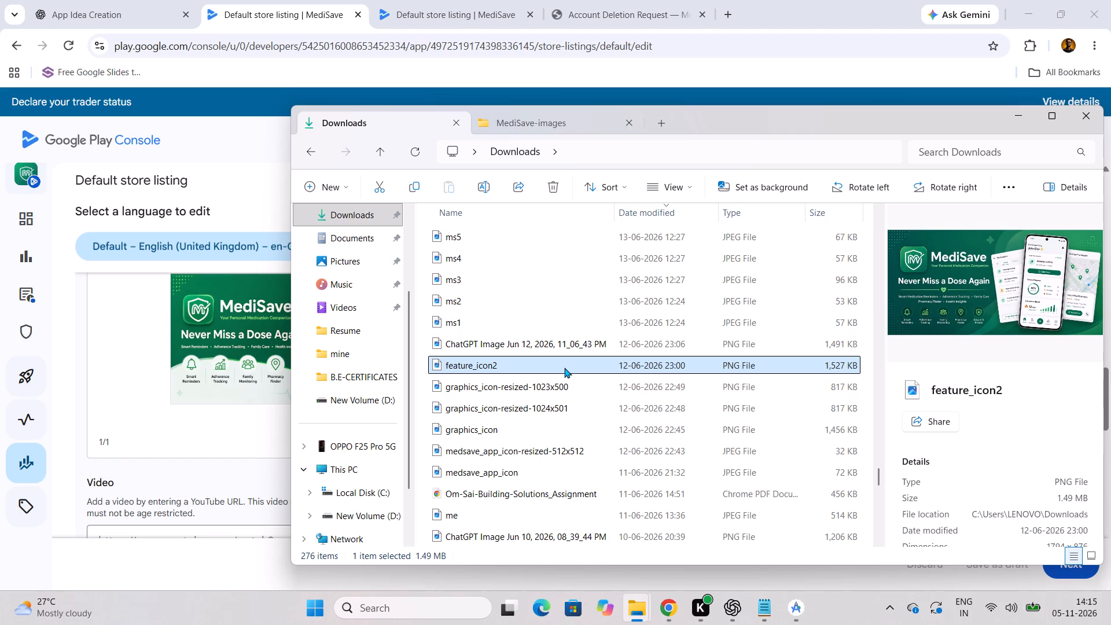
Open the details of the existing listing's feature graphic, grapic_icon3.png, in Play Console and copy the image.
{"action": "left_click", "coordinate": [198, 430]}
{"action": "left_click", "coordinate": [373, 374]}
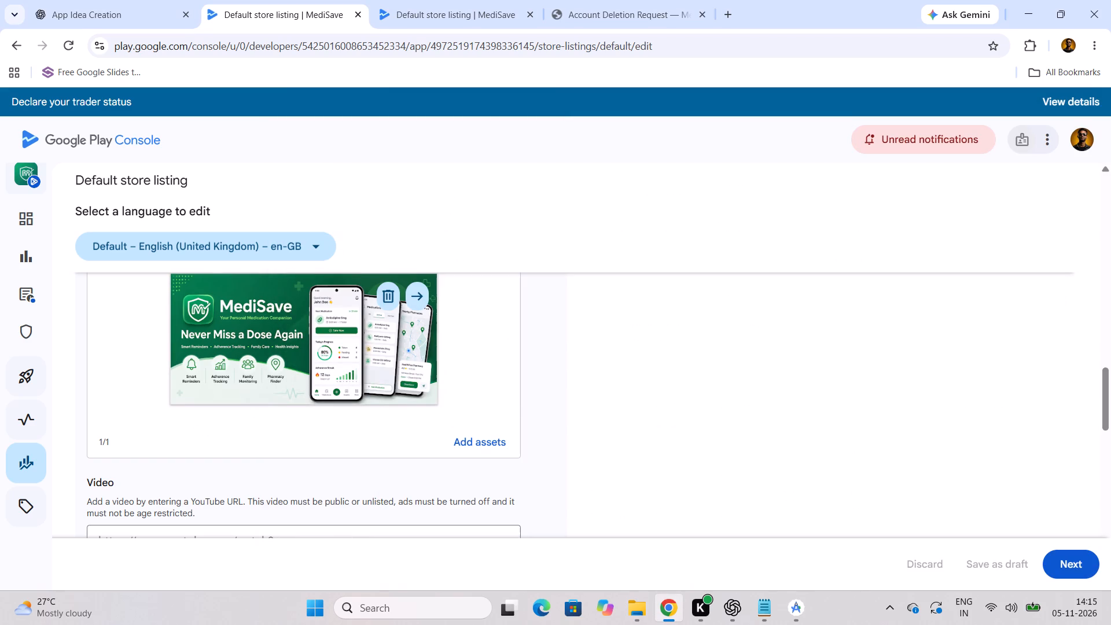
{"action": "left_click", "coordinate": [415, 305]}
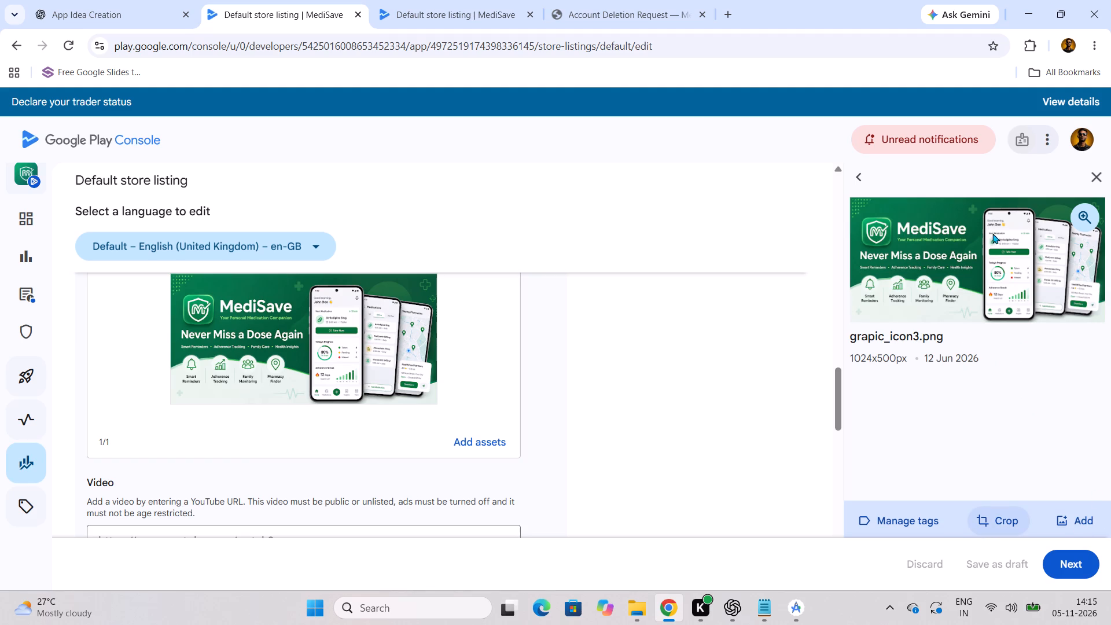
{"action": "left_click", "coordinate": [987, 258]}
{"action": "left_click", "coordinate": [1028, 249]}
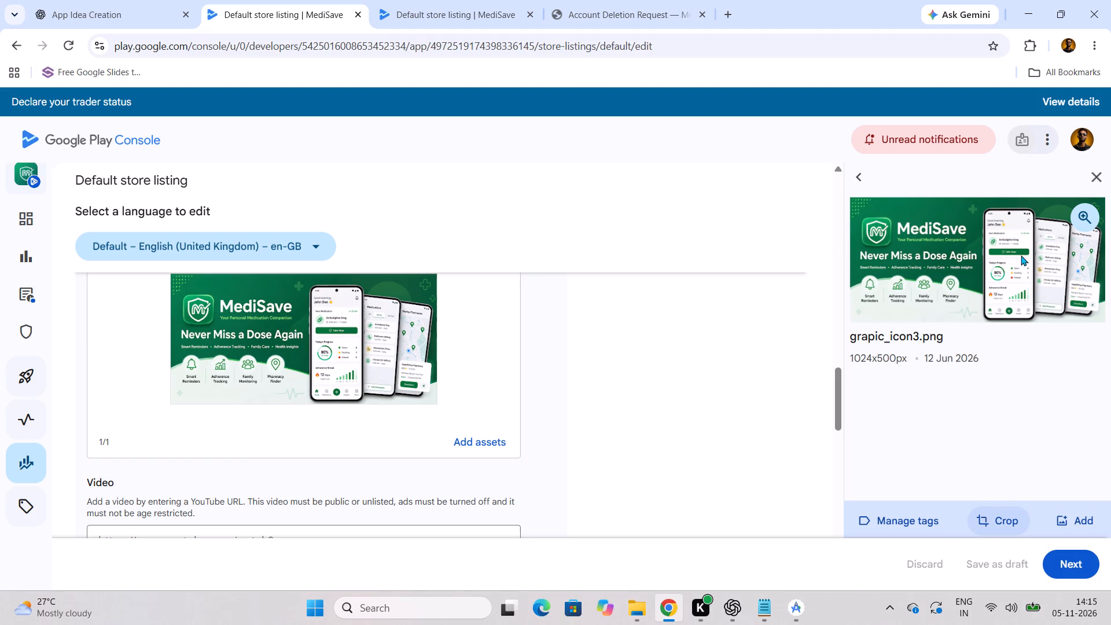
{"action": "right_click", "coordinate": [1016, 262]}
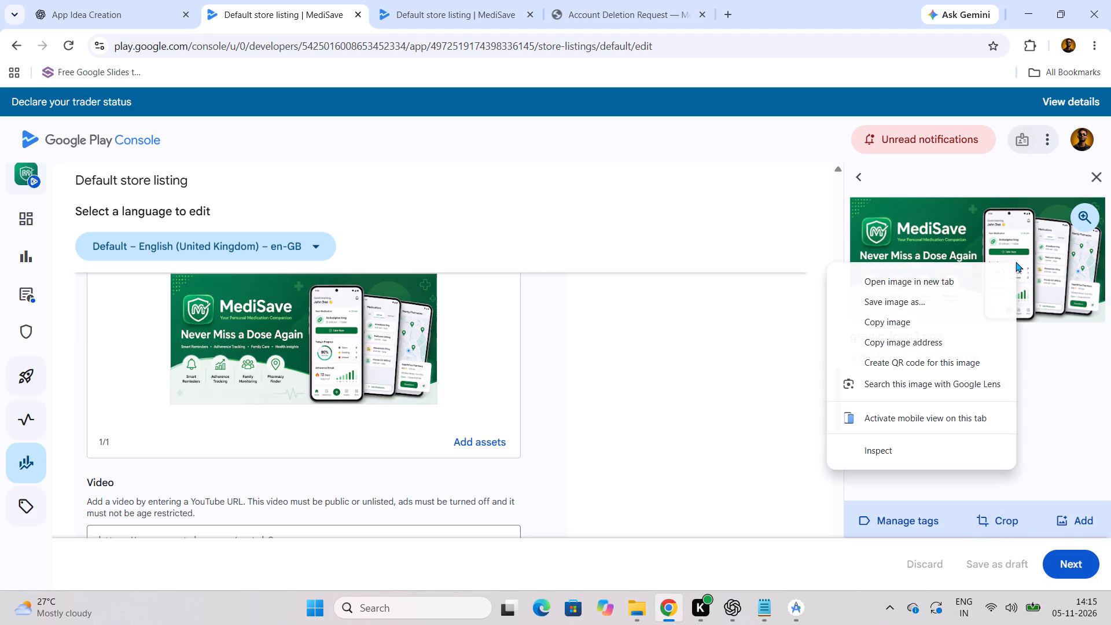
{"action": "left_click", "coordinate": [939, 321]}
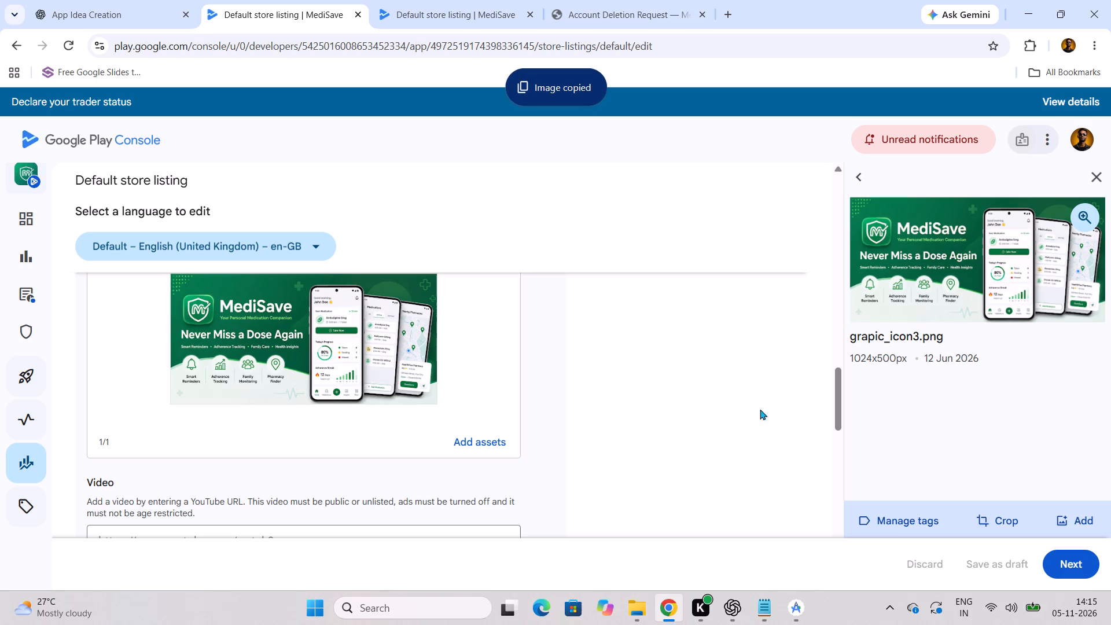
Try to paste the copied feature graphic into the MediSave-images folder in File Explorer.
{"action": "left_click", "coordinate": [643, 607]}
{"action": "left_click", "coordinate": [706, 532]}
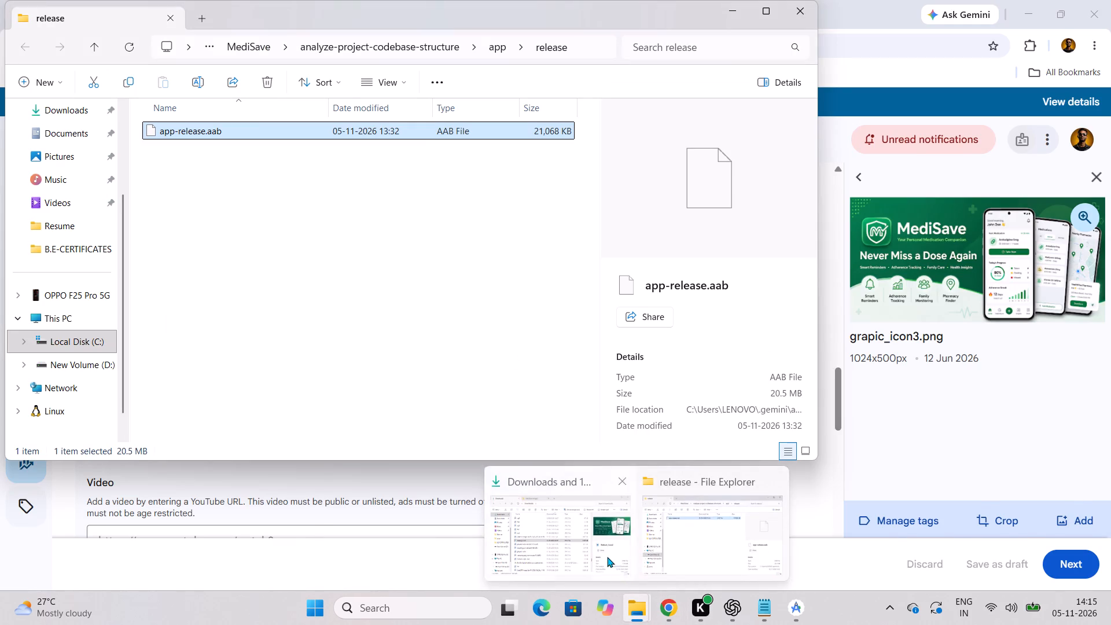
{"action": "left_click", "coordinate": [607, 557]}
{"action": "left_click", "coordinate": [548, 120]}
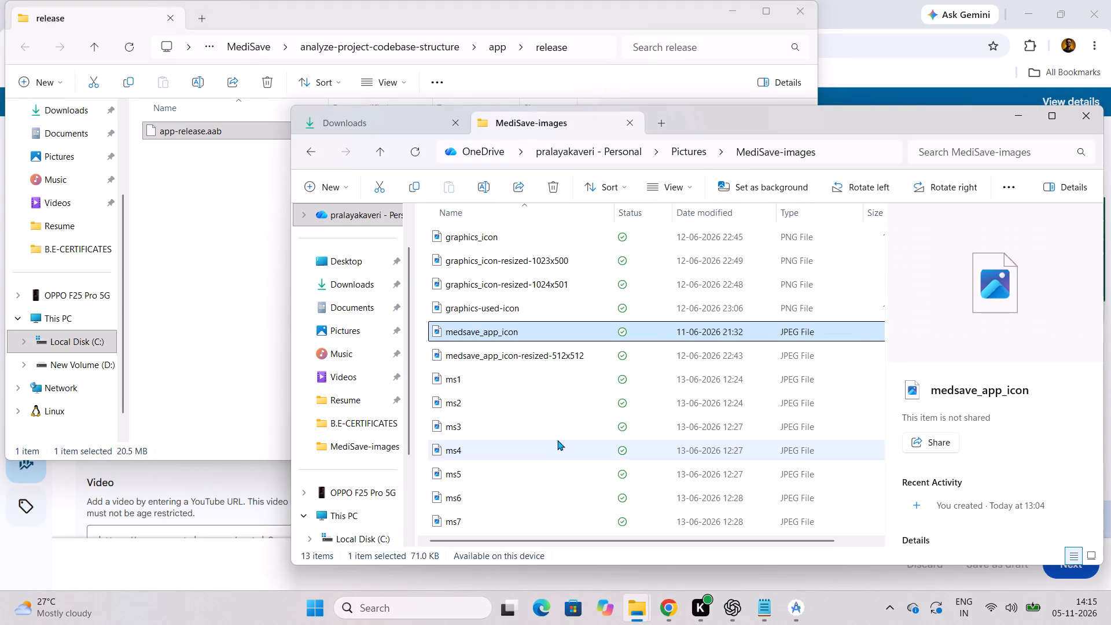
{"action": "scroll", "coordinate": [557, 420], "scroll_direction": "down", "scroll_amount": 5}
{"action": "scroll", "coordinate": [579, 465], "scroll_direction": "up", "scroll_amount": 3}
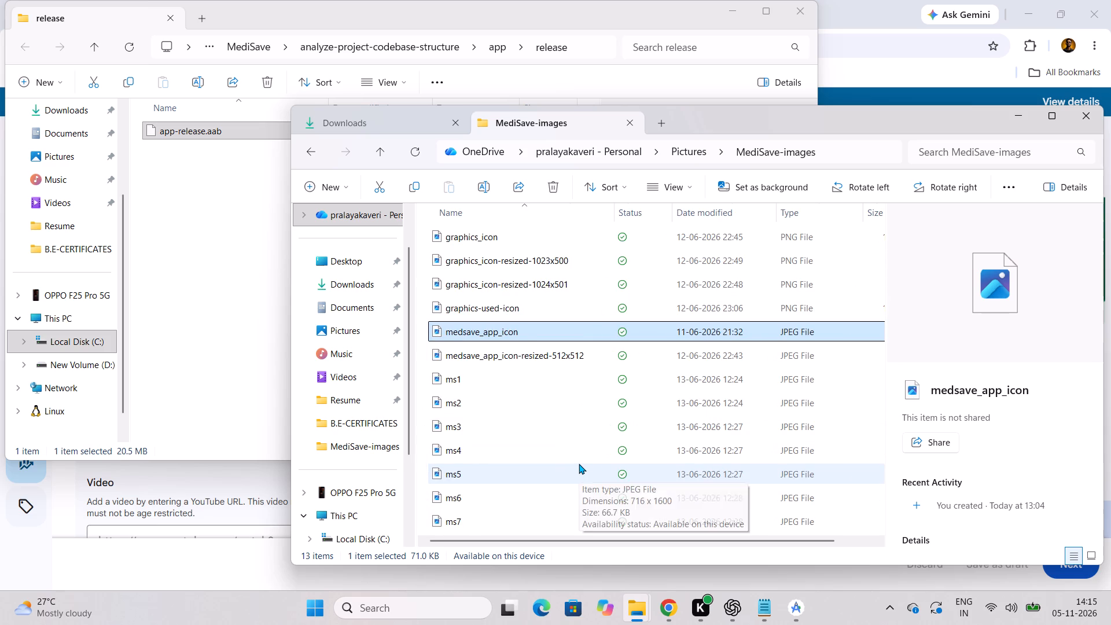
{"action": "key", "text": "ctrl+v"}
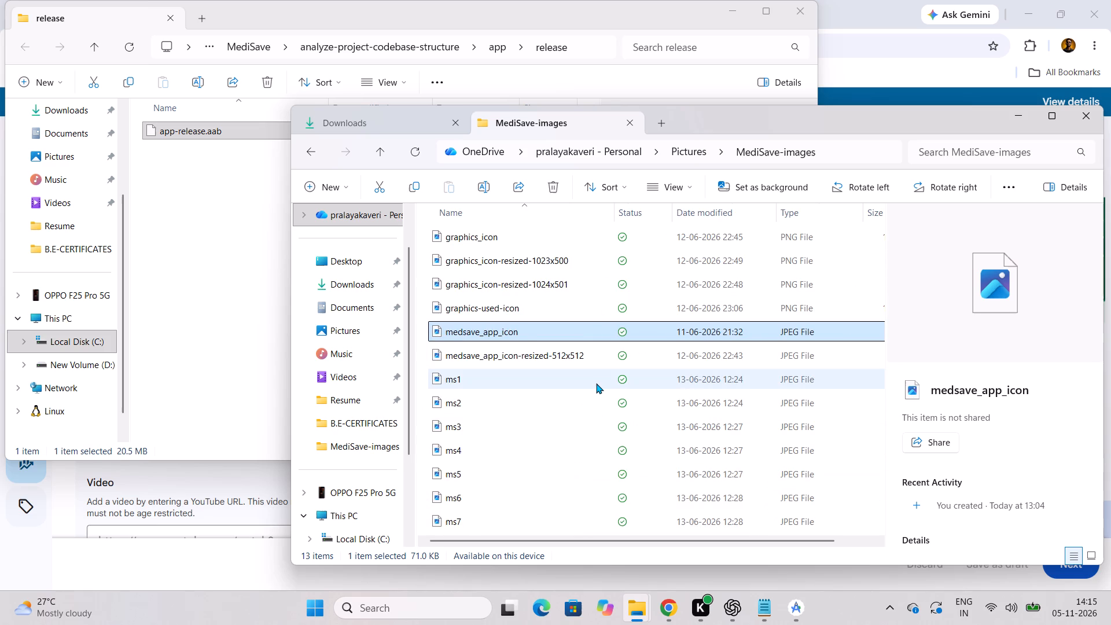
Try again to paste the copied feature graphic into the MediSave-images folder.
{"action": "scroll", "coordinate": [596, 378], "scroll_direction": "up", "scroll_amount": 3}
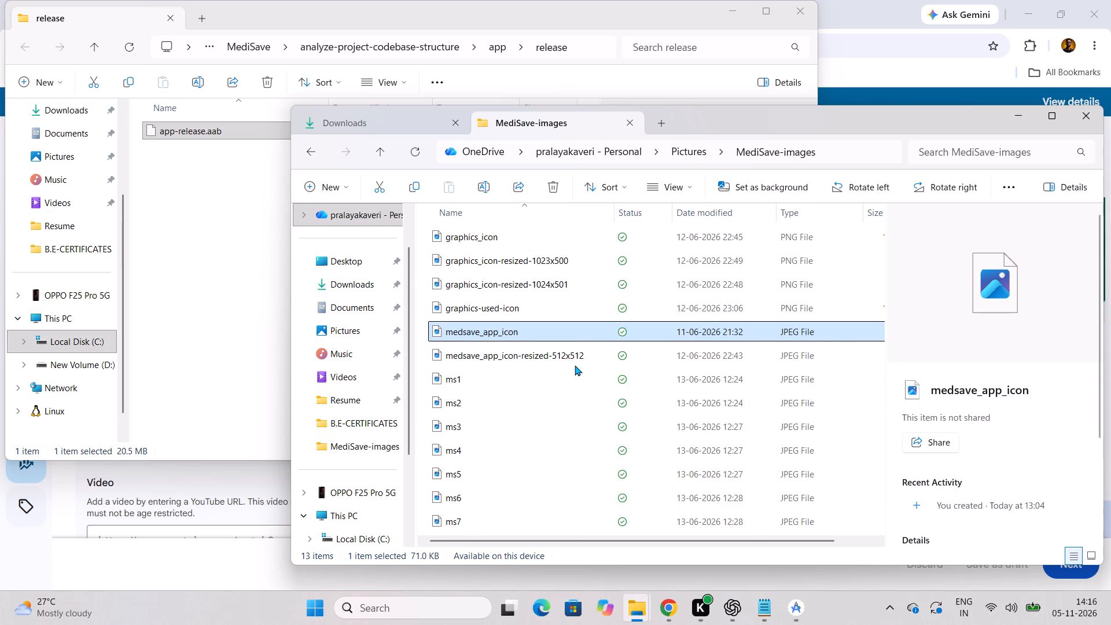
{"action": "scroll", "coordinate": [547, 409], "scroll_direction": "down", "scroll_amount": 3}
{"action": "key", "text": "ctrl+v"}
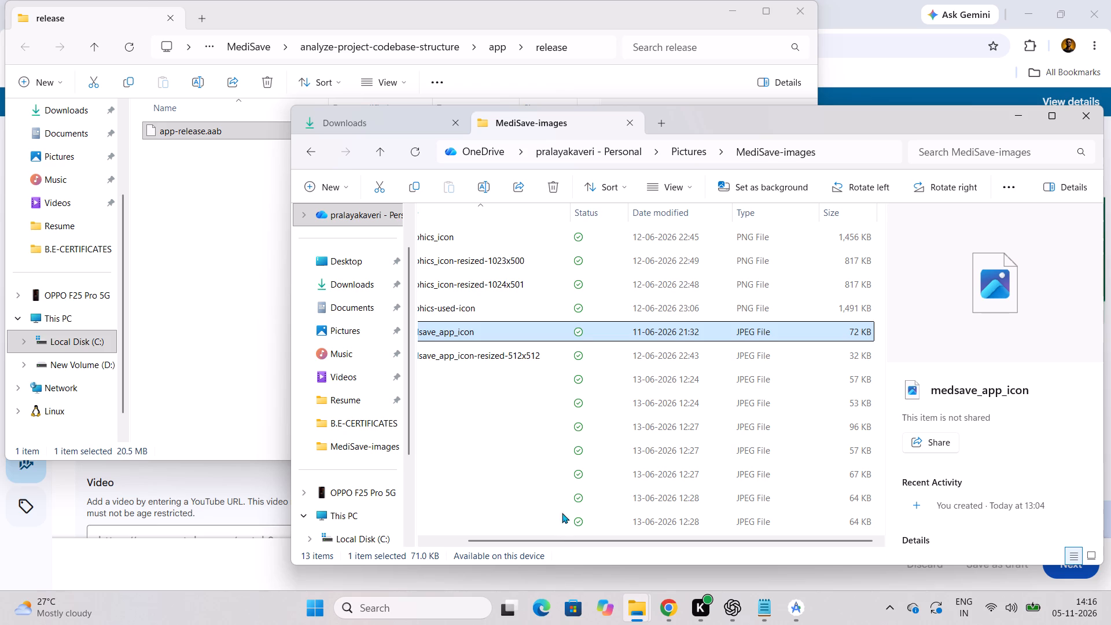
Save the existing listing's feature graphic, grapic_icon3.png, from Play Console as a PNG named unnamed in Pictures > MediSave-images.
{"action": "left_click", "coordinate": [954, 82]}
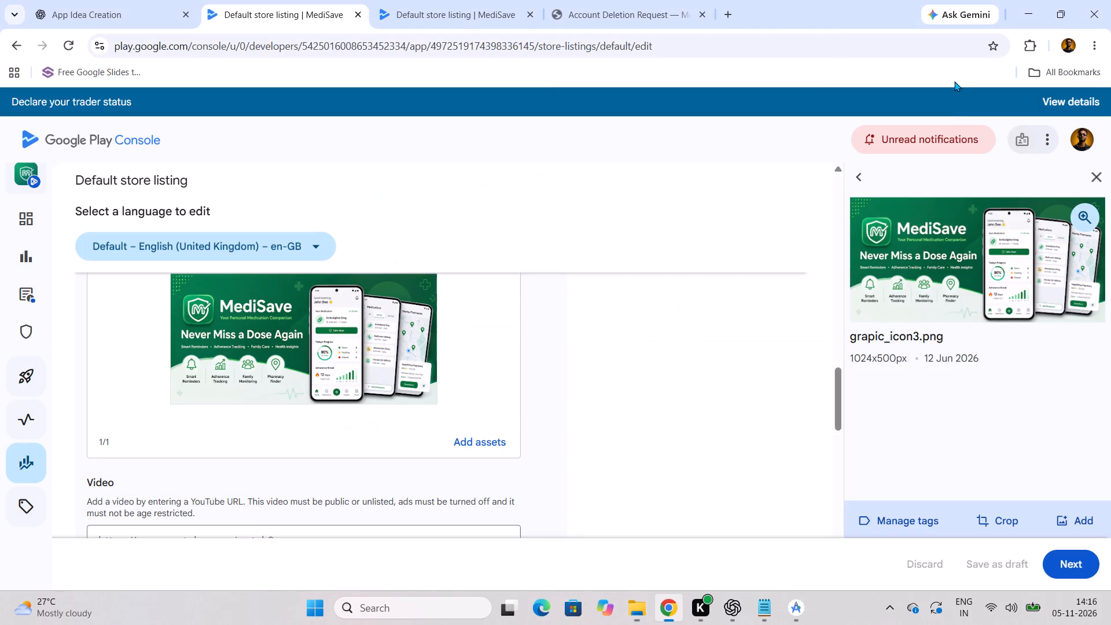
{"action": "right_click", "coordinate": [962, 266]}
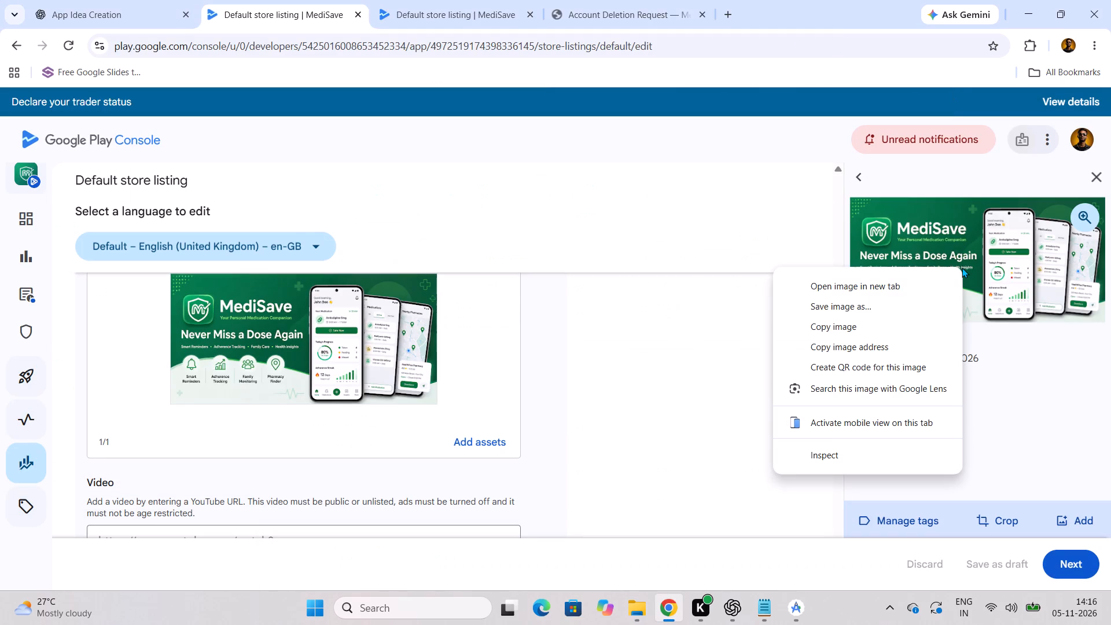
{"action": "left_click", "coordinate": [878, 302]}
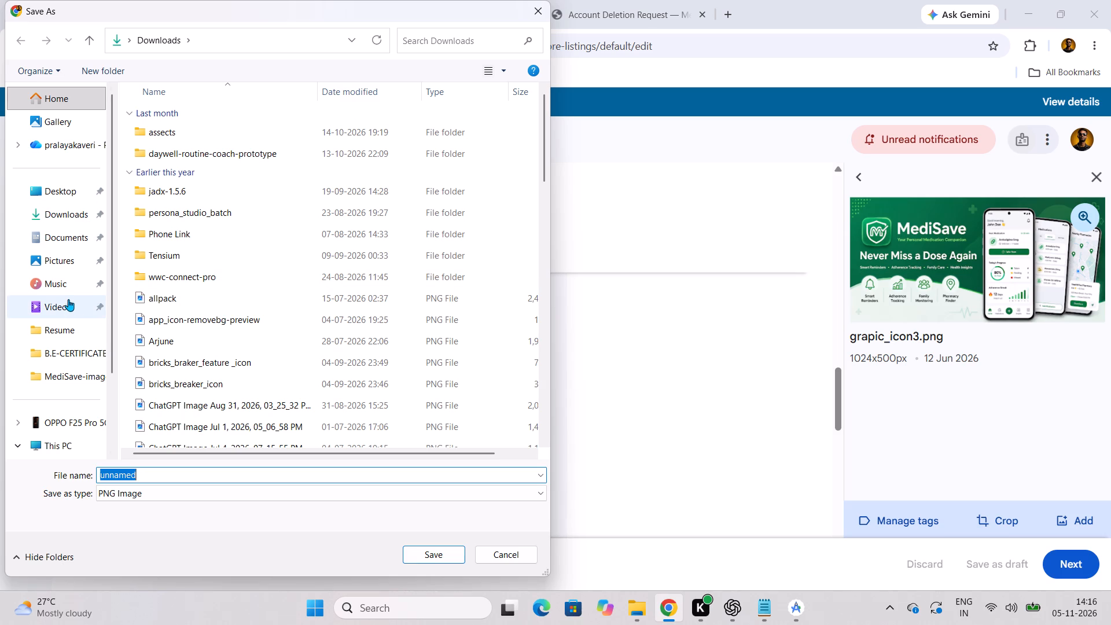
{"action": "left_click", "coordinate": [66, 266]}
{"action": "double_click", "coordinate": [198, 304]}
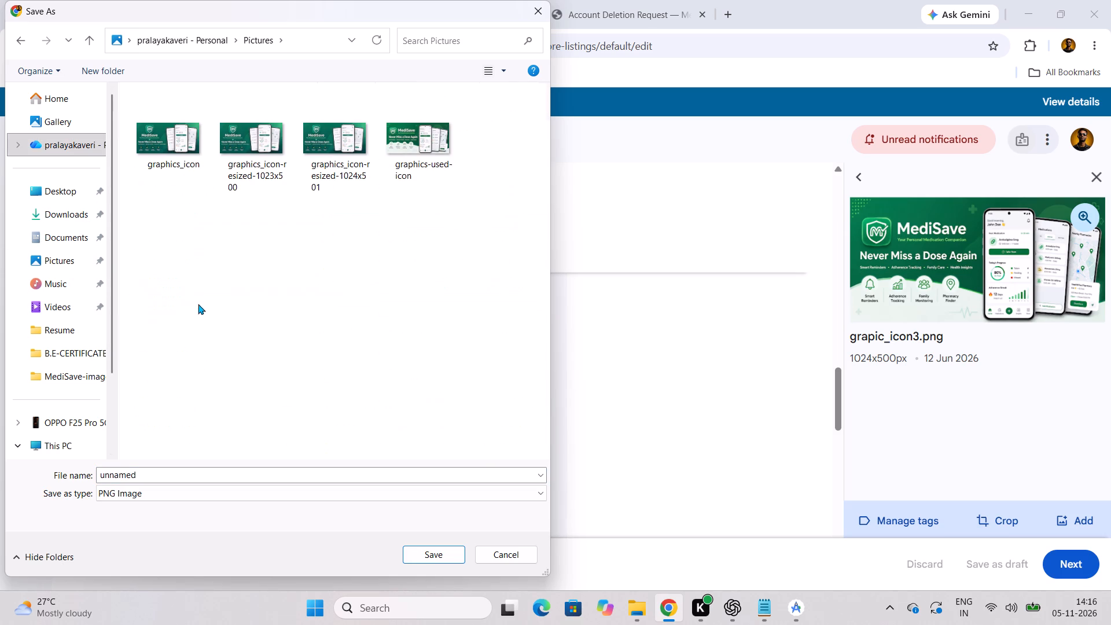
{"action": "left_click", "coordinate": [273, 262]}
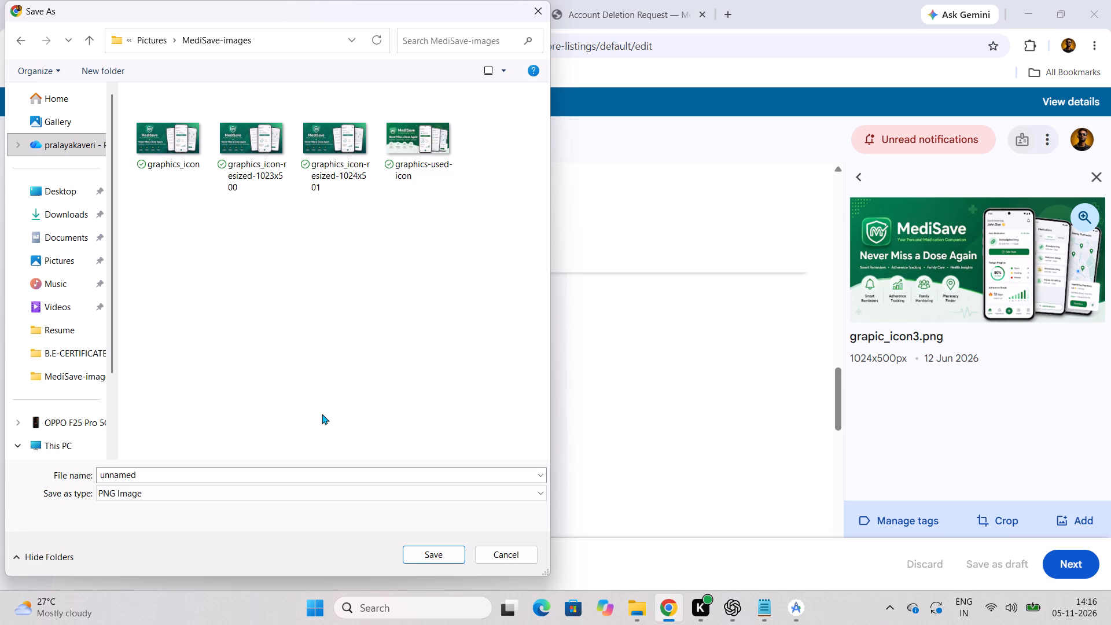
{"action": "left_click", "coordinate": [442, 556]}
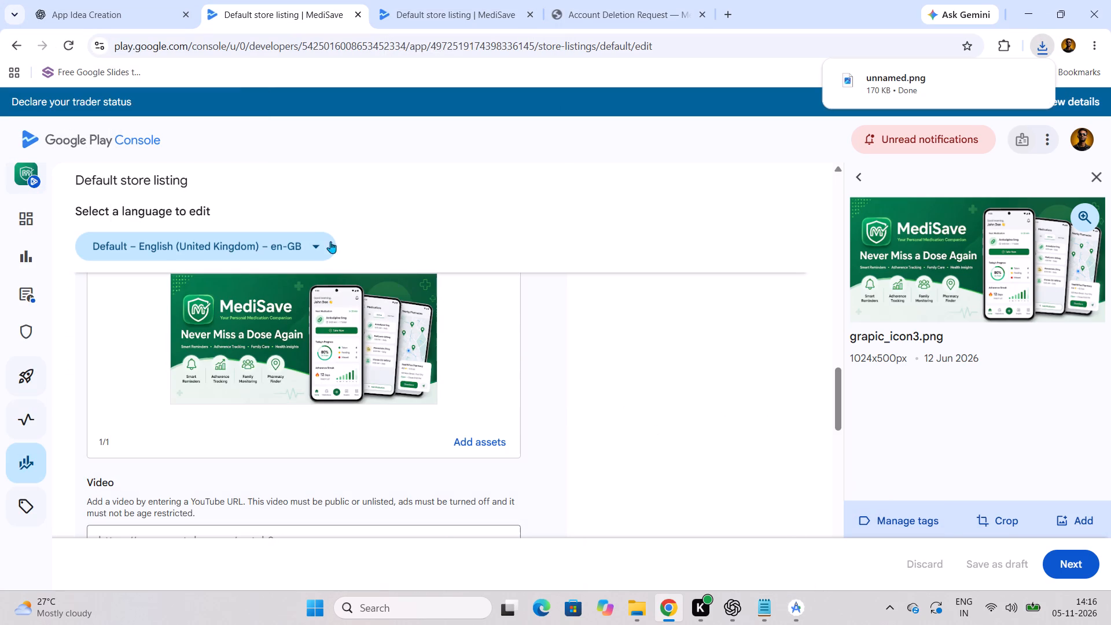
Upload unnamed from MediSave-images to the feature graphic assets of the new MediSave app's store listing.
{"action": "left_click", "coordinate": [446, 6]}
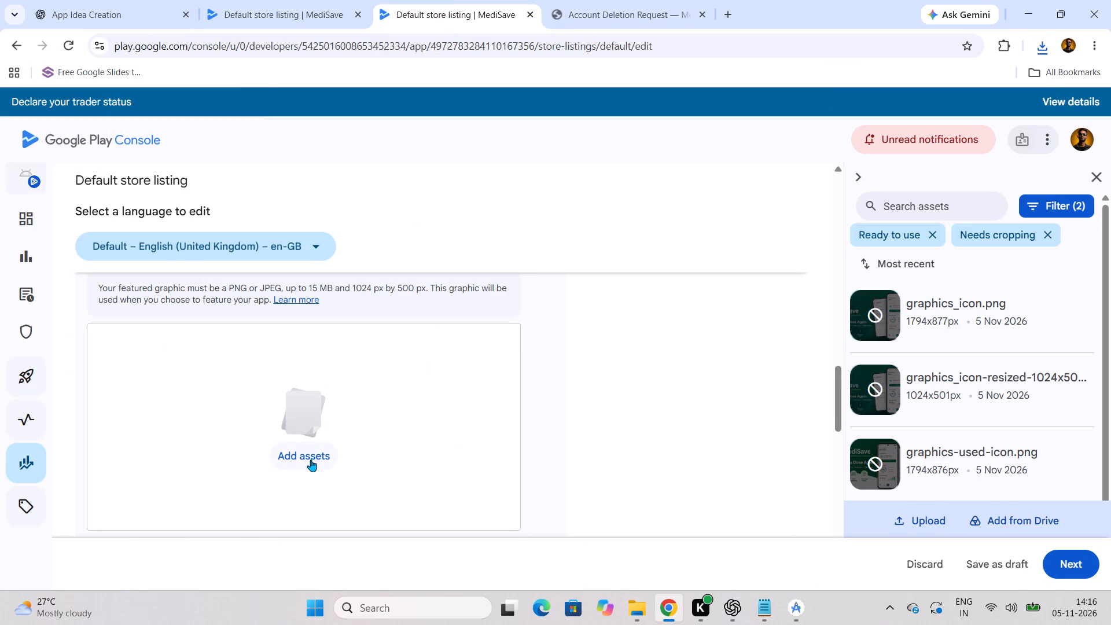
{"action": "left_click", "coordinate": [310, 459]}
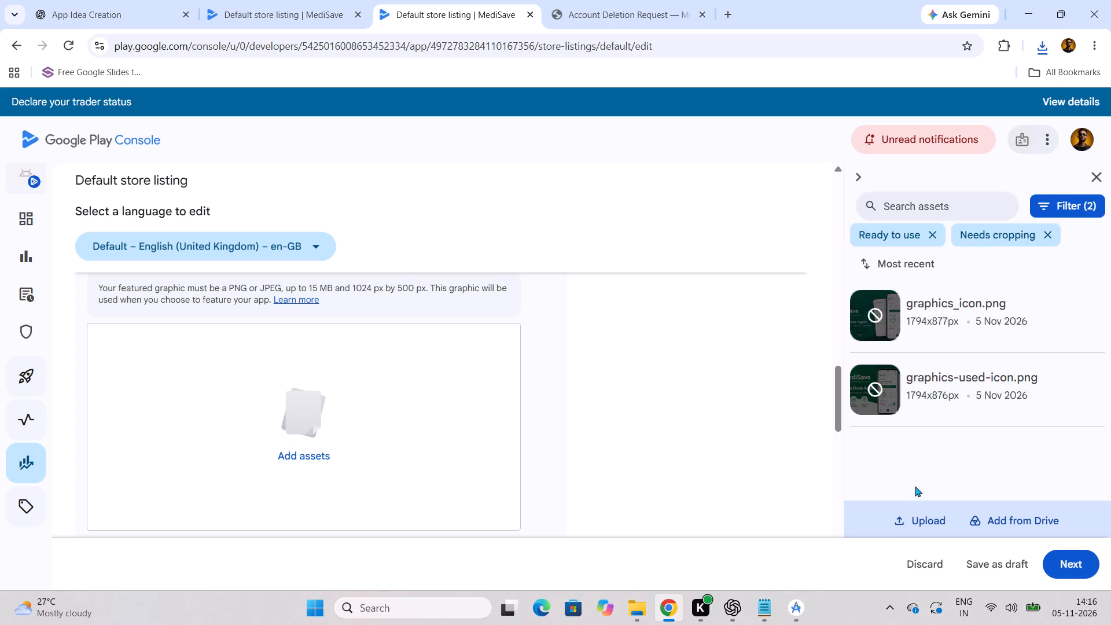
{"action": "left_click", "coordinate": [918, 530]}
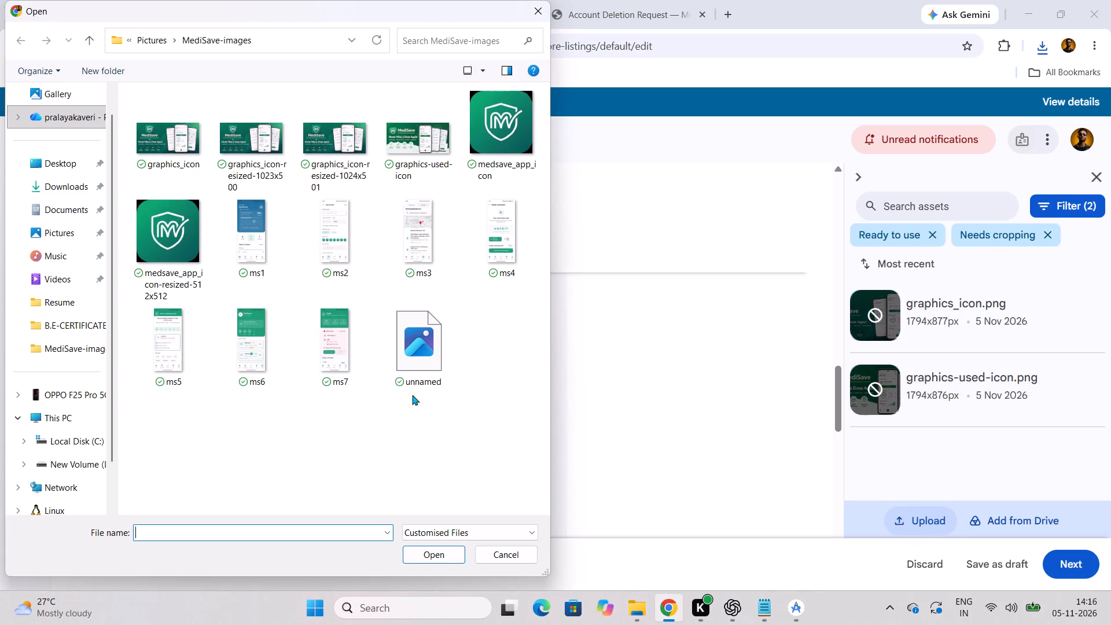
{"action": "left_click", "coordinate": [417, 352]}
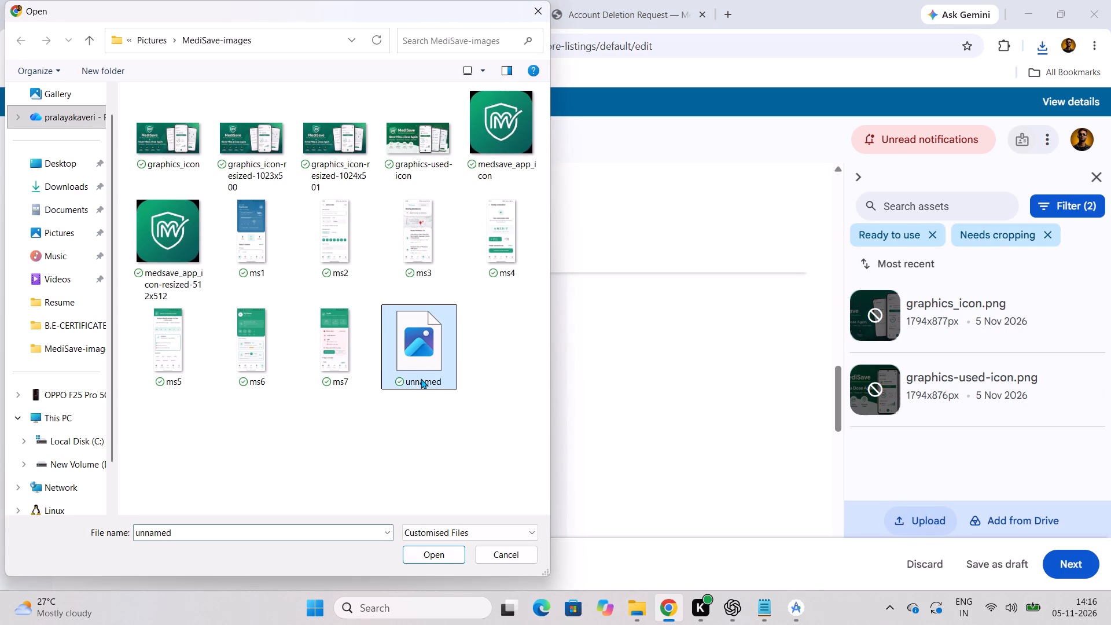
{"action": "left_click", "coordinate": [447, 552]}
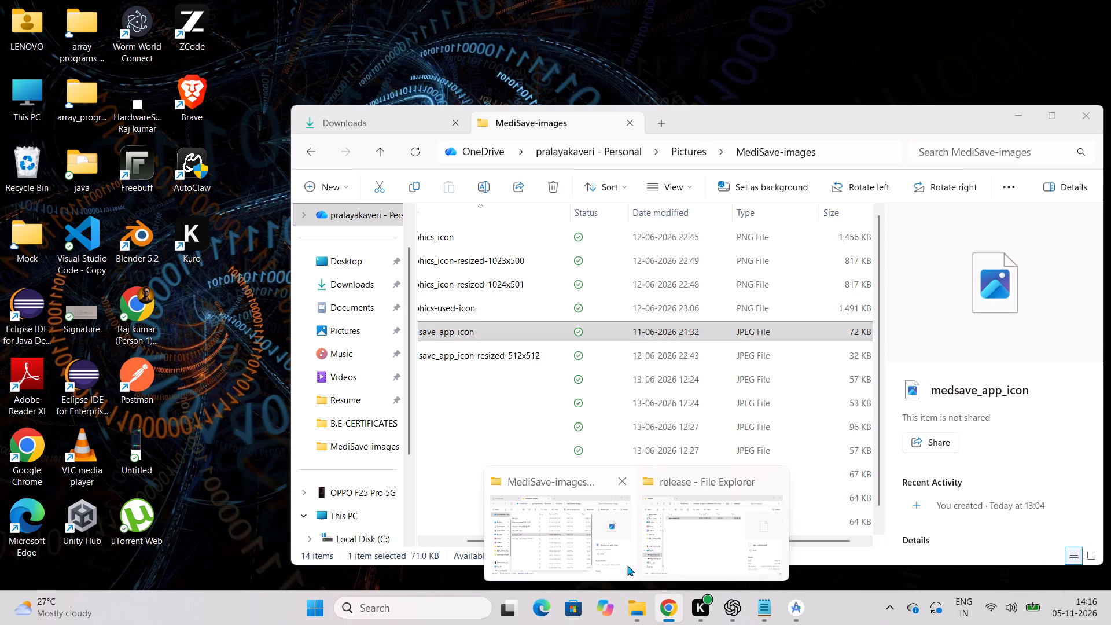
Open the unnamed image from the MediSave-images folder in Photos.
{"action": "left_click", "coordinate": [612, 562]}
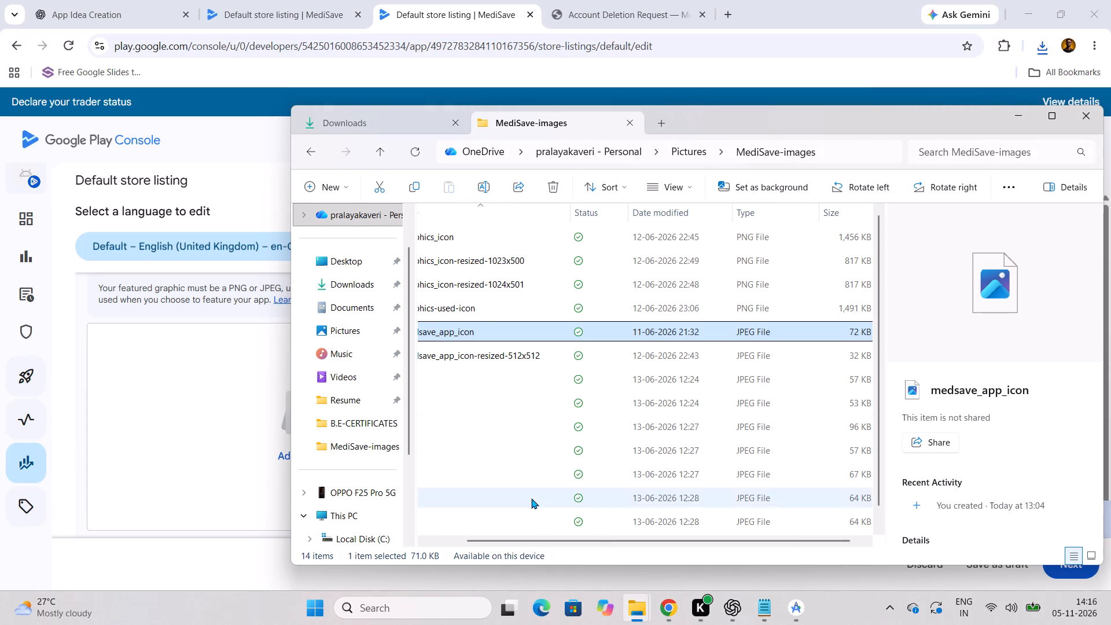
{"action": "left_click_drag", "start_coordinate": [547, 542], "coordinate": [464, 549]}
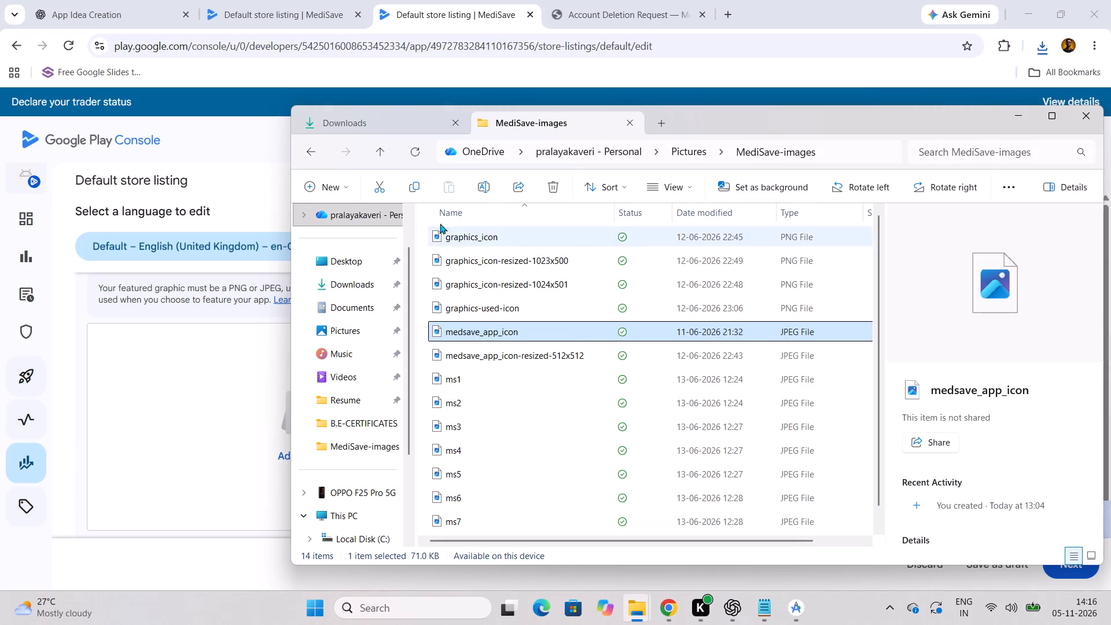
{"action": "left_click", "coordinate": [415, 155]}
{"action": "scroll", "coordinate": [555, 376], "scroll_direction": "down", "scroll_amount": 5}
{"action": "left_click", "coordinate": [516, 527]}
{"action": "double_click", "coordinate": [516, 528]}
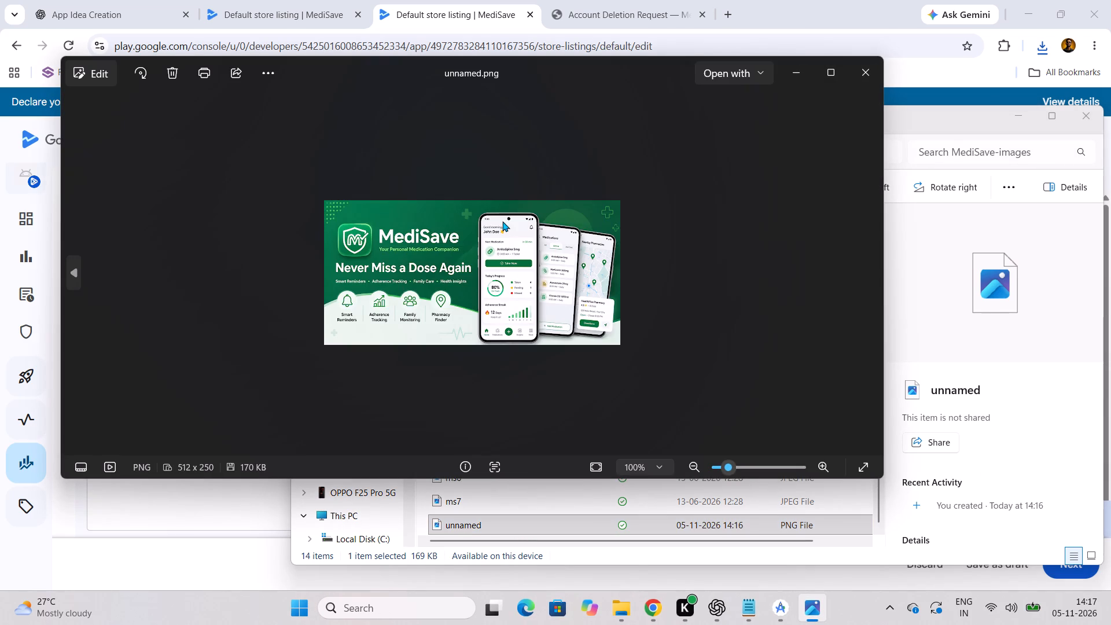
Set the resize dimensions of unnamed.png in Photos to a width of 1025 px and a height of 500 px.
{"action": "right_click", "coordinate": [501, 220]}
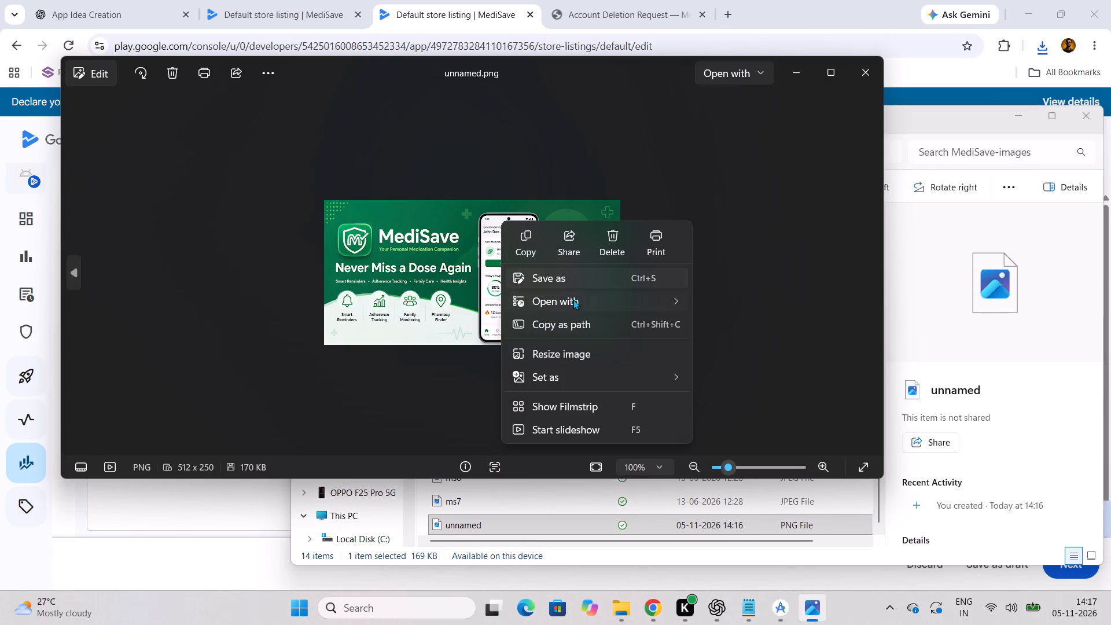
{"action": "left_click", "coordinate": [579, 356]}
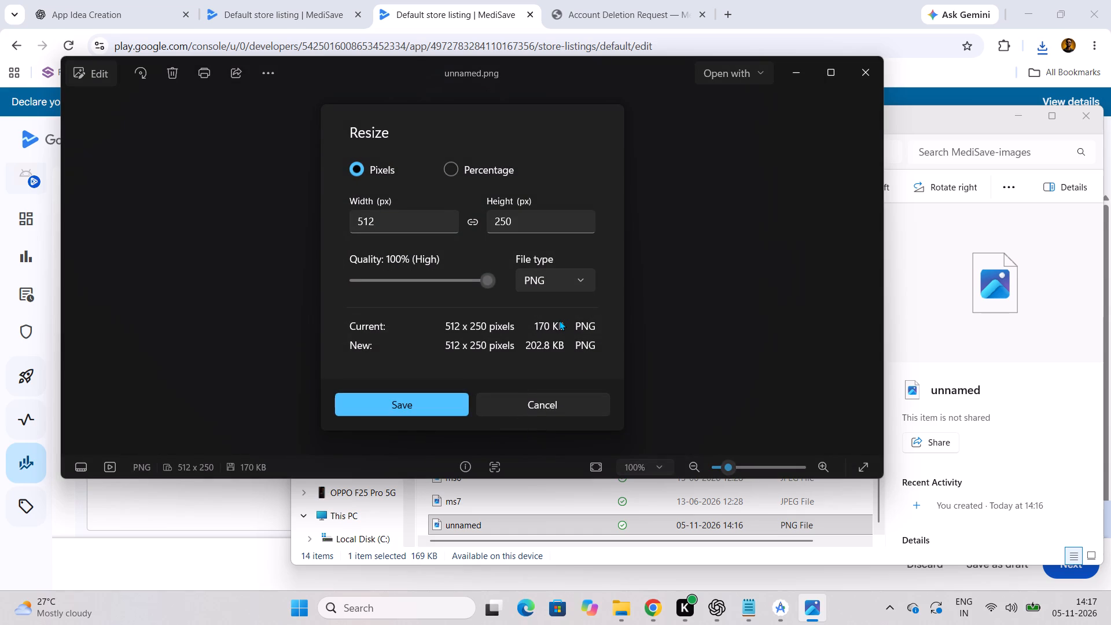
{"action": "left_click", "coordinate": [251, 555]}
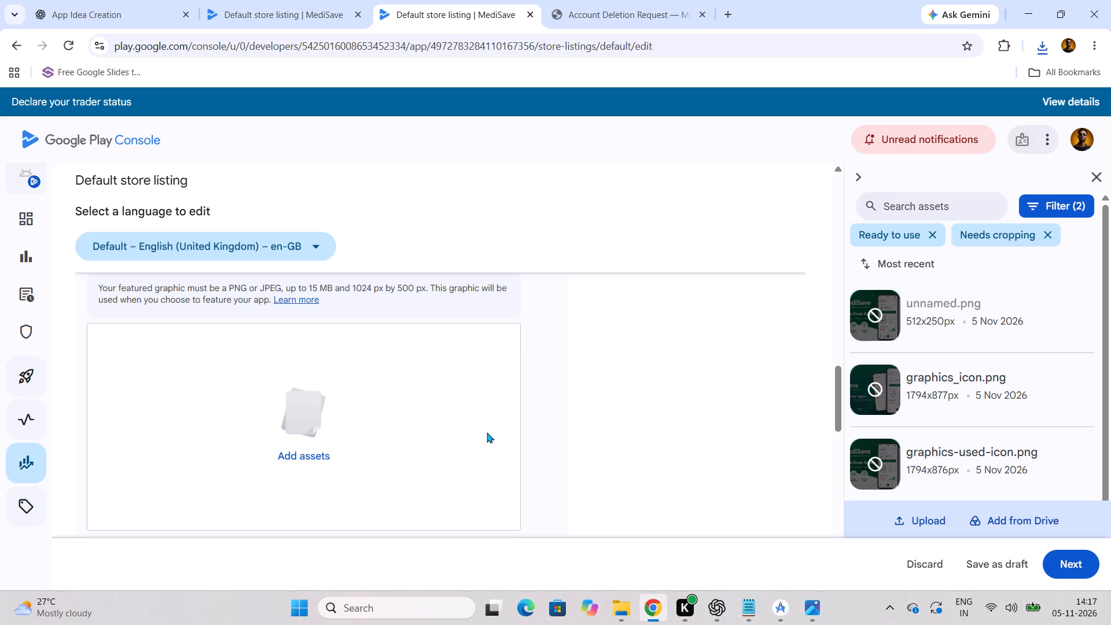
{"action": "left_click", "coordinate": [802, 597]}
{"action": "left_click", "coordinate": [403, 214]}
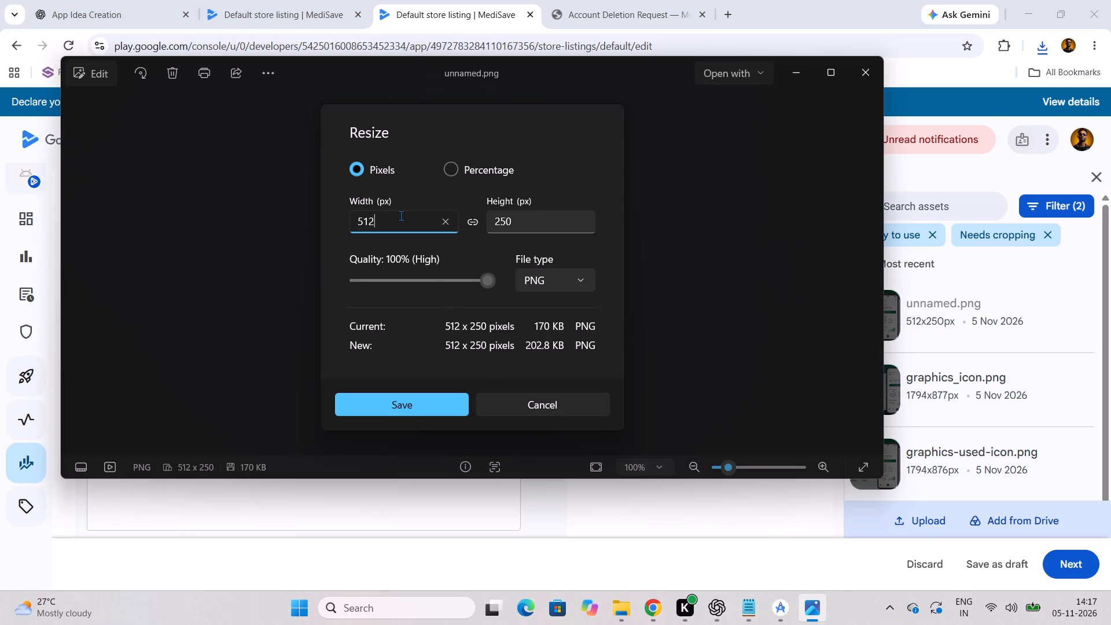
{"action": "key", "text": "BackSpace"}
{"action": "key", "text": "BackSpace"}
{"action": "key", "text": "BackSpace"}
{"action": "key", "text": "BackSpace"}
{"action": "key", "text": "BackSpace"}
{"action": "key", "text": "BackSpace"}
{"action": "key", "text": "BackSpace"}
{"action": "key", "text": "BackSpace"}
{"action": "key", "text": "BackSpace"}
{"action": "key", "text": "BackSpace"}
{"action": "key", "text": "BackSpace"}
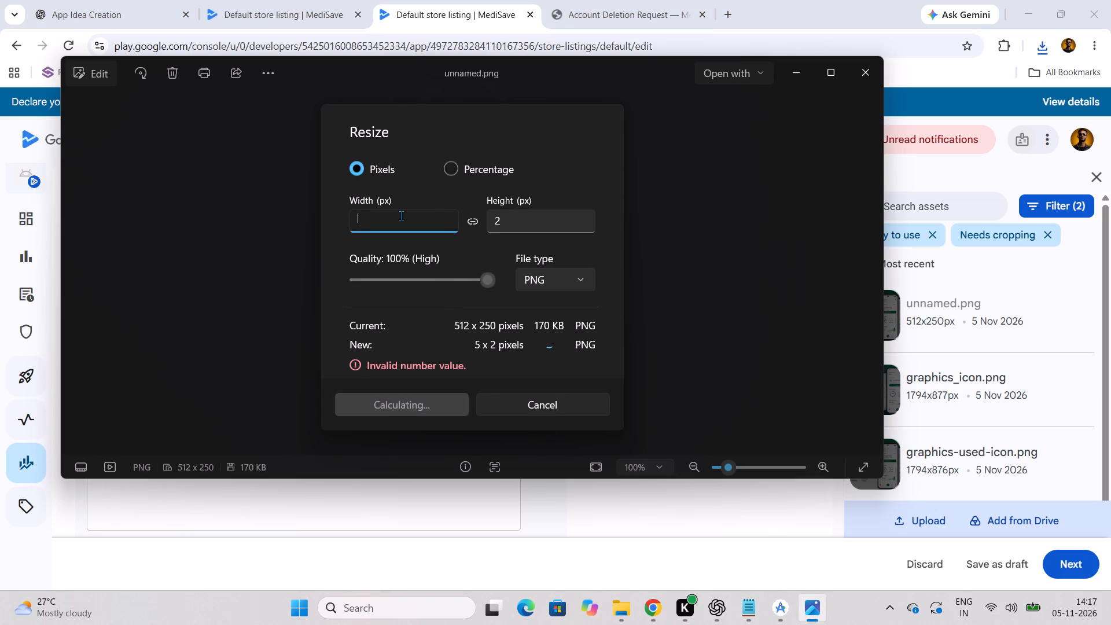
{"action": "type", "text": "1025"}
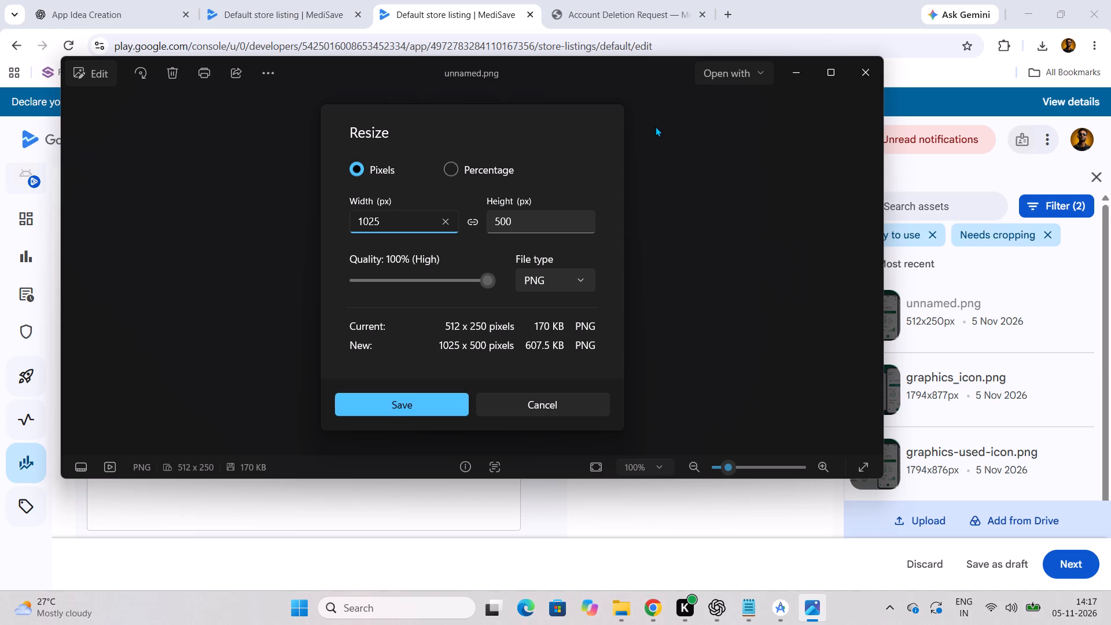
Save the resized image as unnamed2 in PNG format in Pictures > MediSave-images.
{"action": "left_click", "coordinate": [421, 404]}
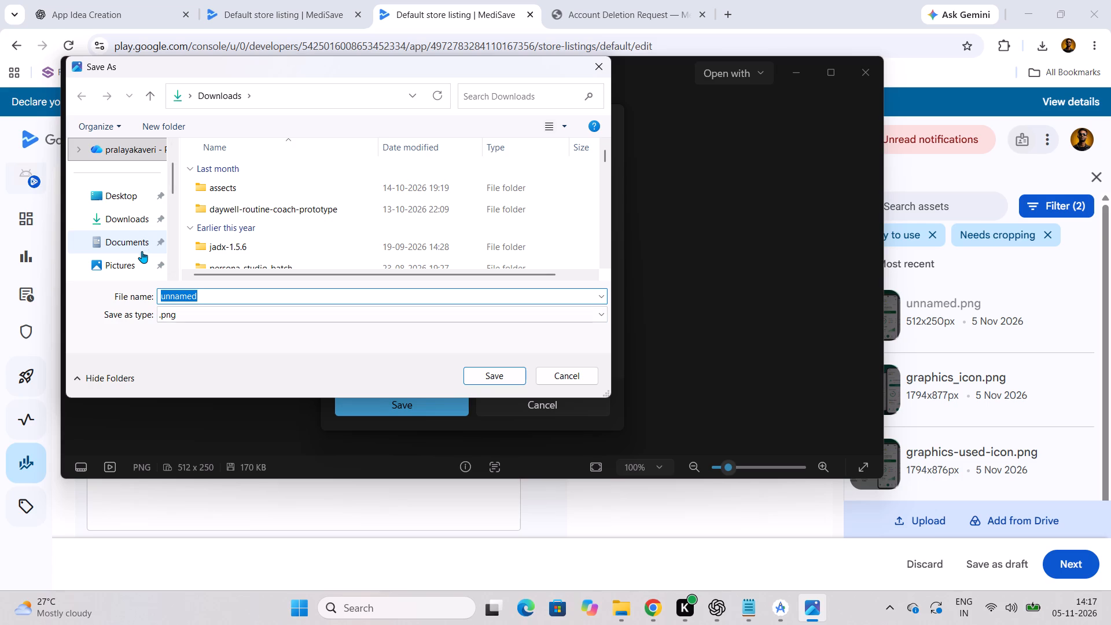
{"action": "left_click", "coordinate": [128, 263]}
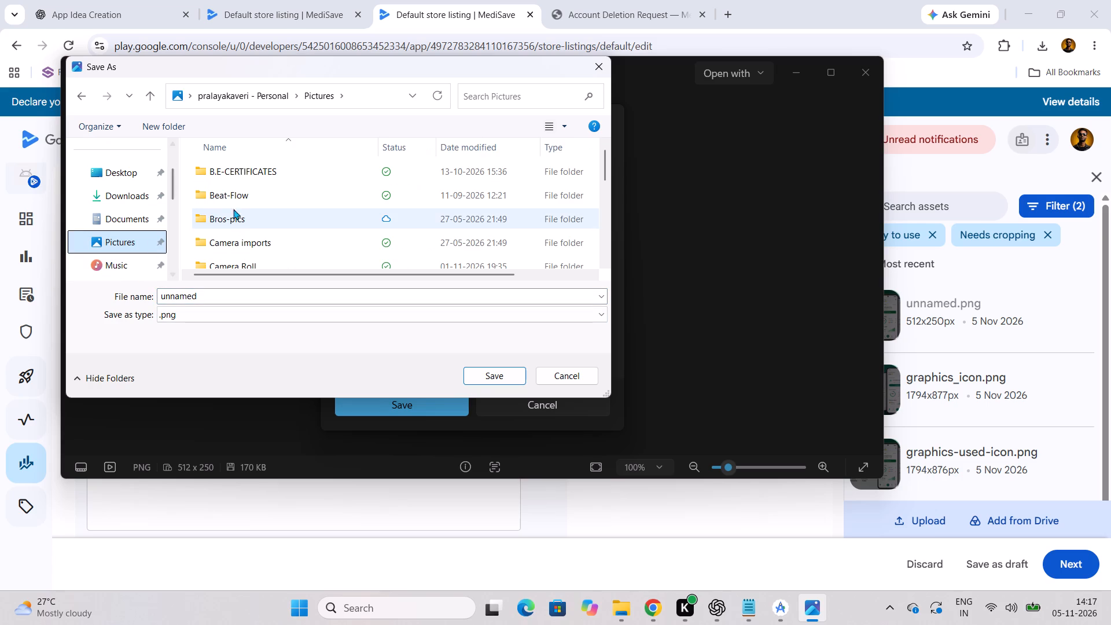
{"action": "scroll", "coordinate": [256, 230], "scroll_direction": "down", "scroll_amount": 2}
{"action": "double_click", "coordinate": [256, 227]}
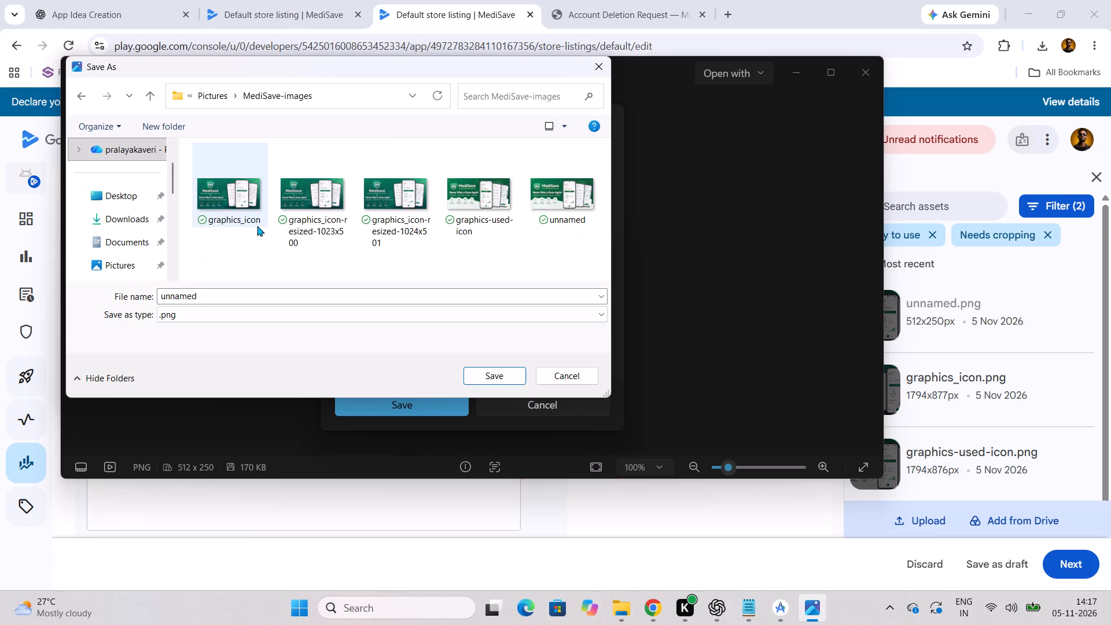
{"action": "left_click", "coordinate": [234, 295]}
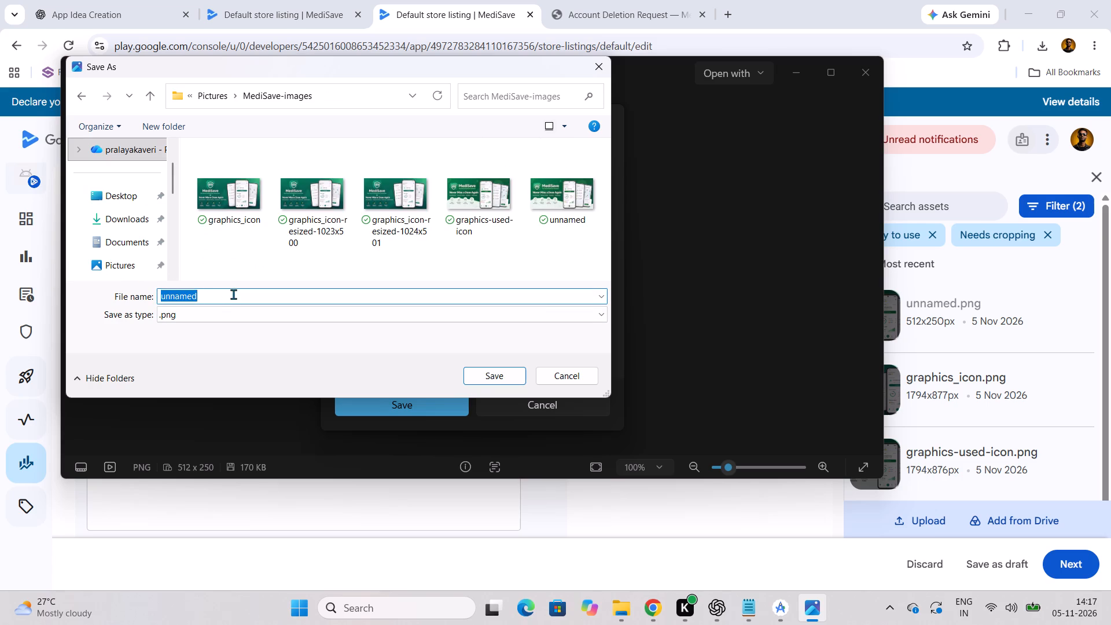
{"action": "left_click", "coordinate": [233, 294]}
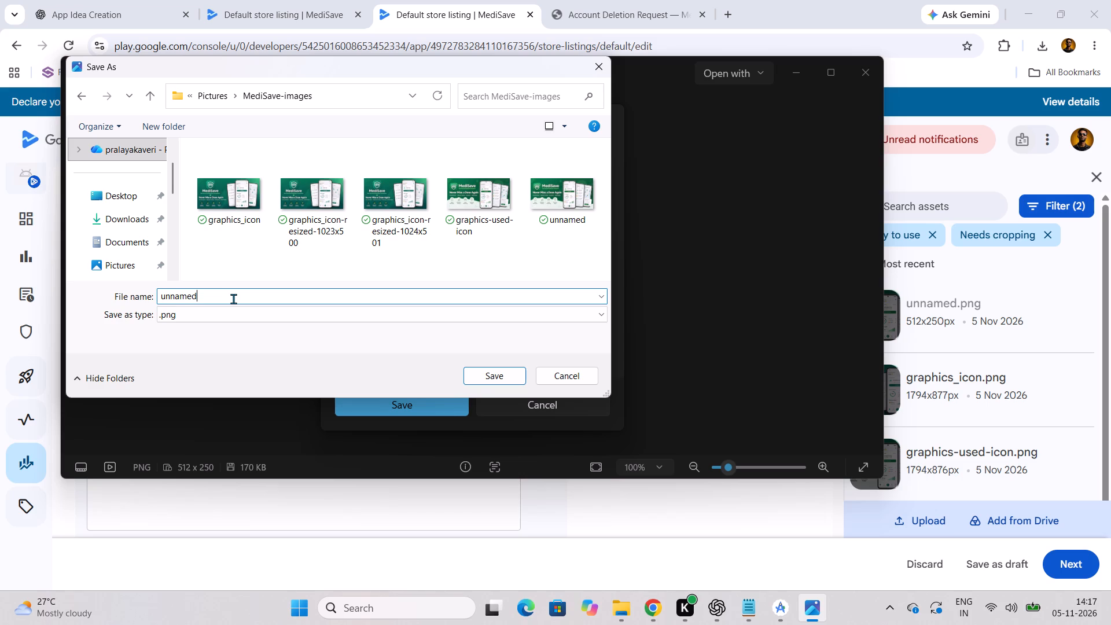
{"action": "key", "text": "2"}
{"action": "key", "text": "Return"}
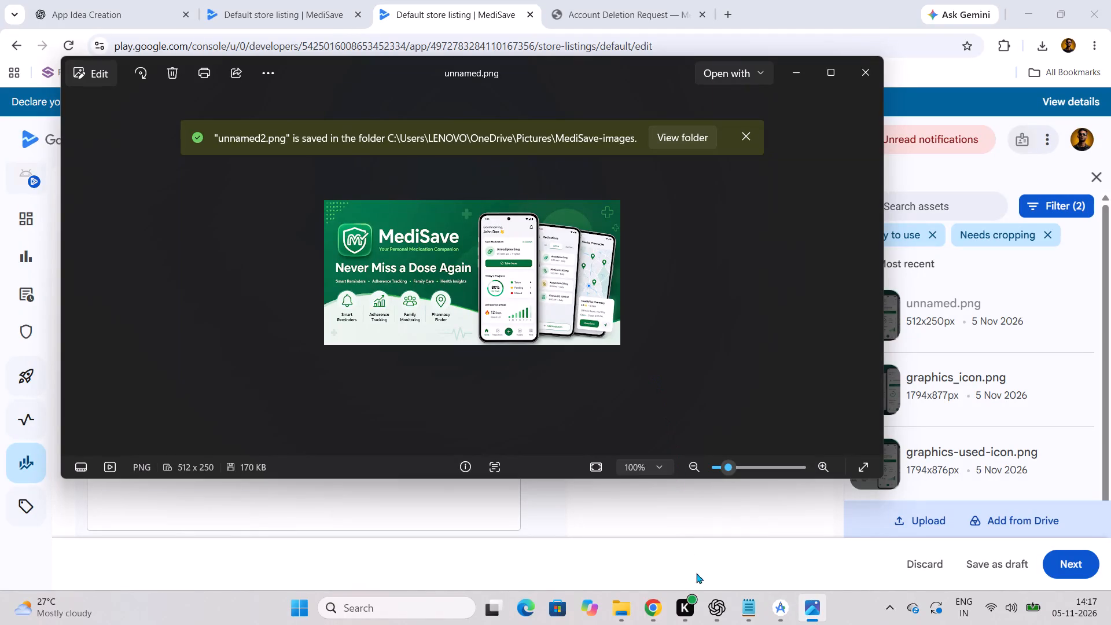
Upload unnamed2 from MediSave-images to the new app's feature graphic assets in Play Console.
{"action": "left_click", "coordinate": [650, 611]}
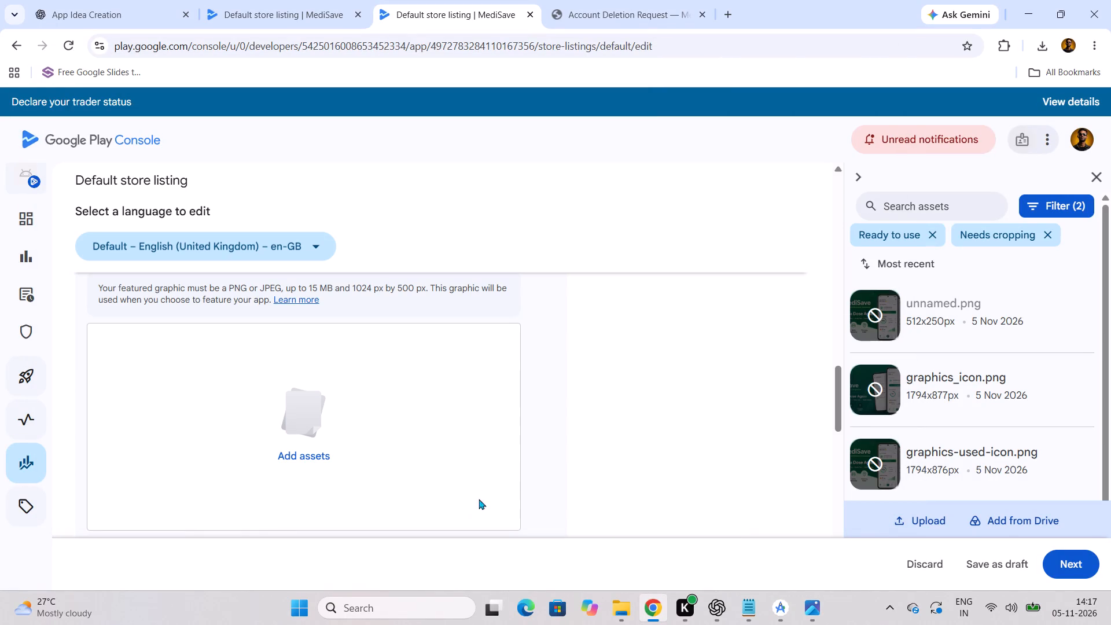
{"action": "left_click", "coordinate": [915, 510]}
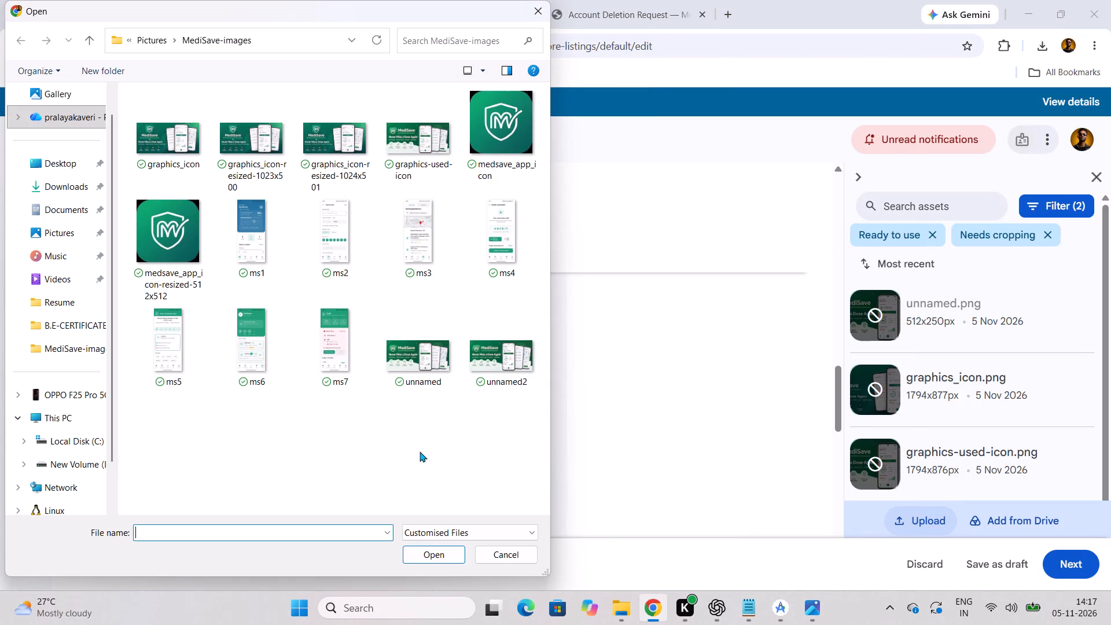
{"action": "left_click", "coordinate": [470, 373]}
{"action": "left_click", "coordinate": [439, 558]}
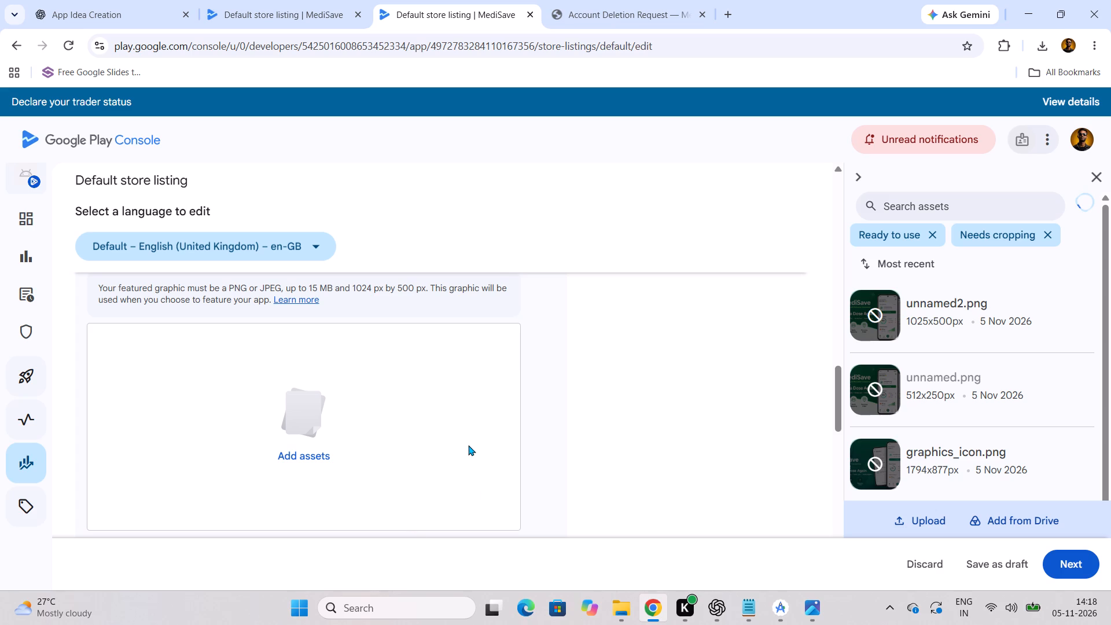
Check the image details of unnamed2 and the resized graphics_icon files in the MediSave-images folder in File Explorer.
{"action": "left_click", "coordinate": [816, 608]}
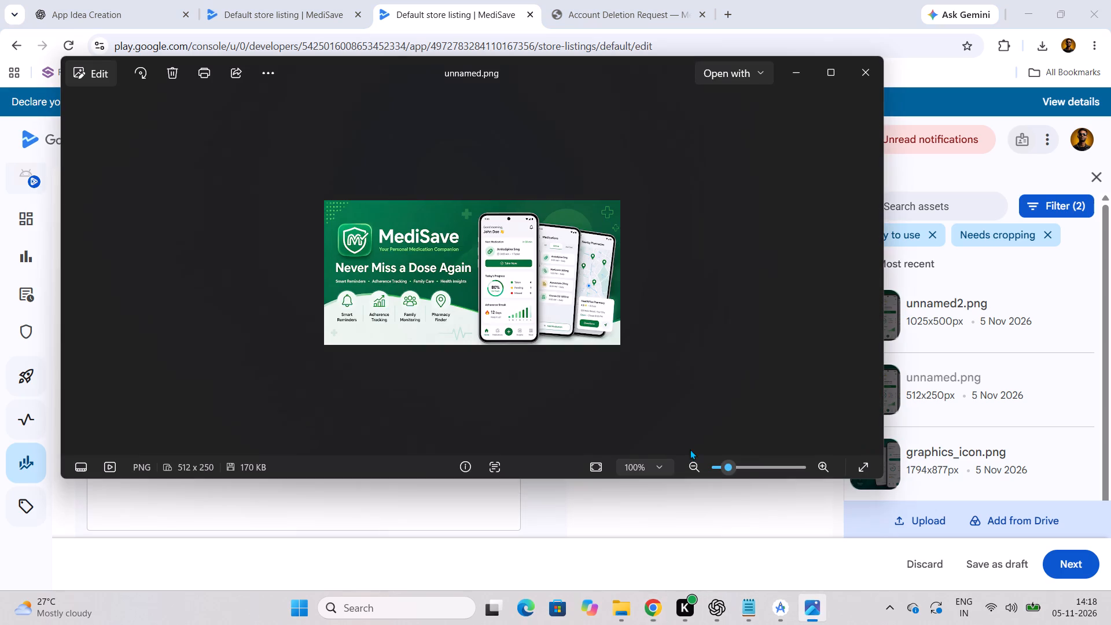
{"action": "right_click", "coordinate": [551, 277]}
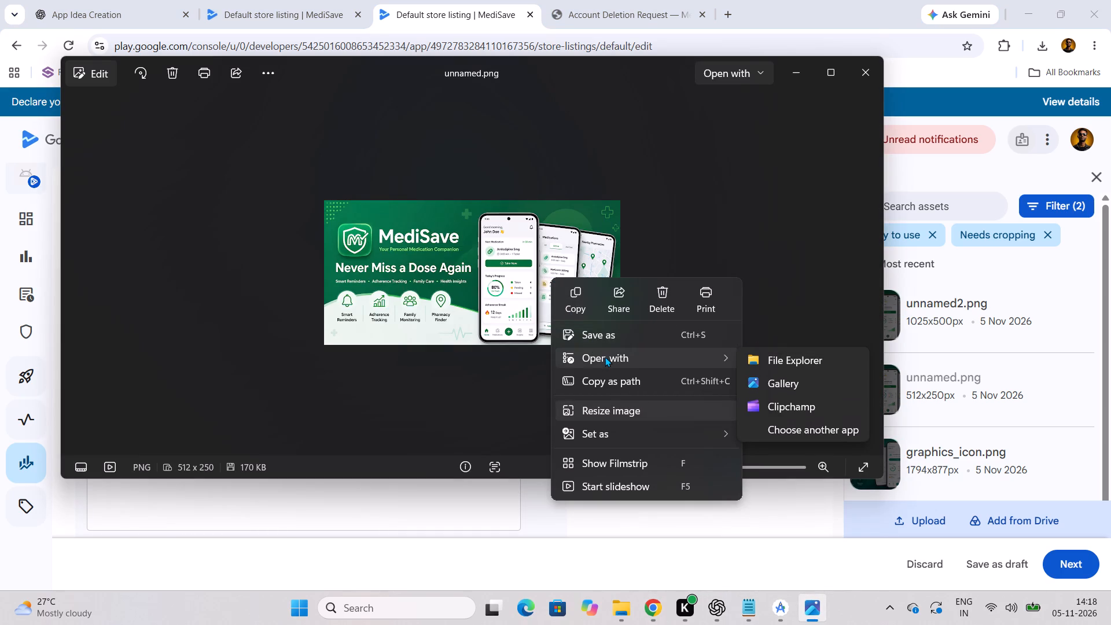
{"action": "left_click", "coordinate": [628, 620]}
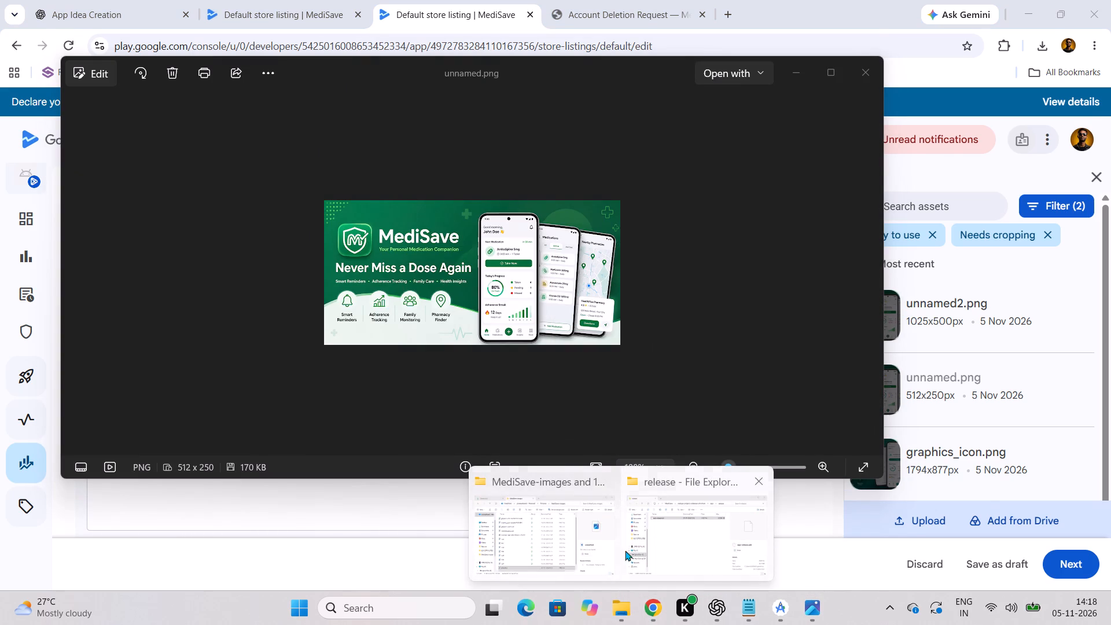
{"action": "left_click", "coordinate": [523, 532]}
{"action": "scroll", "coordinate": [535, 517], "scroll_direction": "down", "scroll_amount": 3}
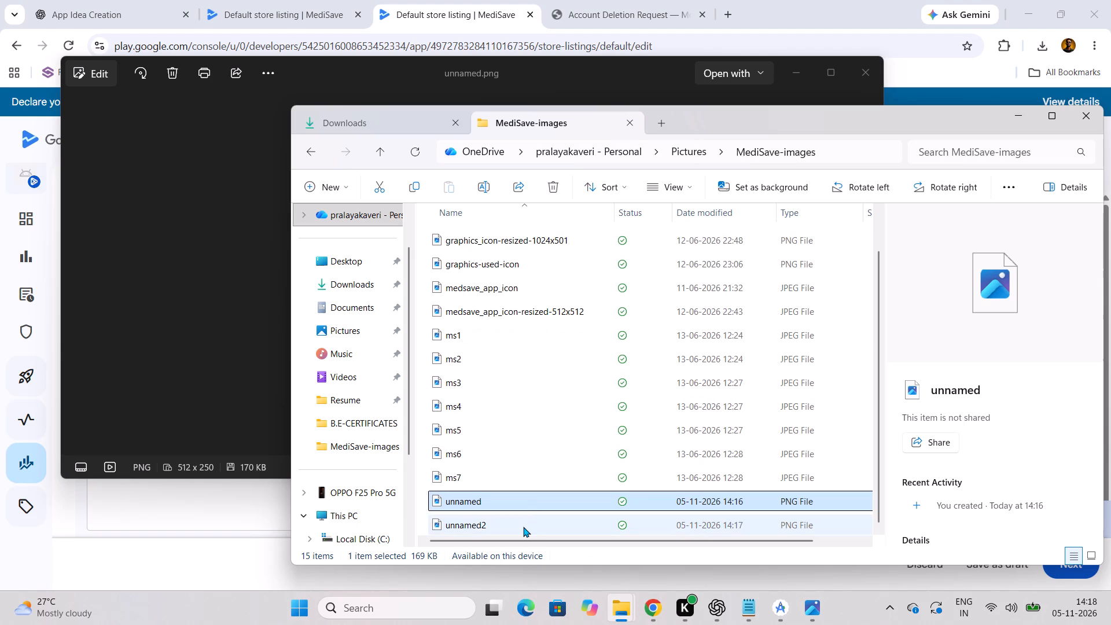
{"action": "left_click", "coordinate": [523, 525]}
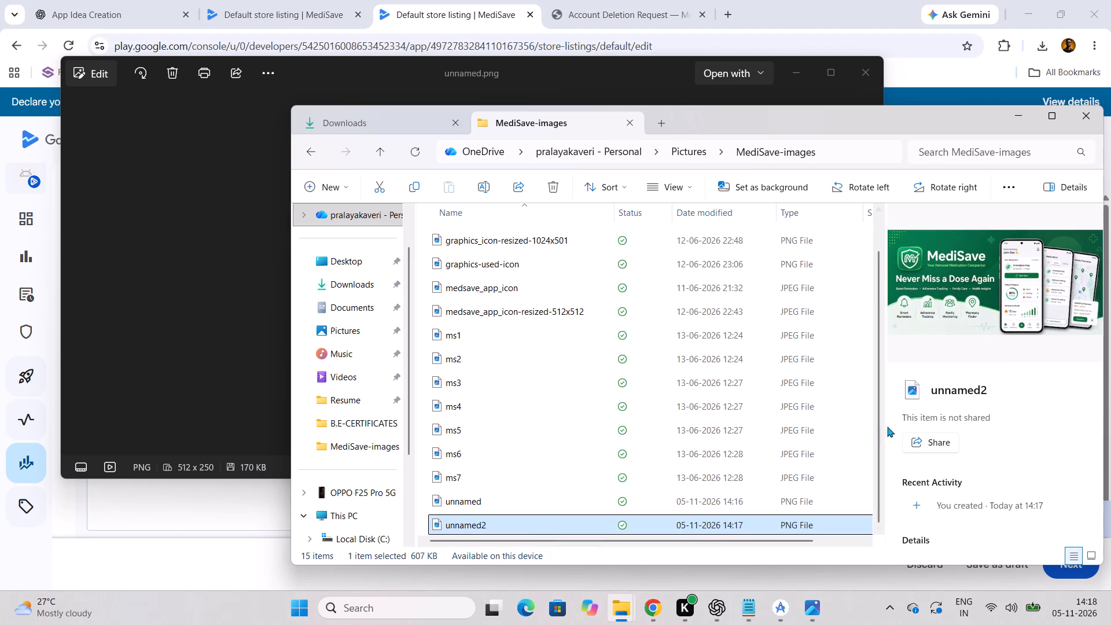
{"action": "scroll", "coordinate": [904, 421], "scroll_direction": "down", "scroll_amount": 2}
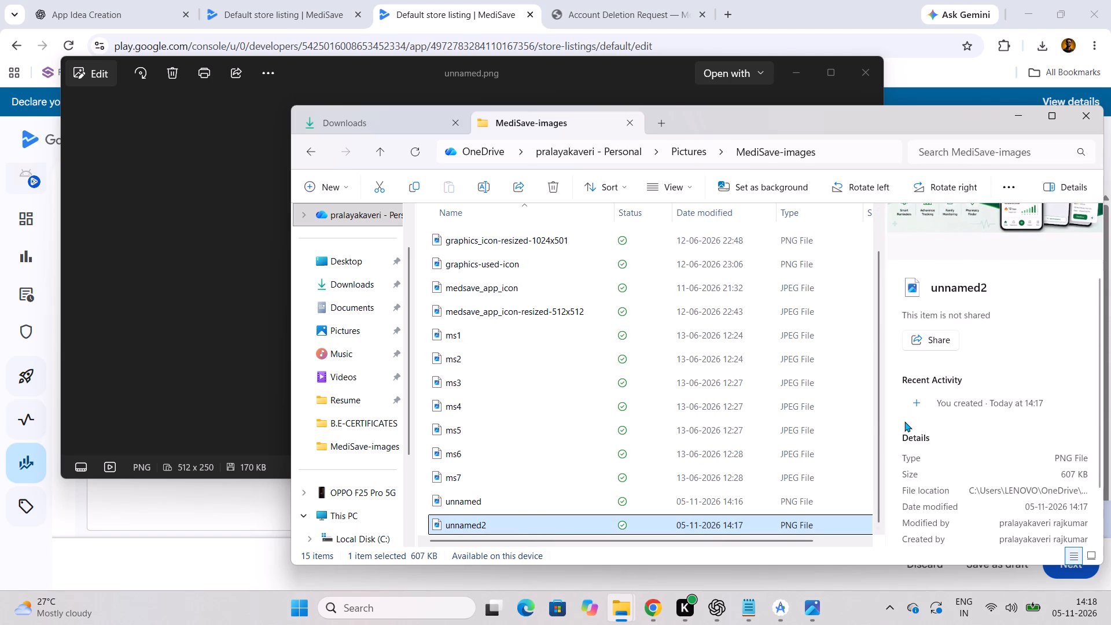
{"action": "scroll", "coordinate": [904, 421], "scroll_direction": "down", "scroll_amount": 1}
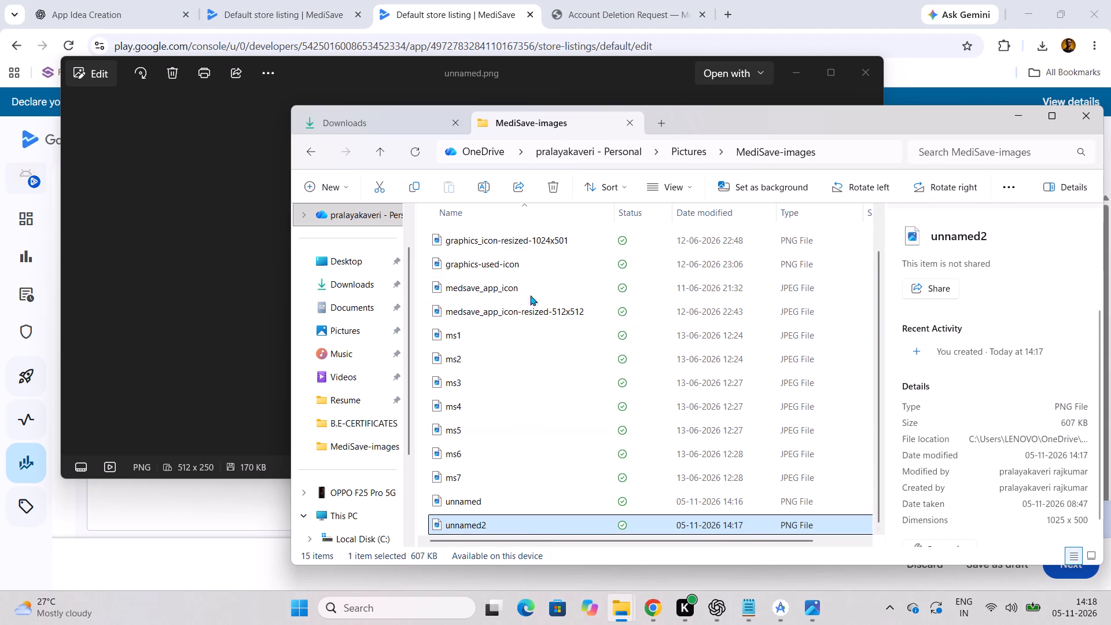
{"action": "left_click", "coordinate": [547, 238]}
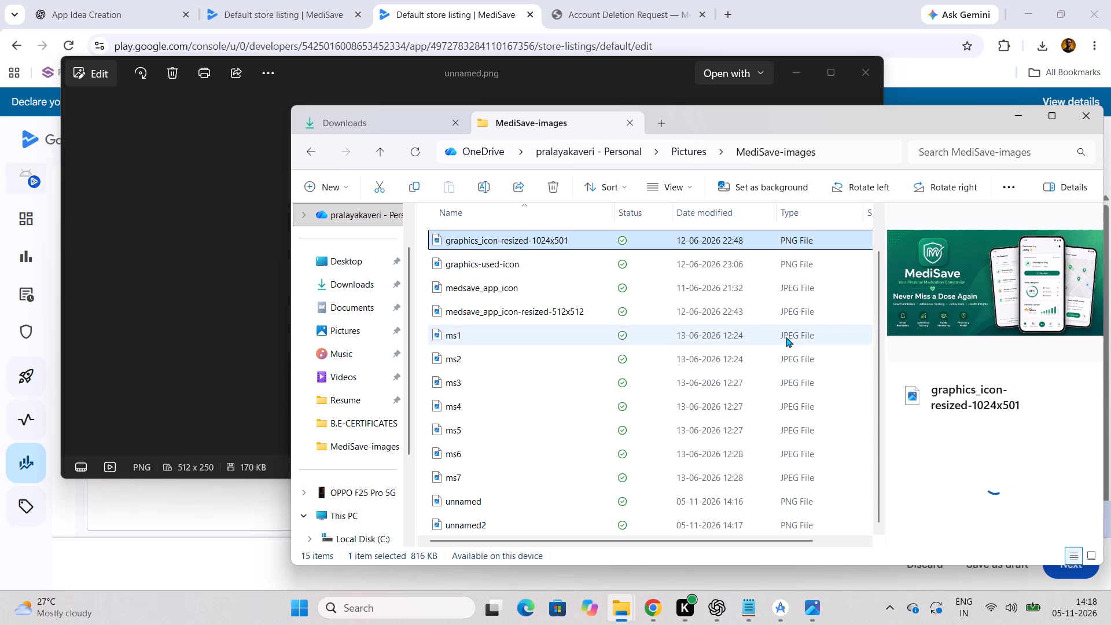
{"action": "scroll", "coordinate": [1000, 381], "scroll_direction": "down", "scroll_amount": 3}
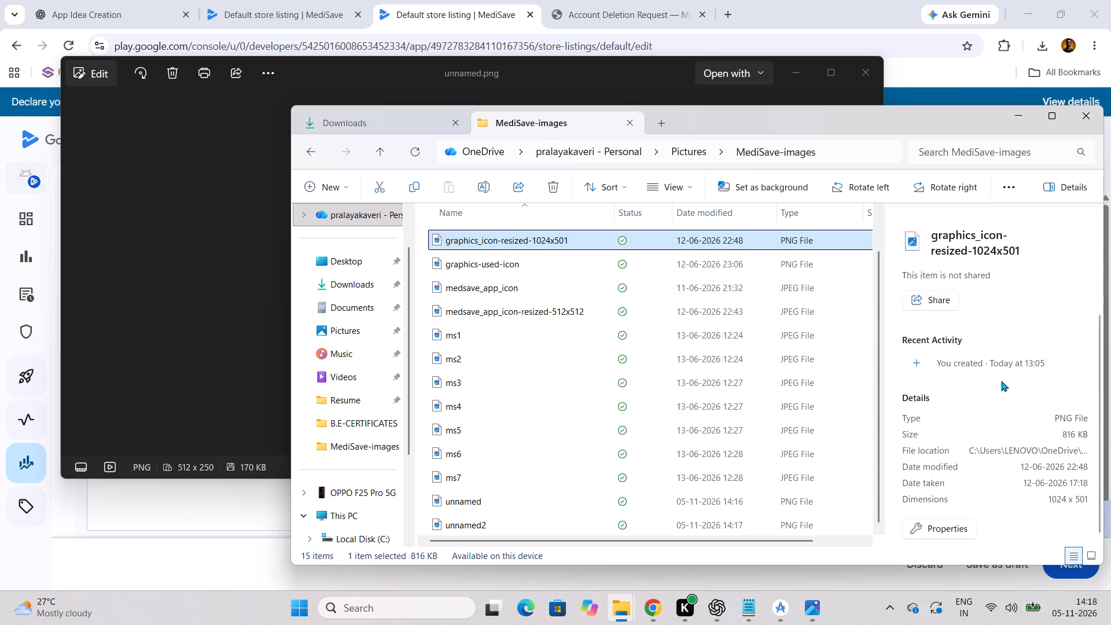
{"action": "scroll", "coordinate": [1002, 381], "scroll_direction": "up", "scroll_amount": 4}
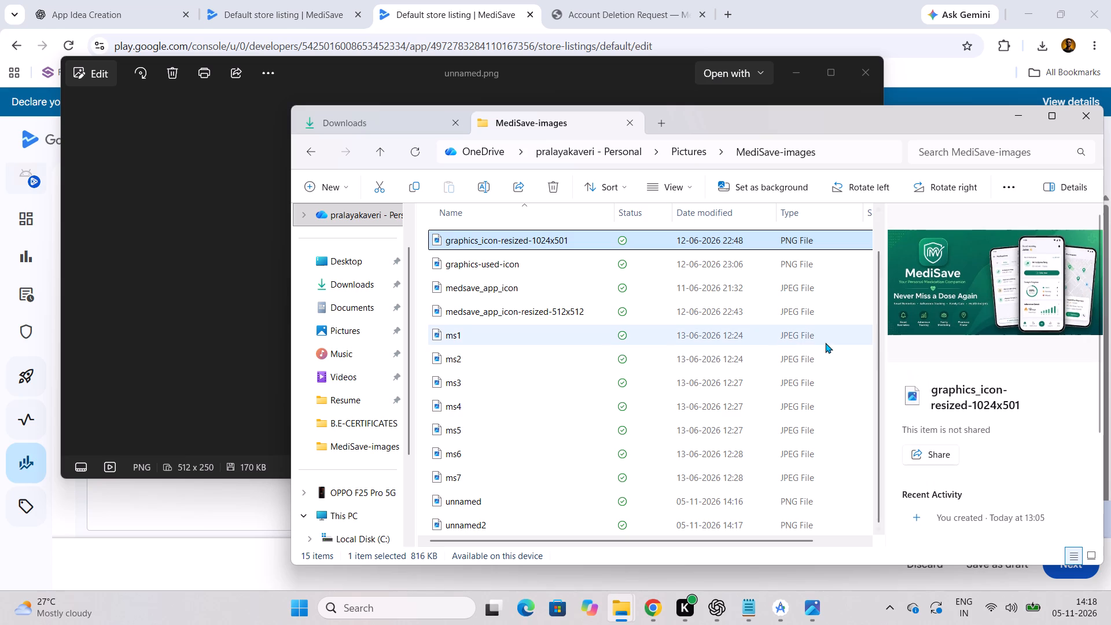
{"action": "scroll", "coordinate": [573, 262], "scroll_direction": "up", "scroll_amount": 1}
{"action": "left_click", "coordinate": [572, 265]}
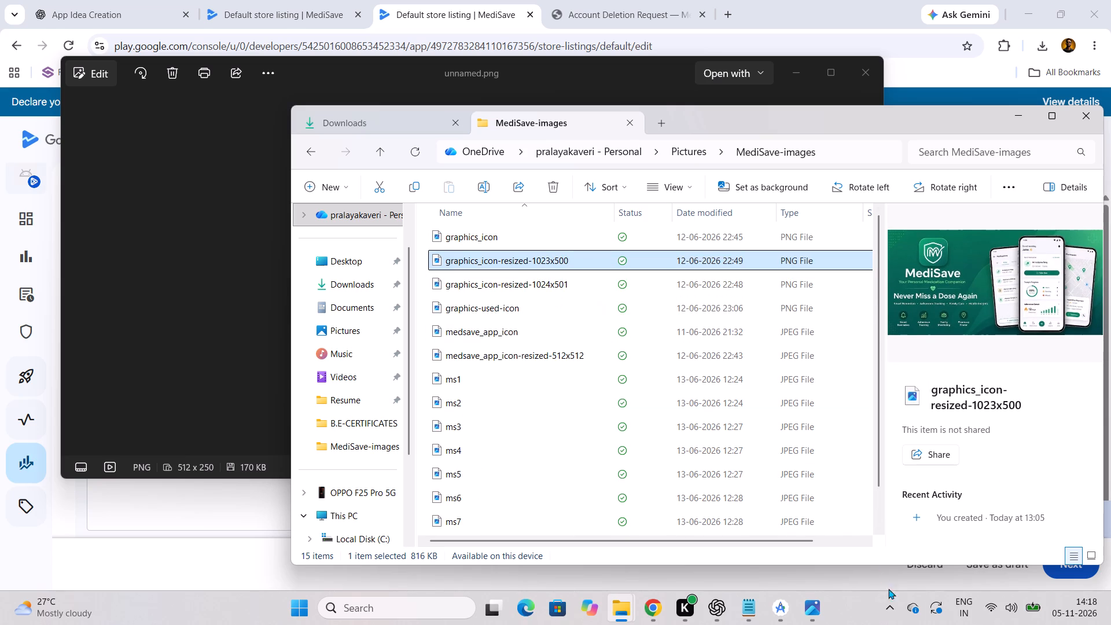
Upload graphics_icon-resized-1024x501 from MediSave-images to the new app's feature graphic assets in Play Console.
{"action": "left_click", "coordinate": [863, 612]}
{"action": "left_click", "coordinate": [847, 583]}
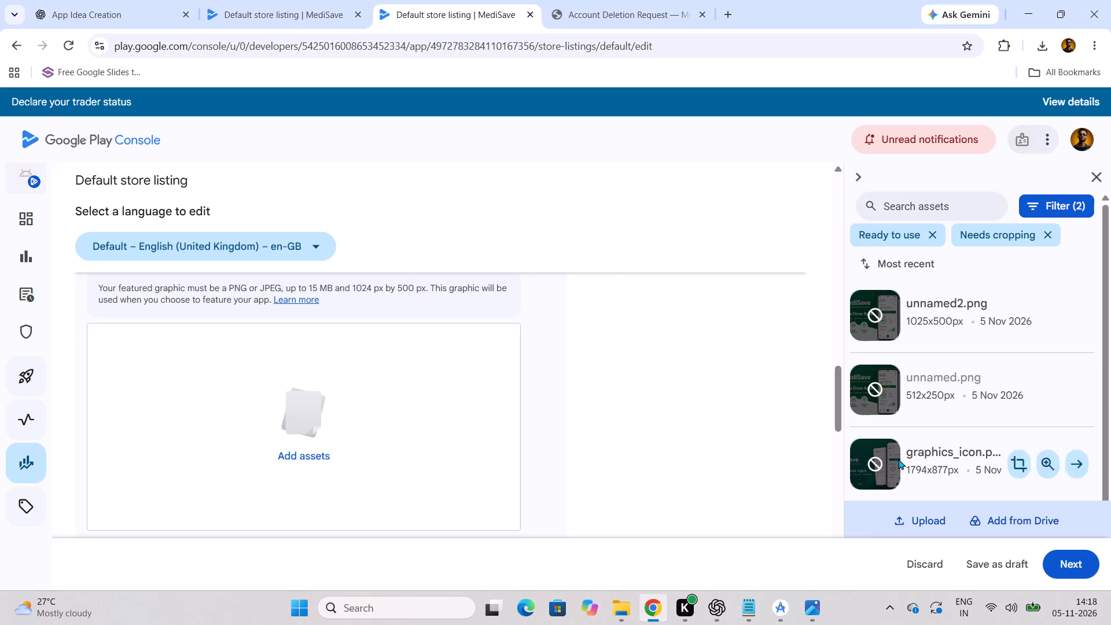
{"action": "left_click", "coordinate": [921, 521]}
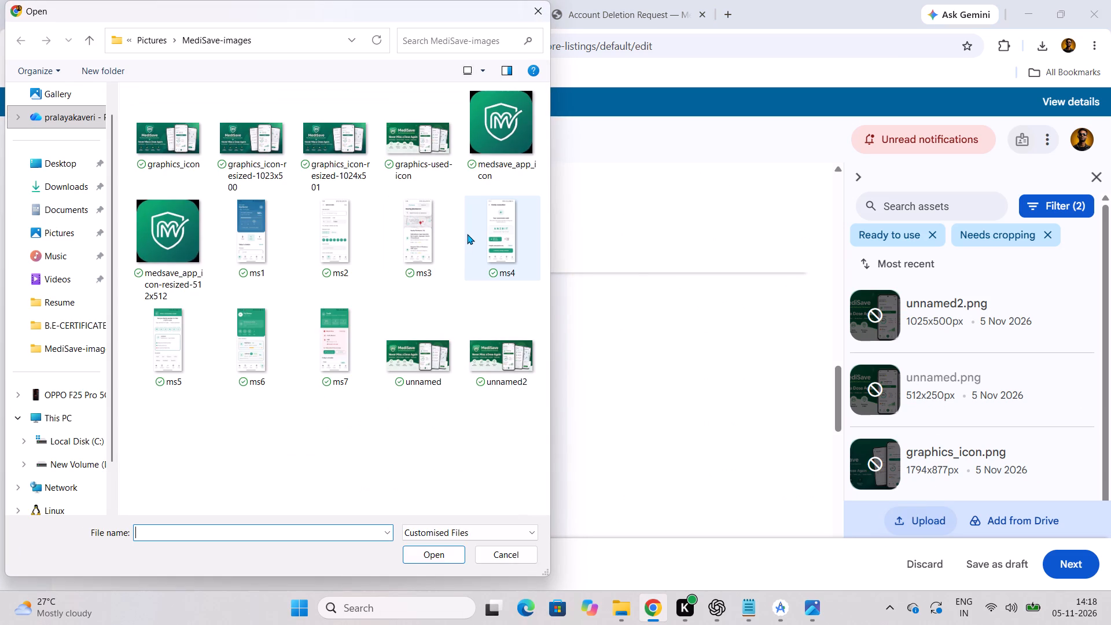
{"action": "left_click", "coordinate": [327, 147]}
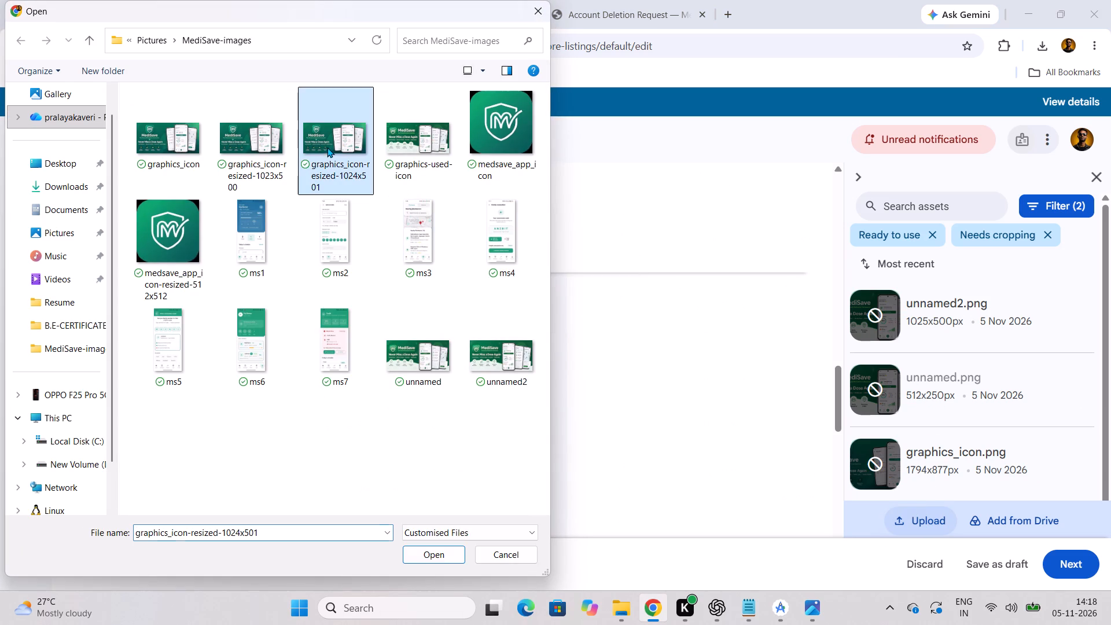
{"action": "left_click", "coordinate": [431, 561]}
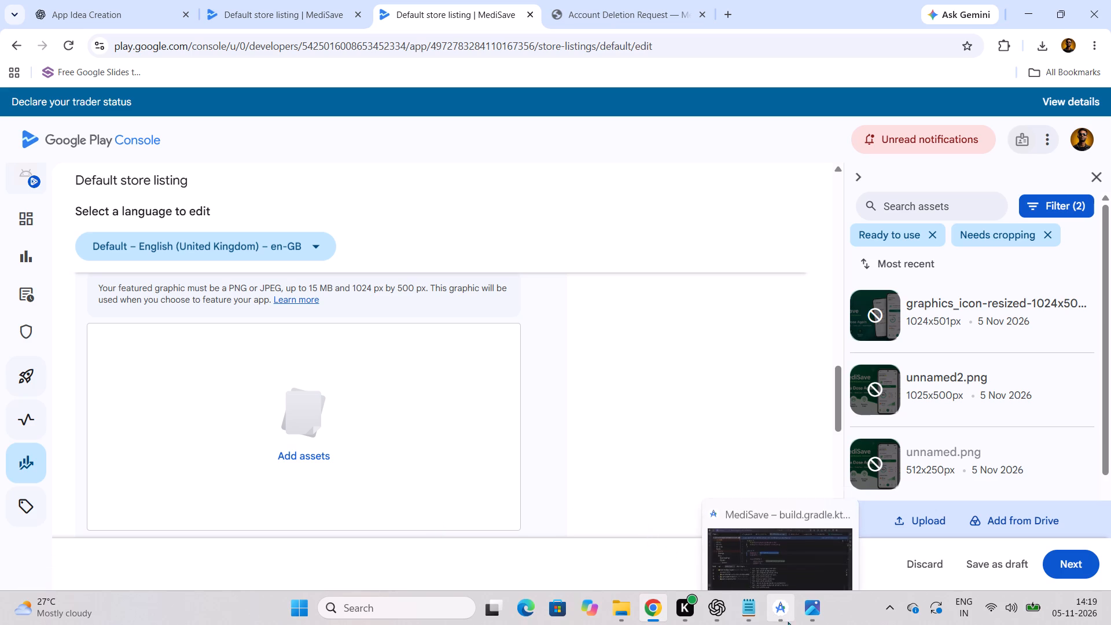
Close the unnamed.png image in Photos.
{"action": "left_click", "coordinate": [807, 611]}
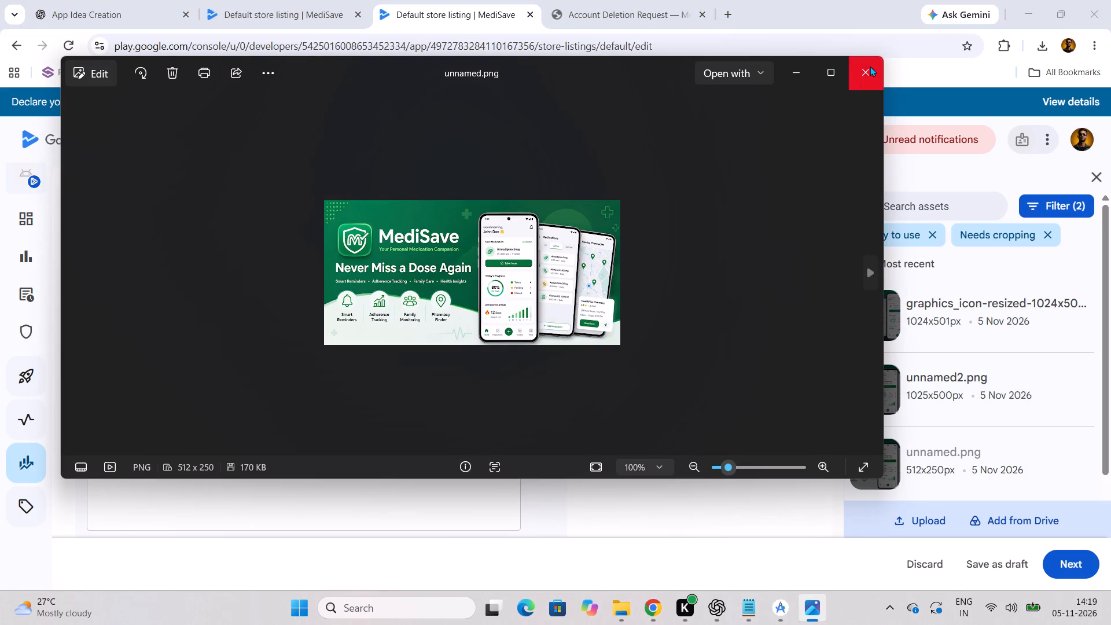
{"action": "left_click", "coordinate": [871, 63]}
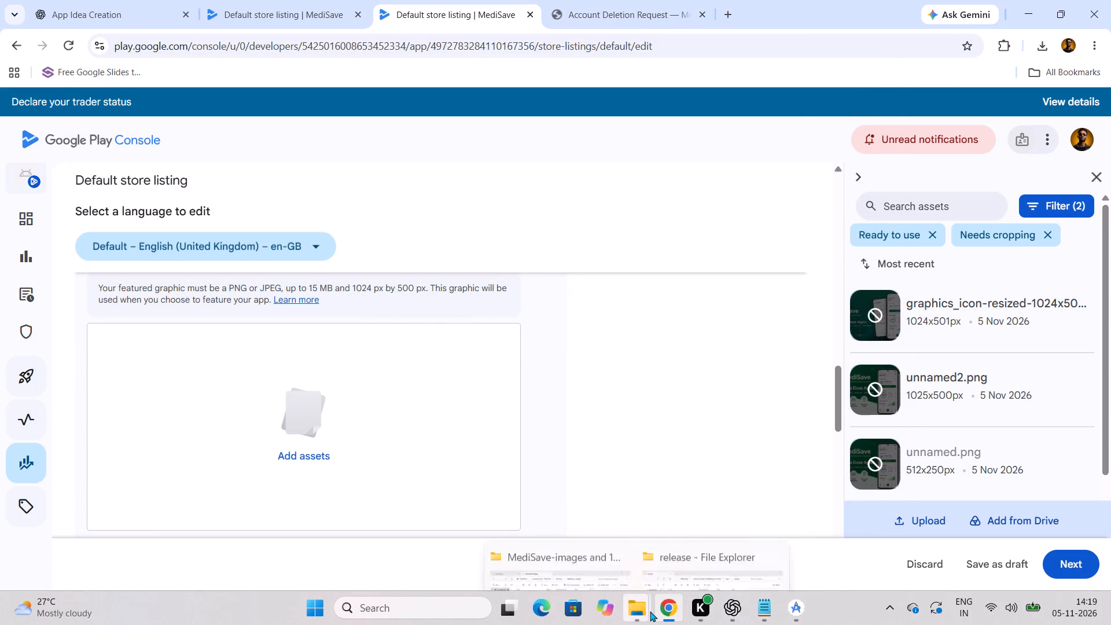
Compare the previews of graphics_icon-resized-1023x500 and graphics_icon-resized-1024x501 in the MediSave-images folder.
{"action": "left_click", "coordinate": [600, 563]}
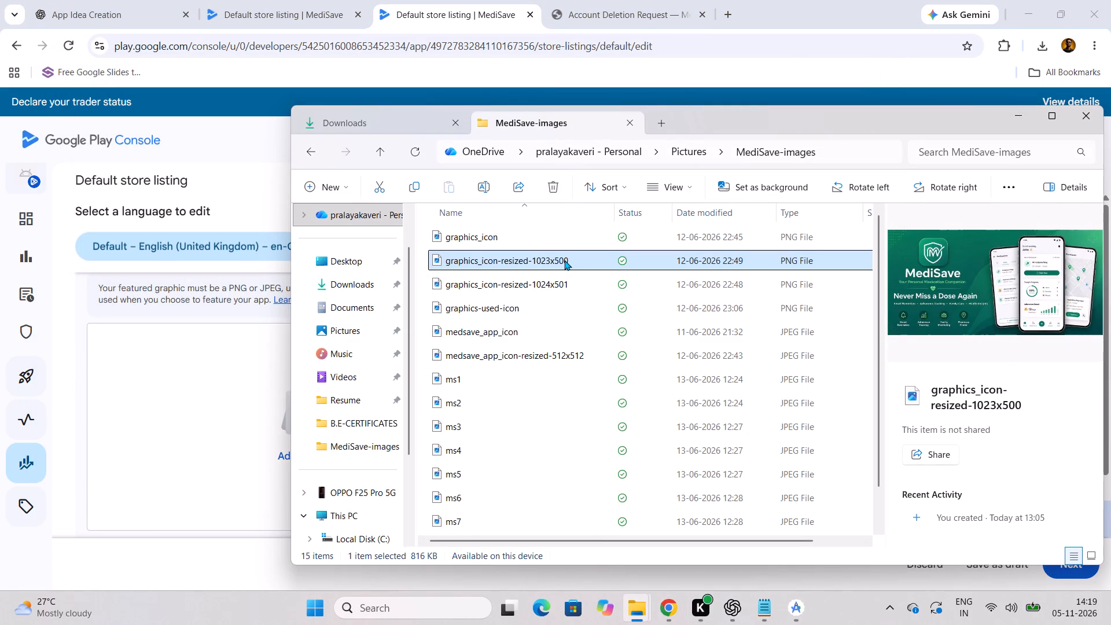
{"action": "left_click", "coordinate": [555, 277]}
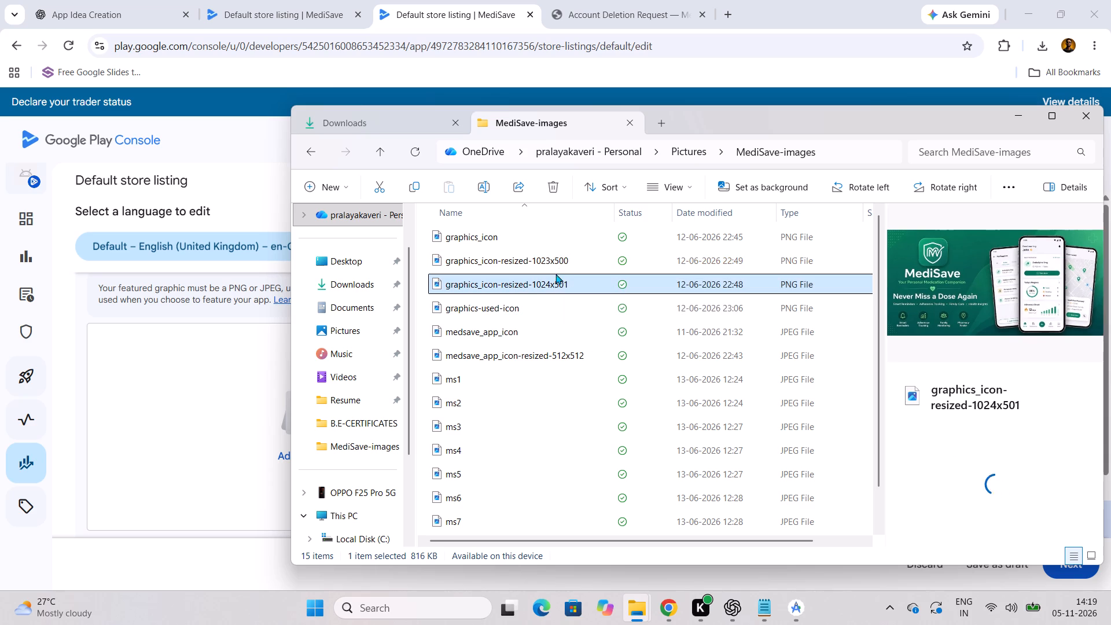
{"action": "left_click", "coordinate": [560, 265]}
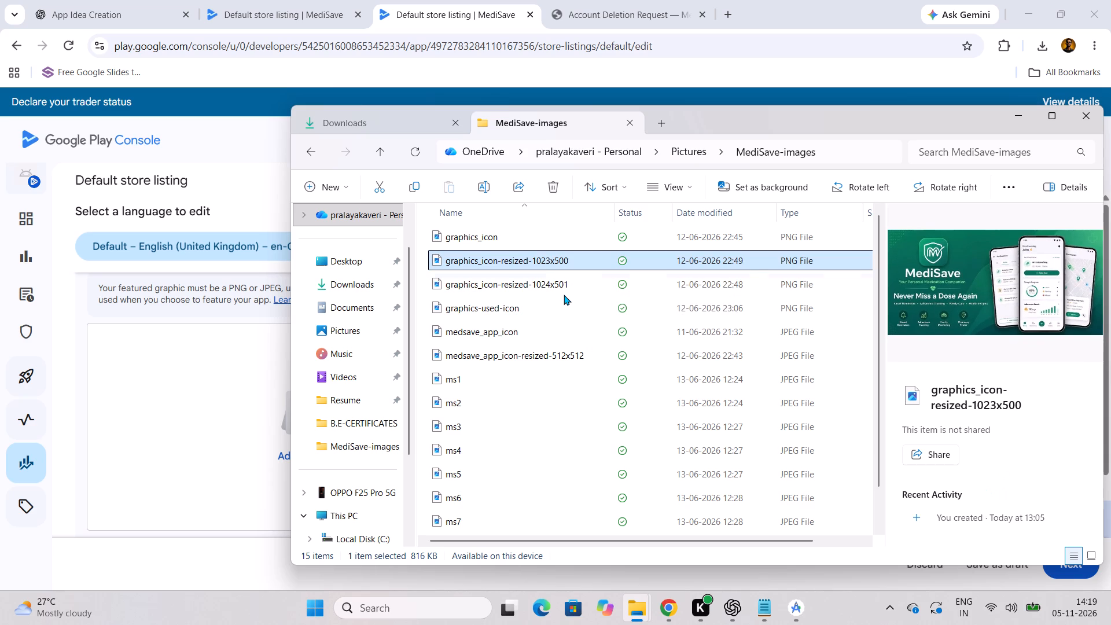
{"action": "left_click", "coordinate": [566, 289]}
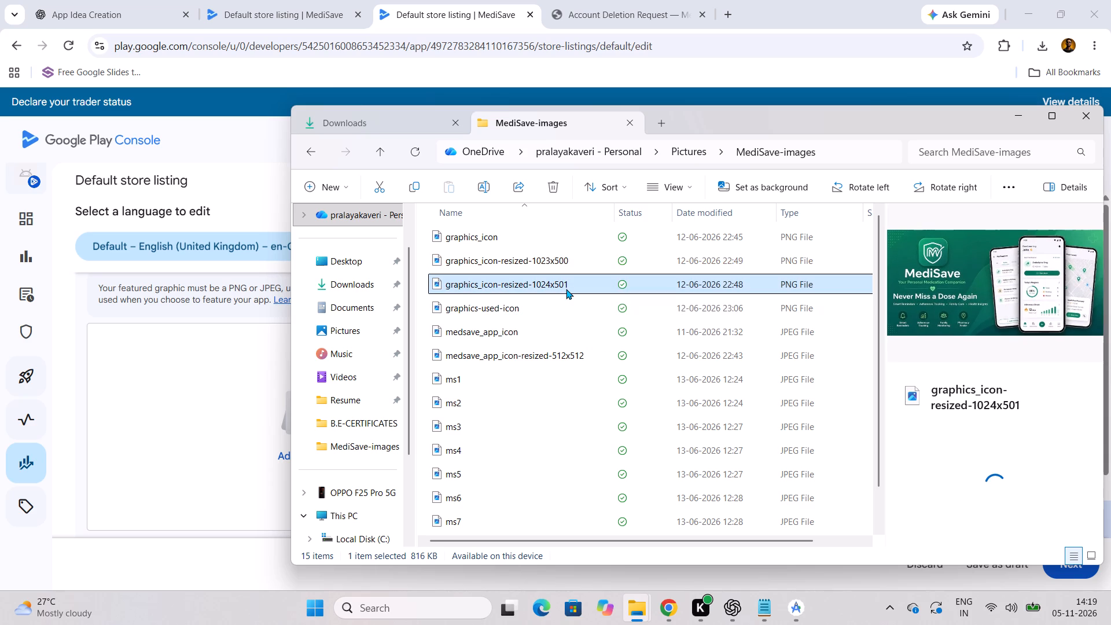
{"action": "left_click", "coordinate": [174, 417]}
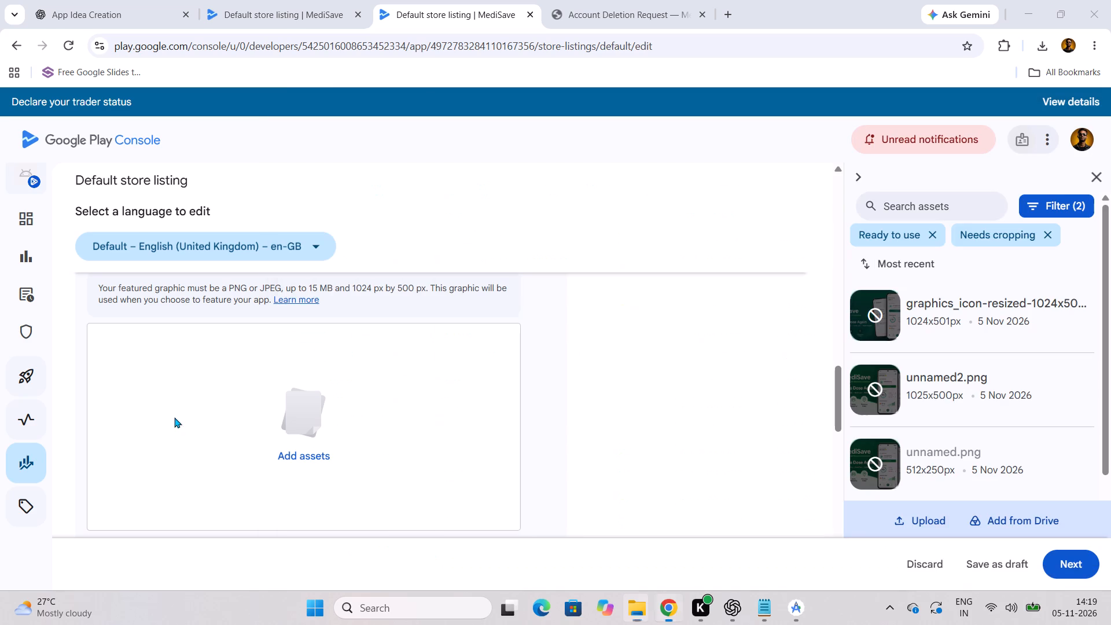
Compare the existing MediSave listing's feature graphic with graphics_icon, its resized versions and graphics-used-icon in the MediSave-images folder.
{"action": "left_click", "coordinate": [276, 5]}
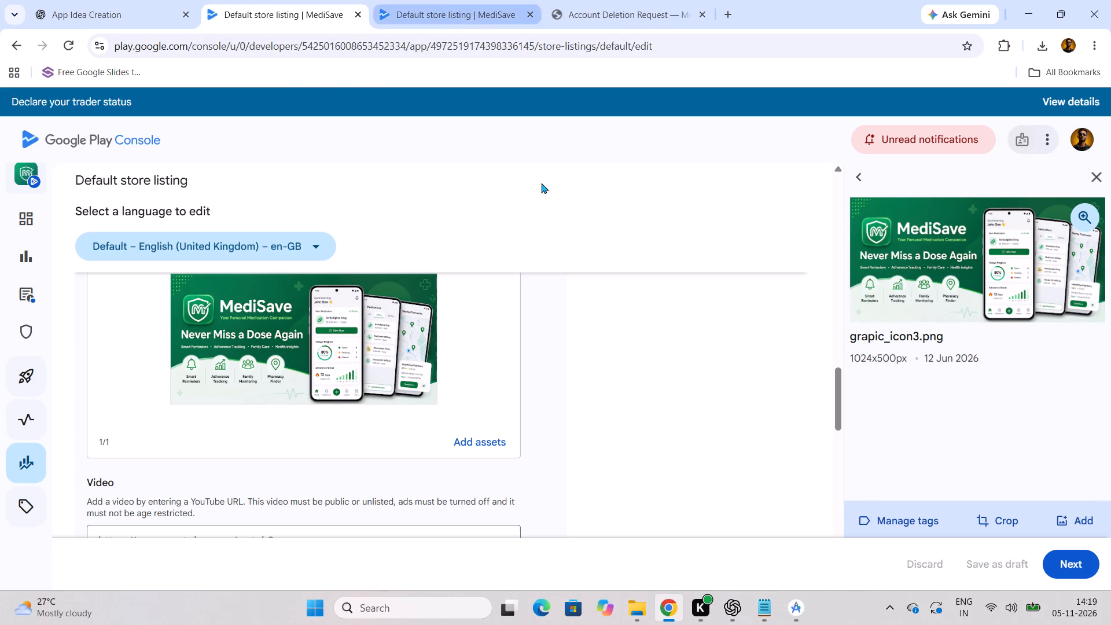
{"action": "left_click", "coordinate": [644, 614]}
{"action": "left_click", "coordinate": [552, 565]}
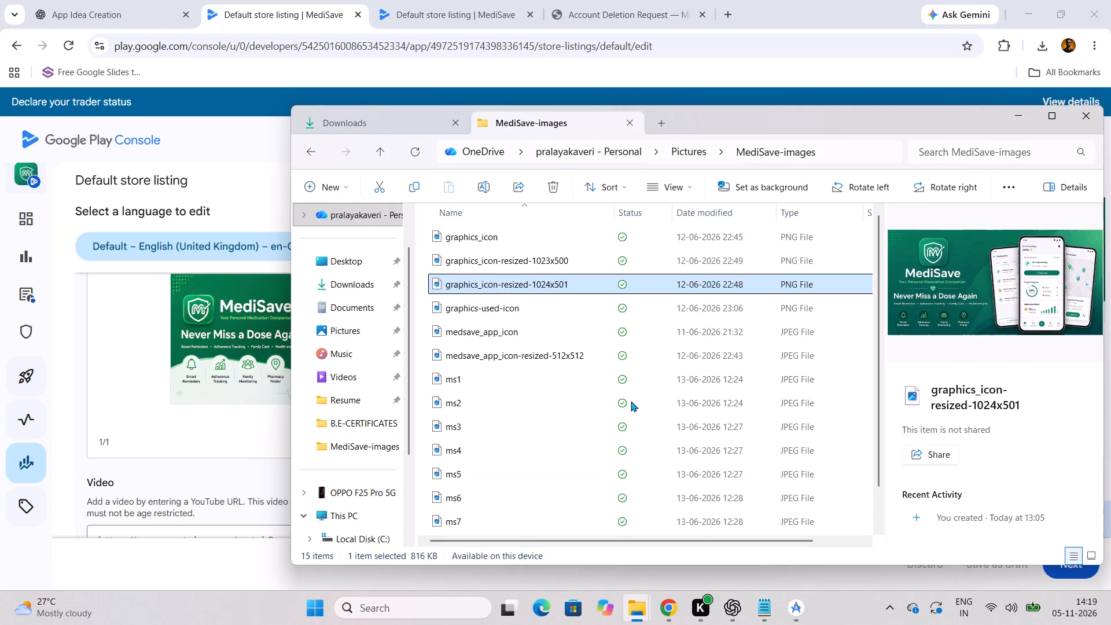
{"action": "left_click", "coordinate": [561, 255]}
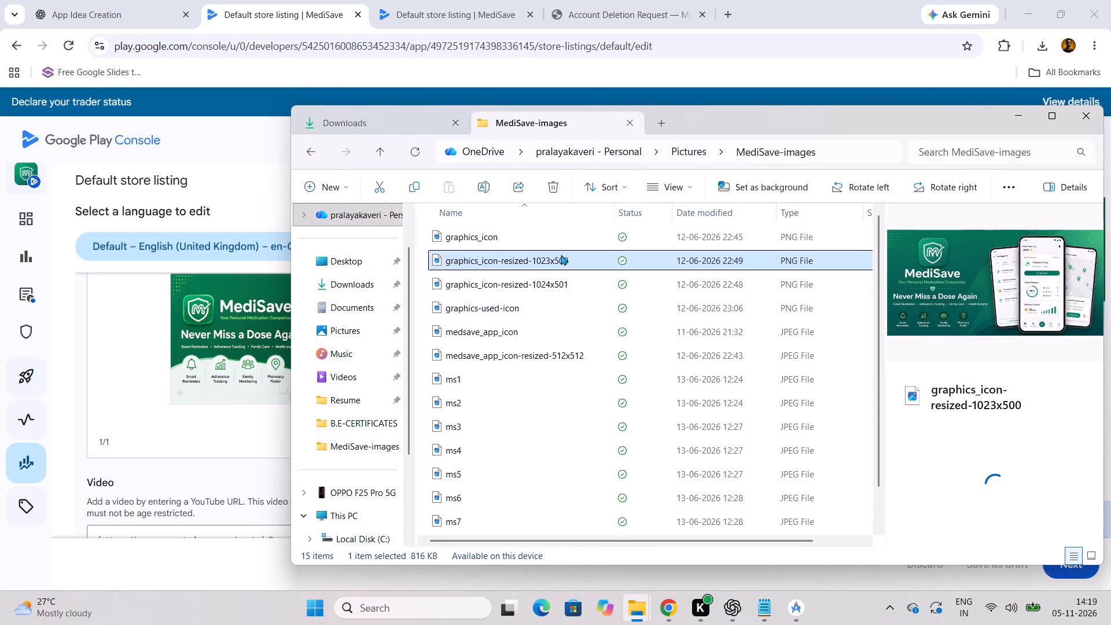
{"action": "left_click", "coordinate": [565, 266]}
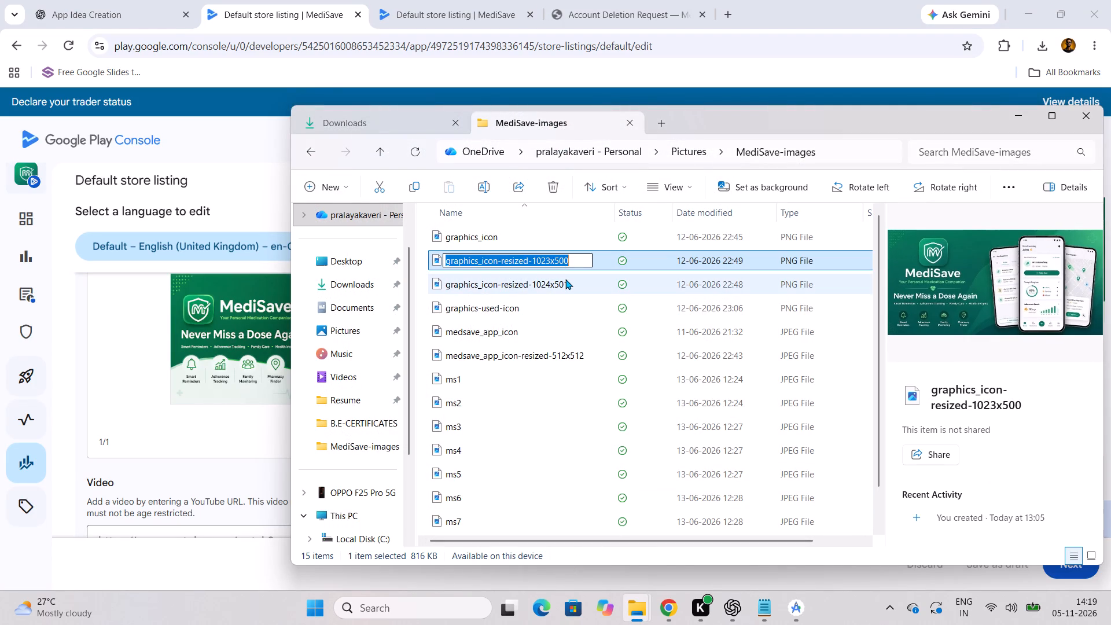
{"action": "left_click", "coordinate": [565, 279]}
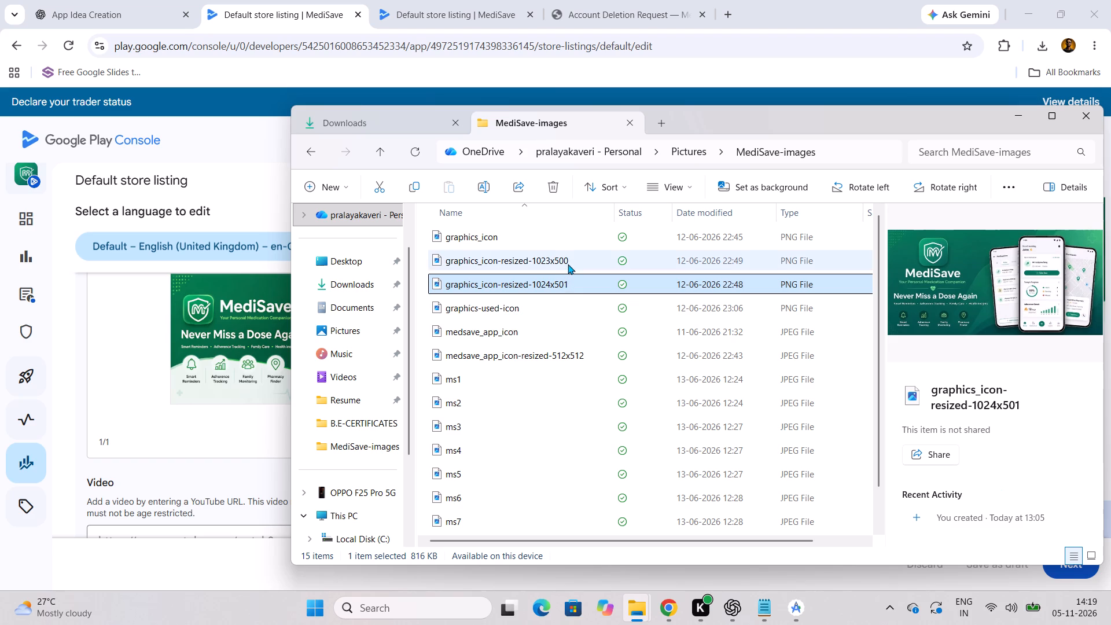
{"action": "left_click", "coordinate": [568, 264]}
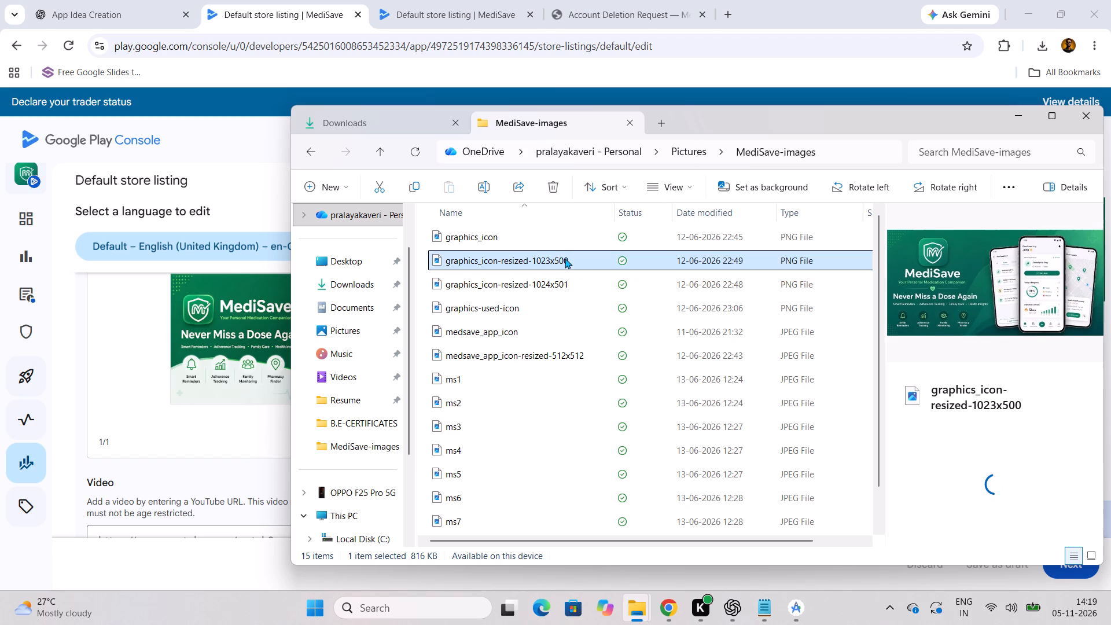
{"action": "left_click", "coordinate": [550, 240]}
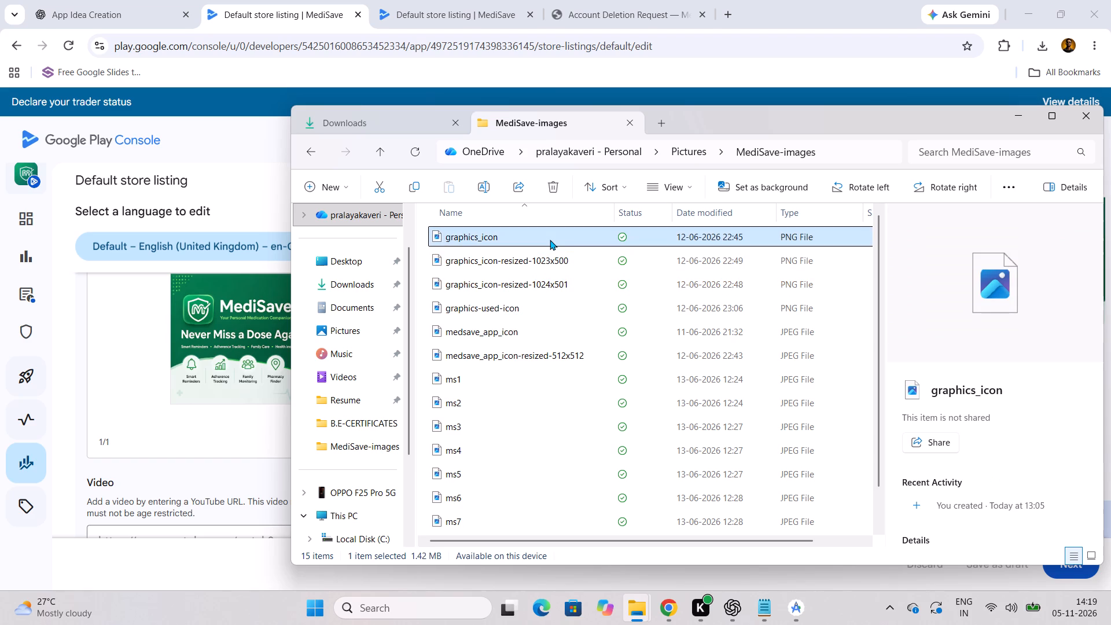
{"action": "left_click", "coordinate": [550, 240]}
{"action": "scroll", "coordinate": [549, 351], "scroll_direction": "up", "scroll_amount": 2}
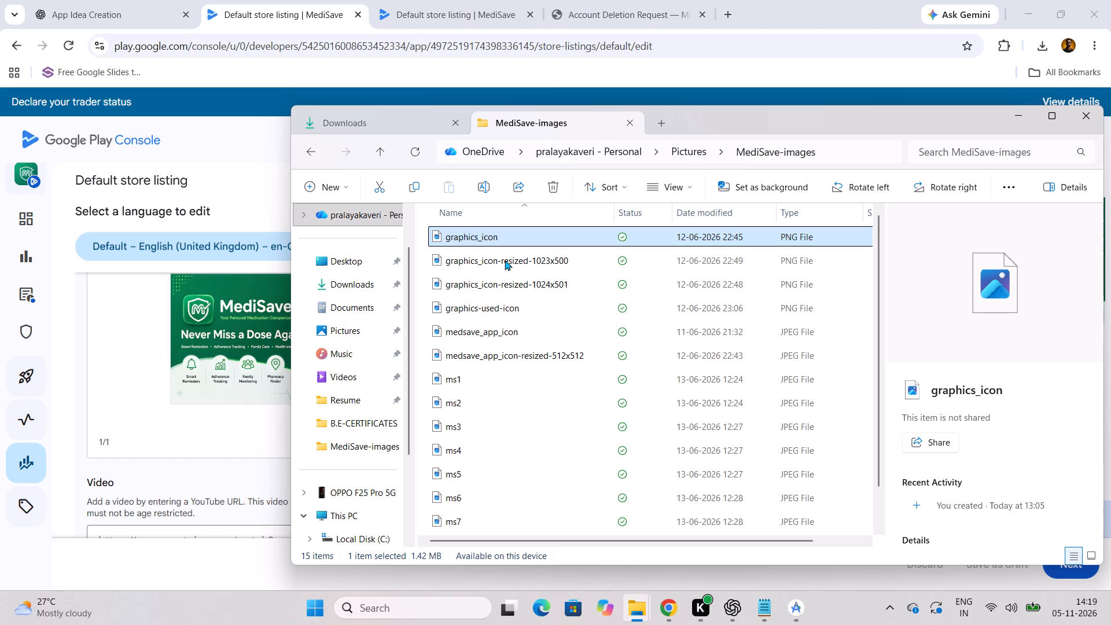
{"action": "left_click", "coordinate": [499, 238]}
{"action": "left_click", "coordinate": [505, 264]}
{"action": "left_click", "coordinate": [509, 274]}
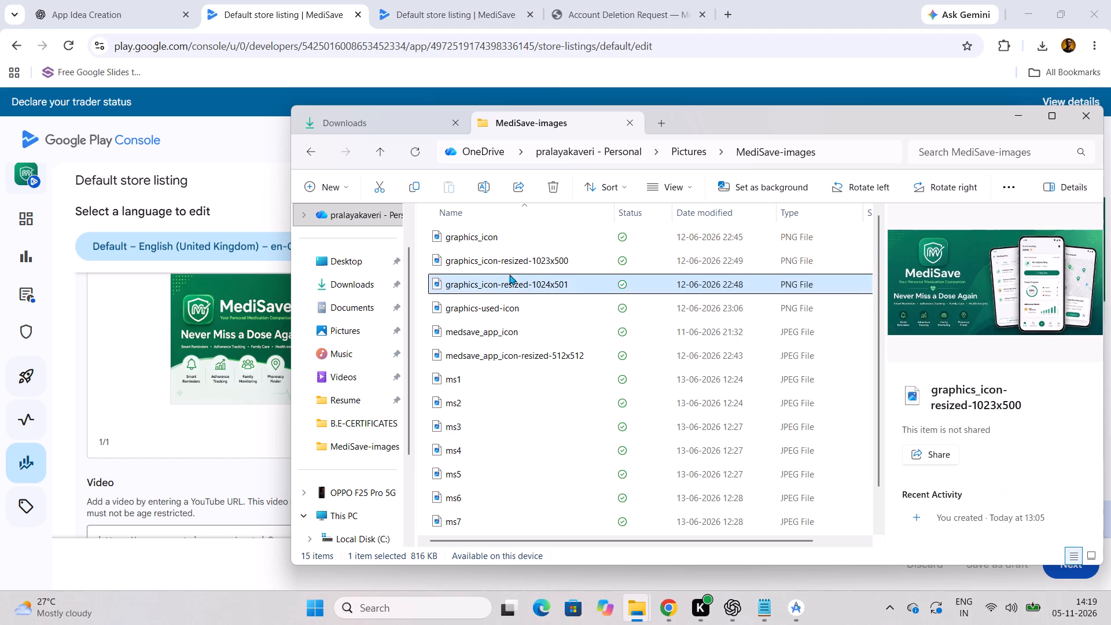
{"action": "left_click", "coordinate": [524, 237]}
{"action": "left_click", "coordinate": [524, 237]}
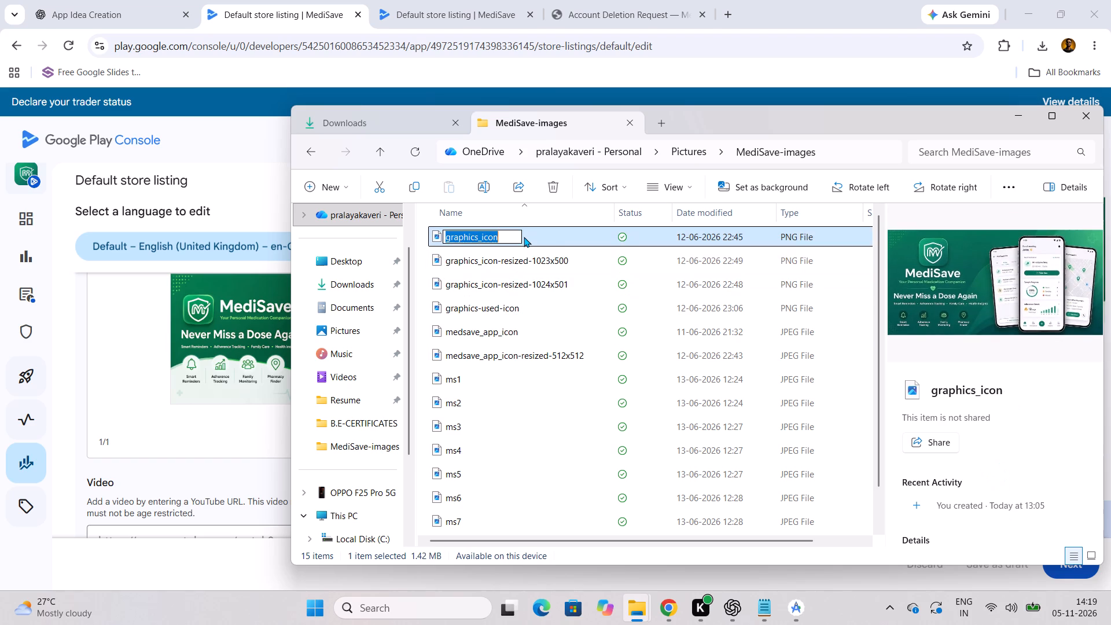
{"action": "left_click", "coordinate": [574, 233]}
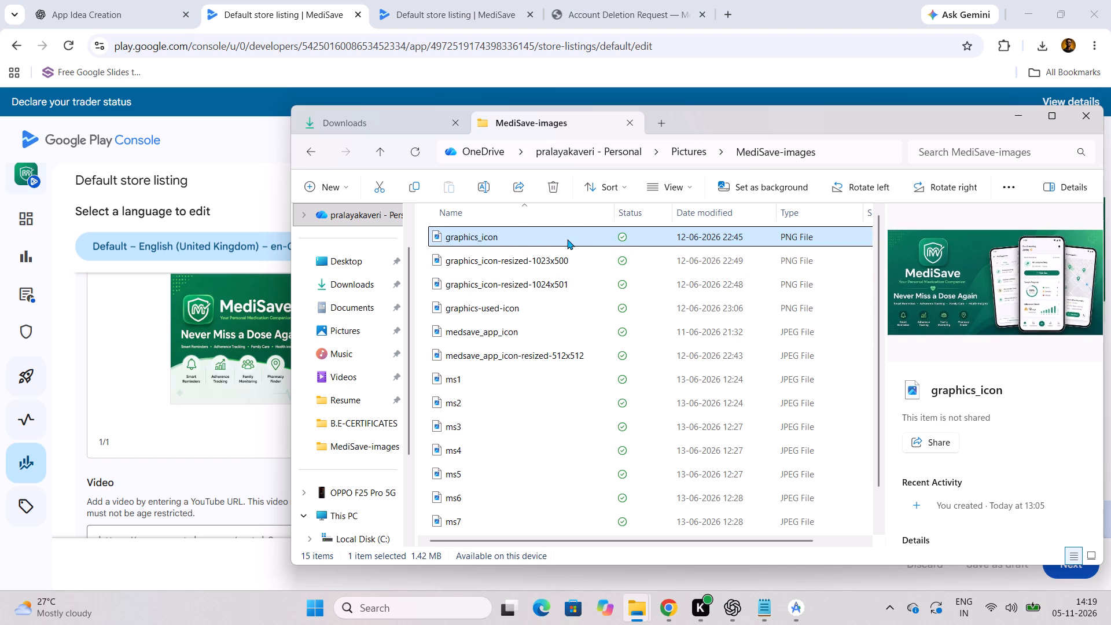
{"action": "left_click", "coordinate": [535, 331]}
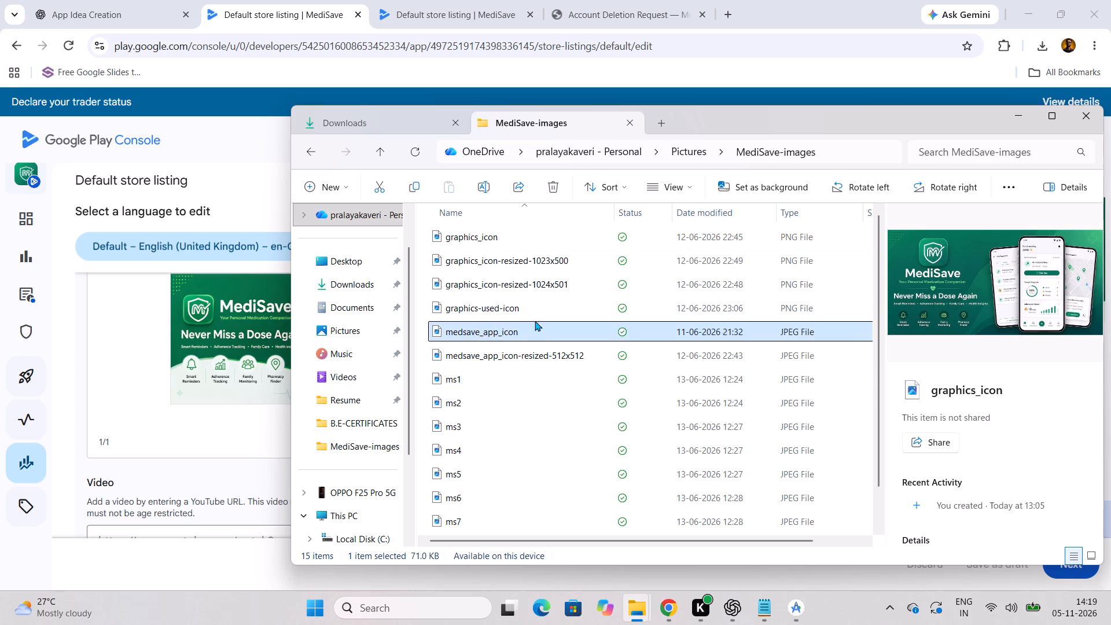
{"action": "left_click", "coordinate": [535, 313]}
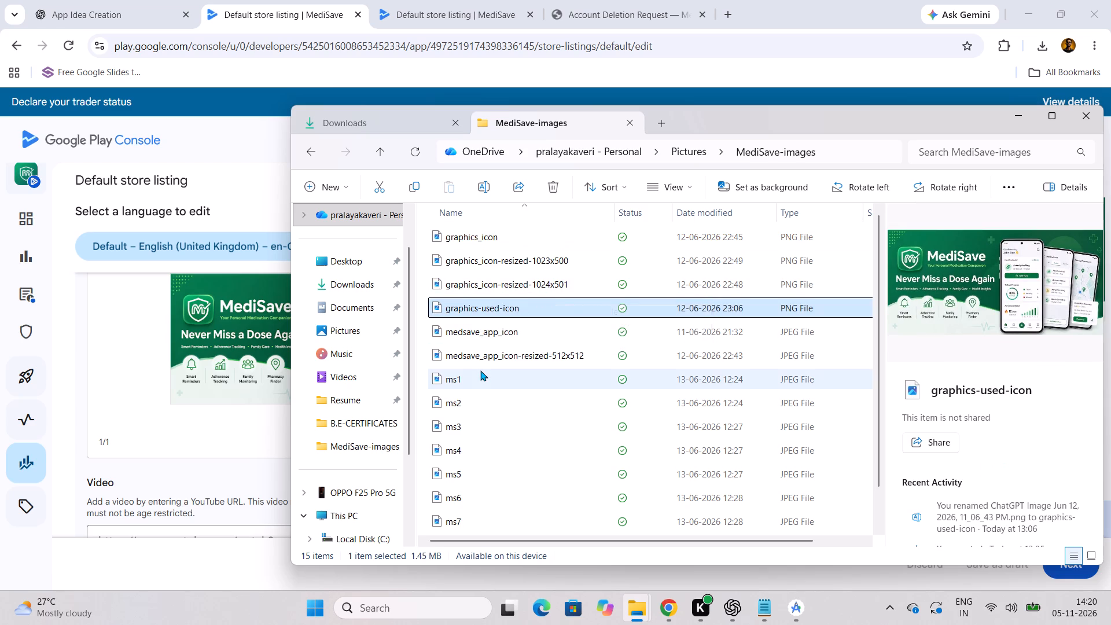
Open graphics-used-icon from MediSave-images in Photos and leave its editing mode for the normal image view.
{"action": "right_click", "coordinate": [519, 306]}
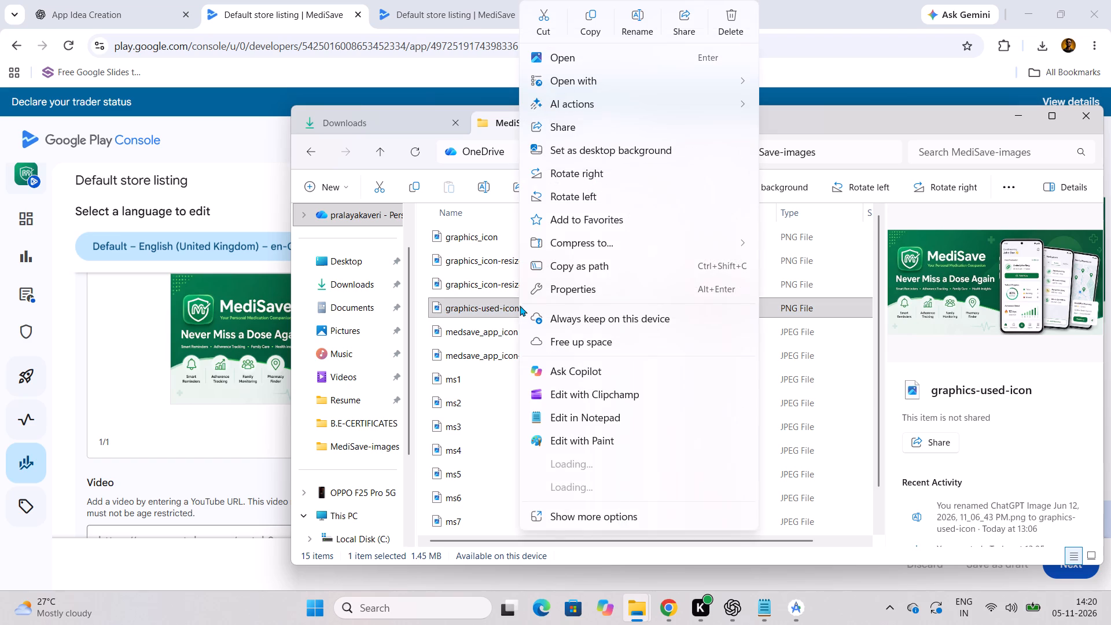
{"action": "left_click", "coordinate": [560, 488]}
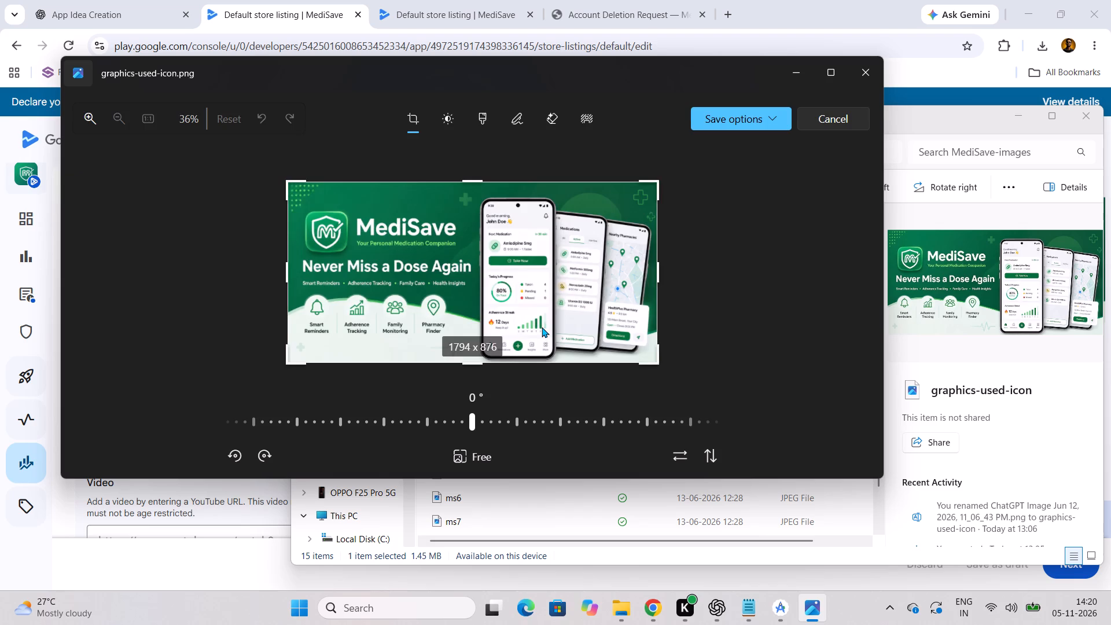
{"action": "right_click", "coordinate": [546, 251]}
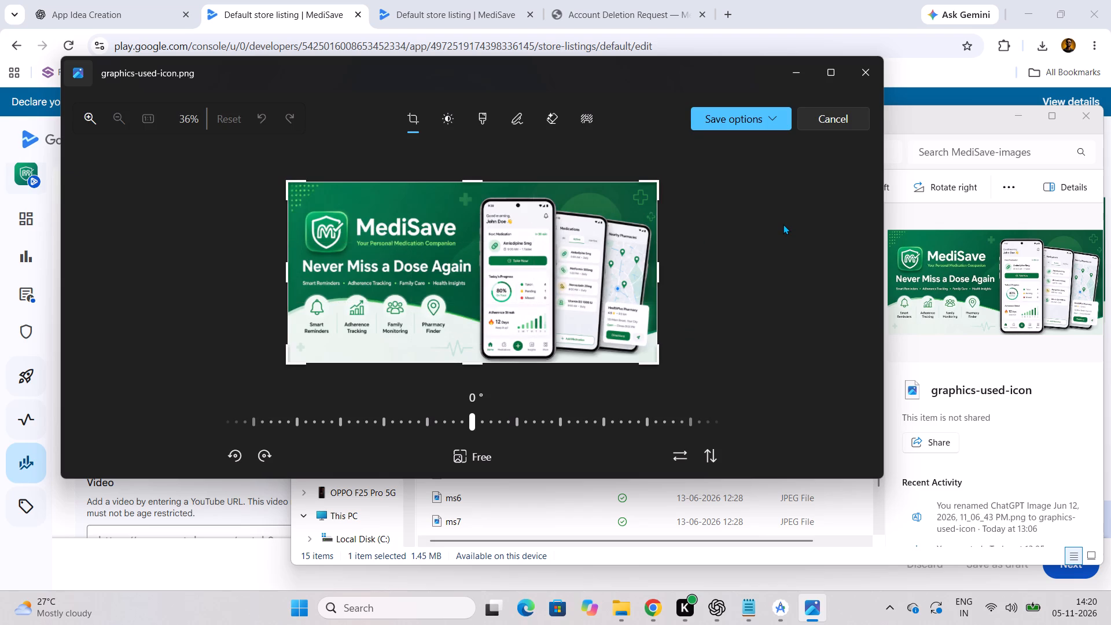
{"action": "left_click", "coordinate": [783, 224]}
{"action": "right_click", "coordinate": [531, 240]}
{"action": "left_click", "coordinate": [808, 117]}
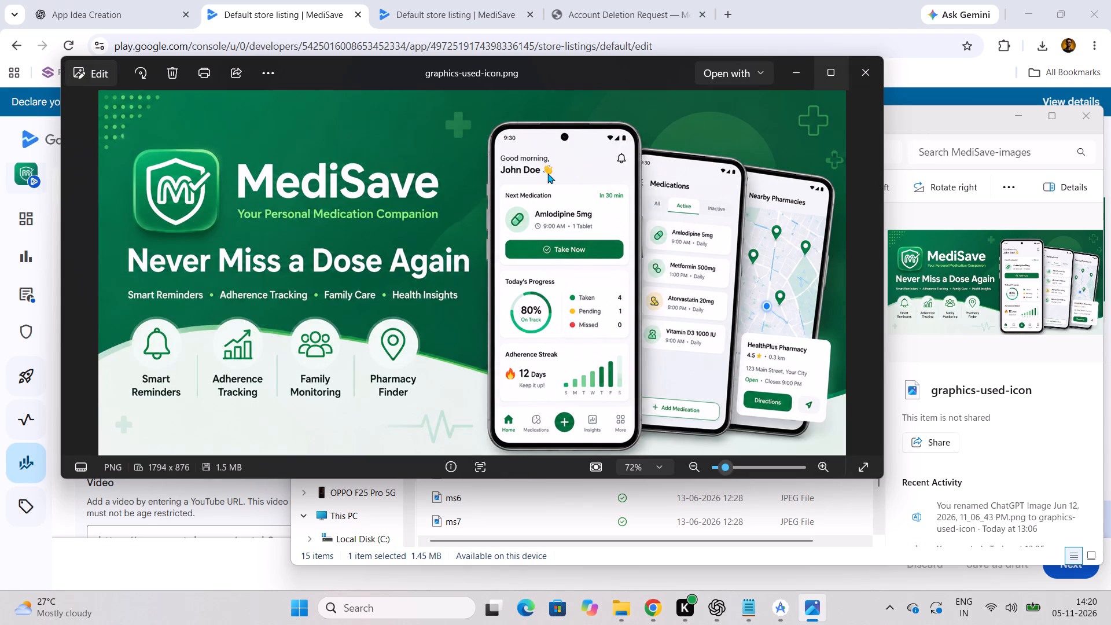
Set the resize dimensions of graphics-used-icon to 1024 x 500 pixels as a PNG.
{"action": "right_click", "coordinate": [547, 172]}
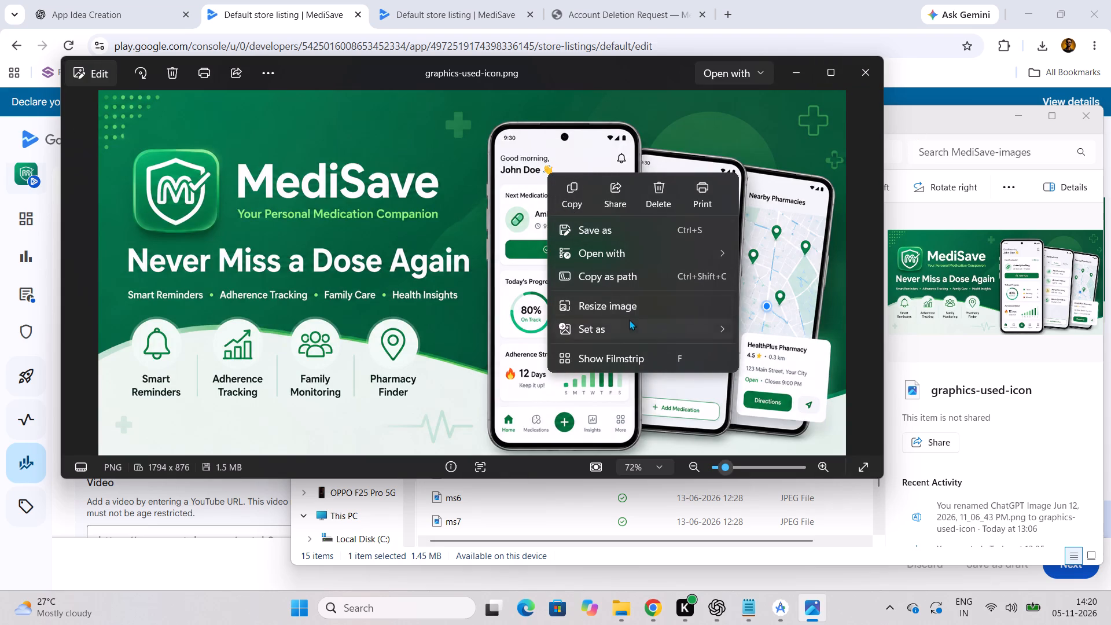
{"action": "left_click", "coordinate": [642, 306]}
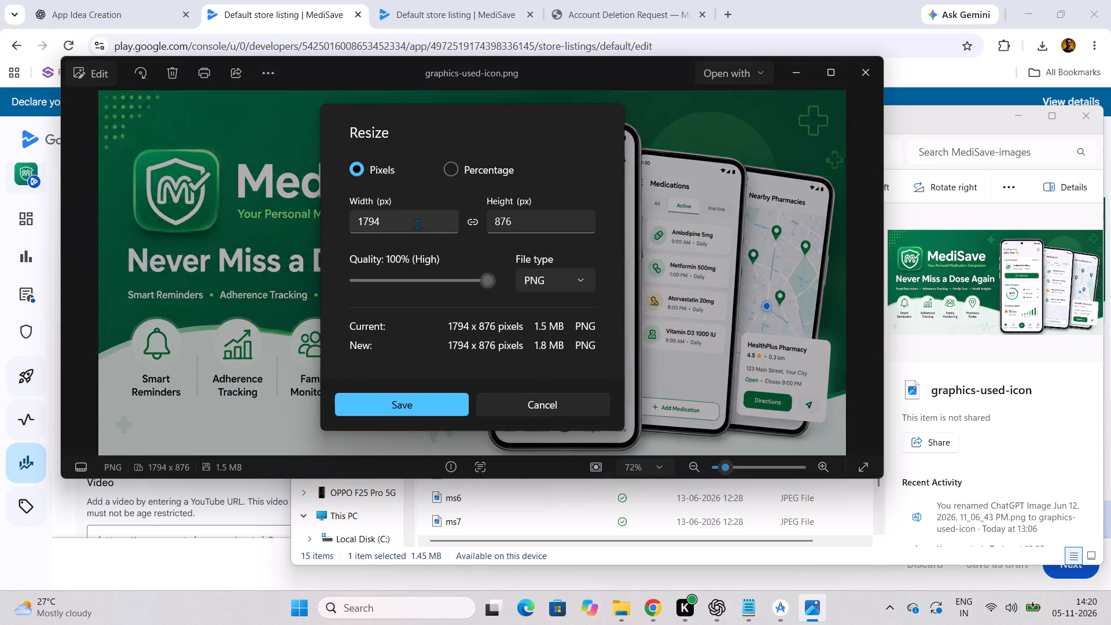
{"action": "left_click", "coordinate": [417, 223]}
{"action": "key", "text": "BackSpace"}
{"action": "key", "text": "BackSpace"}
{"action": "key", "text": "BackSpace"}
{"action": "key", "text": "BackSpace"}
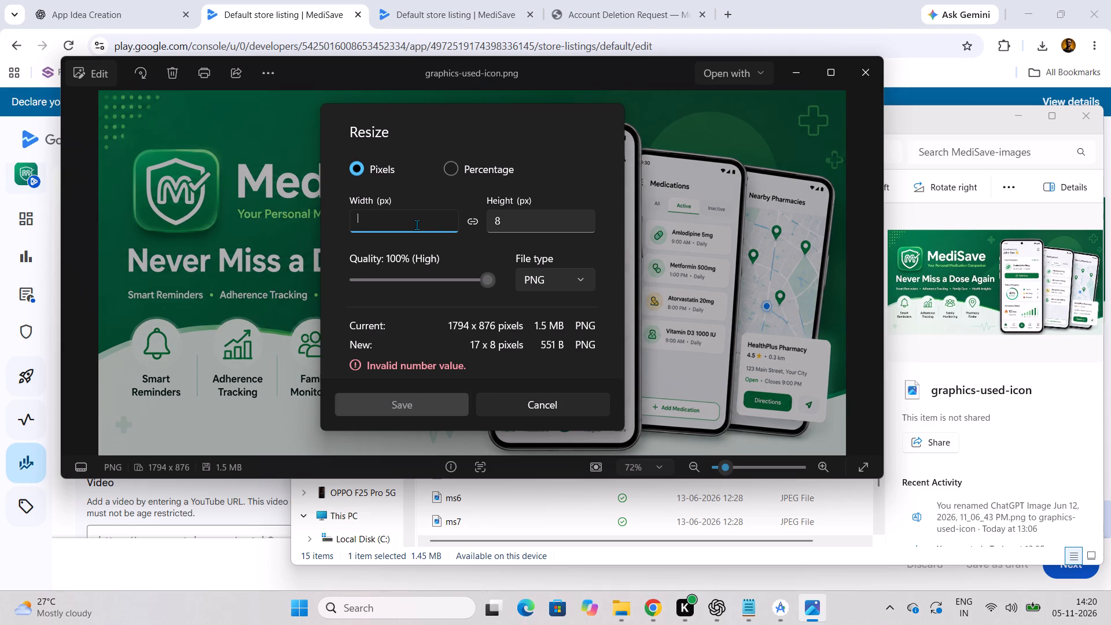
{"action": "key", "text": "1"}
{"action": "key", "text": "0"}
{"action": "key", "text": "2"}
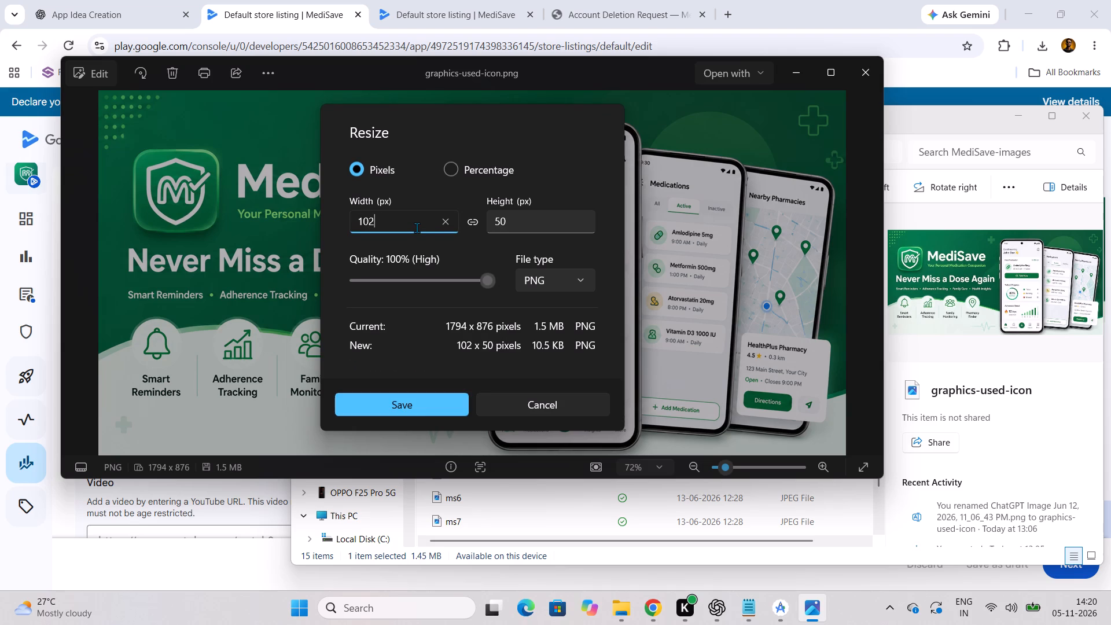
{"action": "key", "text": "4"}
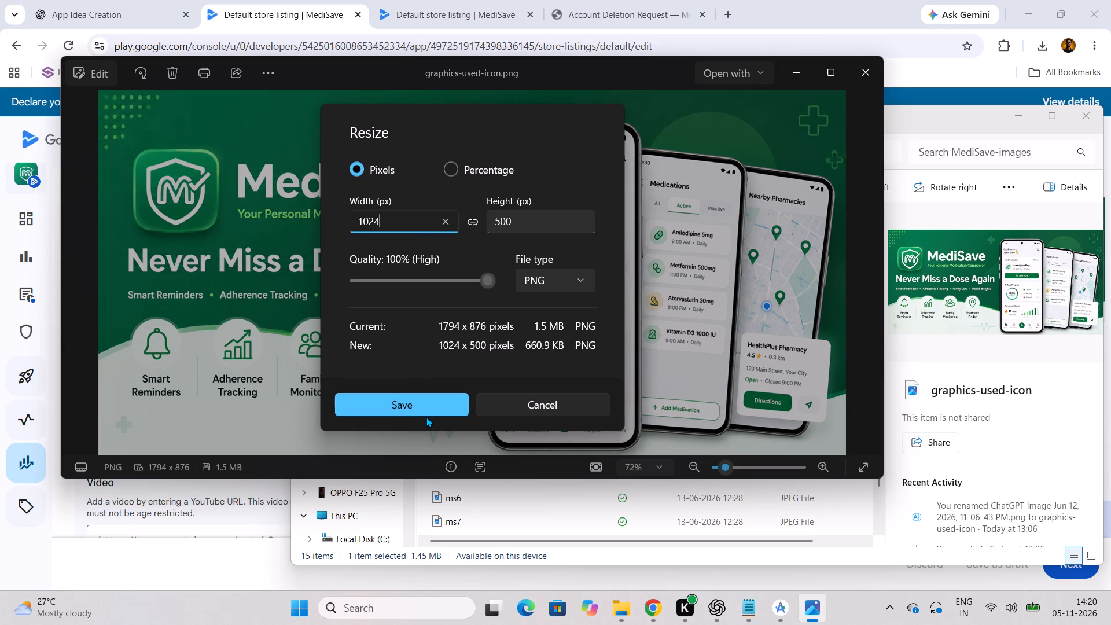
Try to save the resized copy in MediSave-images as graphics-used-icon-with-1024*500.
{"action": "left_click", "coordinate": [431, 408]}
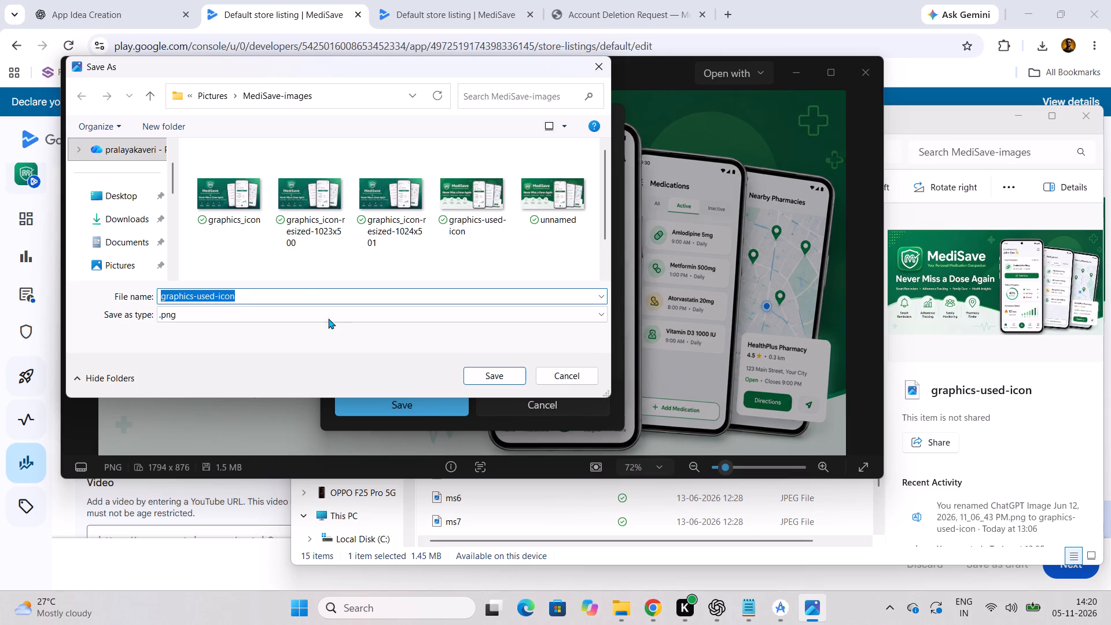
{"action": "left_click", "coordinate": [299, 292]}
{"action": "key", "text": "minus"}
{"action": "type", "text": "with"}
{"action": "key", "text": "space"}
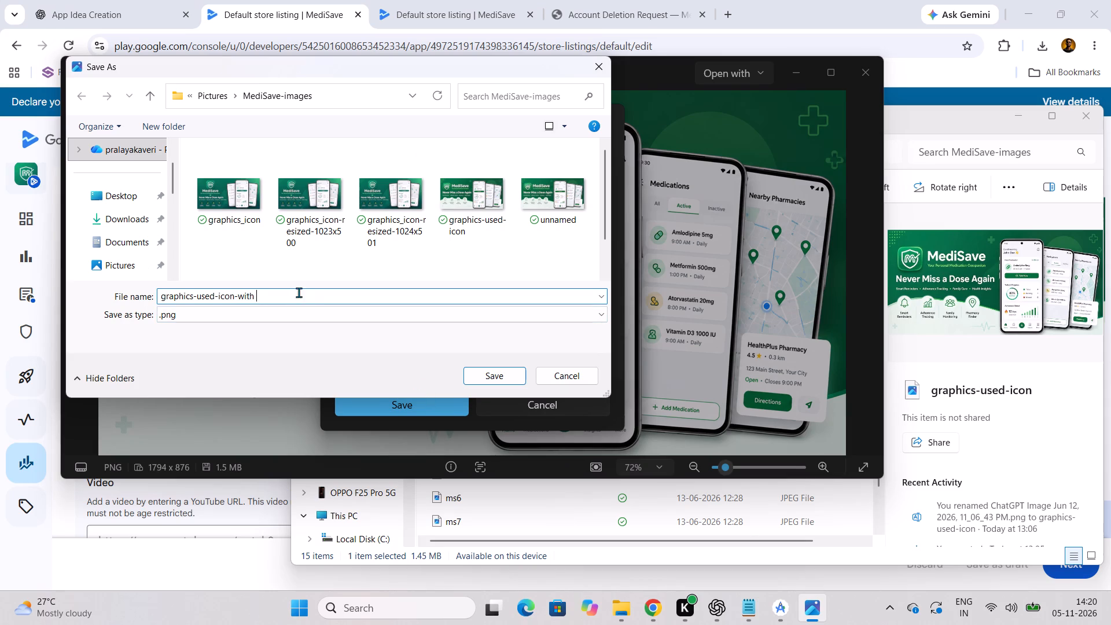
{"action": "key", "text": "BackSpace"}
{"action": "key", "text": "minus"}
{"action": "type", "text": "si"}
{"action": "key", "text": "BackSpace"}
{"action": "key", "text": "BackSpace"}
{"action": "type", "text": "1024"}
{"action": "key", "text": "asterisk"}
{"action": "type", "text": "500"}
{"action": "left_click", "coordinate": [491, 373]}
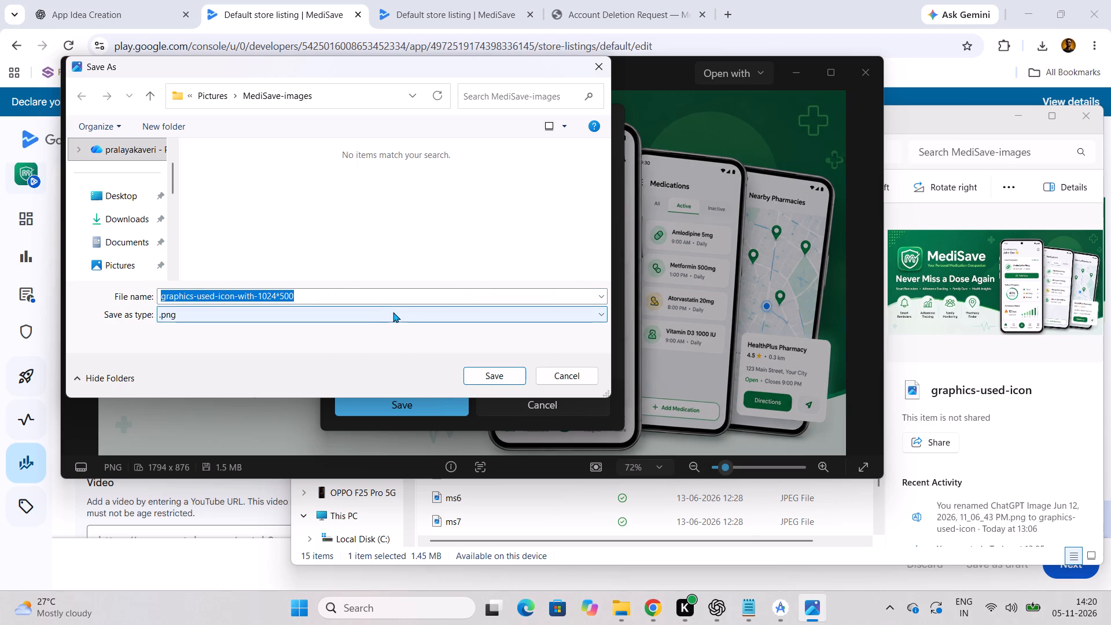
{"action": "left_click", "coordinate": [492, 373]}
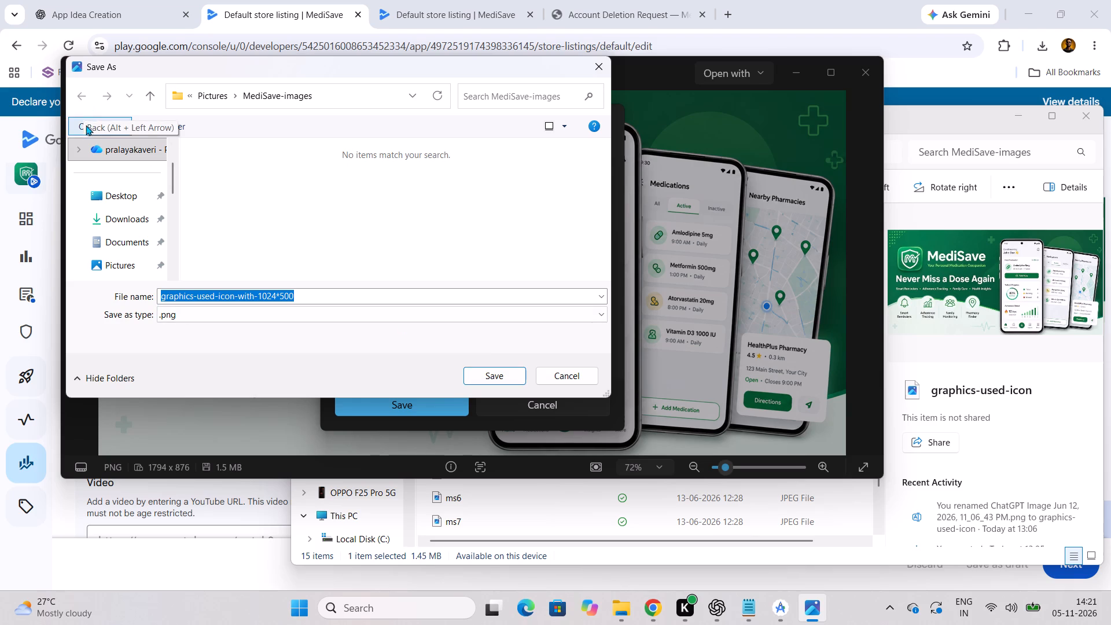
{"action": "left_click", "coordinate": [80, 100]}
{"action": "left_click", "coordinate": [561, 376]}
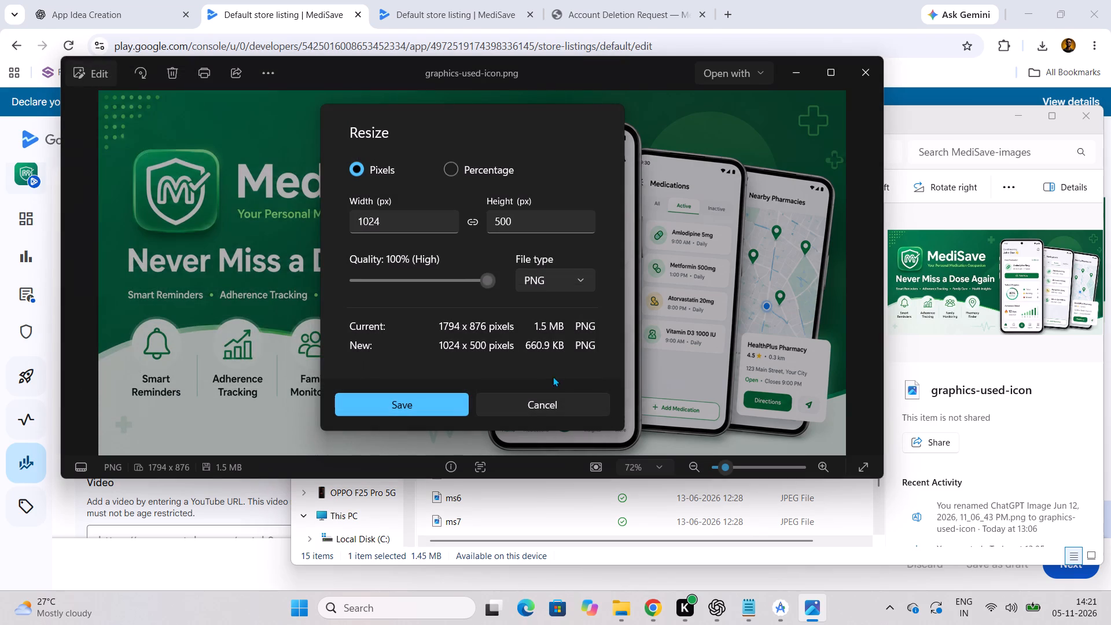
Save the resized copy in MediSave-images as graphics-used-icon-with-1024 in PNG format.
{"action": "left_click", "coordinate": [447, 402]}
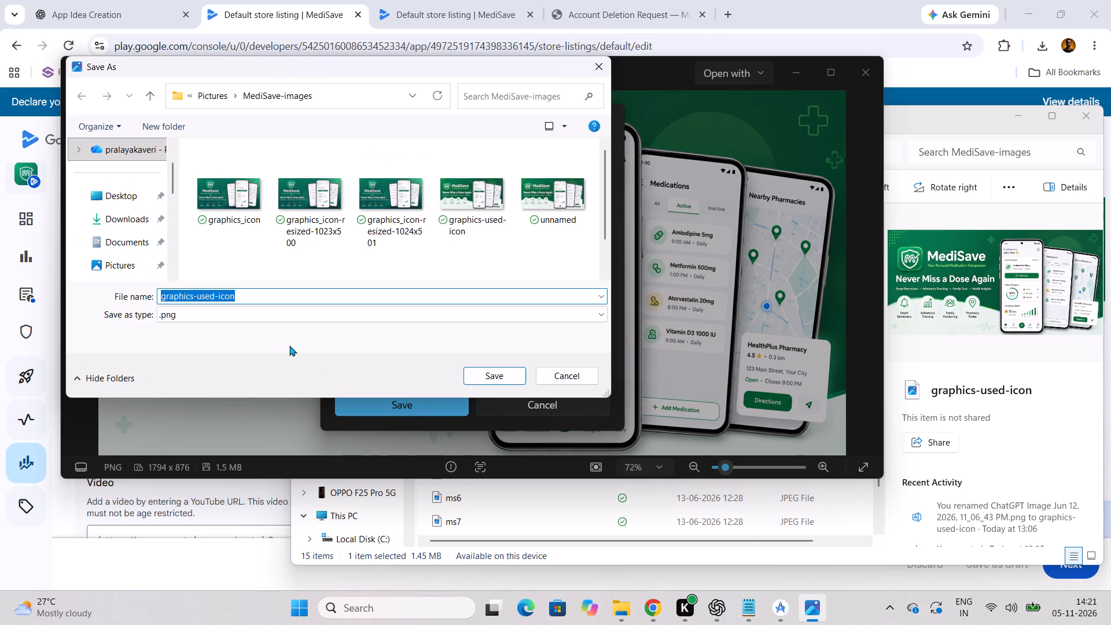
{"action": "left_click", "coordinate": [257, 289]}
{"action": "left_click", "coordinate": [255, 293]}
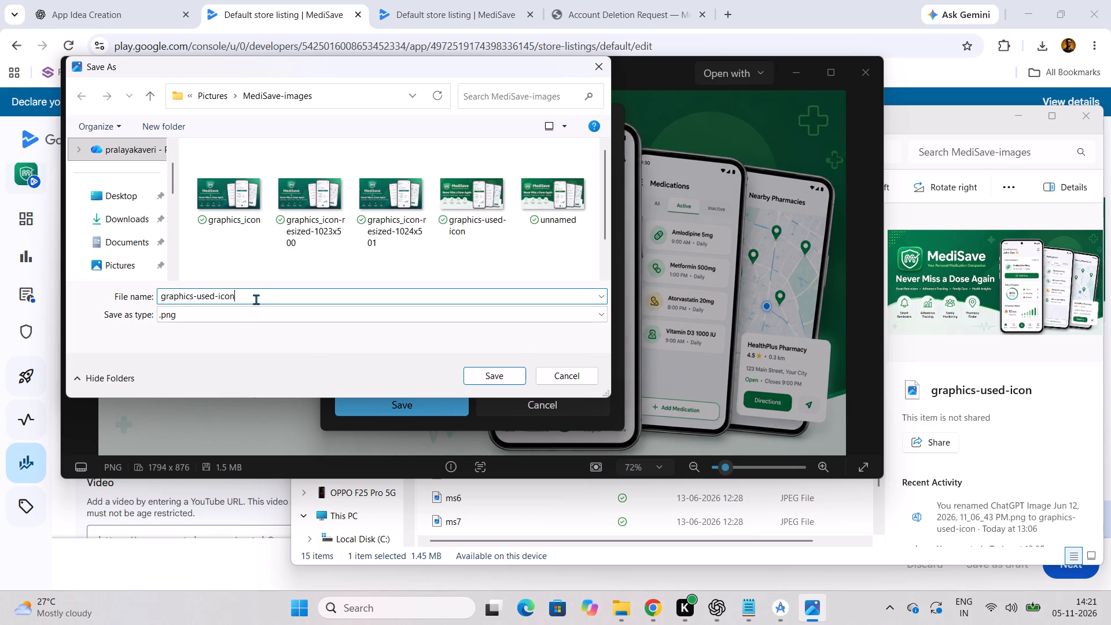
{"action": "type", "text": "-with"}
{"action": "key", "text": "minus"}
{"action": "type", "text": "1024"}
{"action": "key", "text": "Return"}
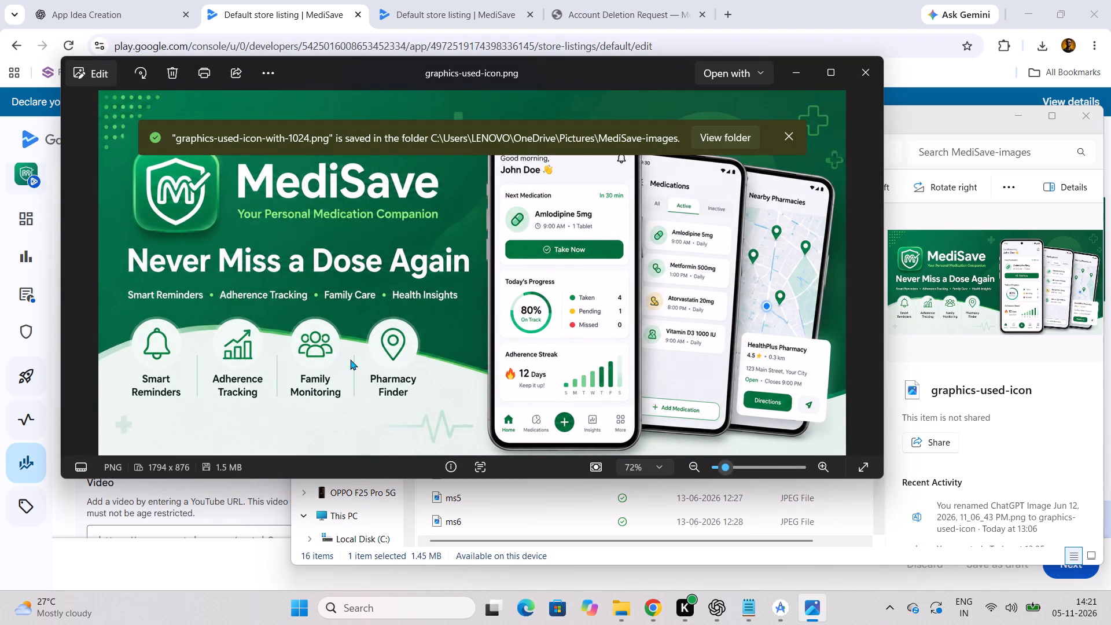
Switch to the new app's store listing in Chrome and upload graphics-used-icon-with-1024 as a feature graphic asset.
{"action": "left_click", "coordinate": [661, 612]}
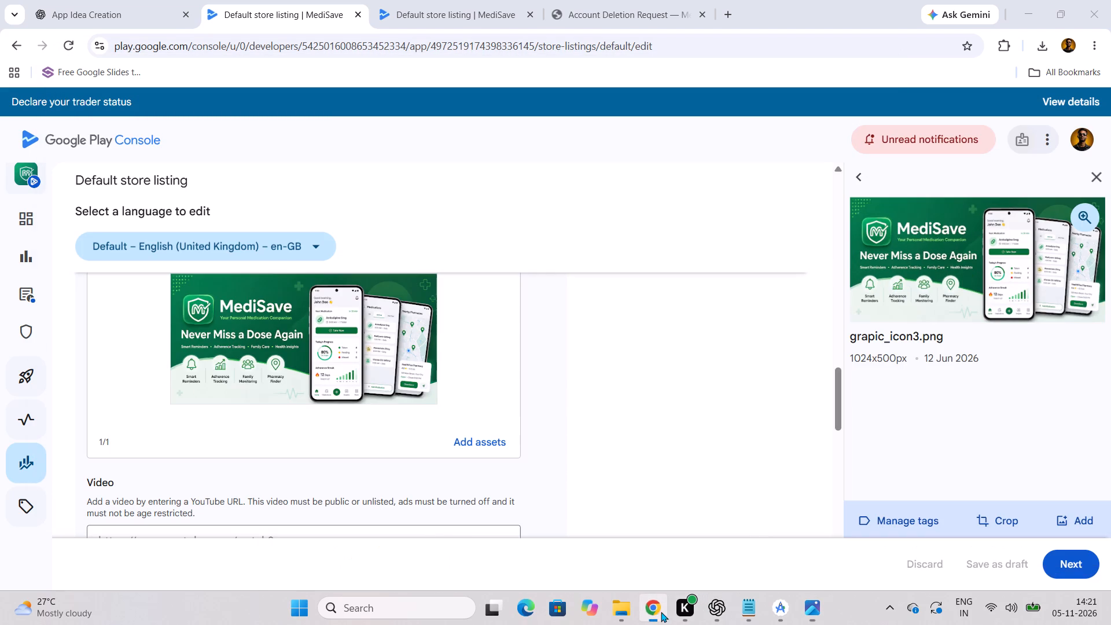
{"action": "left_click", "coordinate": [452, 16]}
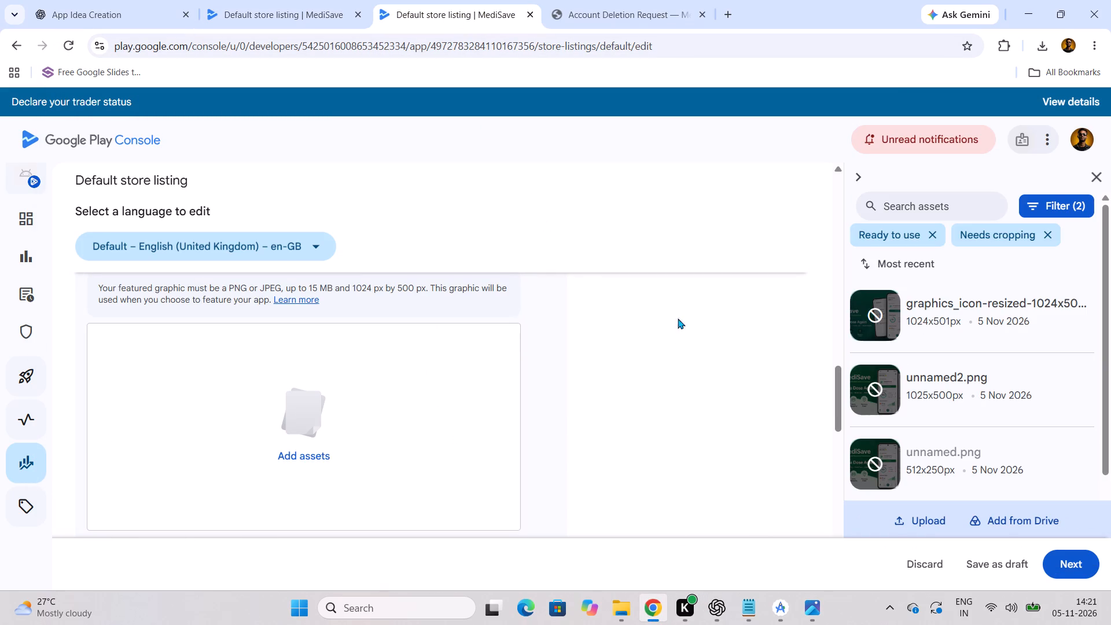
{"action": "left_click", "coordinate": [935, 517]}
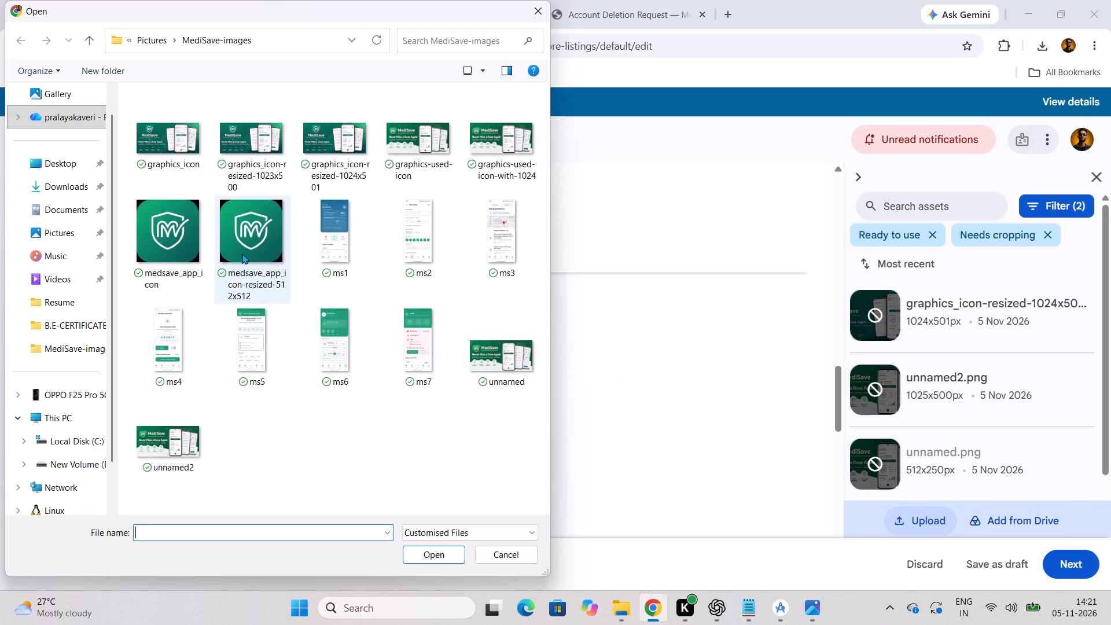
Upload graphics-used-icon-with-1024 from MediSave-images as the store listing's feature graphic and dismiss the WhatsApp notification.
{"action": "left_click", "coordinate": [514, 143]}
{"action": "left_click", "coordinate": [438, 559]}
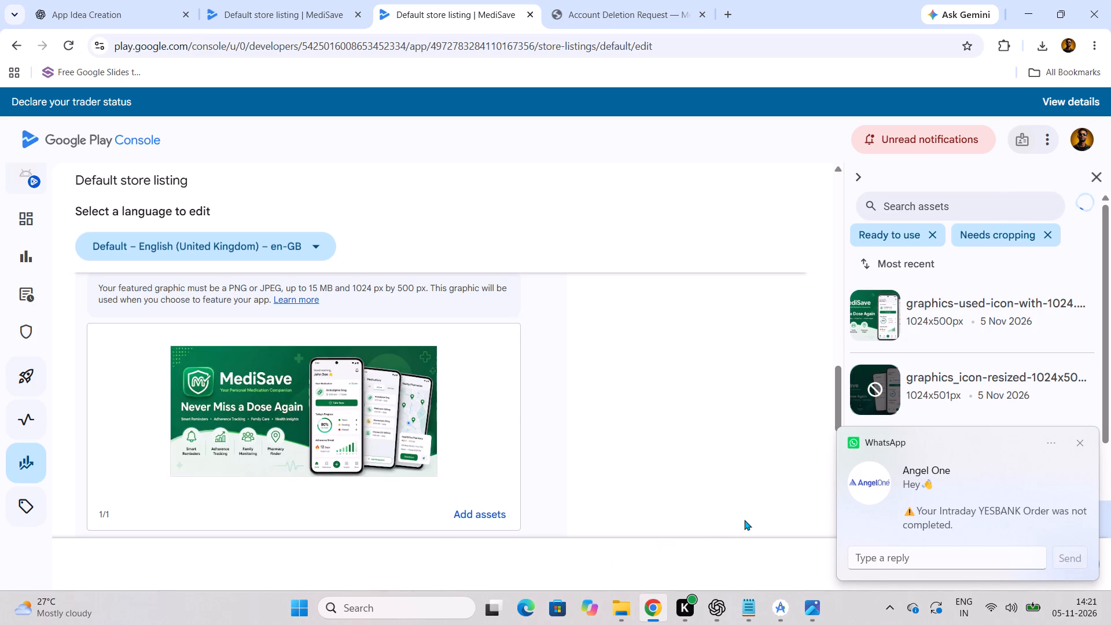
{"action": "left_click", "coordinate": [1077, 442]}
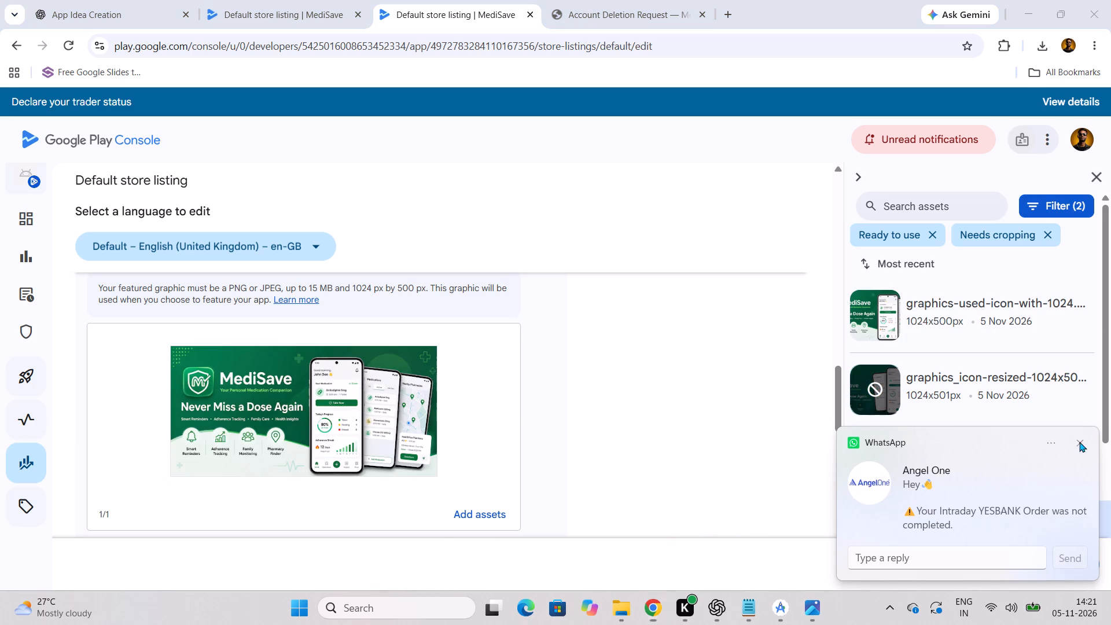
Upload the ms1 image from MediSave-images as a phone screenshot in the store listing's Phone assets section.
{"action": "scroll", "coordinate": [549, 476], "scroll_direction": "down", "scroll_amount": 4}
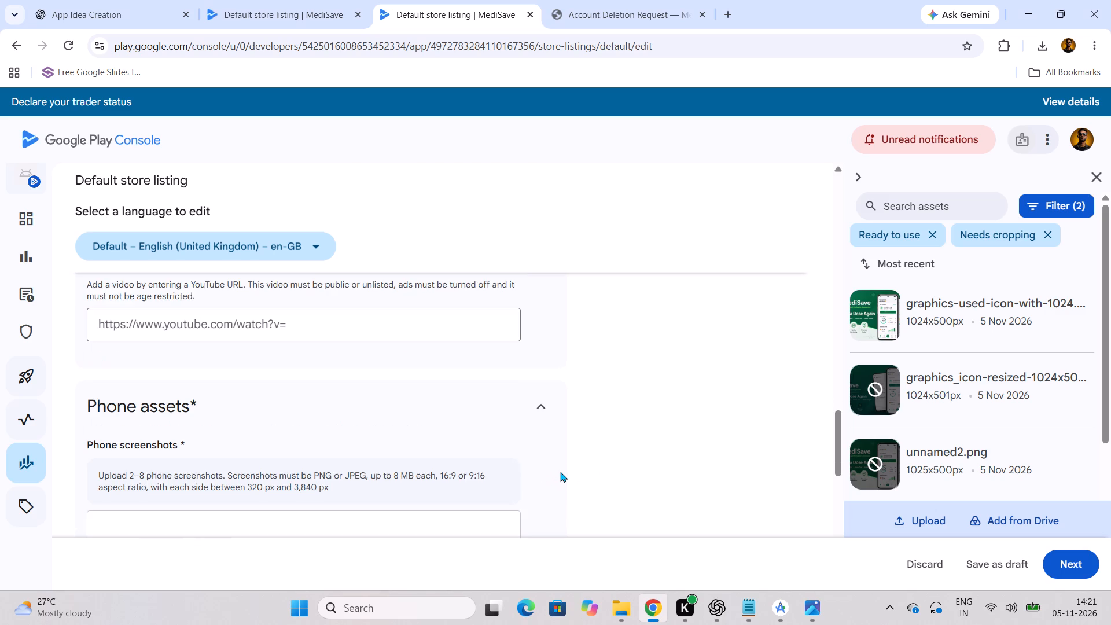
{"action": "scroll", "coordinate": [561, 470], "scroll_direction": "down", "scroll_amount": 3}
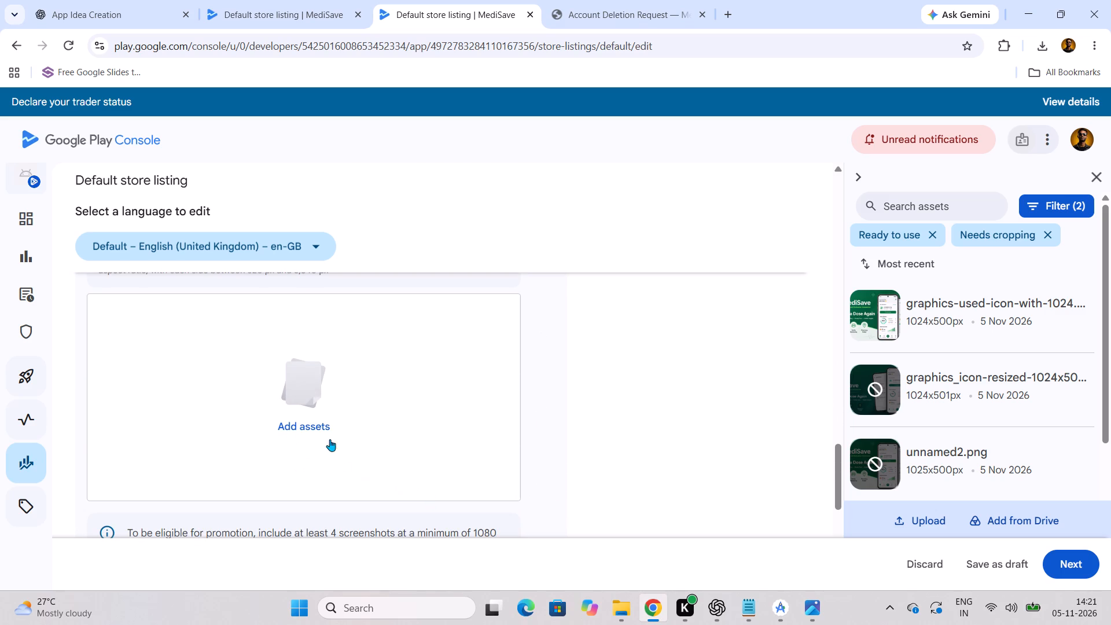
{"action": "left_click", "coordinate": [322, 426]}
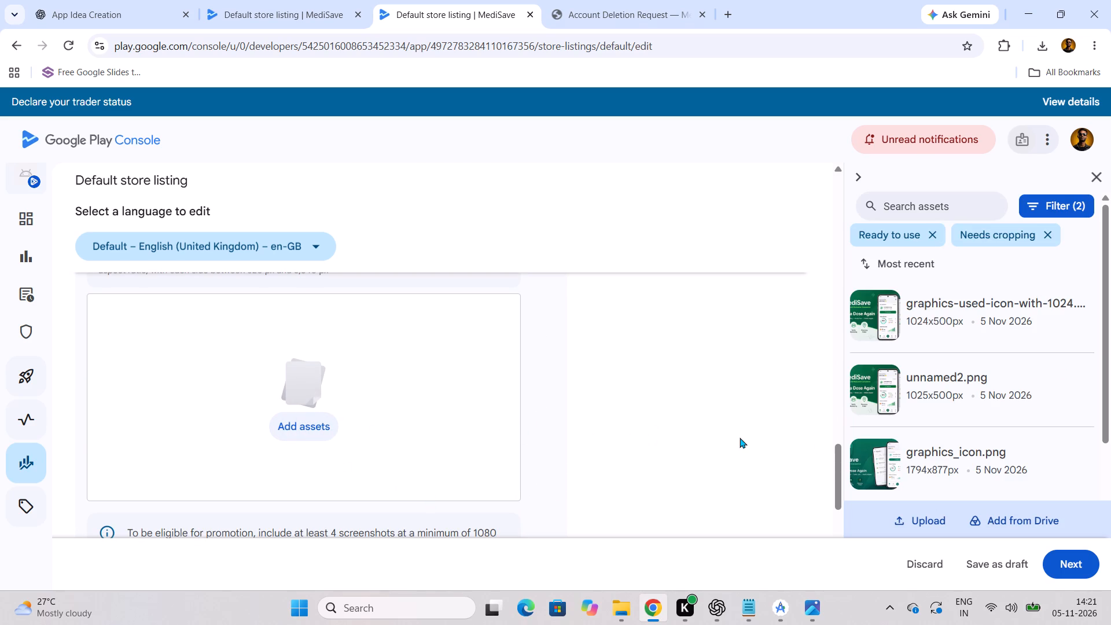
{"action": "left_click", "coordinate": [925, 525]}
Upload the screenshots ms1, ms2 and ms3 from MediSave-images to the new app's screenshot assets.
{"action": "left_click", "coordinate": [341, 251]}
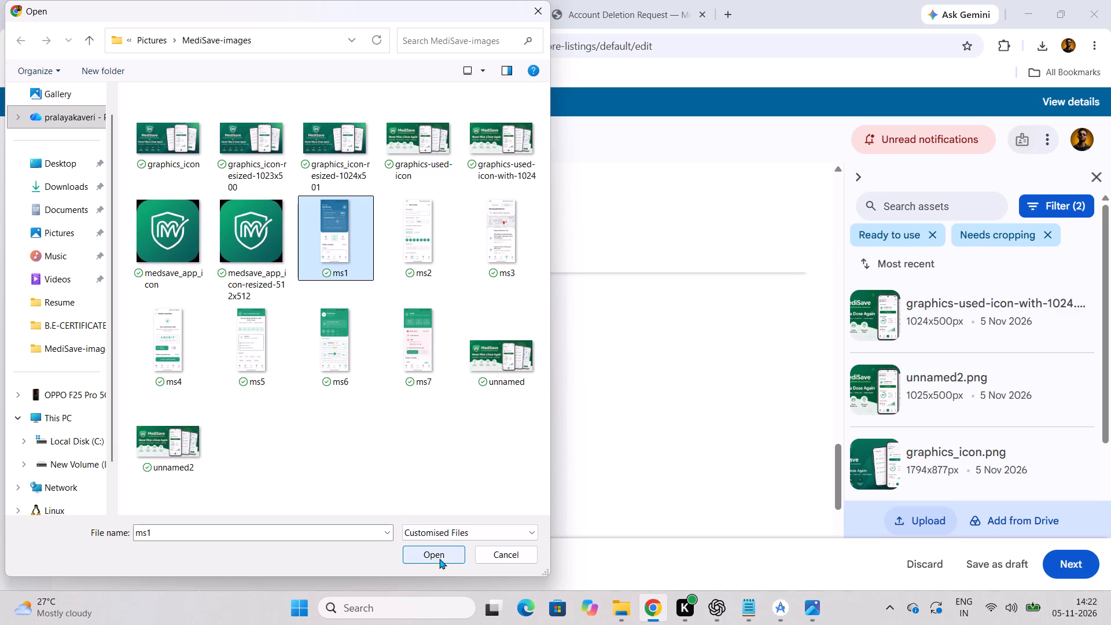
{"action": "left_click", "coordinate": [312, 474]}
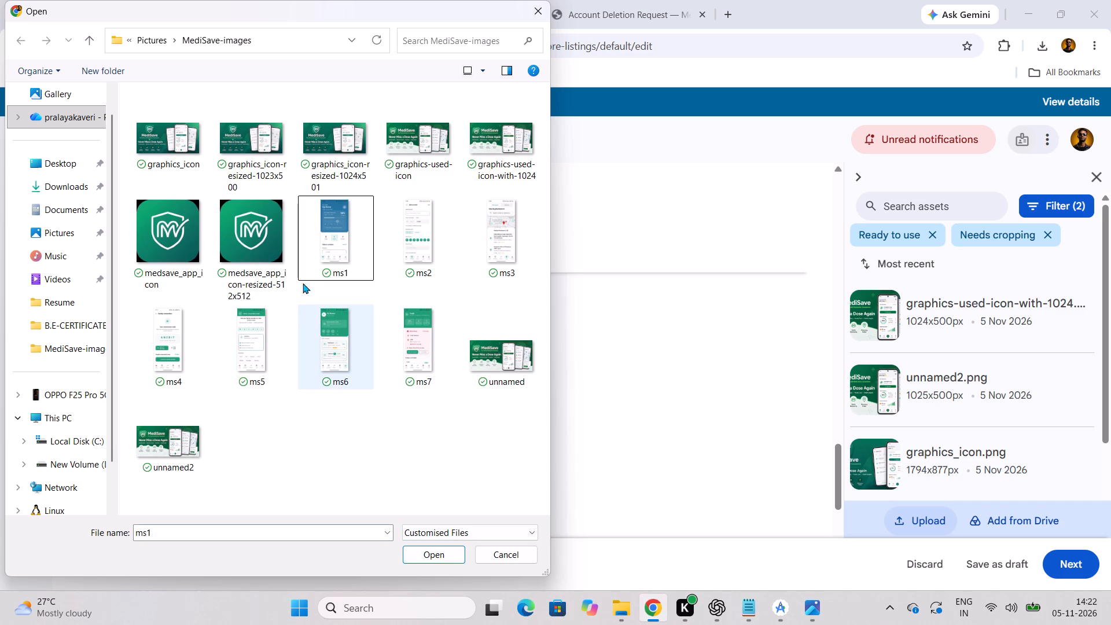
{"action": "left_click_drag", "start_coordinate": [303, 283], "coordinate": [315, 289]}
{"action": "left_click", "coordinate": [463, 446]}
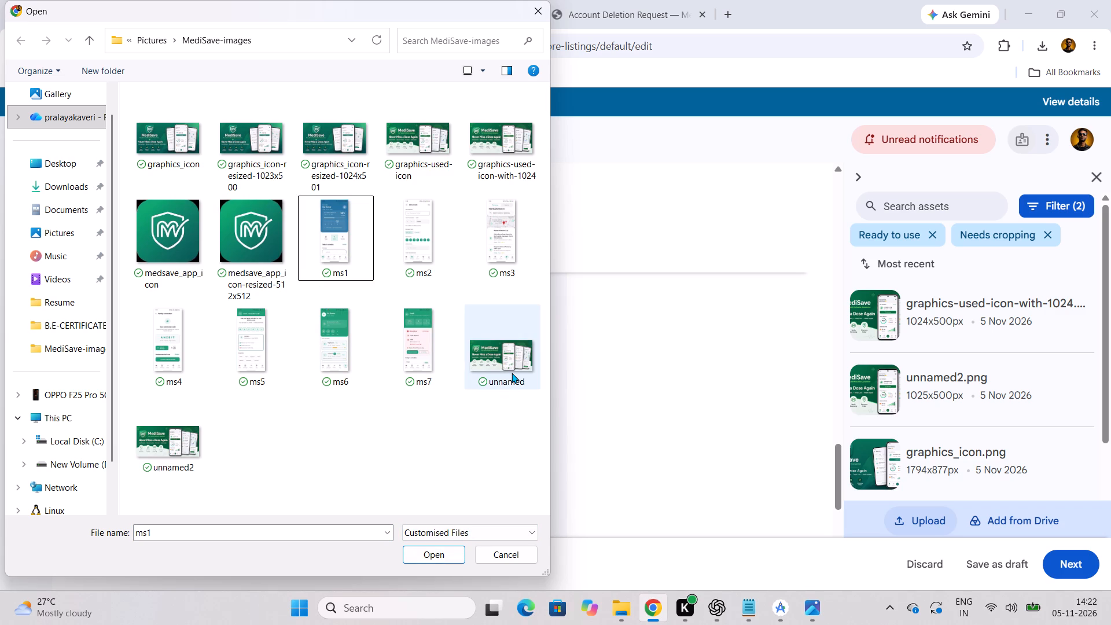
{"action": "left_click", "coordinate": [512, 372]}
{"action": "right_click", "coordinate": [490, 360]}
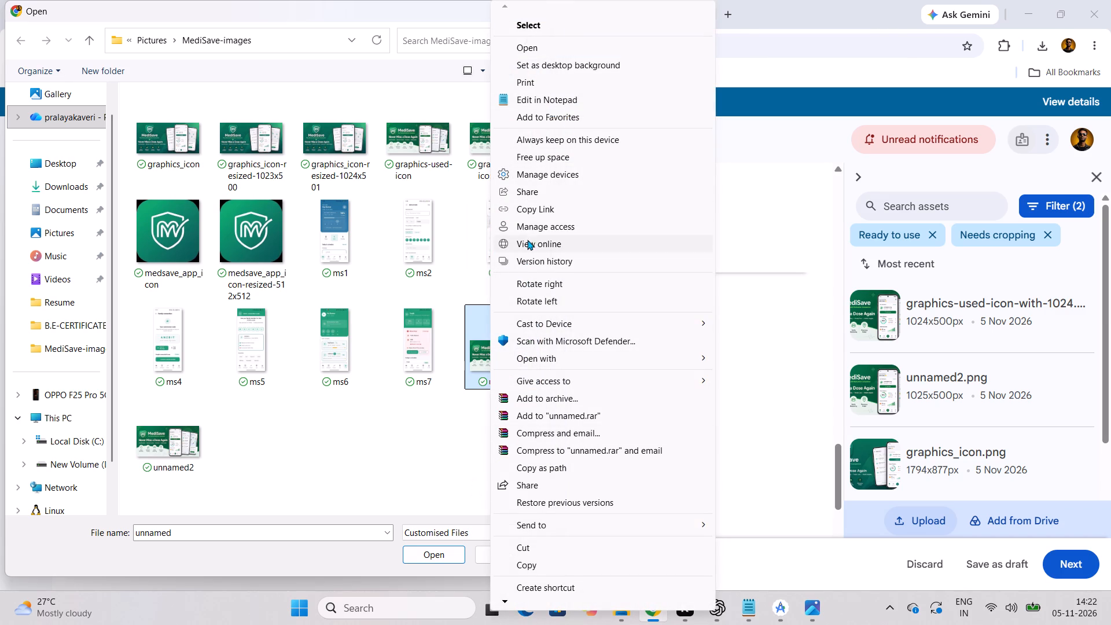
{"action": "left_click", "coordinate": [376, 455]}
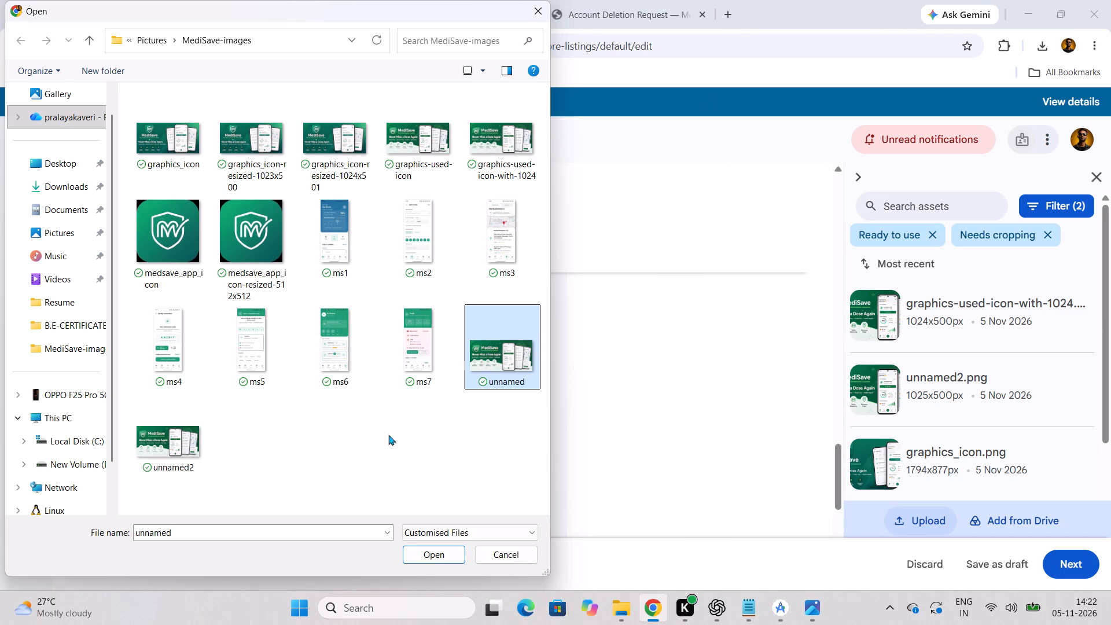
{"action": "left_click_drag", "start_coordinate": [483, 406], "coordinate": [477, 399]}
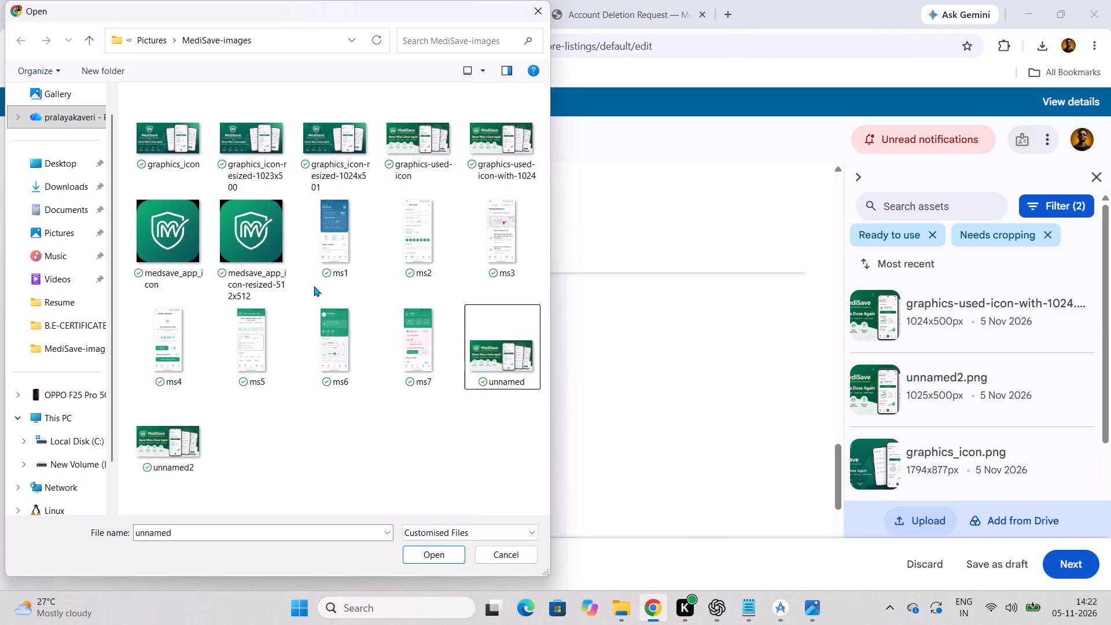
{"action": "left_click_drag", "start_coordinate": [312, 281], "coordinate": [470, 391]}
{"action": "left_click_drag", "start_coordinate": [362, 499], "coordinate": [362, 493]}
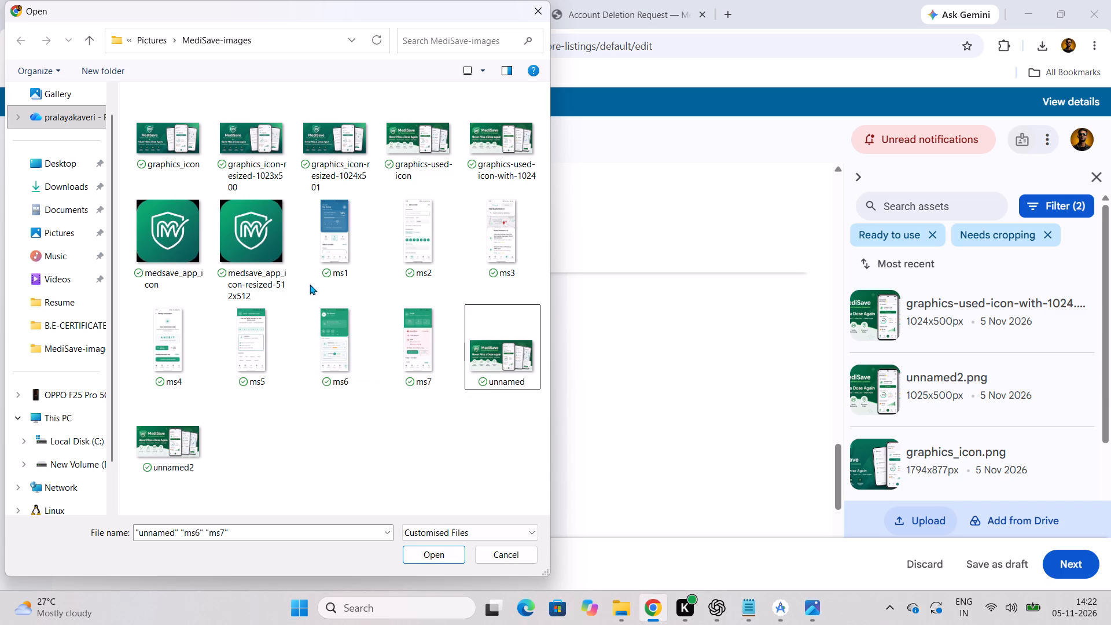
{"action": "left_click_drag", "start_coordinate": [310, 284], "coordinate": [507, 253]}
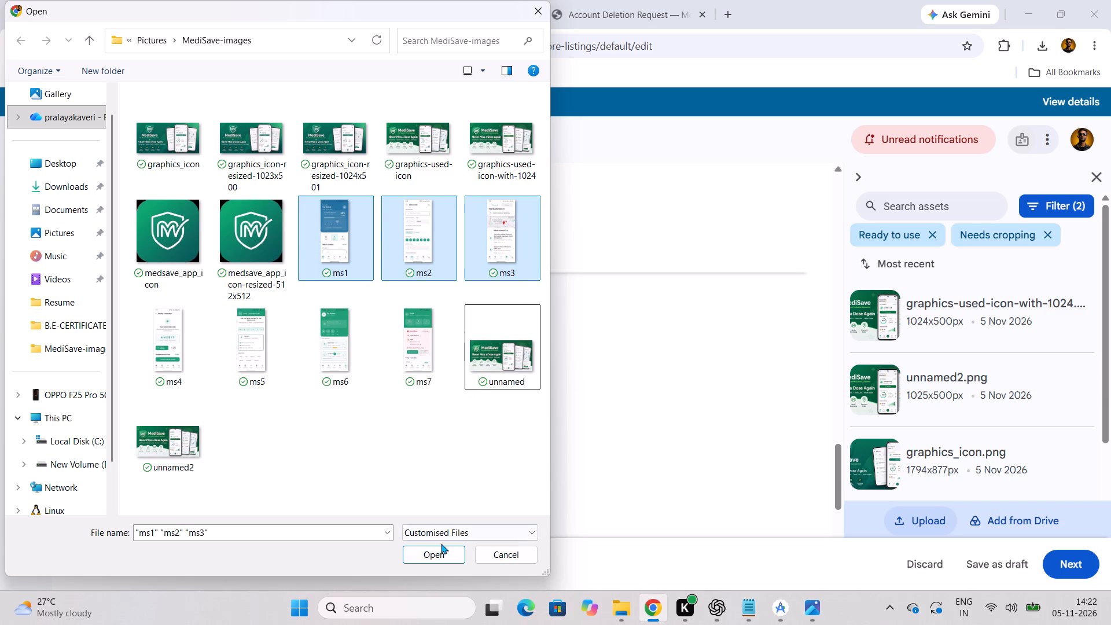
{"action": "left_click", "coordinate": [429, 560]}
Upload the screenshots ms4, ms5, ms6 and ms7 from MediSave-images to the phone screenshot assets.
{"action": "left_click", "coordinate": [946, 527]}
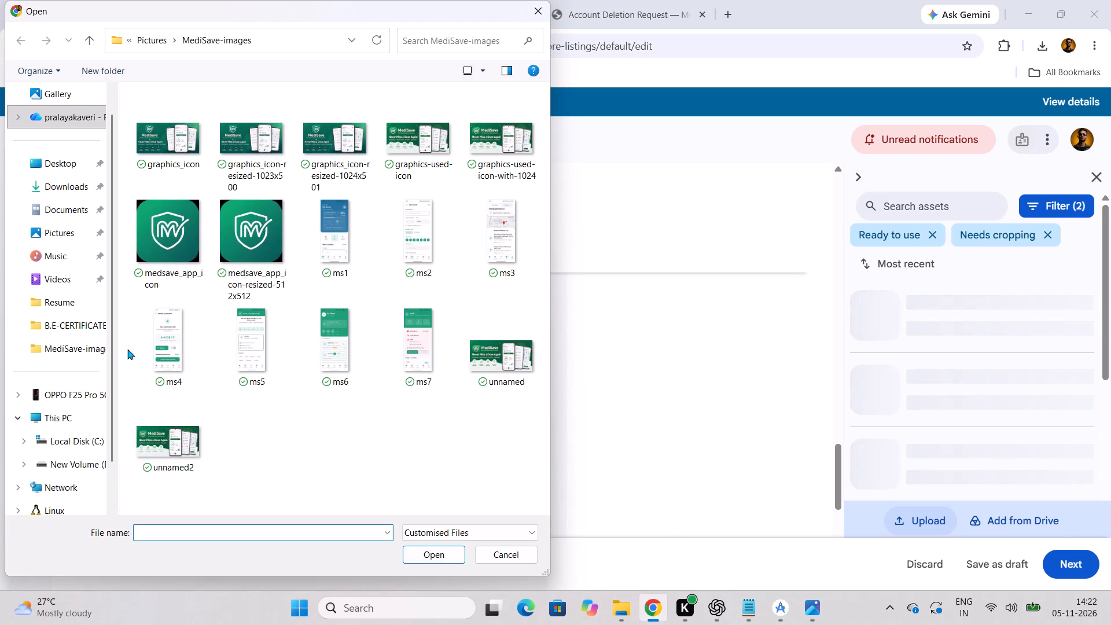
{"action": "left_click_drag", "start_coordinate": [127, 349], "coordinate": [393, 330]}
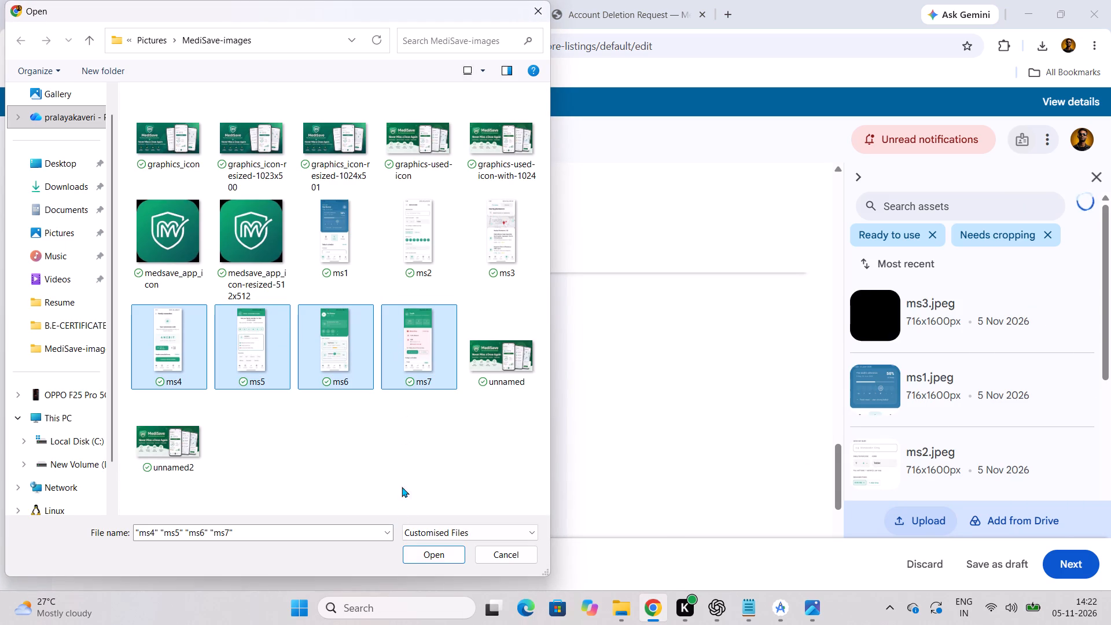
{"action": "left_click", "coordinate": [429, 560]}
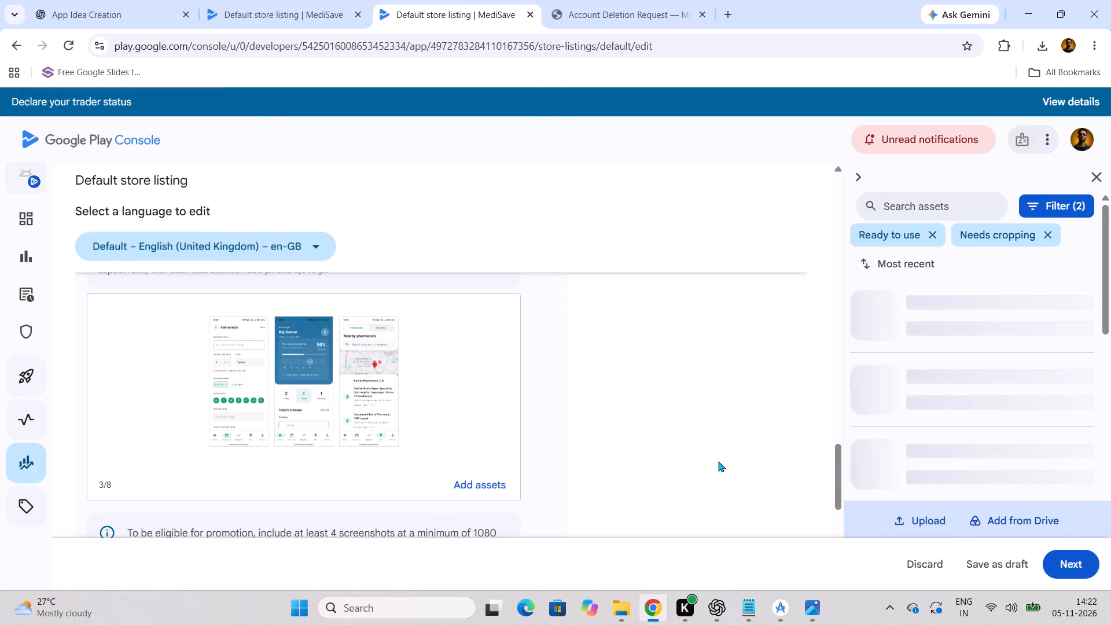
Reorder the phone screenshots so the blue dashboard screenshot ms1 comes first, ahead of the add-medicine screenshot ms2.
{"action": "left_click_drag", "start_coordinate": [309, 405], "coordinate": [304, 405]}
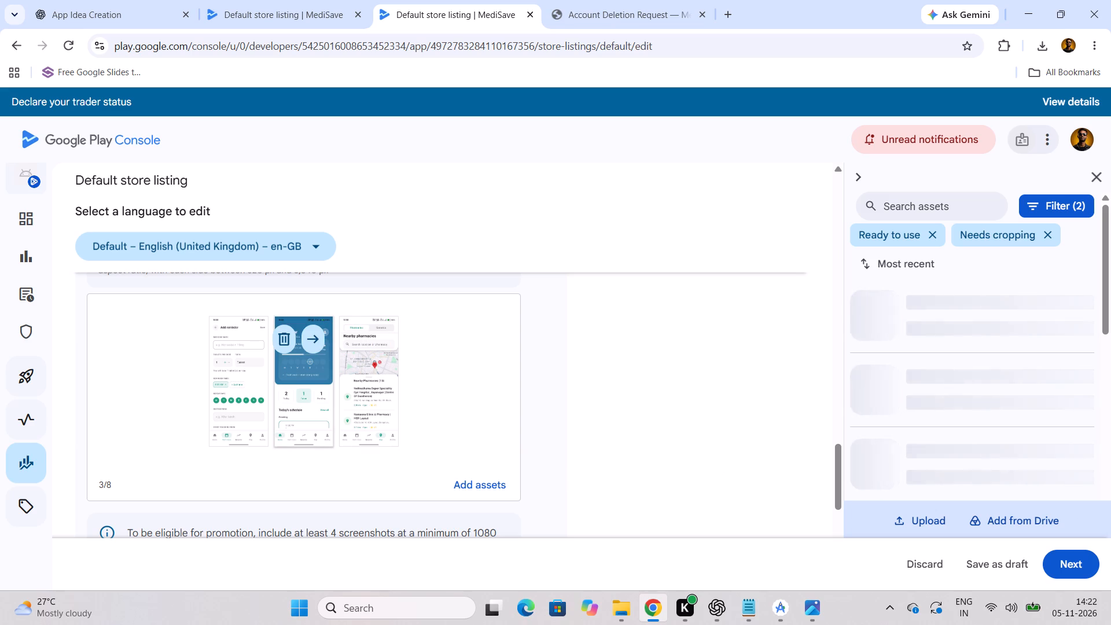
{"action": "left_click_drag", "start_coordinate": [304, 405], "coordinate": [248, 417]}
{"action": "left_click_drag", "start_coordinate": [236, 403], "coordinate": [267, 403]}
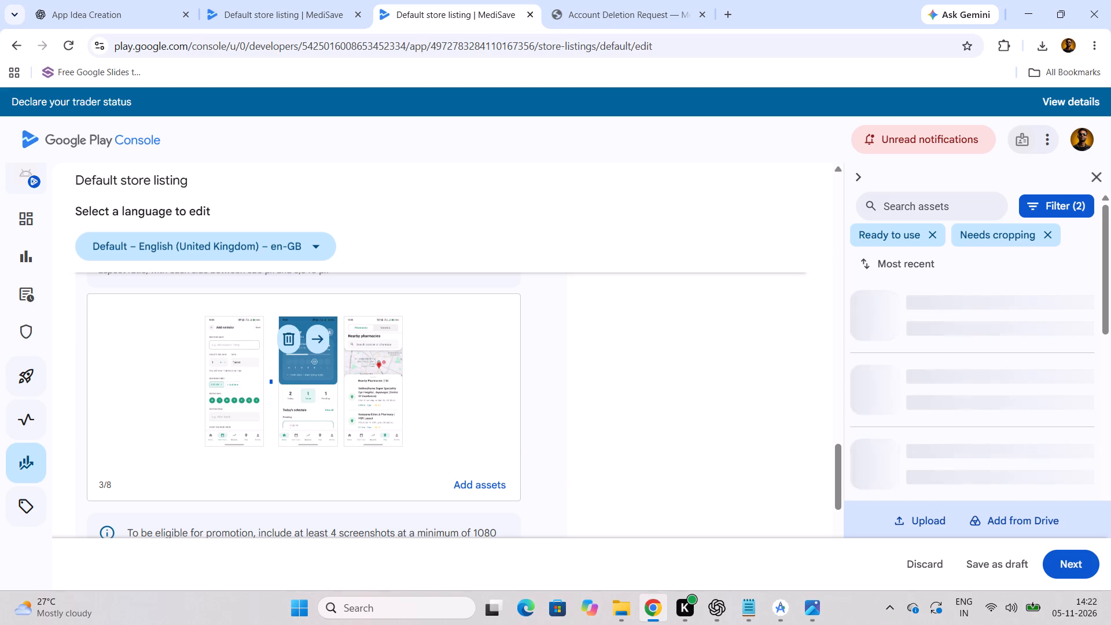
{"action": "left_click_drag", "start_coordinate": [267, 403], "coordinate": [294, 401]}
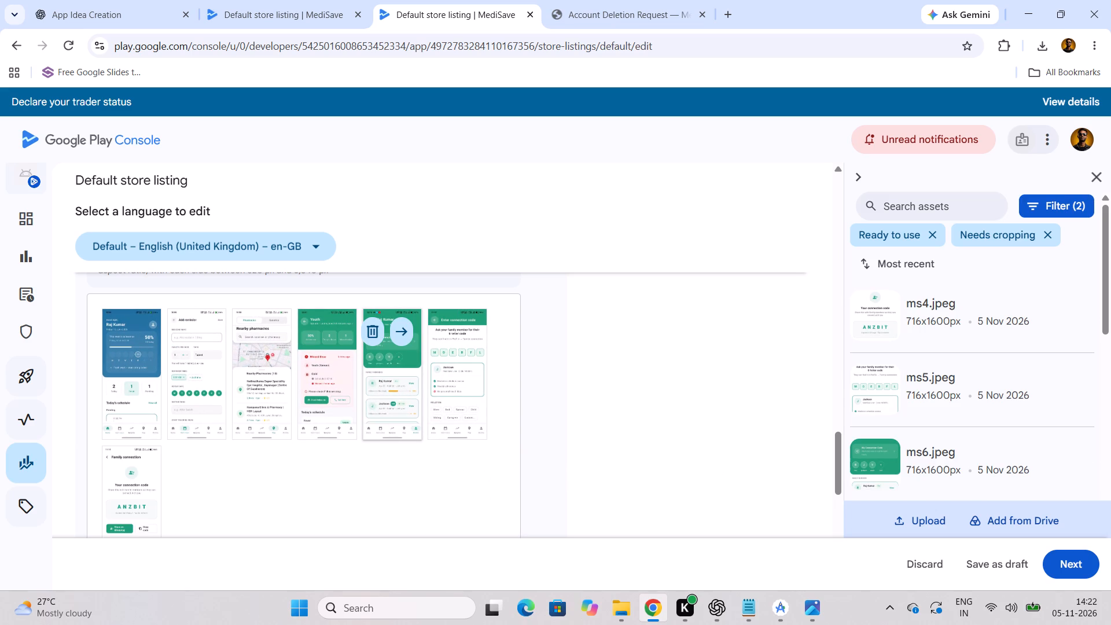
Compare the phone screenshot order with that of the existing MediSave app's store listing.
{"action": "left_click", "coordinate": [123, 391]}
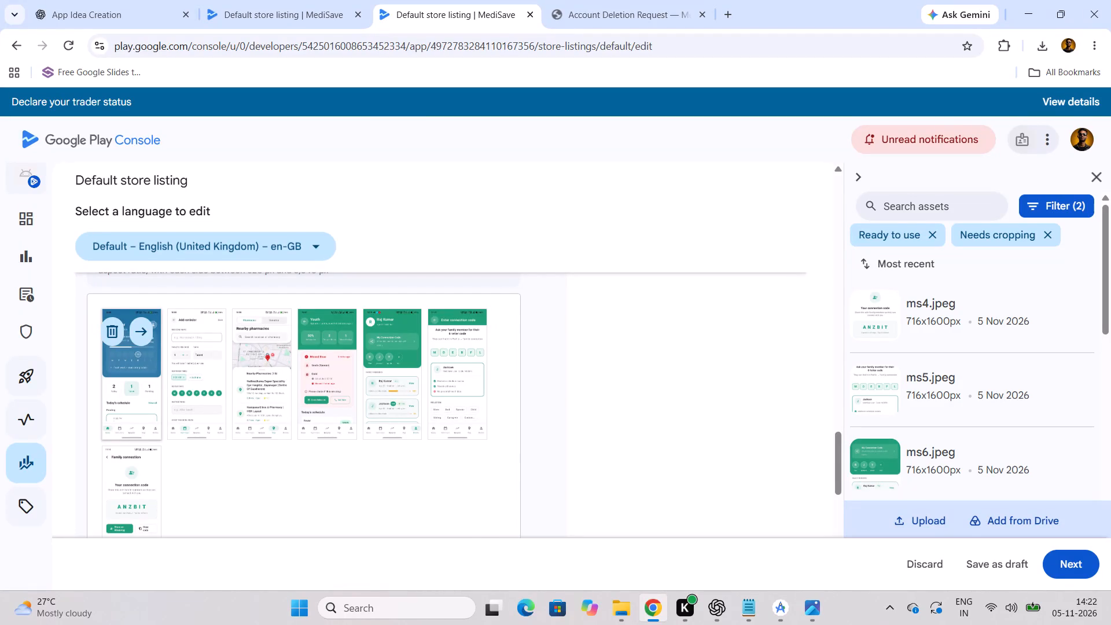
{"action": "left_click", "coordinate": [138, 403]}
{"action": "scroll", "coordinate": [355, 453], "scroll_direction": "down", "scroll_amount": 1}
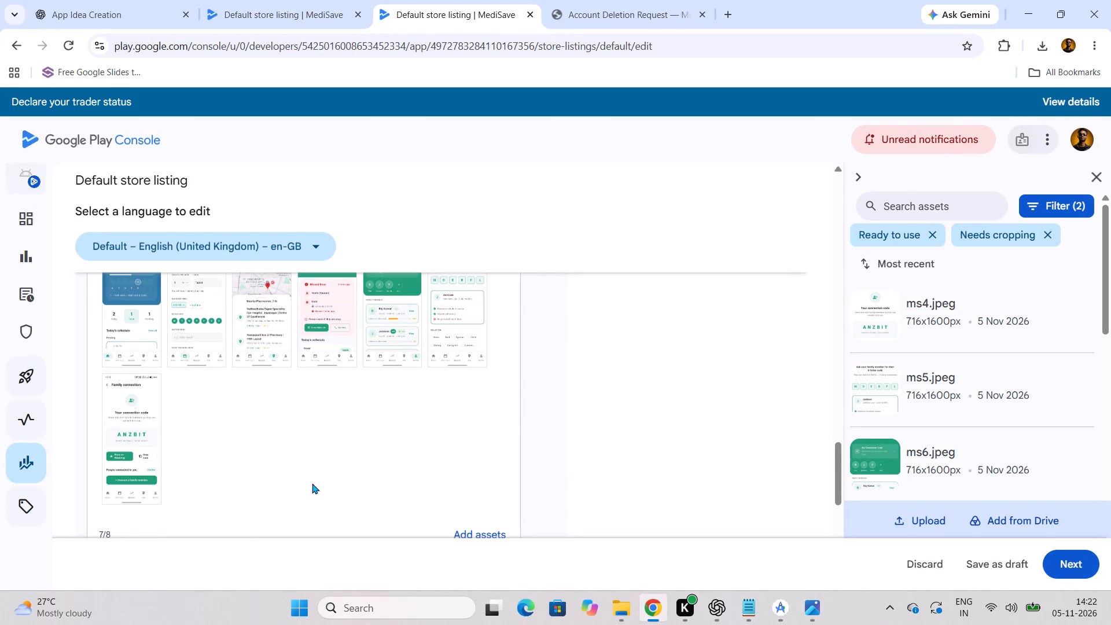
{"action": "scroll", "coordinate": [279, 484], "scroll_direction": "up", "scroll_amount": 1}
{"action": "left_click", "coordinate": [138, 391]}
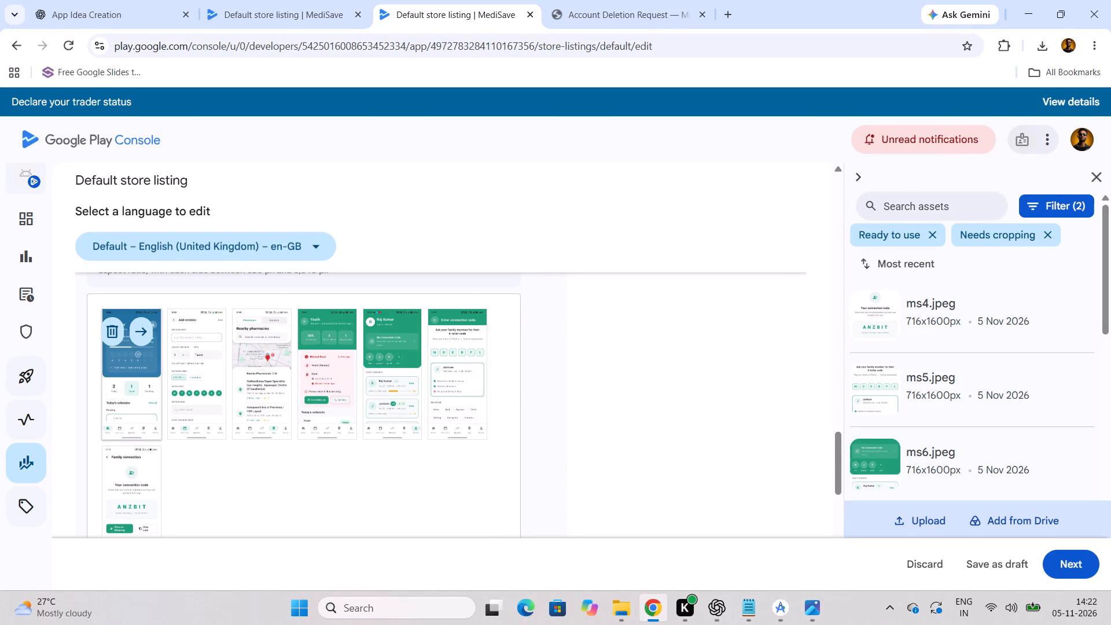
{"action": "left_click", "coordinate": [285, 6]}
{"action": "scroll", "coordinate": [349, 290], "scroll_direction": "down", "scroll_amount": 4}
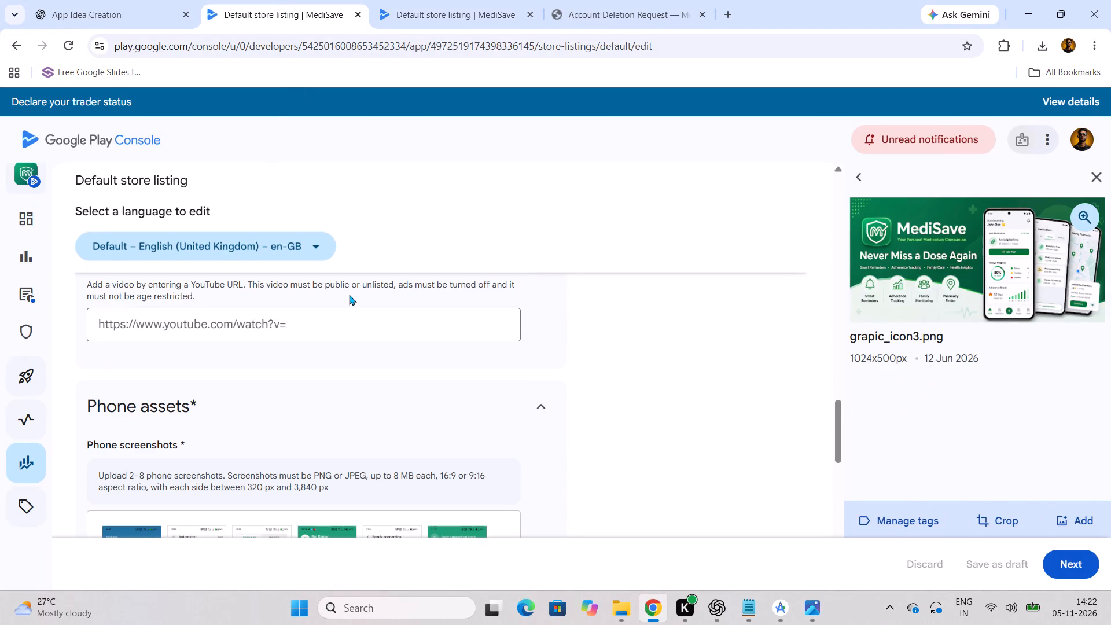
{"action": "scroll", "coordinate": [349, 301], "scroll_direction": "down", "scroll_amount": 1}
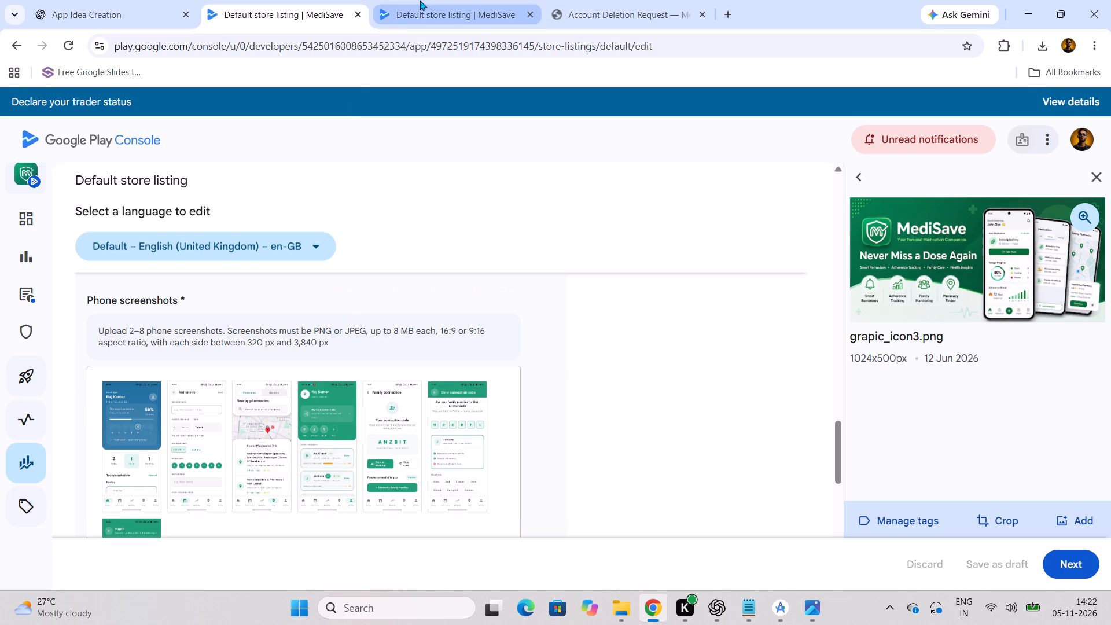
{"action": "left_click", "coordinate": [426, 8]}
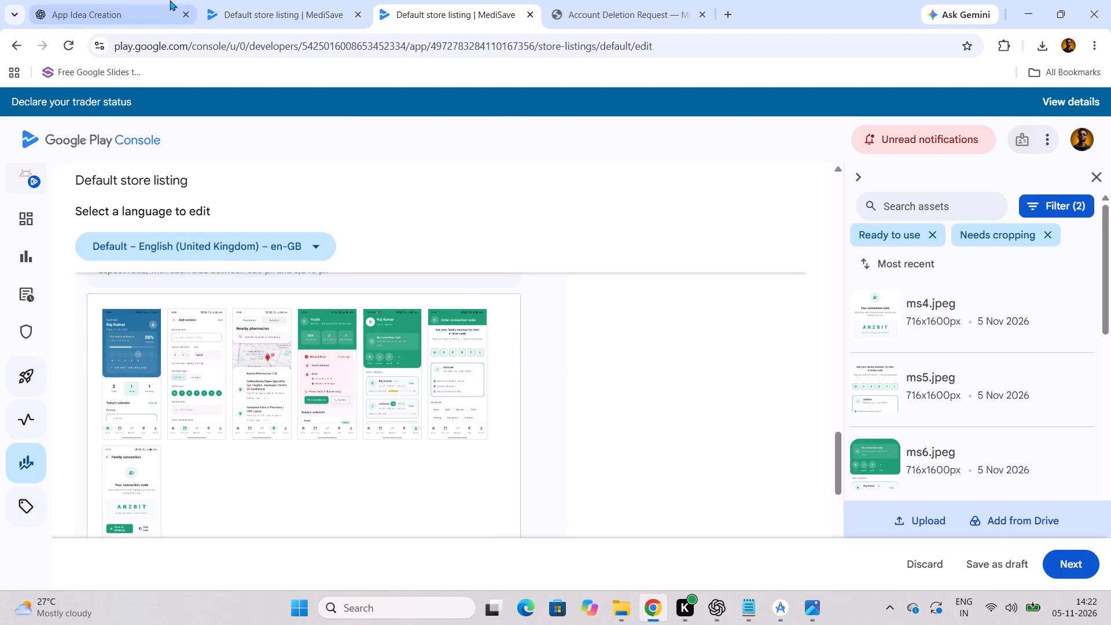
{"action": "left_click", "coordinate": [245, 3]}
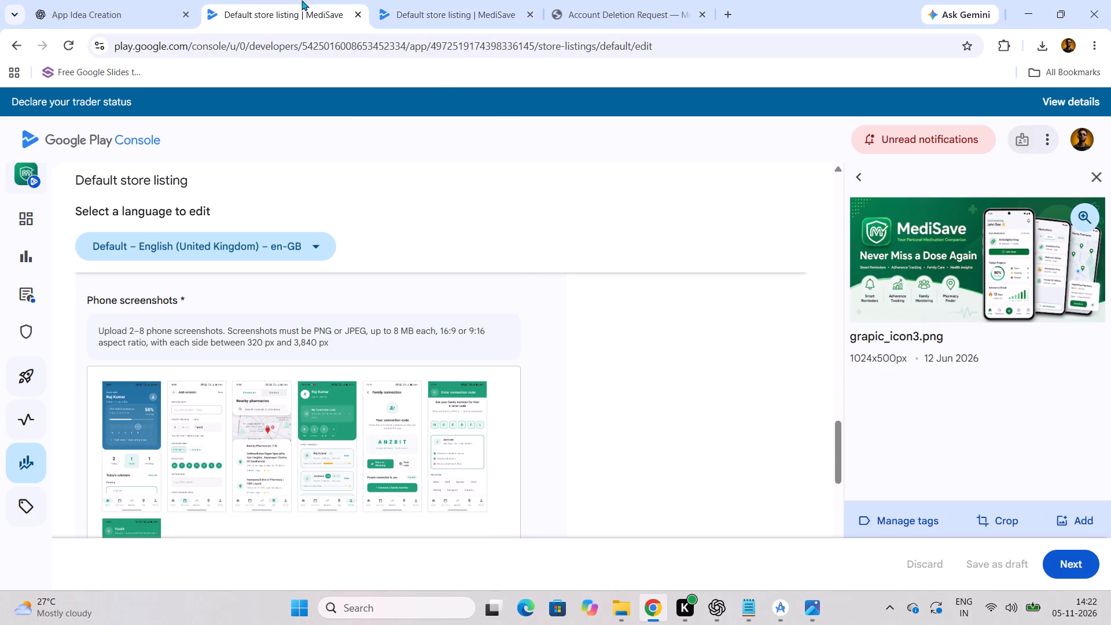
{"action": "left_click", "coordinate": [434, 6]}
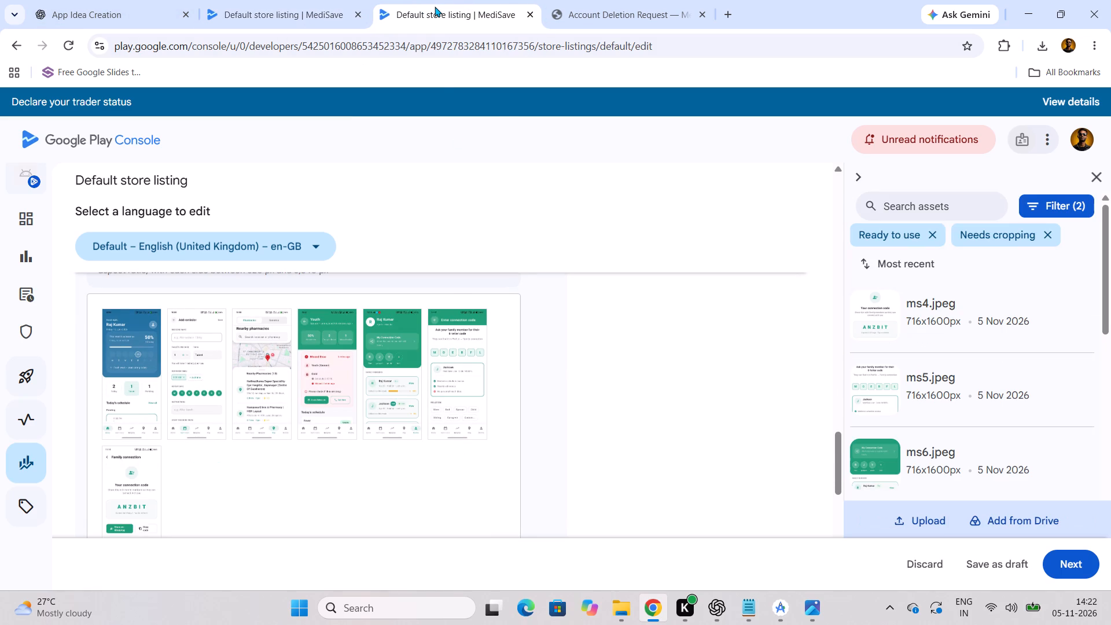
{"action": "left_click", "coordinate": [278, 4]}
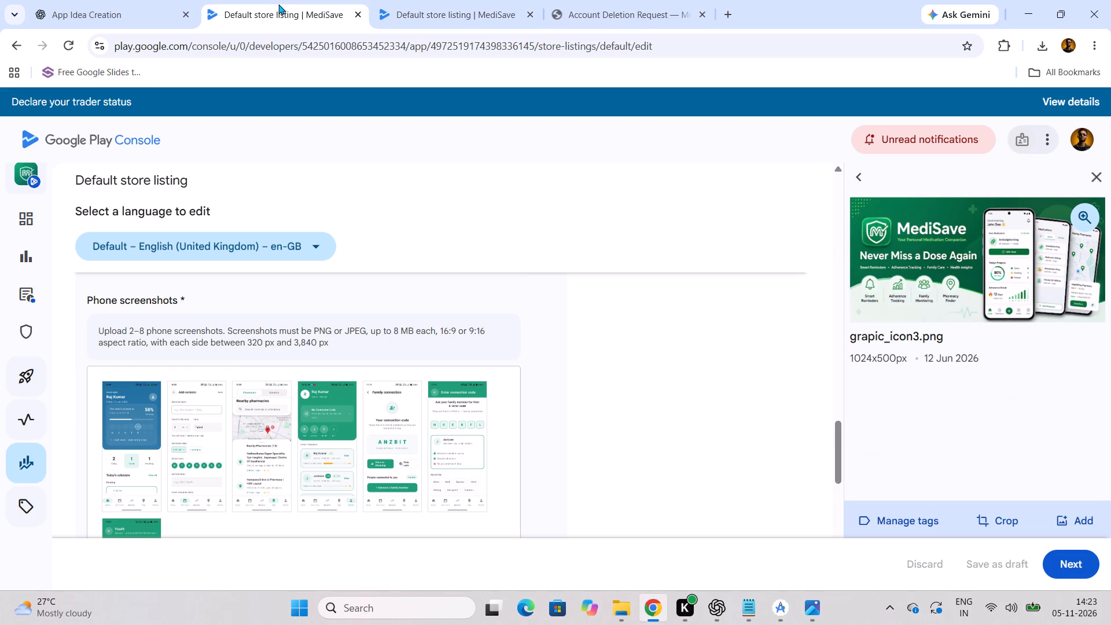
{"action": "left_click", "coordinate": [425, 7]}
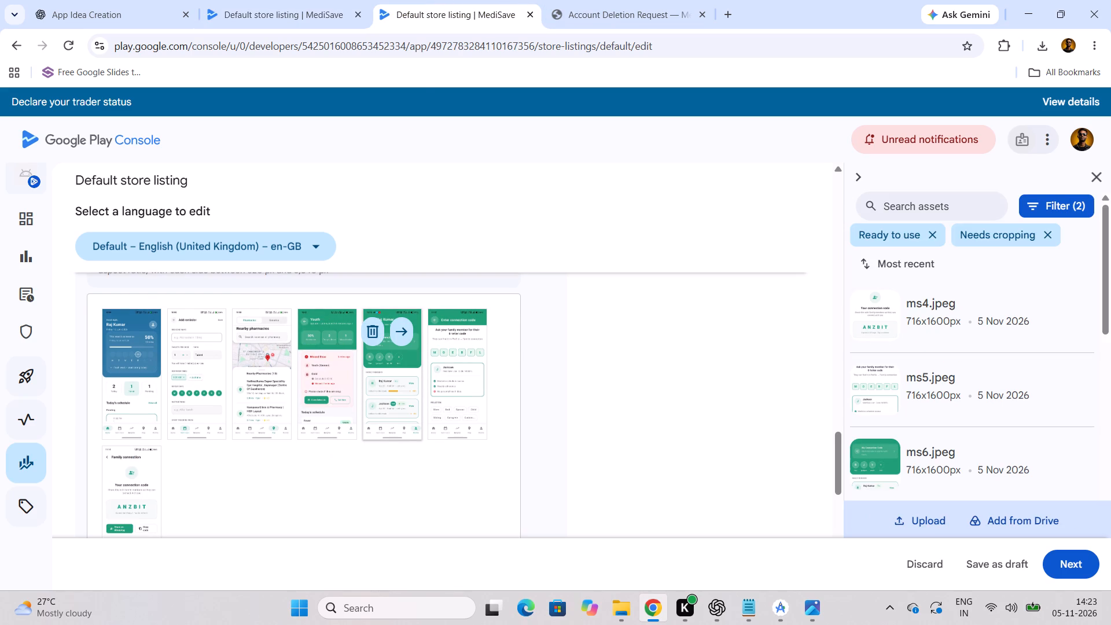
{"action": "left_click", "coordinate": [299, 13]}
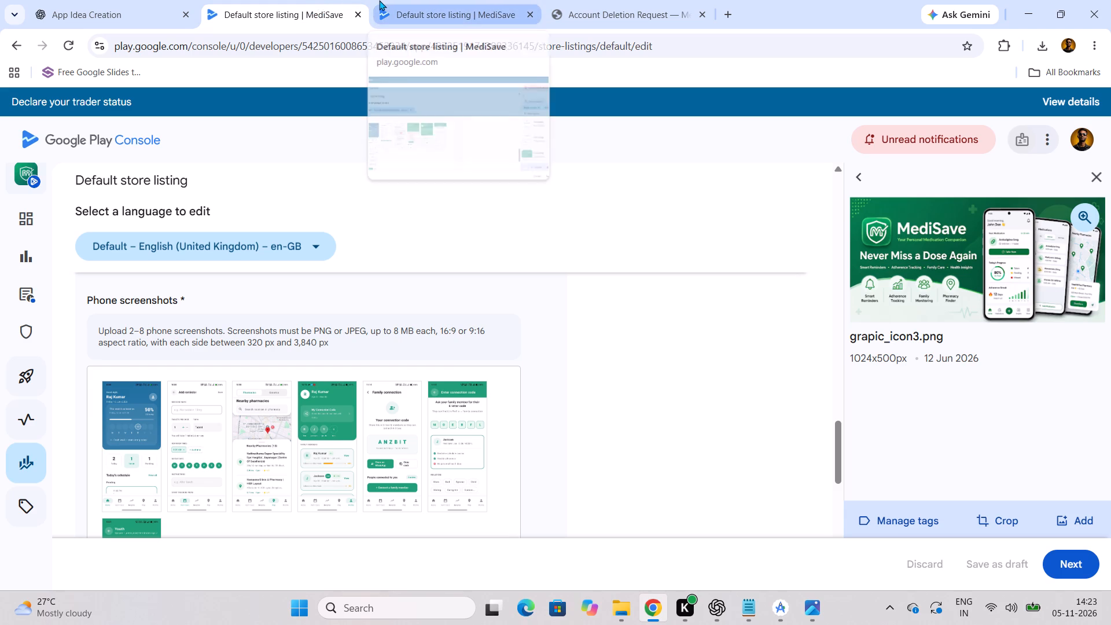
{"action": "left_click", "coordinate": [435, 0]}
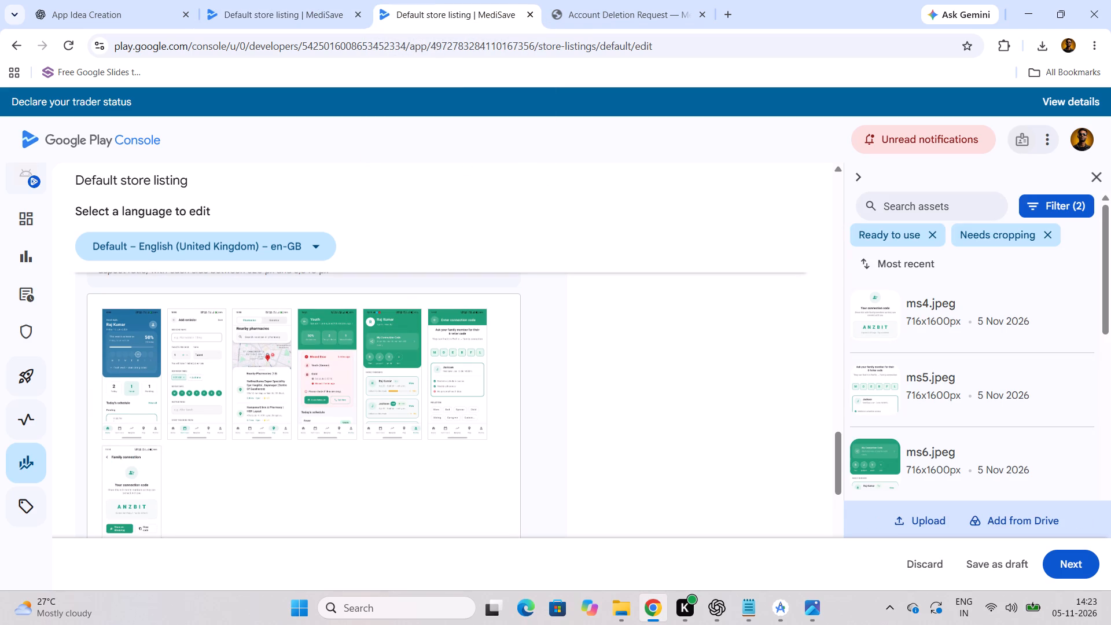
Move the Family connection screenshot ms4 ahead of the Enter connection code screenshot ms5.
{"action": "left_click_drag", "start_coordinate": [461, 420], "coordinate": [267, 540]}
{"action": "left_click_drag", "start_coordinate": [463, 392], "coordinate": [193, 507]}
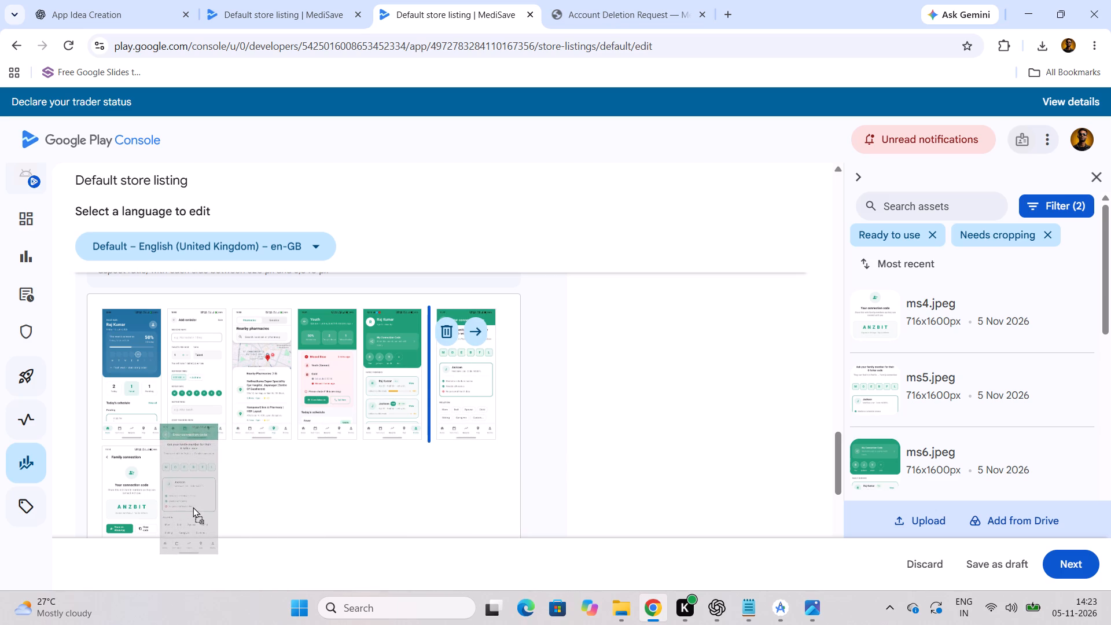
{"action": "left_click_drag", "start_coordinate": [193, 507], "coordinate": [202, 509]}
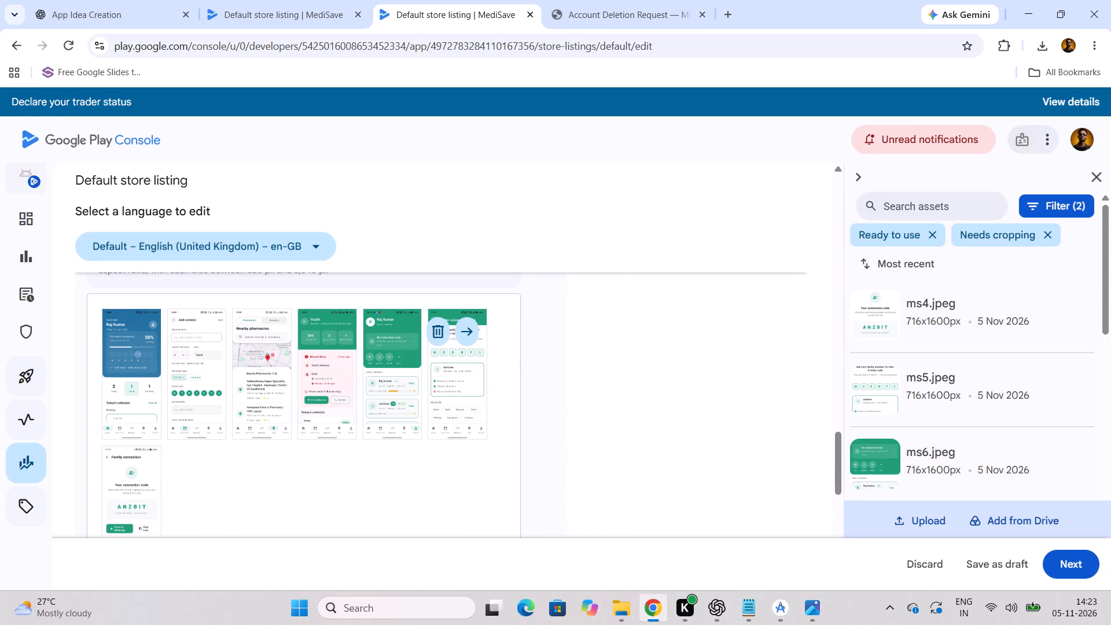
{"action": "left_click_drag", "start_coordinate": [137, 489], "coordinate": [483, 371]}
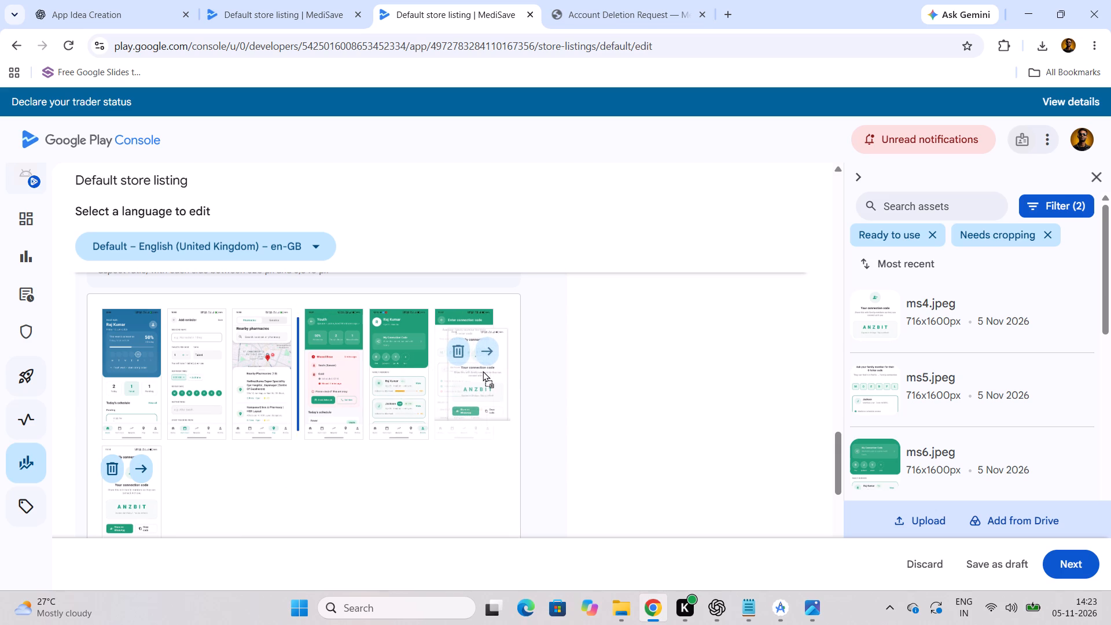
{"action": "left_click_drag", "start_coordinate": [483, 371], "coordinate": [490, 366]}
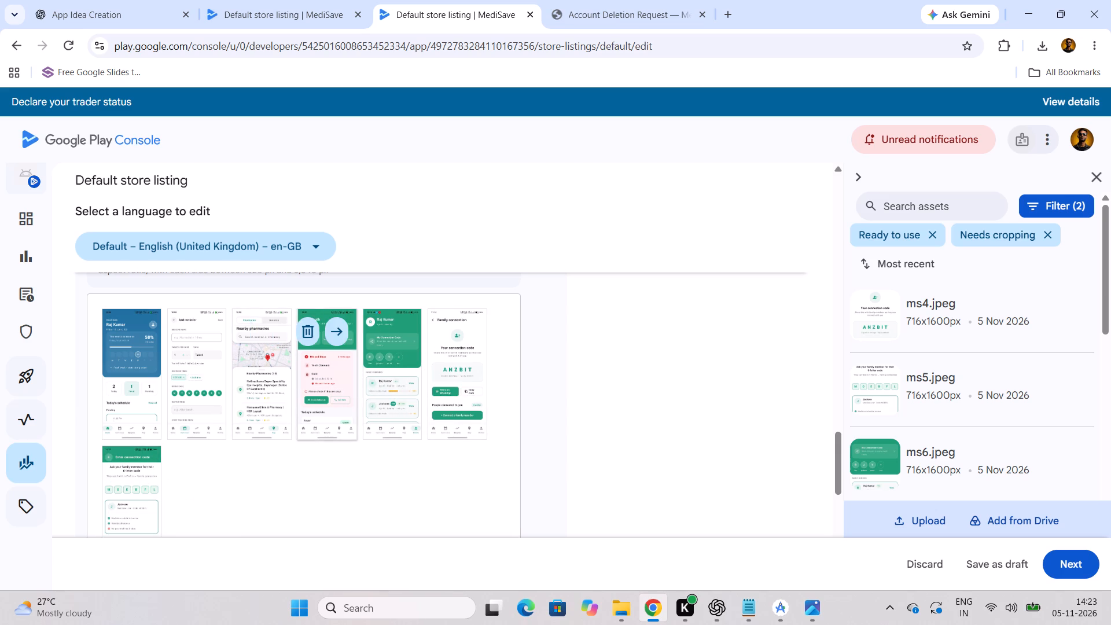
Move the Youth missed-dose screenshot ms7 behind the green family dashboard screenshot ms6.
{"action": "left_click_drag", "start_coordinate": [323, 413], "coordinate": [325, 412]}
{"action": "left_click_drag", "start_coordinate": [325, 412], "coordinate": [487, 406]}
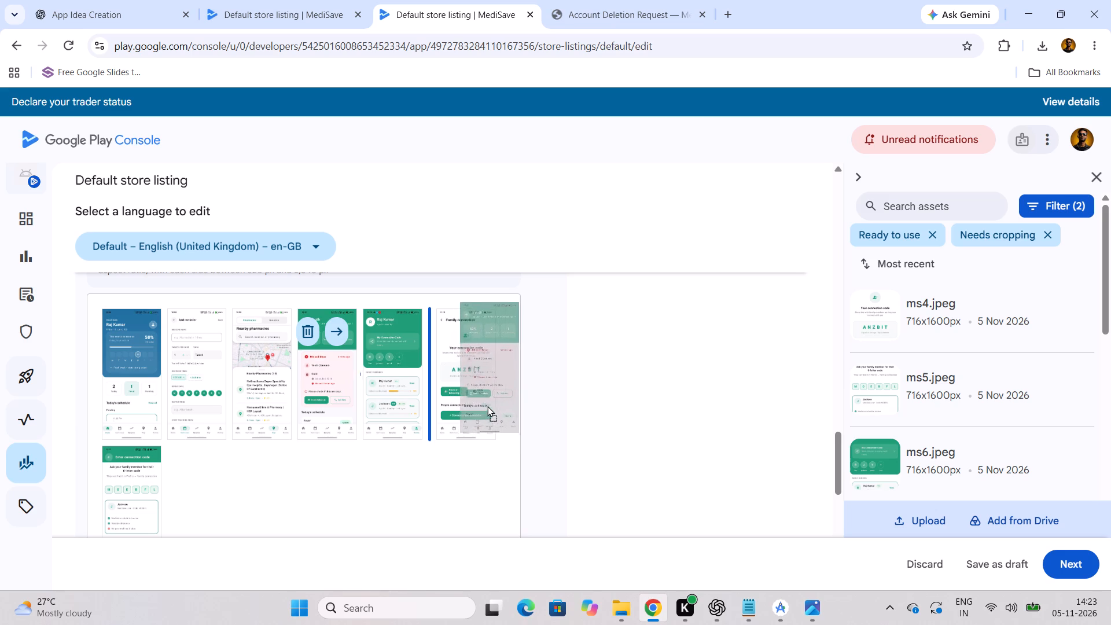
{"action": "left_click_drag", "start_coordinate": [487, 406], "coordinate": [525, 394]}
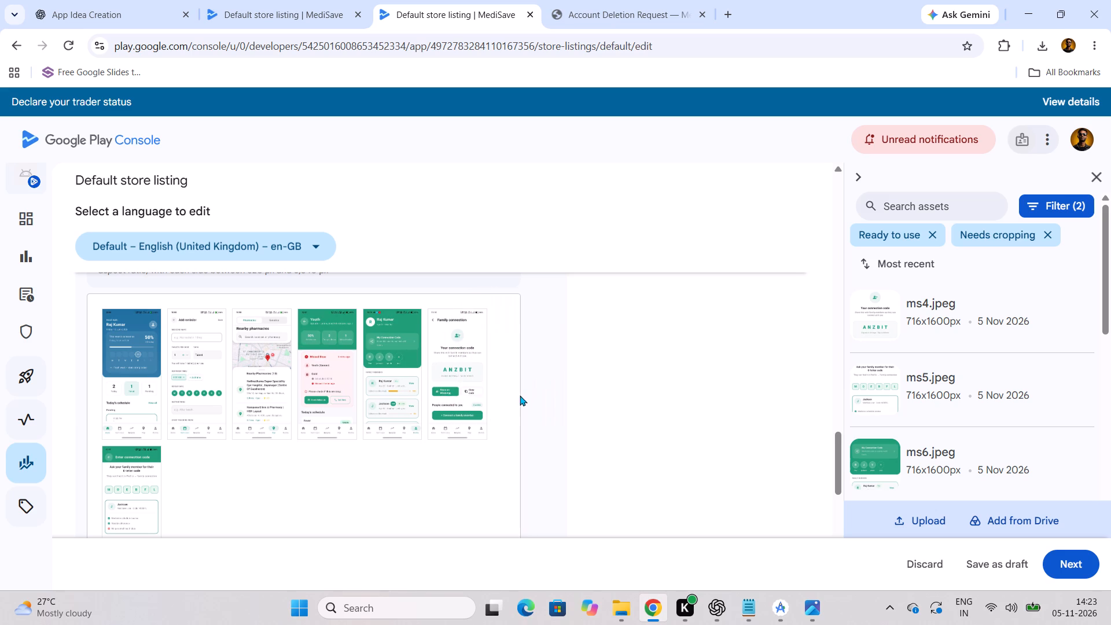
{"action": "left_click_drag", "start_coordinate": [332, 400], "coordinate": [424, 390]}
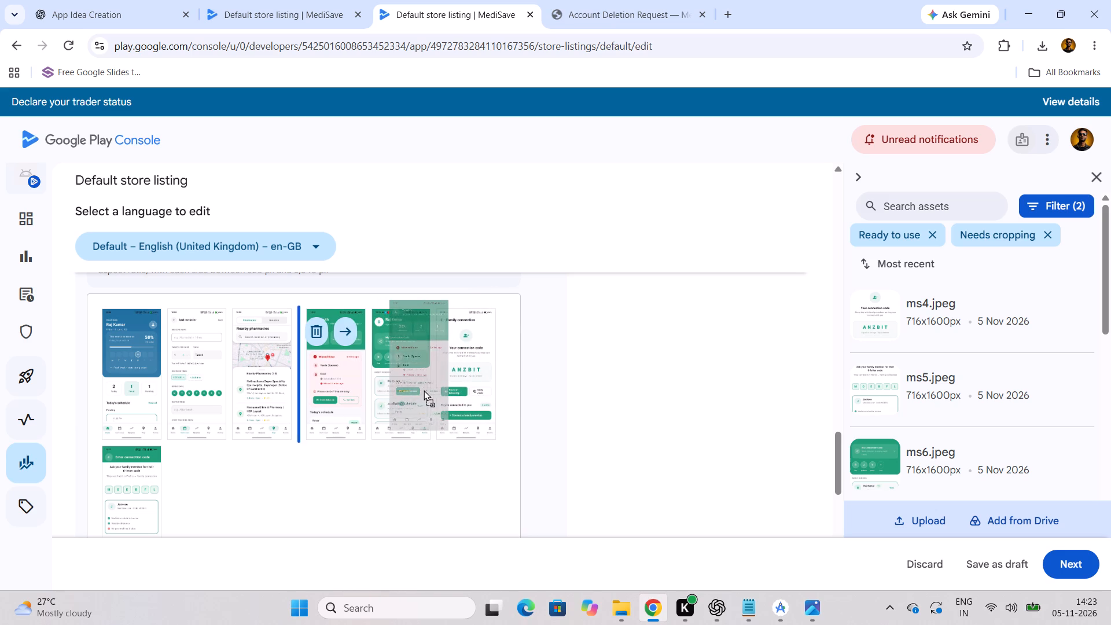
{"action": "left_click_drag", "start_coordinate": [424, 390], "coordinate": [479, 388]}
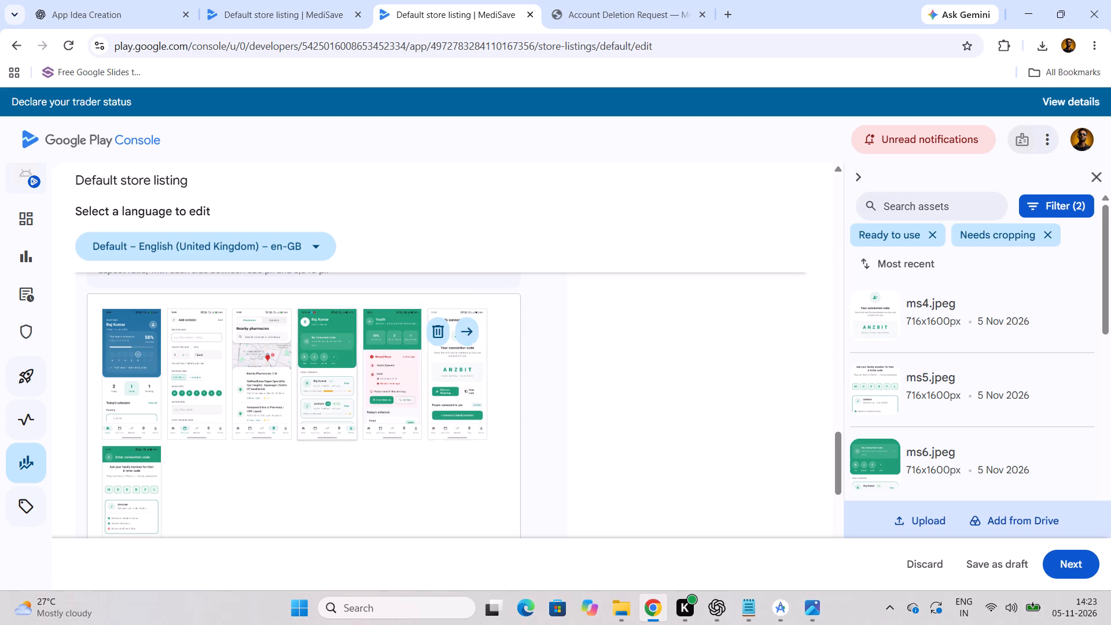
Move the Family connection screenshot ms4 ahead of the Youth missed-dose screenshot ms7 in the phone screenshots.
{"action": "left_click_drag", "start_coordinate": [401, 392], "coordinate": [480, 388]}
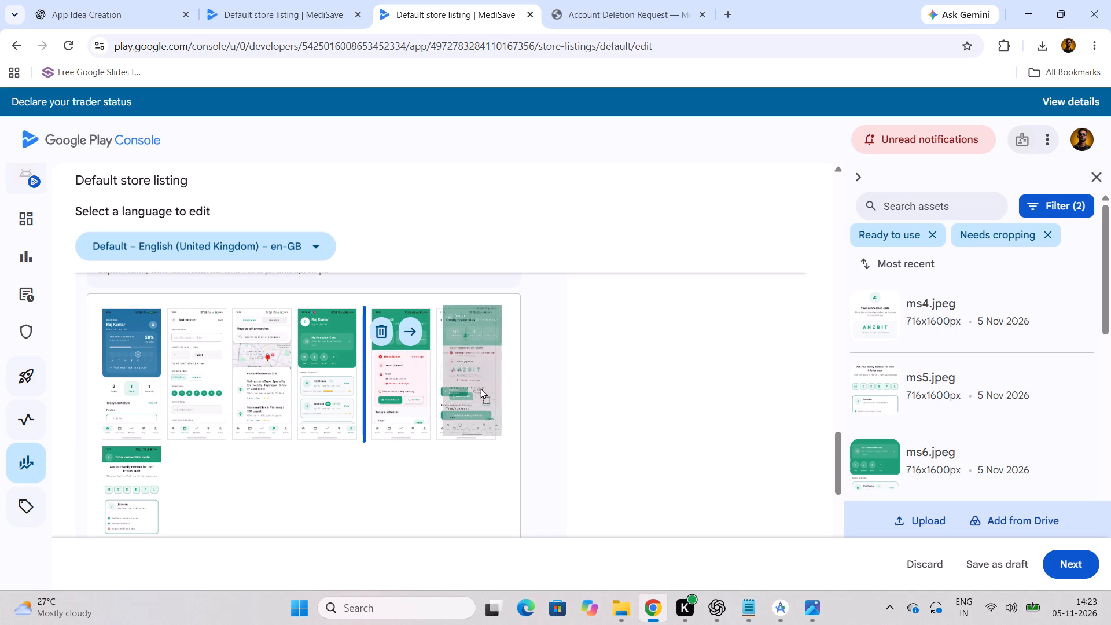
{"action": "left_click_drag", "start_coordinate": [480, 388], "coordinate": [492, 386]}
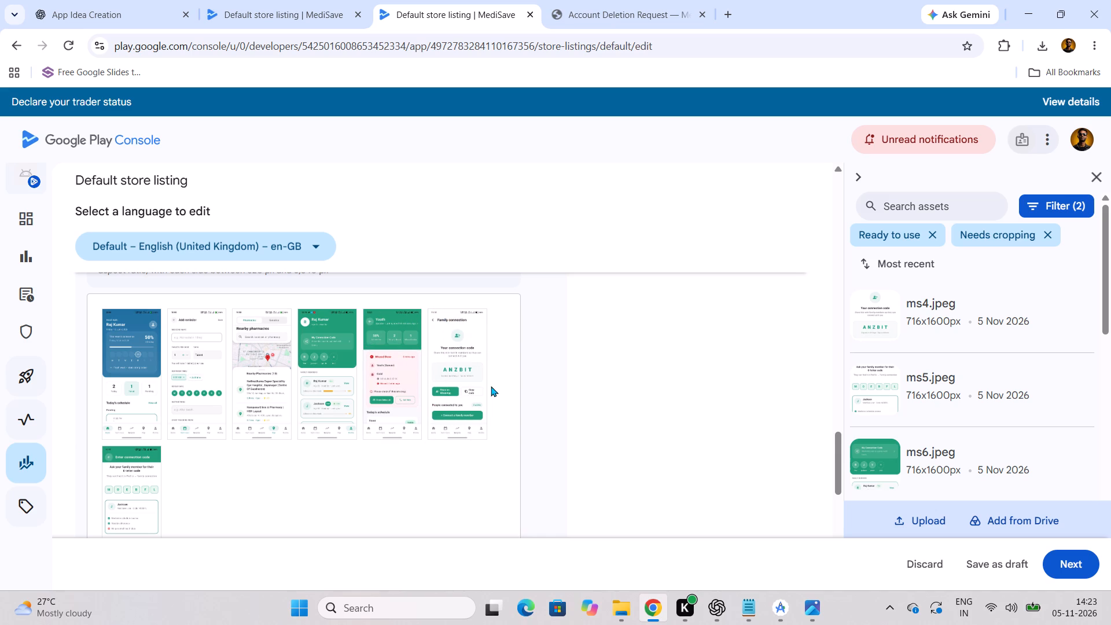
{"action": "left_click_drag", "start_coordinate": [405, 397], "coordinate": [484, 395]}
{"action": "left_click_drag", "start_coordinate": [398, 394], "coordinate": [453, 394]}
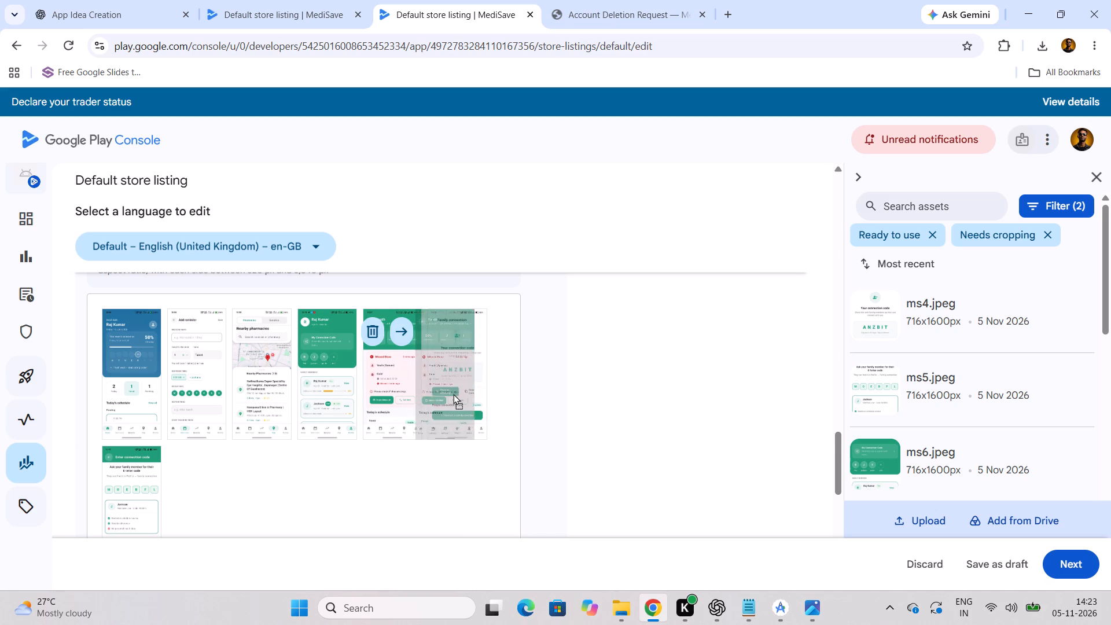
{"action": "left_click_drag", "start_coordinate": [453, 394], "coordinate": [477, 393]}
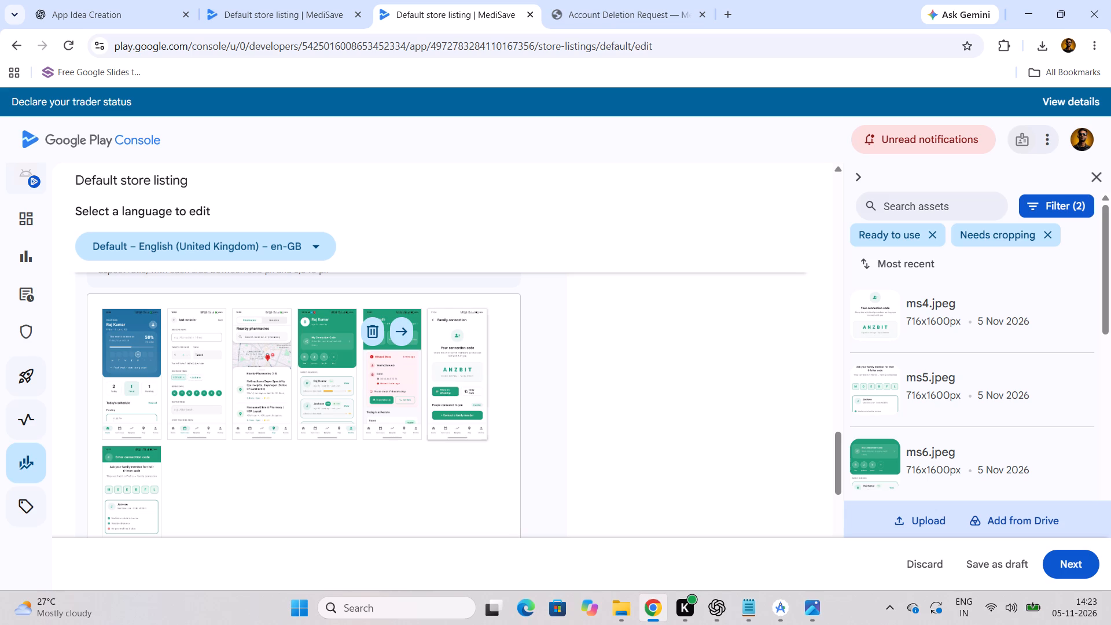
{"action": "left_click", "coordinate": [401, 339]}
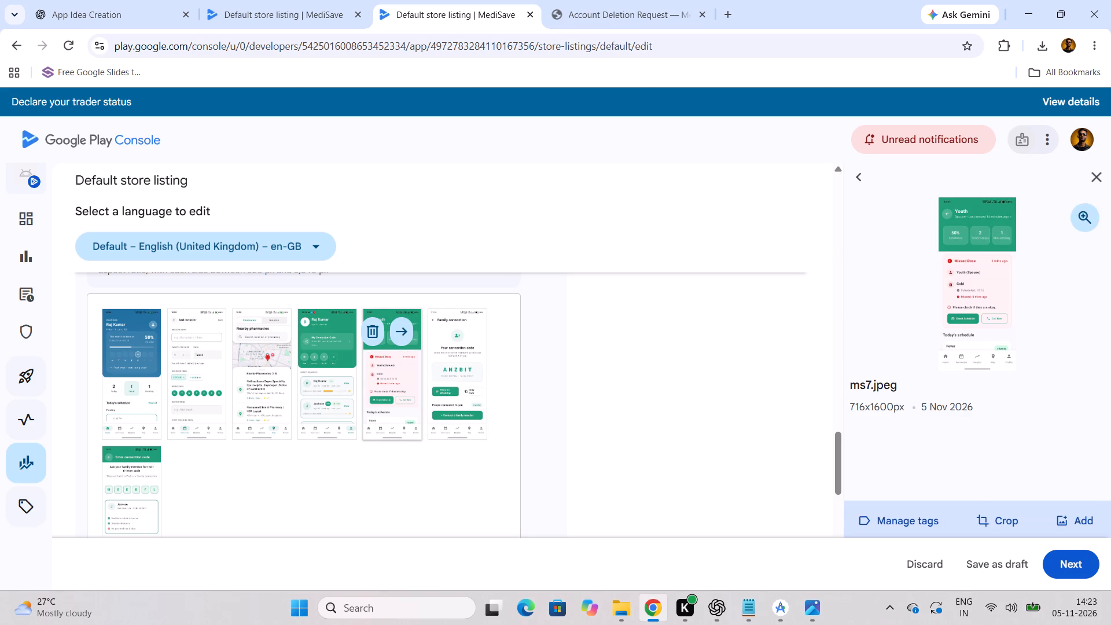
{"action": "left_click", "coordinate": [395, 337]}
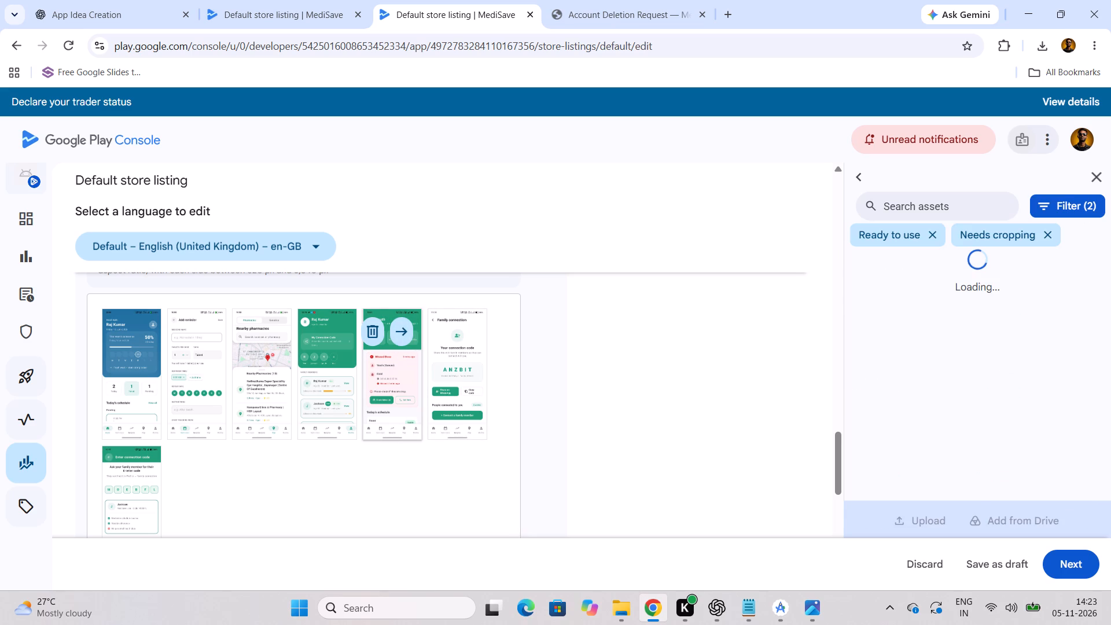
{"action": "left_click_drag", "start_coordinate": [453, 376], "coordinate": [399, 387]}
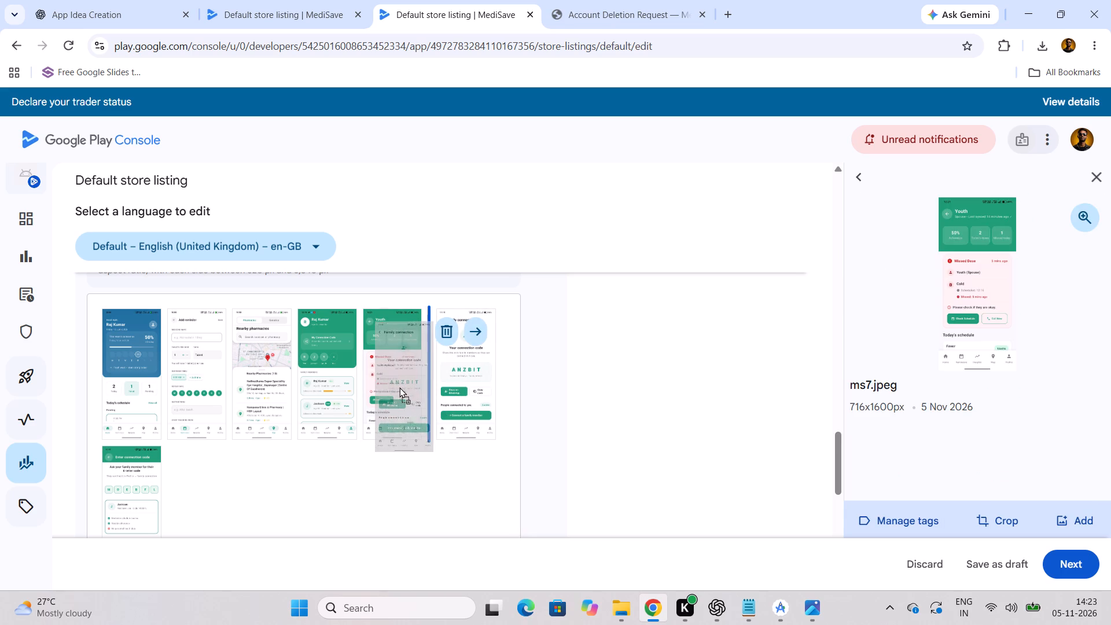
{"action": "left_click_drag", "start_coordinate": [399, 387], "coordinate": [399, 385]}
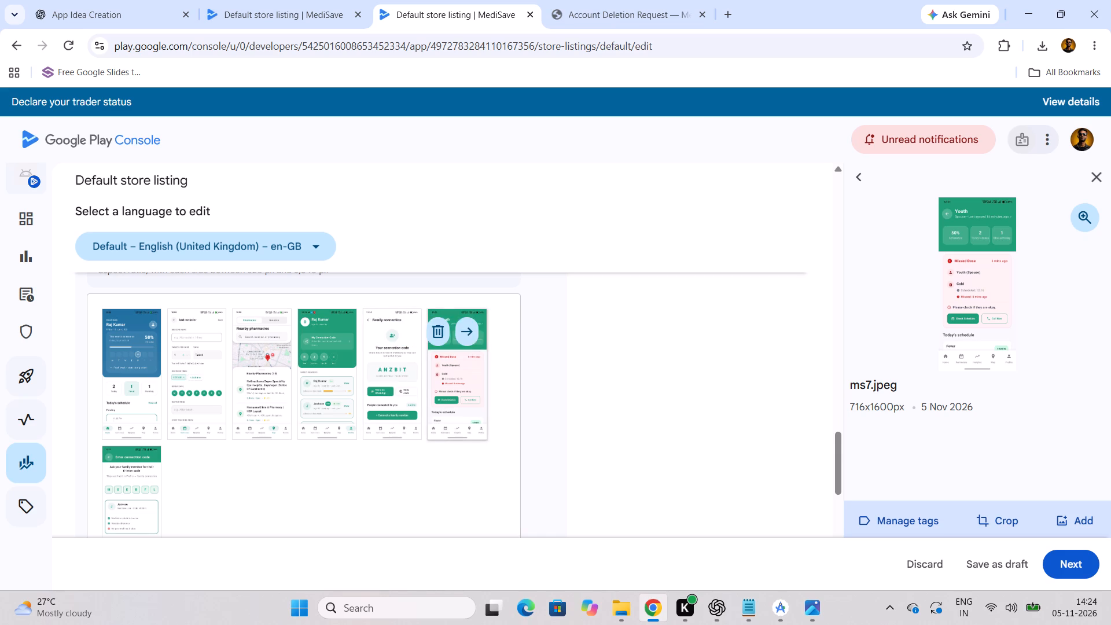
Move the Enter connection code screenshot ms5 ahead of the Youth screenshot ms7 and check the order against the existing MediSave listing.
{"action": "left_click_drag", "start_coordinate": [126, 512], "coordinate": [448, 385]}
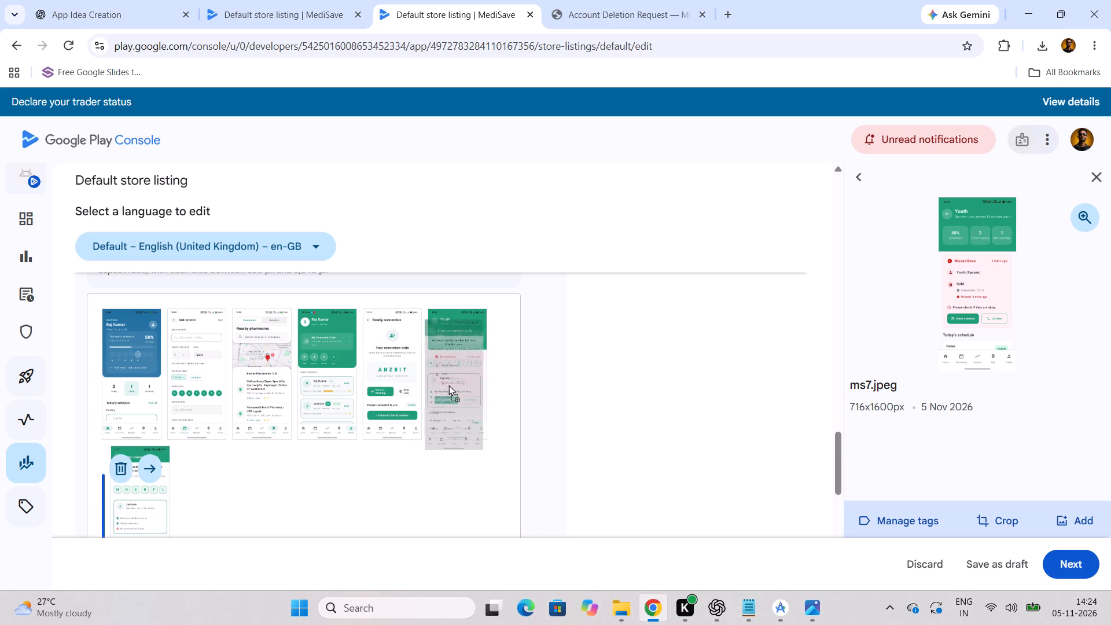
{"action": "left_click_drag", "start_coordinate": [448, 385], "coordinate": [465, 368]}
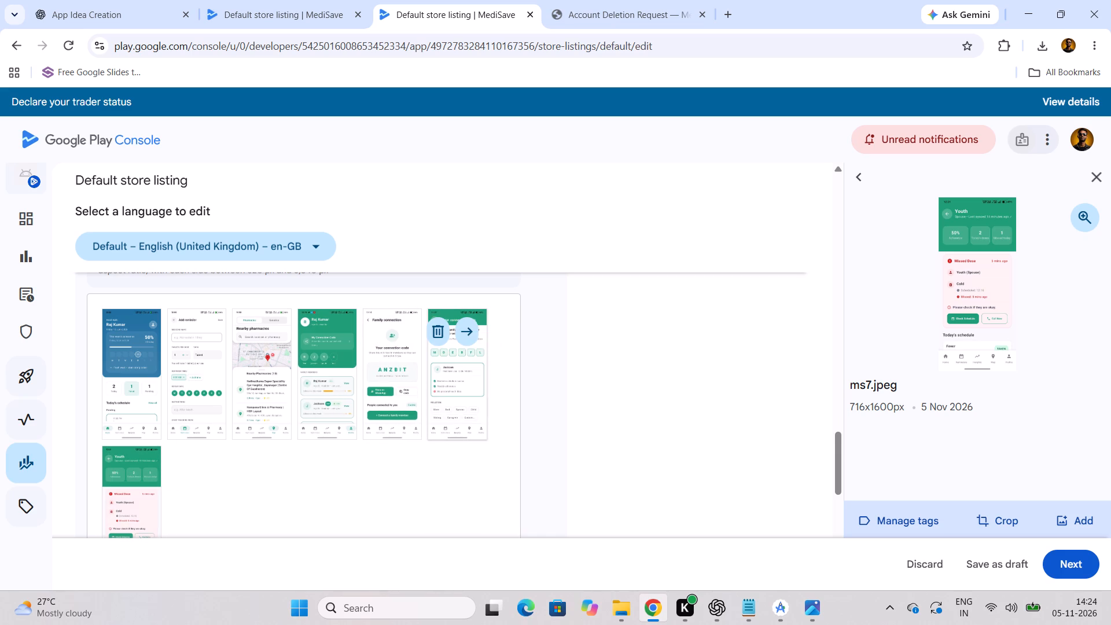
{"action": "left_click", "coordinate": [298, 19]}
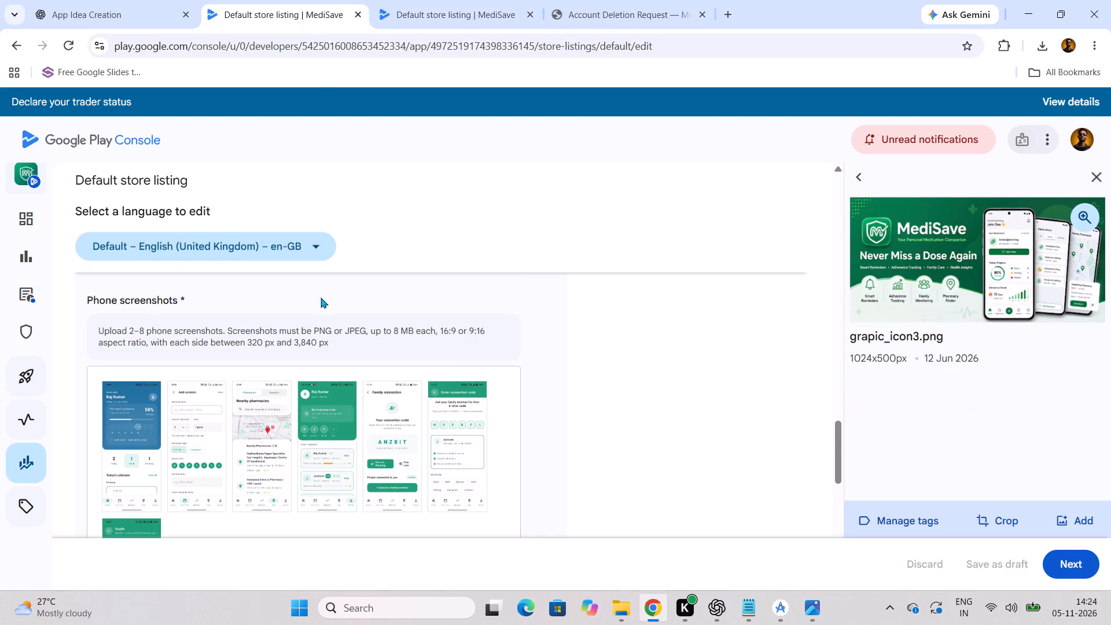
{"action": "scroll", "coordinate": [344, 412], "scroll_direction": "down", "scroll_amount": 2}
{"action": "scroll", "coordinate": [358, 305], "scroll_direction": "down", "scroll_amount": 5}
{"action": "scroll", "coordinate": [373, 256], "scroll_direction": "down", "scroll_amount": 1}
{"action": "left_click", "coordinate": [444, 25]}
Proceed to the listing's review stage, keep "Don't label assets" for the AI asset declaration, and save the default store listing.
{"action": "scroll", "coordinate": [507, 402], "scroll_direction": "down", "scroll_amount": 6}
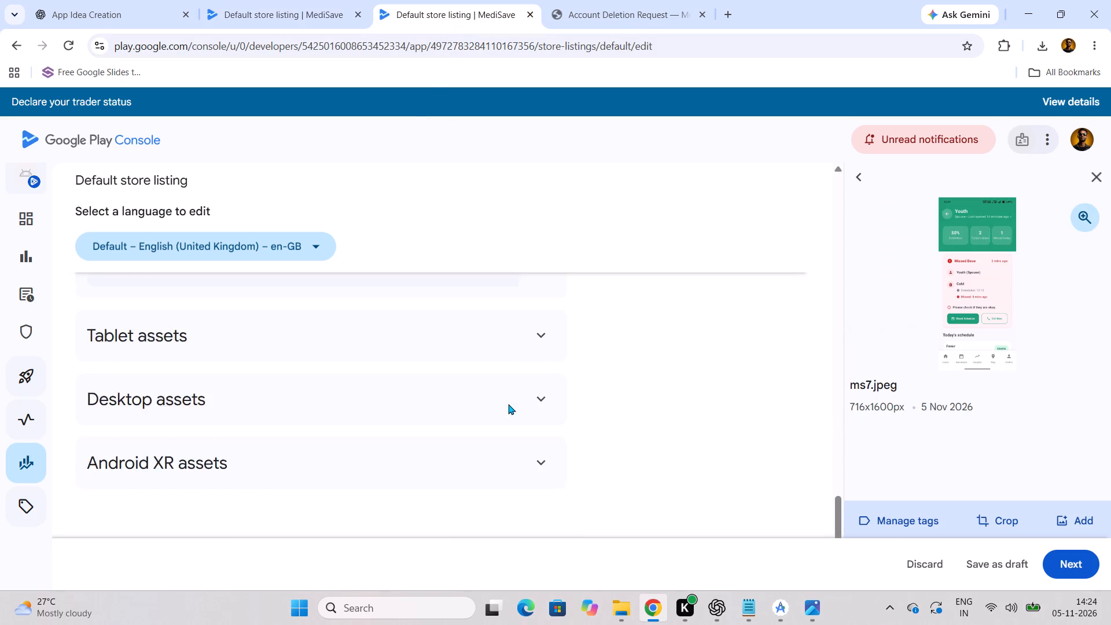
{"action": "scroll", "coordinate": [508, 404], "scroll_direction": "down", "scroll_amount": 1}
{"action": "left_click", "coordinate": [1079, 571]}
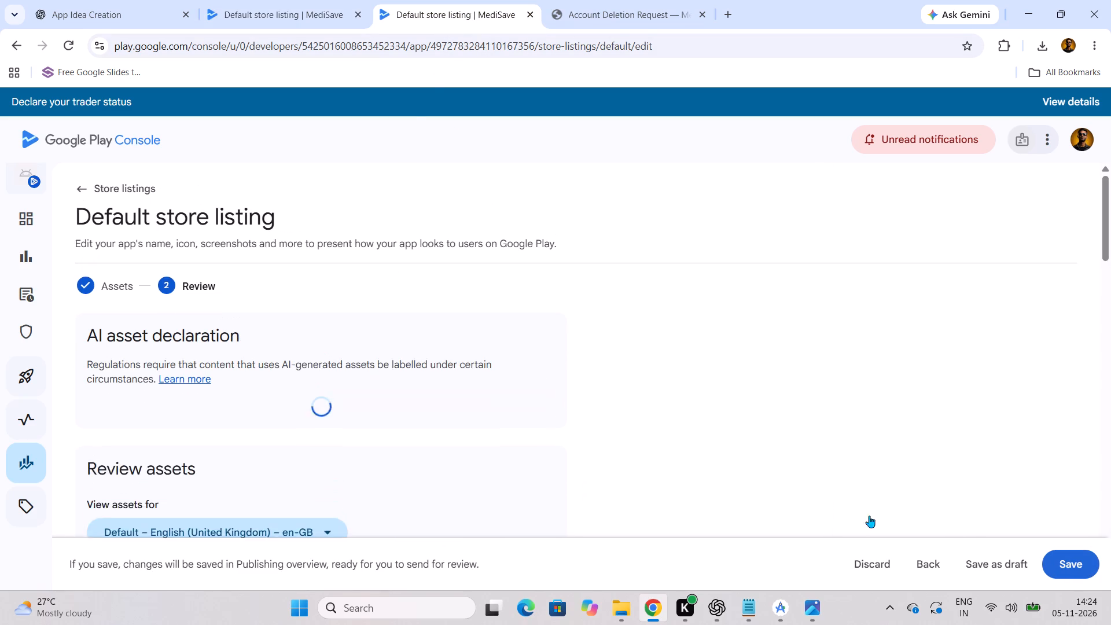
{"action": "left_click", "coordinate": [159, 414]}
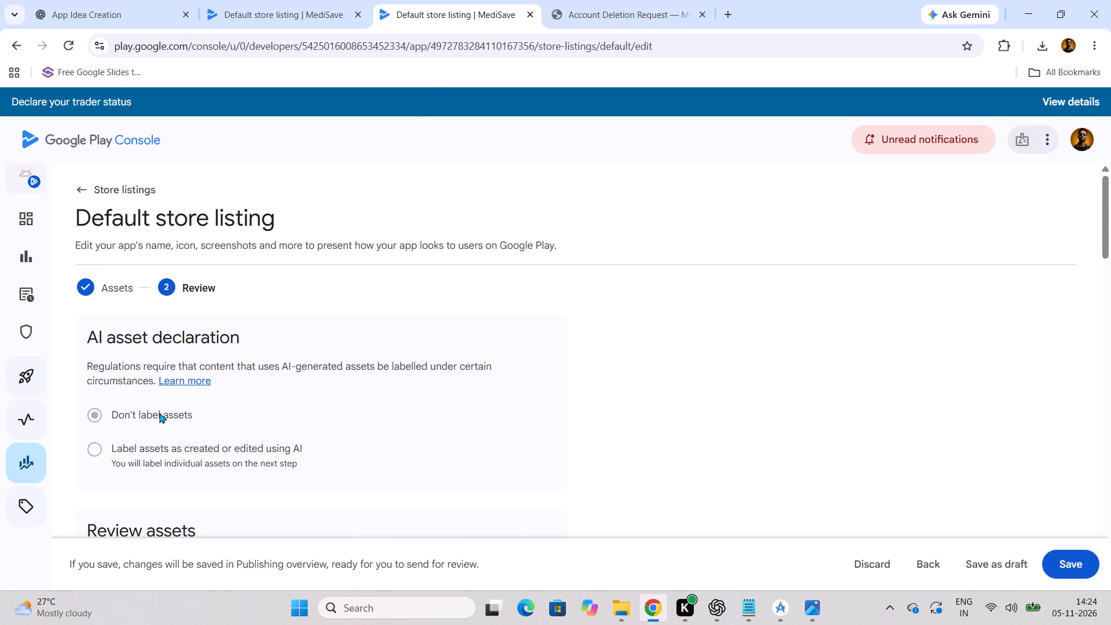
{"action": "scroll", "coordinate": [171, 436], "scroll_direction": "down", "scroll_amount": 9}
{"action": "scroll", "coordinate": [218, 433], "scroll_direction": "down", "scroll_amount": 4}
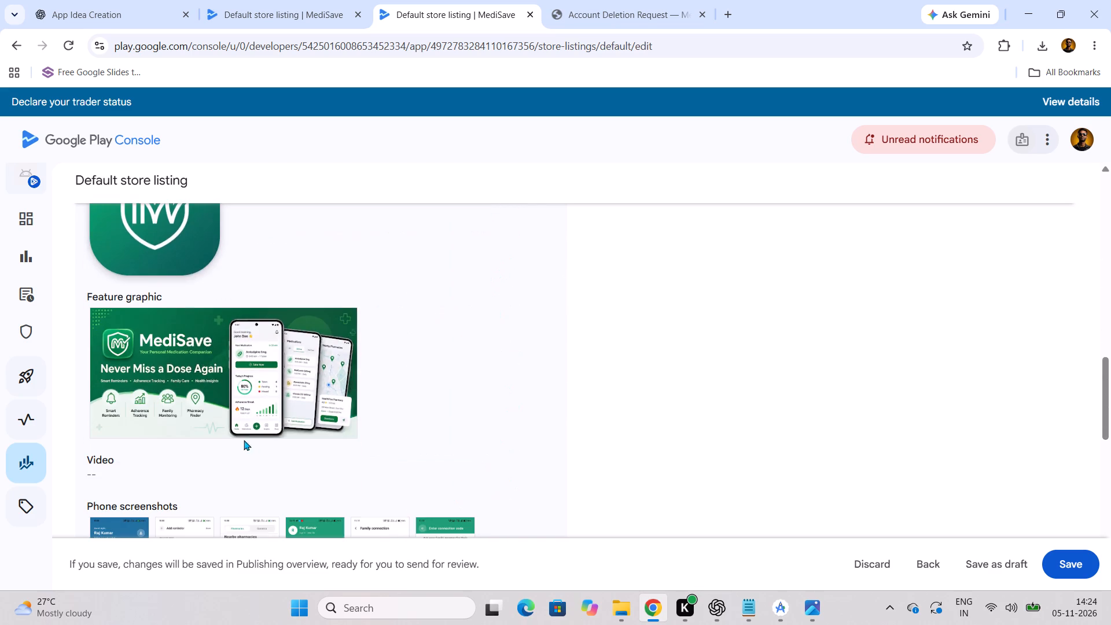
{"action": "scroll", "coordinate": [282, 429], "scroll_direction": "down", "scroll_amount": 3}
{"action": "scroll", "coordinate": [389, 435], "scroll_direction": "down", "scroll_amount": 3}
{"action": "scroll", "coordinate": [639, 452], "scroll_direction": "down", "scroll_amount": 4}
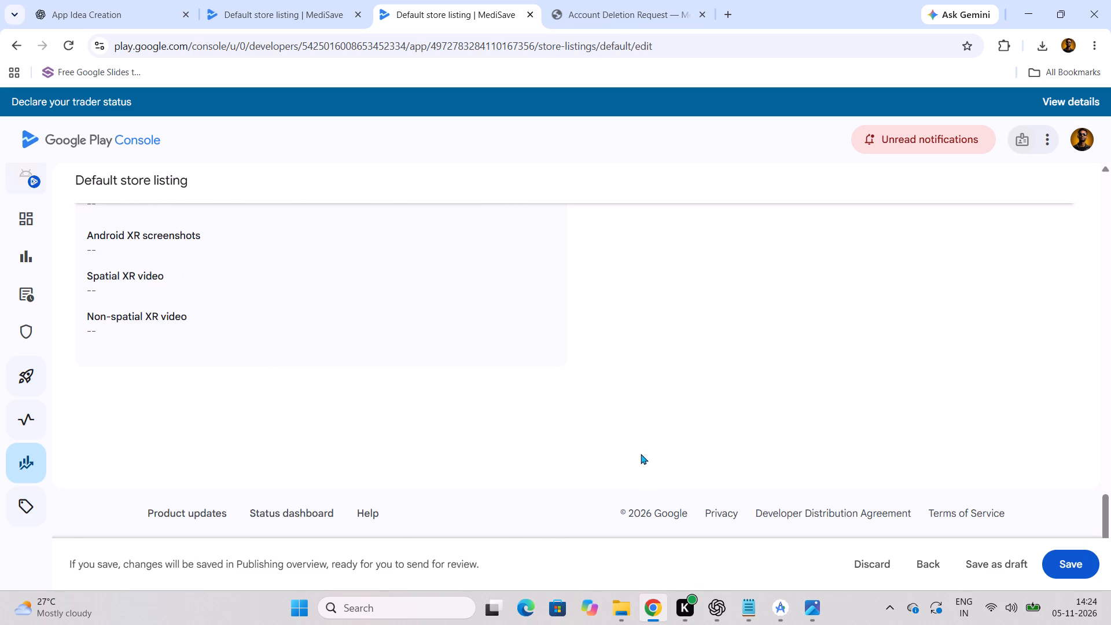
{"action": "scroll", "coordinate": [641, 454], "scroll_direction": "down", "scroll_amount": 3}
{"action": "left_click", "coordinate": [1068, 560]}
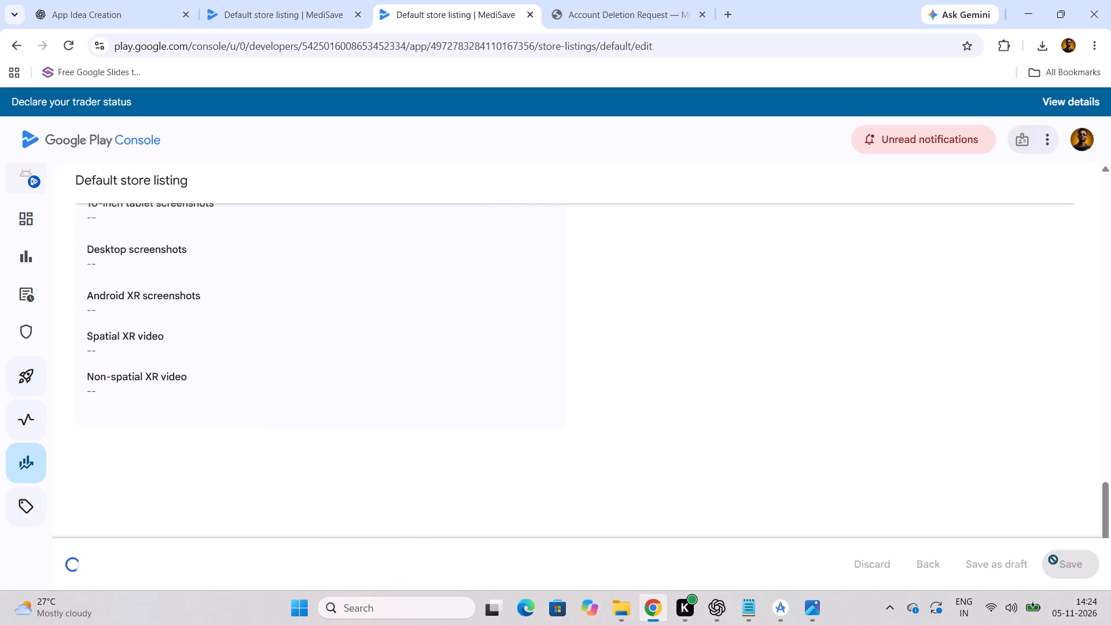
{"action": "left_click", "coordinate": [568, 370]}
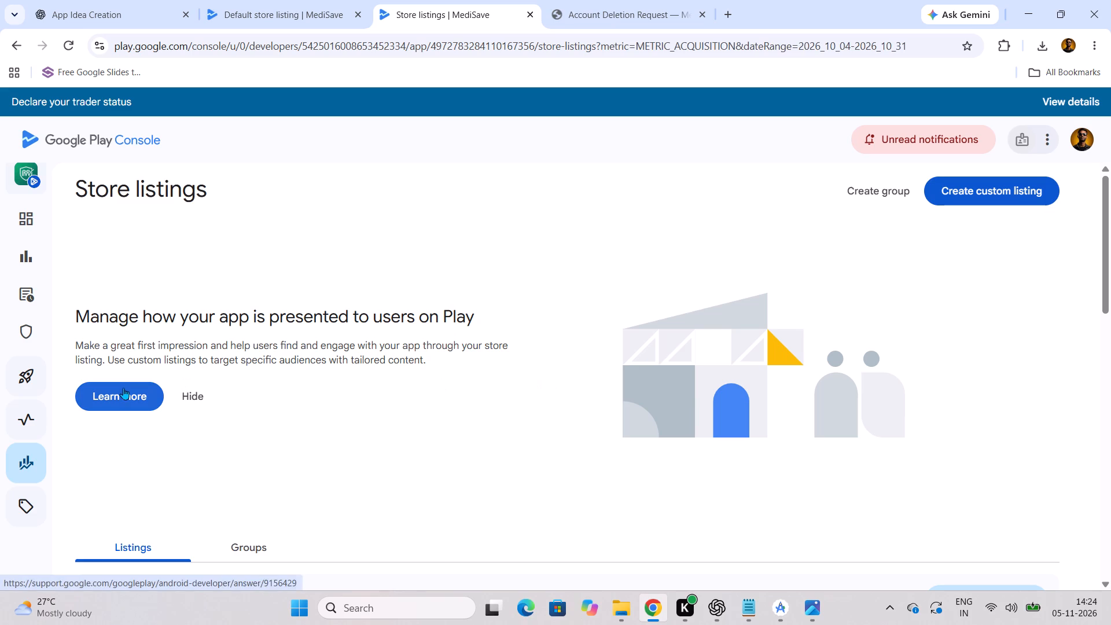
Look over the store listings page and the new MediSave app's dashboard, including its closed testing and production requirements.
{"action": "scroll", "coordinate": [146, 383], "scroll_direction": "down", "scroll_amount": 5}
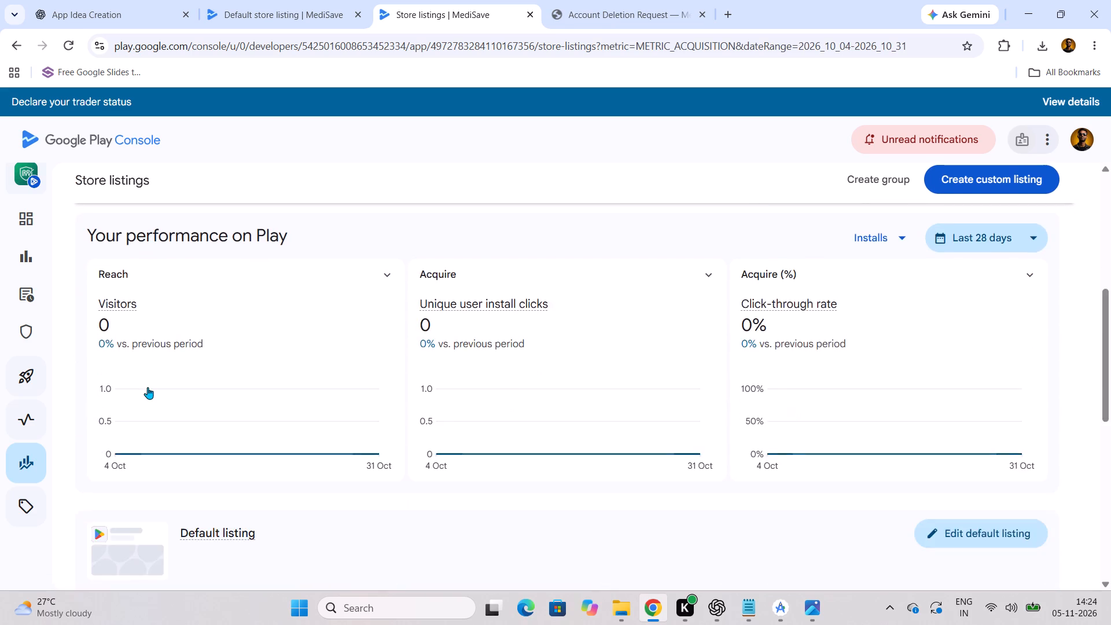
{"action": "scroll", "coordinate": [148, 388], "scroll_direction": "down", "scroll_amount": 9}
{"action": "scroll", "coordinate": [150, 395], "scroll_direction": "up", "scroll_amount": 8}
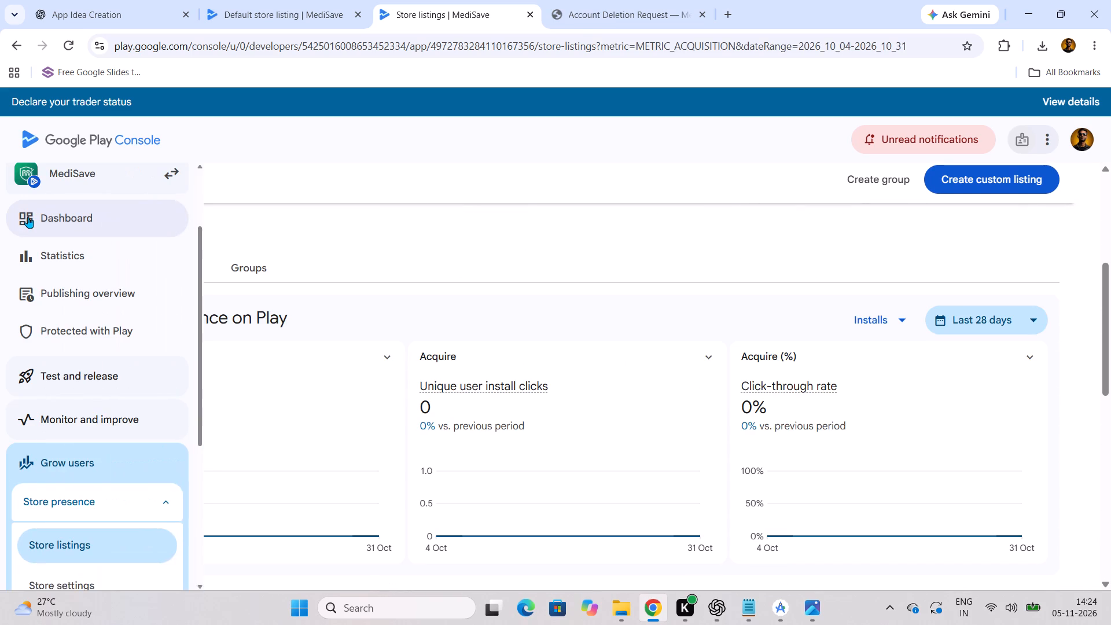
{"action": "left_click", "coordinate": [28, 216]}
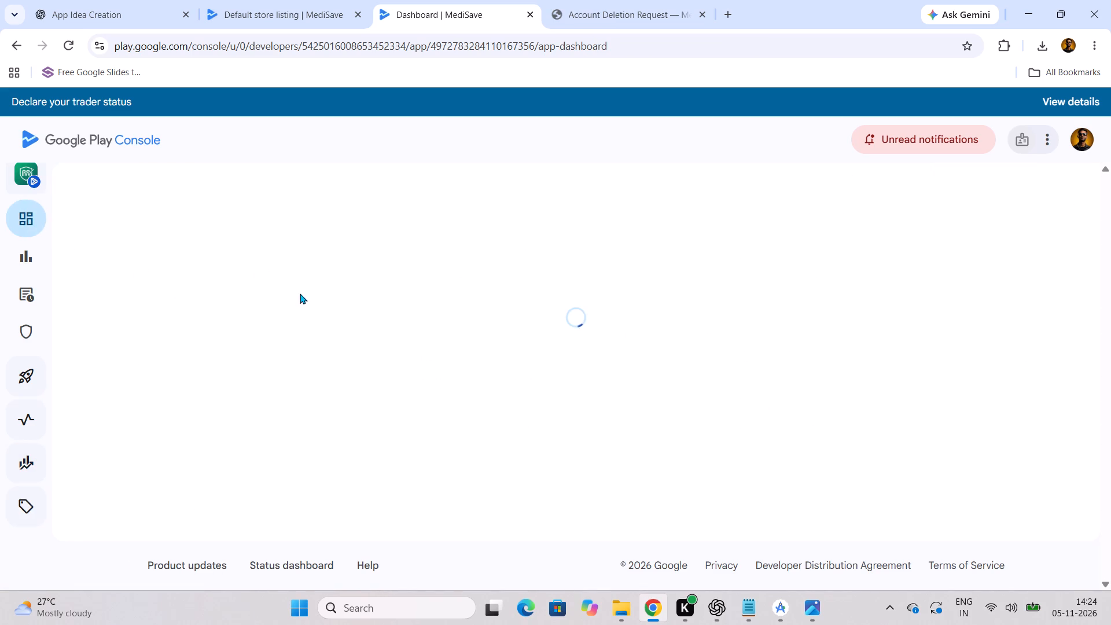
{"action": "scroll", "coordinate": [417, 325], "scroll_direction": "down", "scroll_amount": 5}
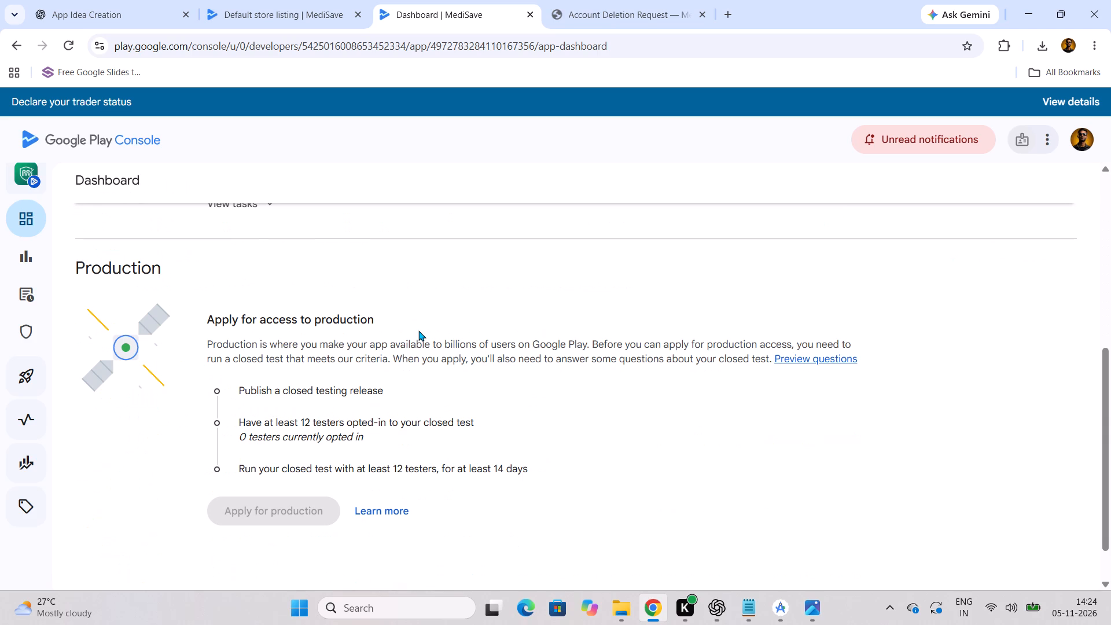
{"action": "scroll", "coordinate": [418, 331], "scroll_direction": "up", "scroll_amount": 10}
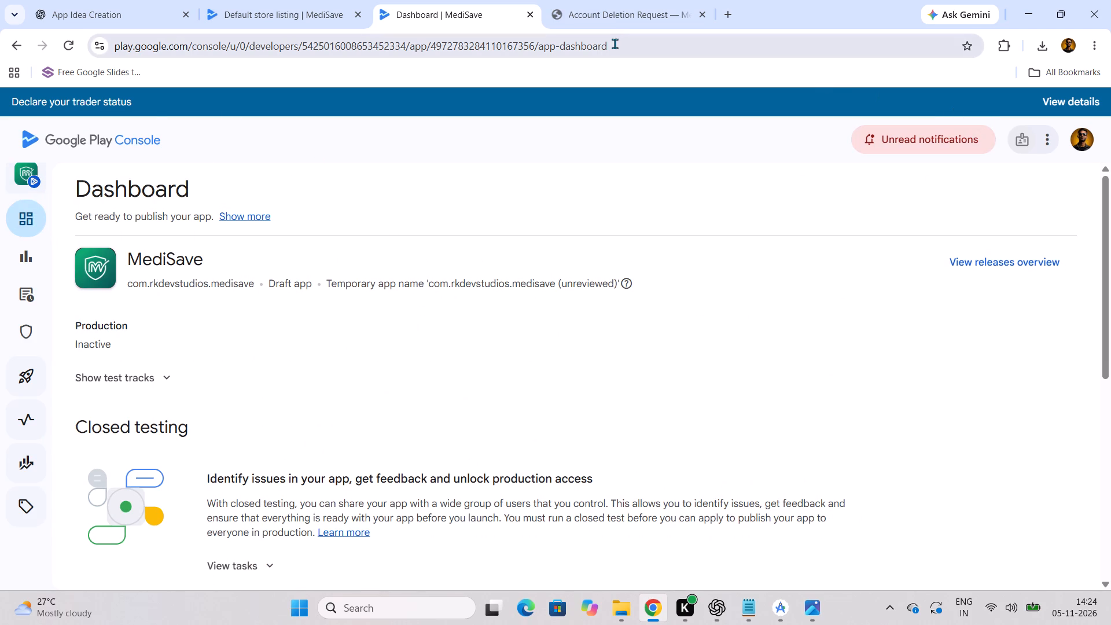
{"action": "left_click", "coordinate": [727, 12]}
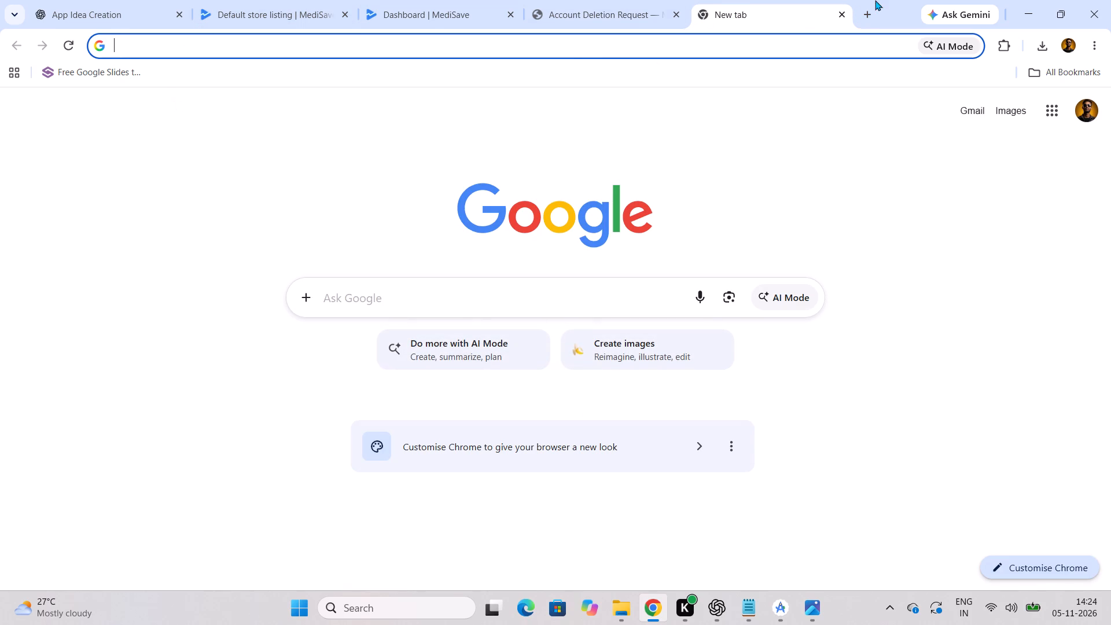
{"action": "left_click", "coordinate": [843, 15]}
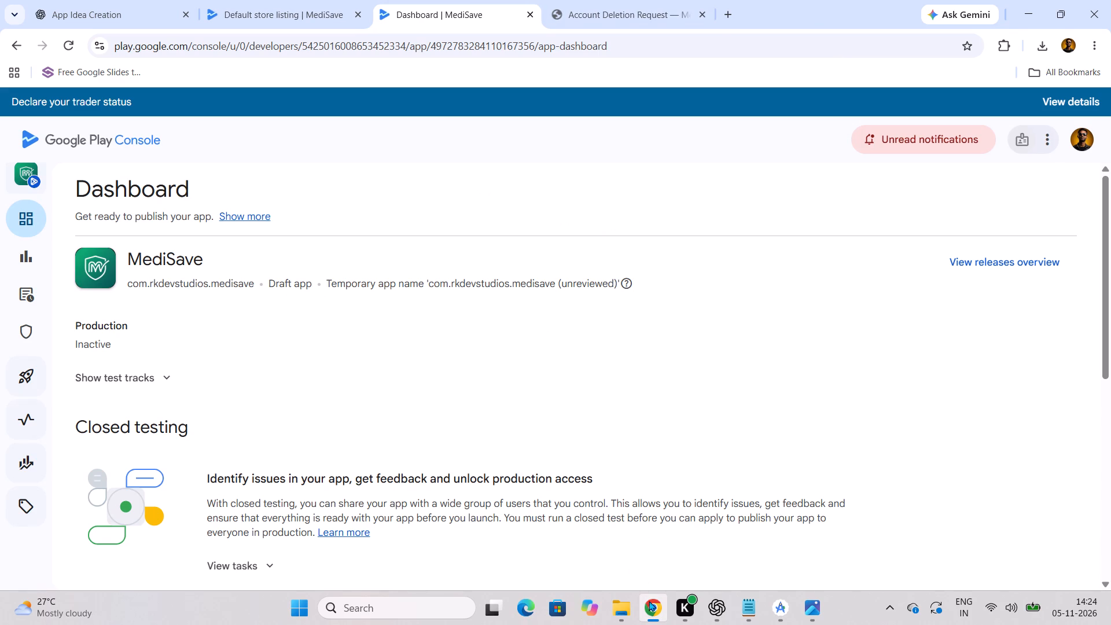
{"action": "right_click", "coordinate": [649, 606]}
{"action": "left_click", "coordinate": [635, 529]}
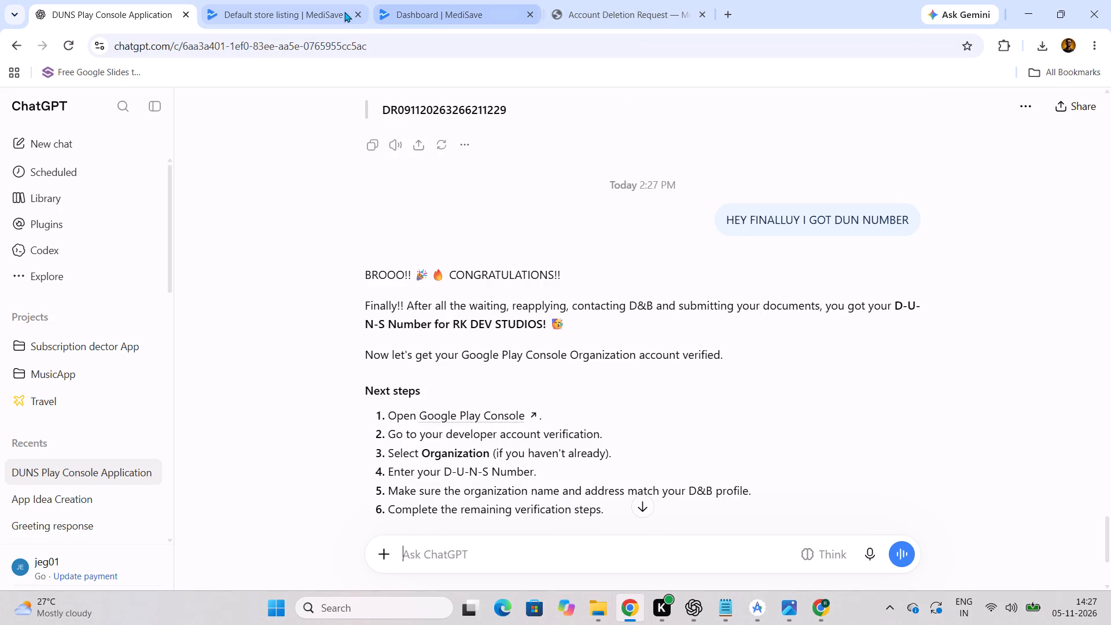
Switch to the MediSave default store listing page and close it, leaving the MediSave dashboard open.
{"action": "left_click", "coordinate": [264, 1]}
{"action": "left_click", "coordinate": [403, 25]}
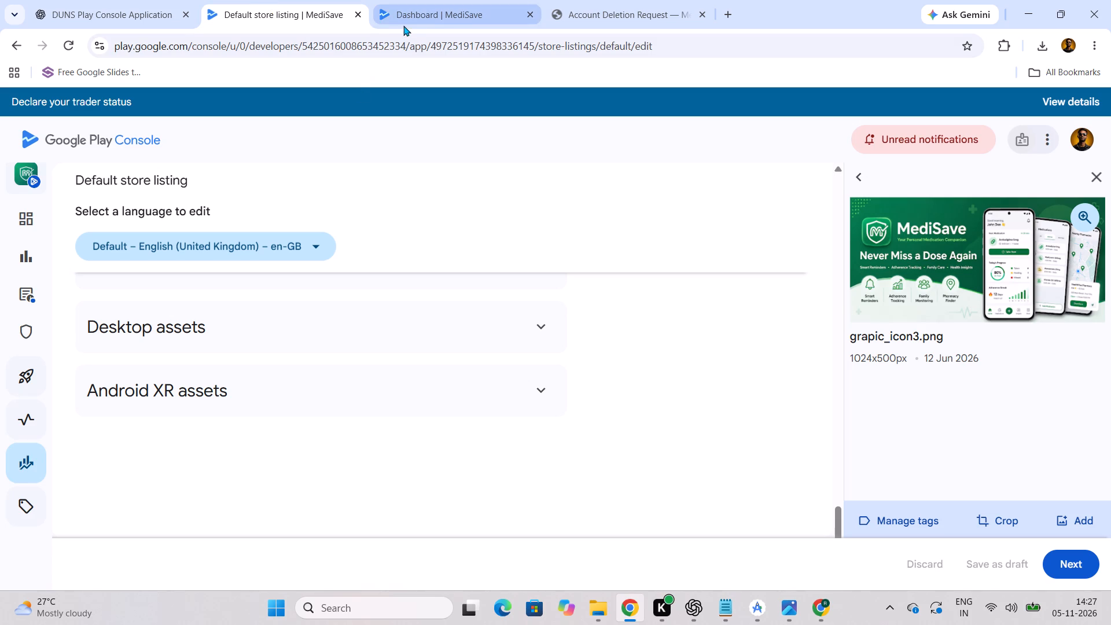
{"action": "left_click", "coordinate": [358, 13]}
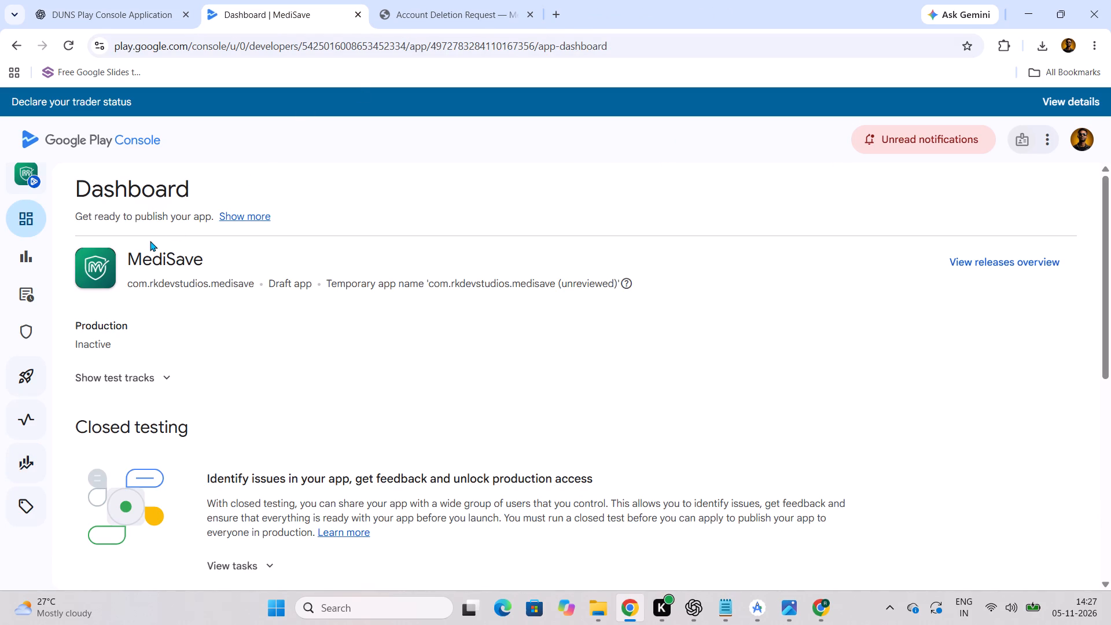
Look over the MediSave dashboard, examining its closed testing section and the requirements for production access.
{"action": "scroll", "coordinate": [333, 282], "scroll_direction": "down", "scroll_amount": 1}
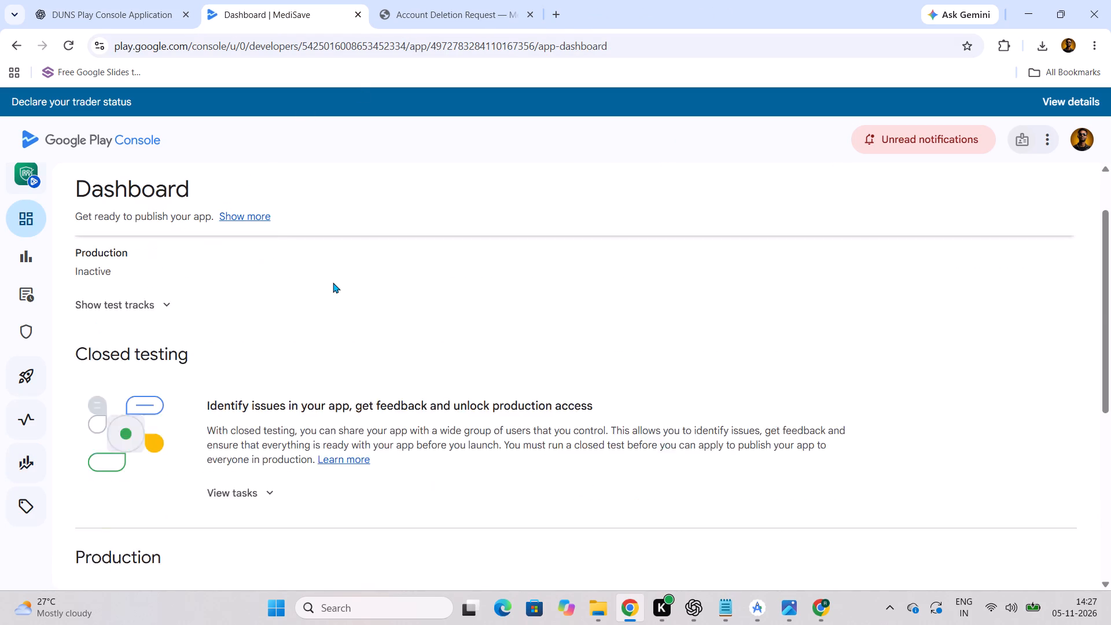
{"action": "scroll", "coordinate": [333, 282], "scroll_direction": "down", "scroll_amount": 7}
{"action": "scroll", "coordinate": [315, 296], "scroll_direction": "up", "scroll_amount": 6}
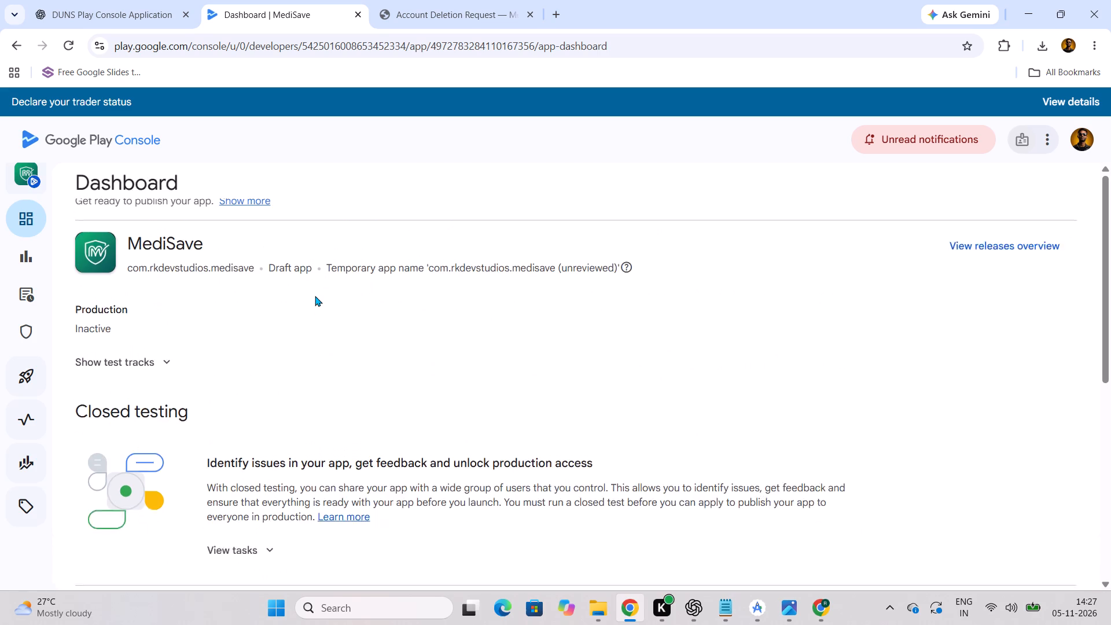
{"action": "scroll", "coordinate": [311, 297], "scroll_direction": "down", "scroll_amount": 5}
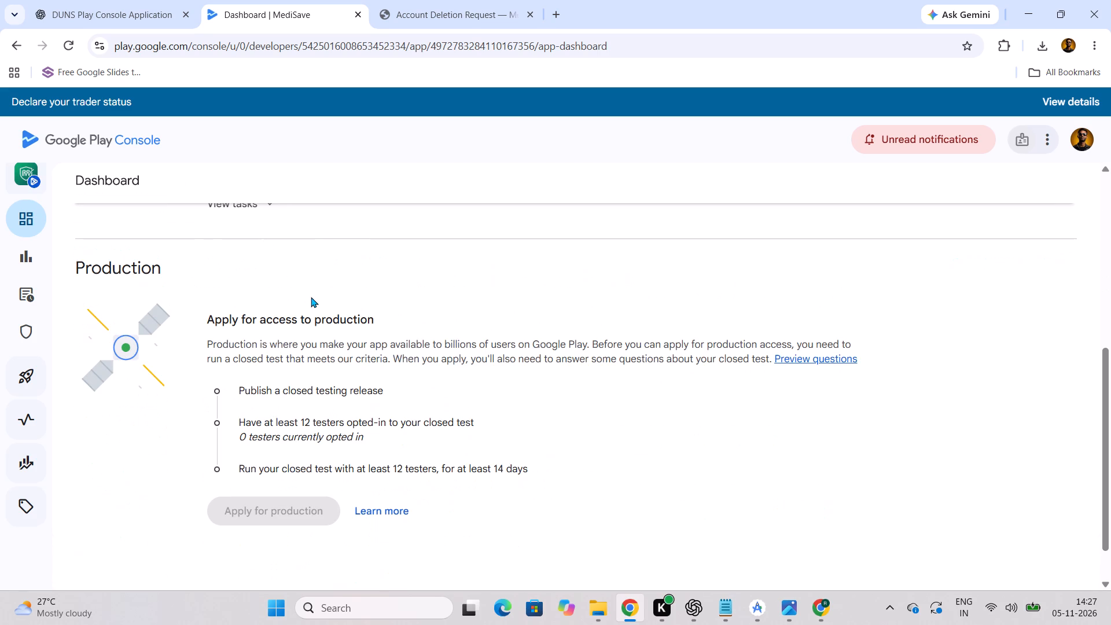
{"action": "scroll", "coordinate": [270, 322], "scroll_direction": "up", "scroll_amount": 5}
{"action": "scroll", "coordinate": [185, 320], "scroll_direction": "up", "scroll_amount": 3}
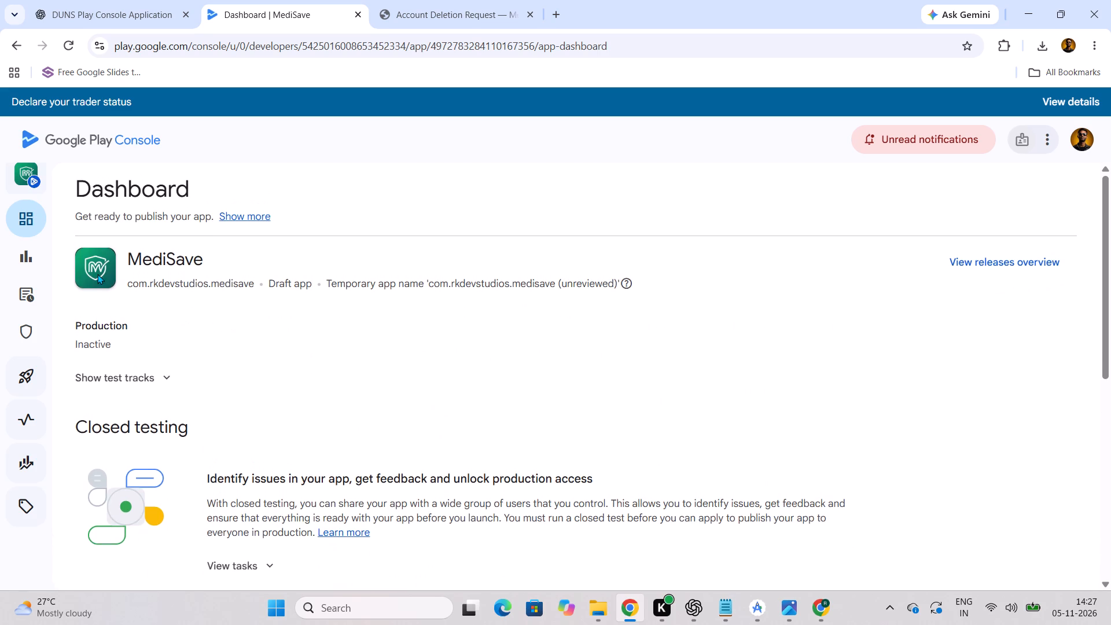
Go from the MediSave dashboard to the developer account's Play Console home page.
{"action": "left_click", "coordinate": [80, 138]}
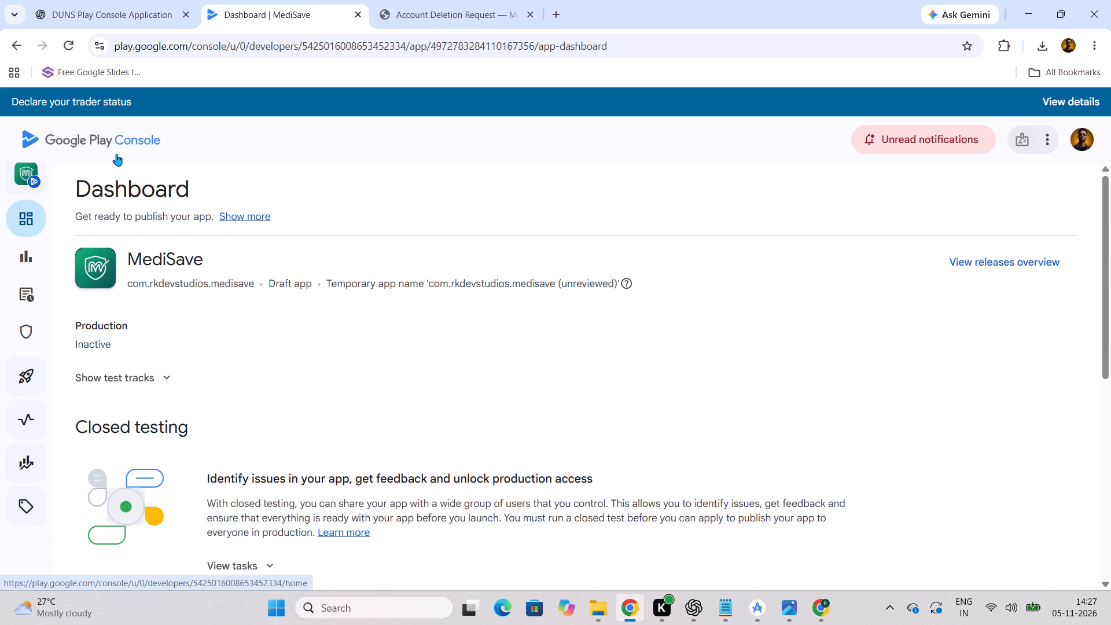